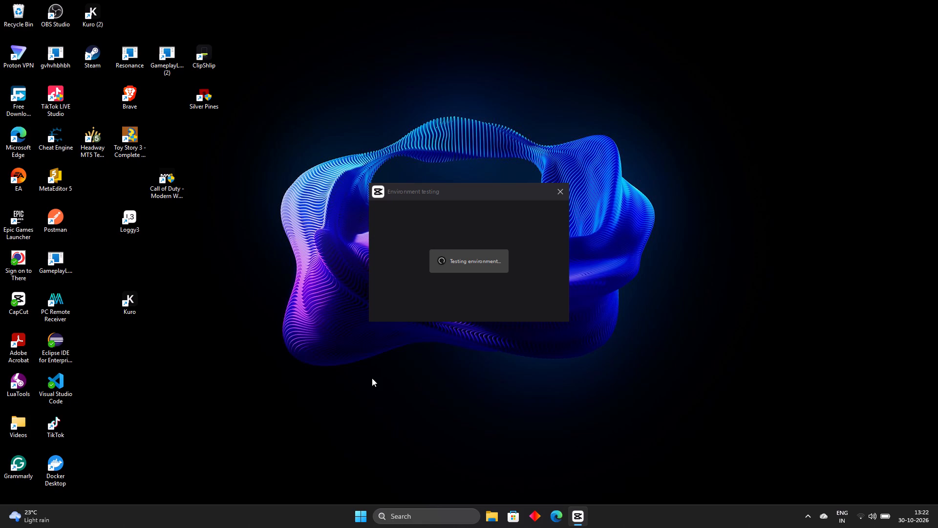
# Dismiss the environment testing window and open the project 1027 (3).
pyautogui.click(561, 194)
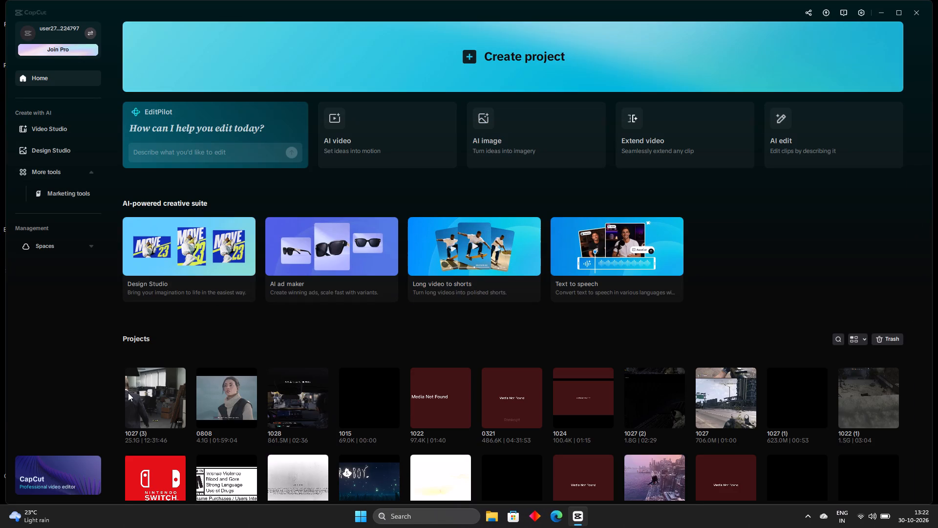
pyautogui.click(128, 393)
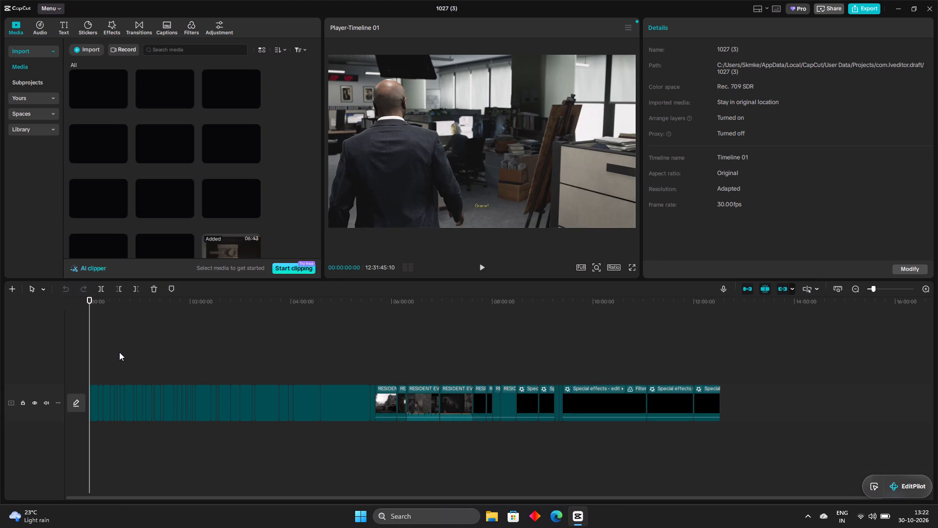
# Review the gameplay footage on Timeline 01 from the start to about 00:17:50.
pyautogui.keyDown('ctrl'); pyautogui.scroll(9, 119, 352); pyautogui.keyUp('ctrl')
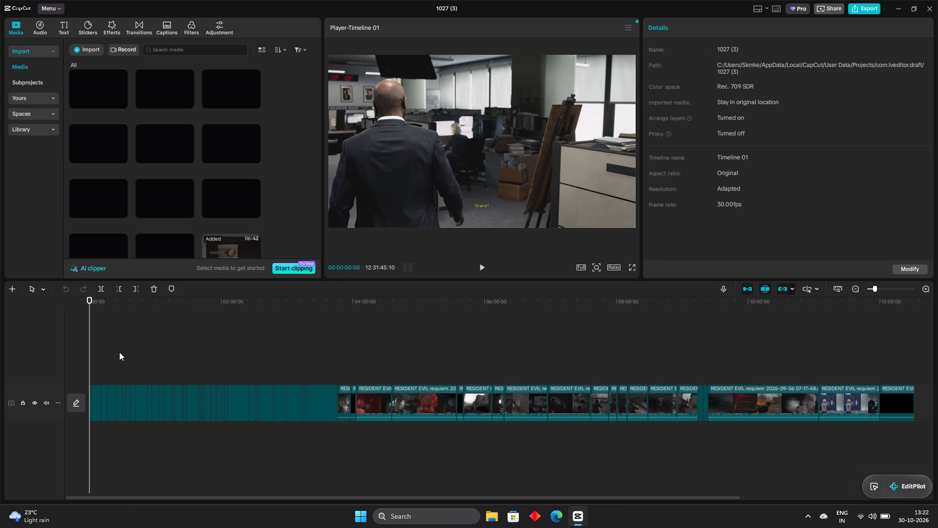
pyautogui.keyDown('ctrl'); pyautogui.scroll(4, 119, 352); pyautogui.keyUp('ctrl')
pyautogui.hscroll(1, 119, 352)
pyautogui.keyDown('ctrl'); pyautogui.scroll(1, 119, 352); pyautogui.keyUp('ctrl')
pyautogui.keyDown('ctrl'); pyautogui.hscroll(1, 119, 352); pyautogui.keyUp('ctrl')
pyautogui.keyDown('ctrl'); pyautogui.scroll(1, 119, 352); pyautogui.keyUp('ctrl')
pyautogui.keyDown('ctrl'); pyautogui.hscroll(1, 119, 352); pyautogui.keyUp('ctrl')
pyautogui.keyDown('ctrl'); pyautogui.scroll(1, 119, 352); pyautogui.keyUp('ctrl')
pyautogui.keyDown('ctrl'); pyautogui.hscroll(1, 119, 352); pyautogui.keyUp('ctrl')
pyautogui.keyDown('ctrl'); pyautogui.scroll(1, 119, 352); pyautogui.keyUp('ctrl')
pyautogui.keyDown('ctrl'); pyautogui.hscroll(1, 119, 352); pyautogui.keyUp('ctrl')
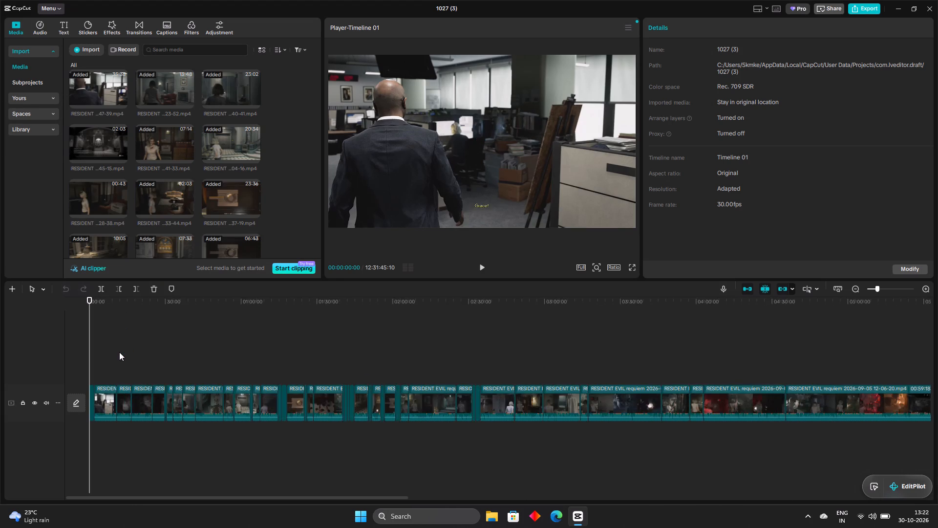
pyautogui.keyDown('ctrl'); pyautogui.scroll(17, 119, 352); pyautogui.keyUp('ctrl')
pyautogui.keyDown('ctrl'); pyautogui.scroll(15, 119, 352); pyautogui.keyUp('ctrl')
pyautogui.keyDown('ctrl'); pyautogui.scroll(10, 119, 352); pyautogui.keyUp('ctrl')
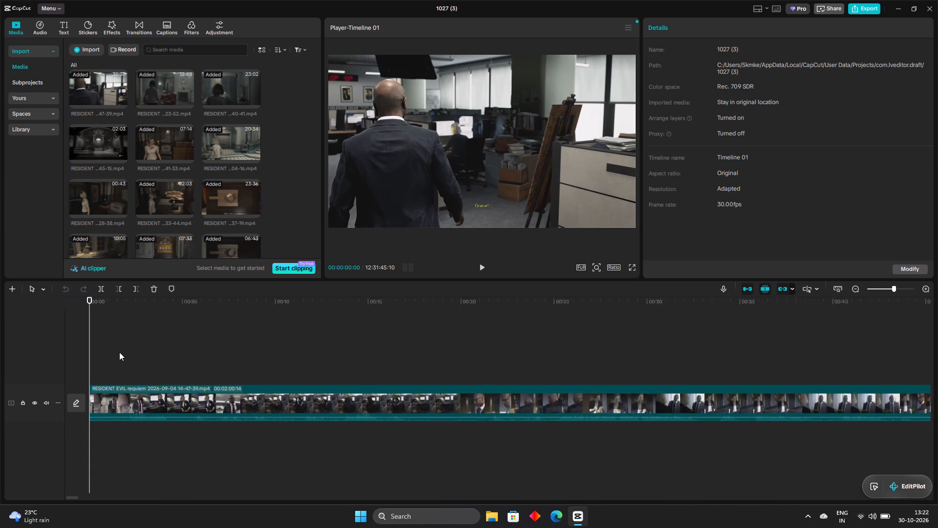
pyautogui.keyDown('ctrl'); pyautogui.scroll(4, 119, 352); pyautogui.keyUp('ctrl')
pyautogui.scroll(1, 119, 352)
pyautogui.rightClick(119, 352)
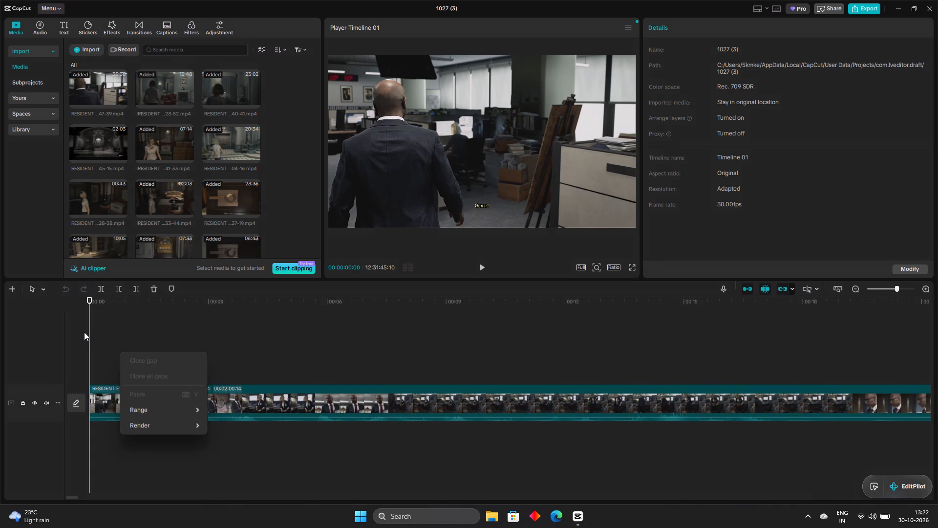
pyautogui.click(84, 332)
pyautogui.moveTo(90, 333); pyautogui.dragTo(149, 356)
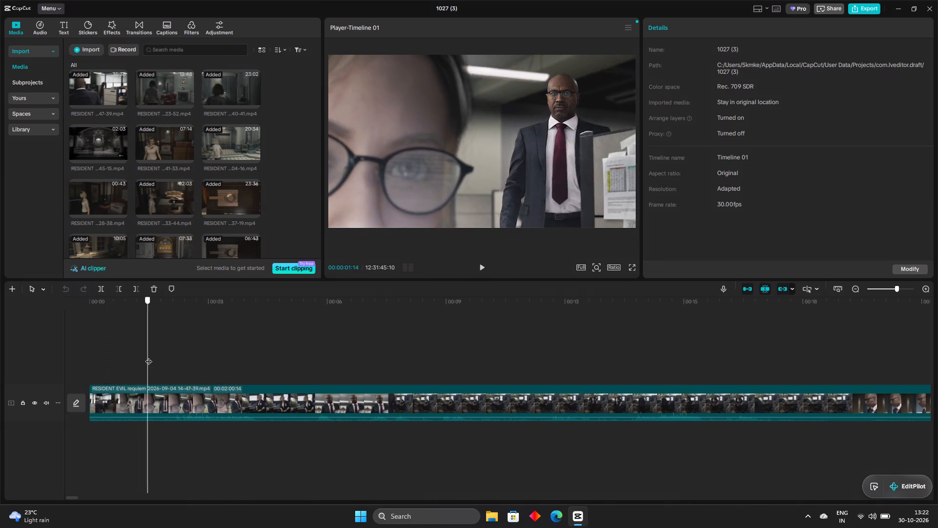
pyautogui.moveTo(149, 356); pyautogui.dragTo(250, 379)
pyautogui.keyDown('ctrl'); pyautogui.scroll(-9, 250, 379); pyautogui.keyUp('ctrl')
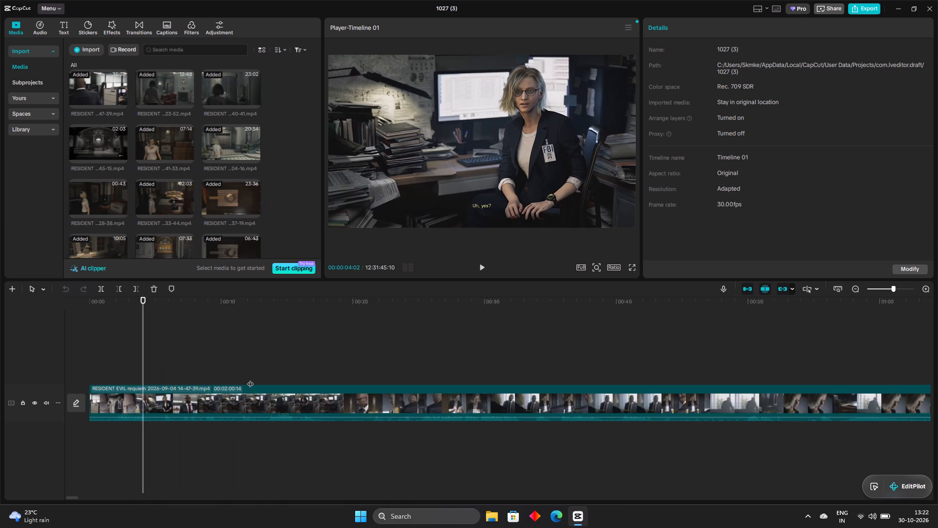
pyautogui.keyDown('ctrl'); pyautogui.scroll(-18, 250, 379); pyautogui.keyUp('ctrl')
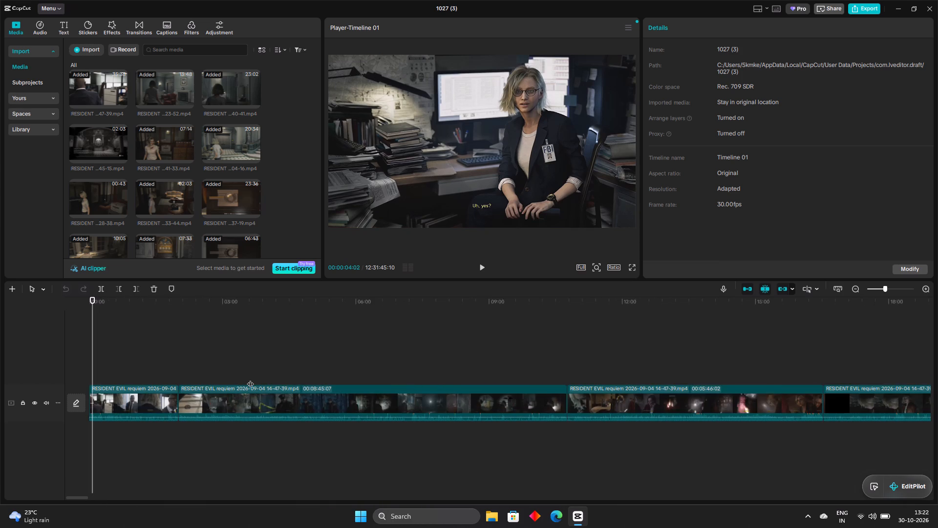
pyautogui.keyDown('ctrl'); pyautogui.scroll(-3, 250, 379); pyautogui.keyUp('ctrl')
pyautogui.moveTo(88, 334); pyautogui.dragTo(217, 333)
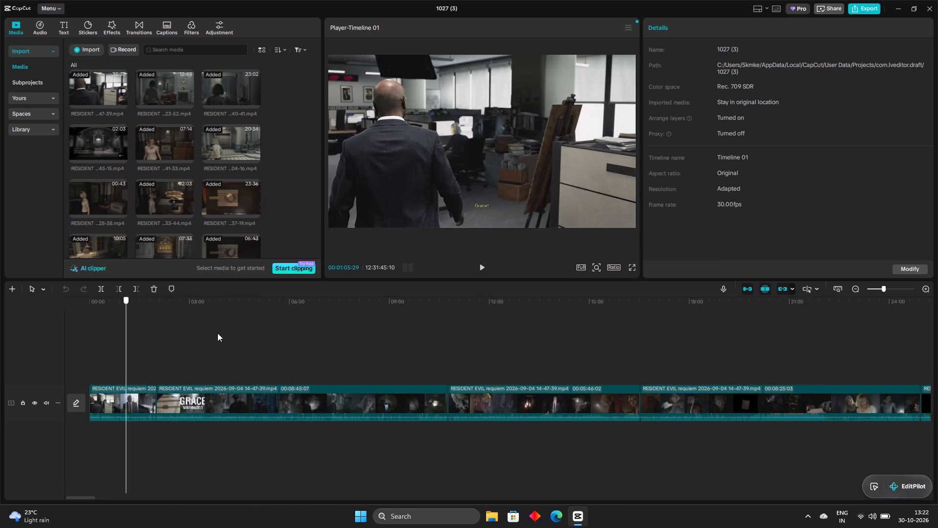
pyautogui.moveTo(217, 333); pyautogui.dragTo(616, 351)
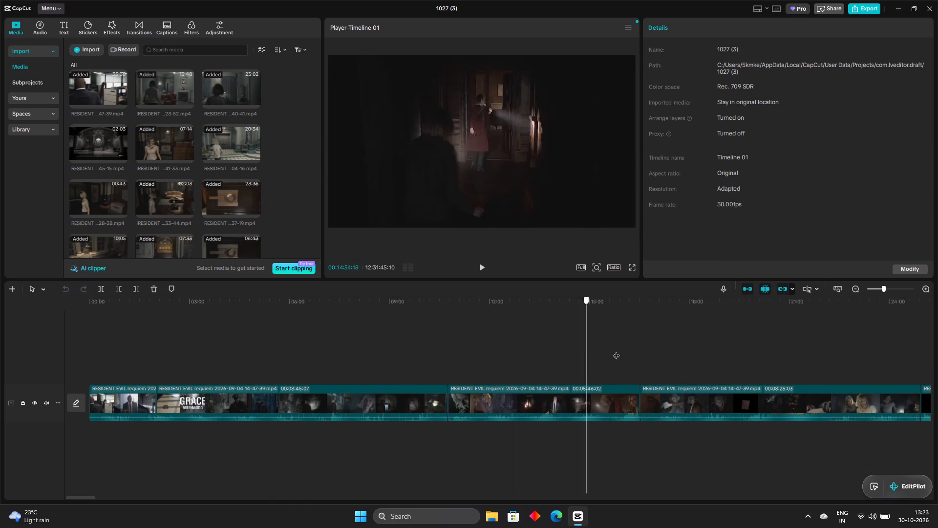
pyautogui.moveTo(616, 351); pyautogui.dragTo(683, 349)
pyautogui.keyDown('ctrl'); pyautogui.scroll(-12, 683, 349); pyautogui.keyUp('ctrl')
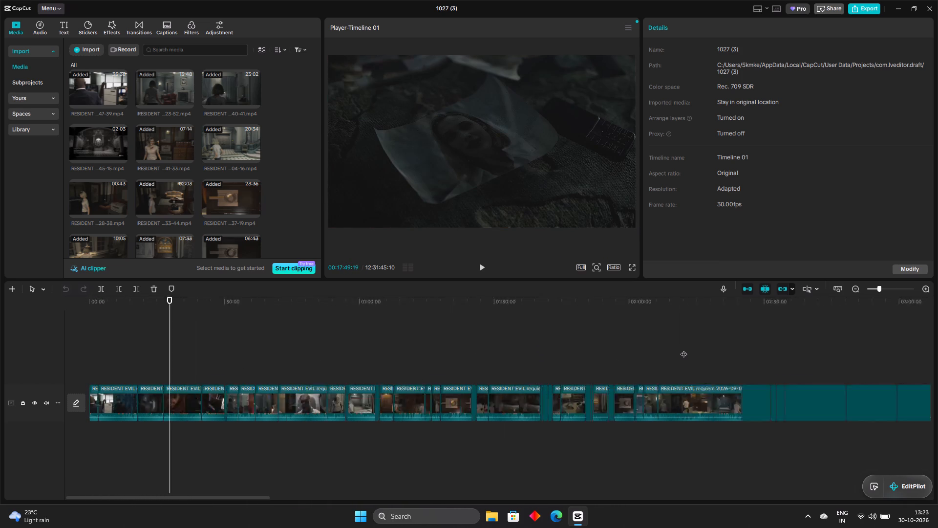
# Continue reviewing the gameplay footage from about 00:17:50 to about 01:47:24.
pyautogui.moveTo(161, 337); pyautogui.dragTo(246, 358)
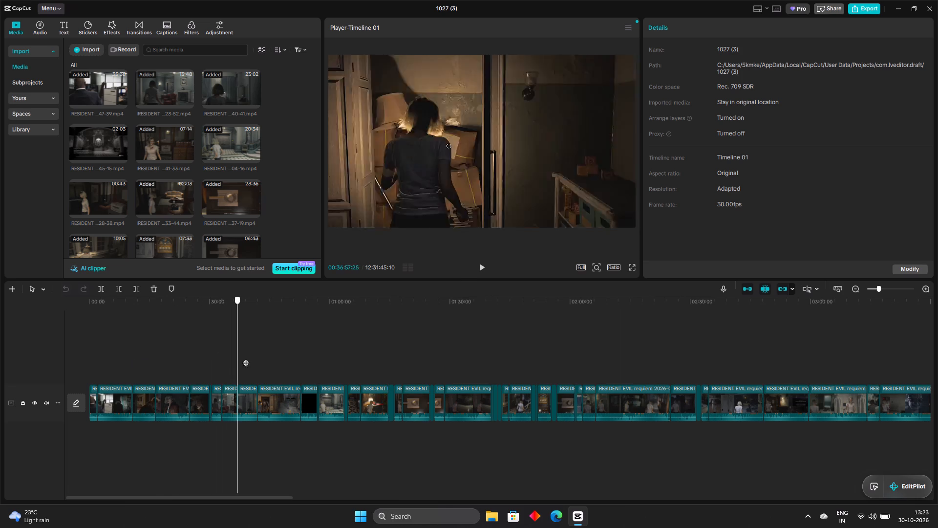
pyautogui.moveTo(246, 358); pyautogui.dragTo(394, 357)
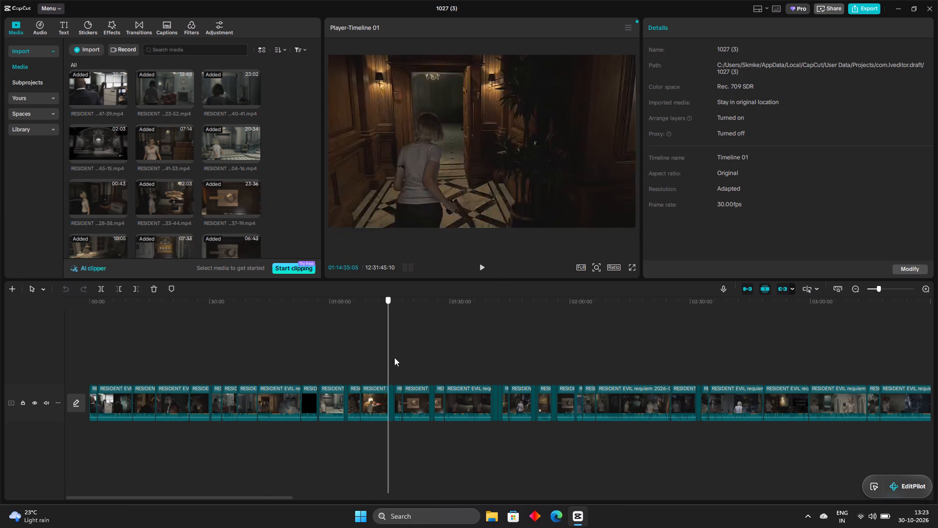
pyautogui.moveTo(394, 357); pyautogui.dragTo(410, 352)
pyautogui.moveTo(410, 352); pyautogui.dragTo(452, 352)
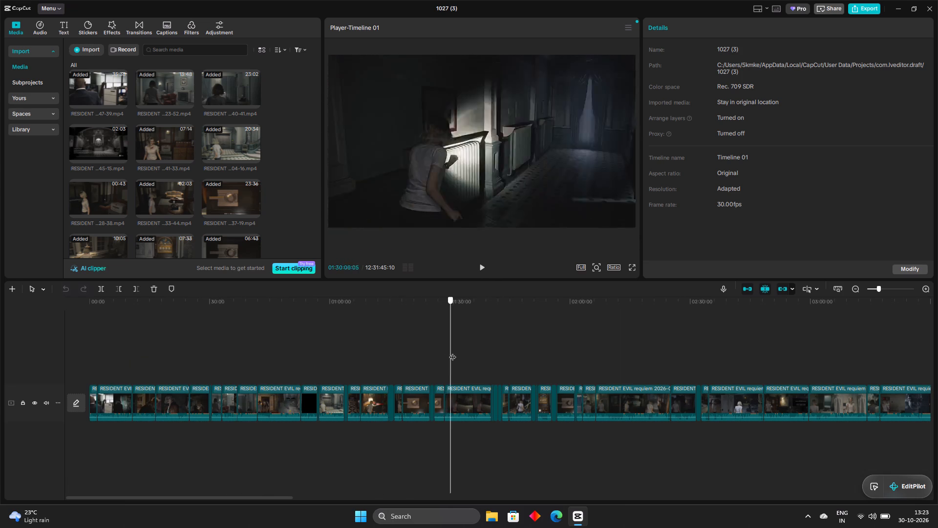
pyautogui.moveTo(452, 352); pyautogui.dragTo(482, 353)
pyautogui.keyDown('ctrl'); pyautogui.scroll(7, 482, 353); pyautogui.keyUp('ctrl')
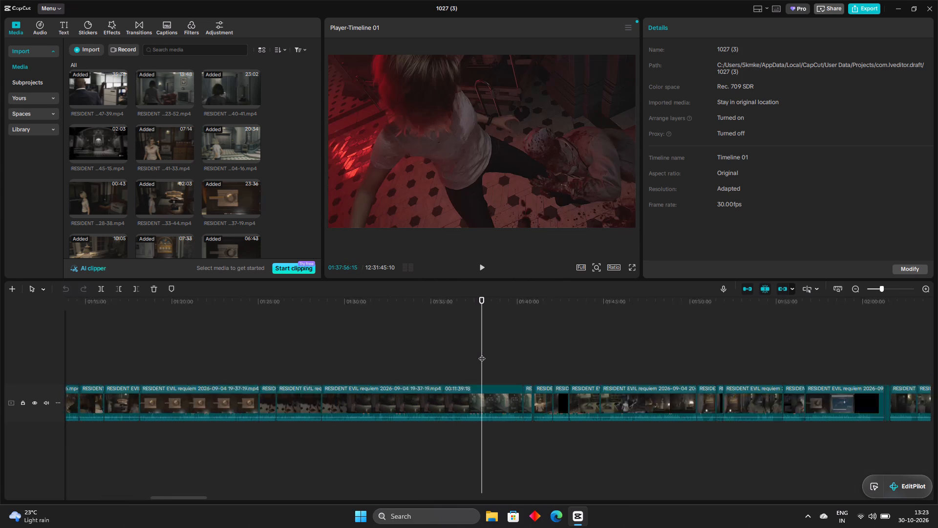
pyautogui.keyDown('ctrl'); pyautogui.scroll(5, 482, 353); pyautogui.keyUp('ctrl')
pyautogui.moveTo(484, 344); pyautogui.dragTo(628, 340)
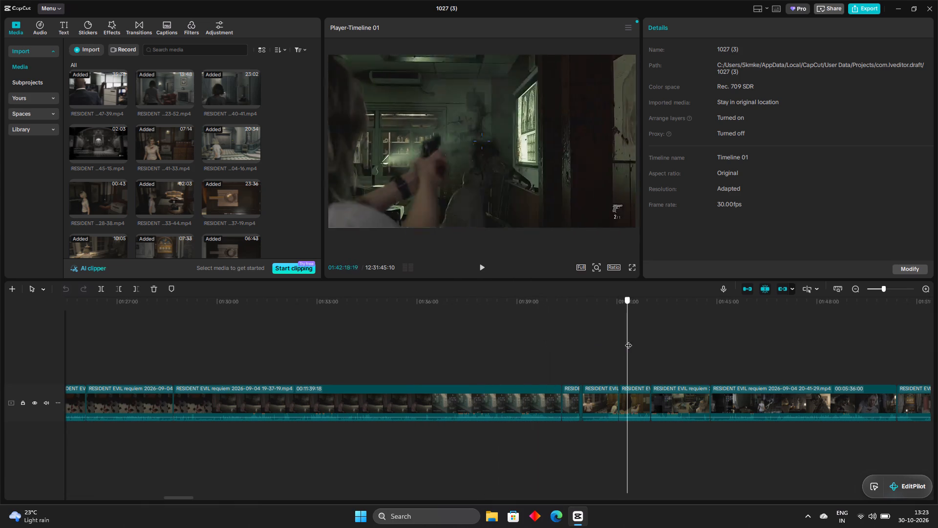
pyautogui.moveTo(628, 340); pyautogui.dragTo(703, 340)
pyautogui.press('d')
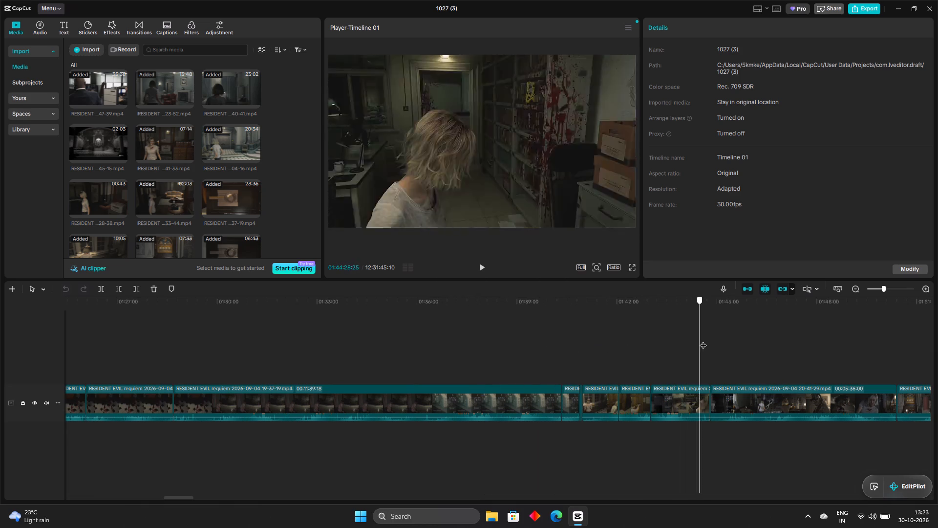
pyautogui.moveTo(703, 340); pyautogui.dragTo(734, 338)
pyautogui.press('d')
pyautogui.moveTo(734, 338); pyautogui.dragTo(733, 338)
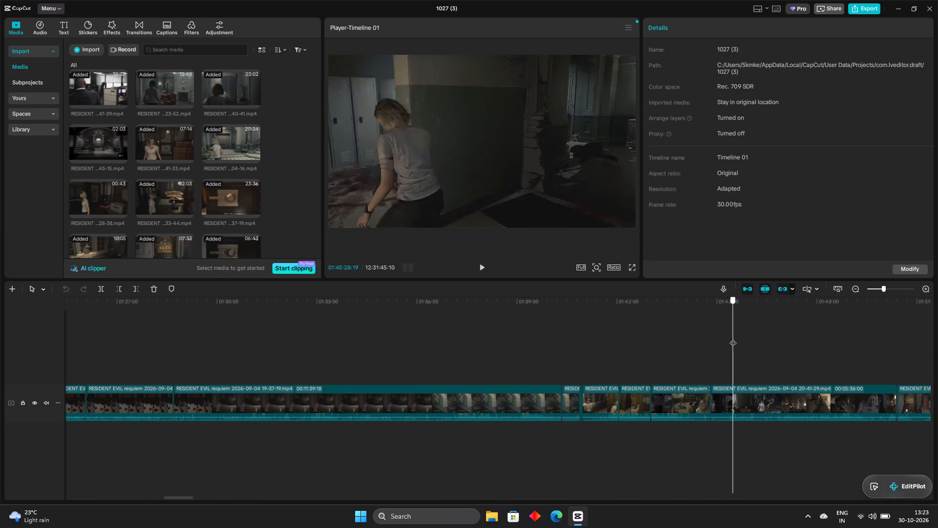
pyautogui.moveTo(733, 338); pyautogui.dragTo(797, 341)
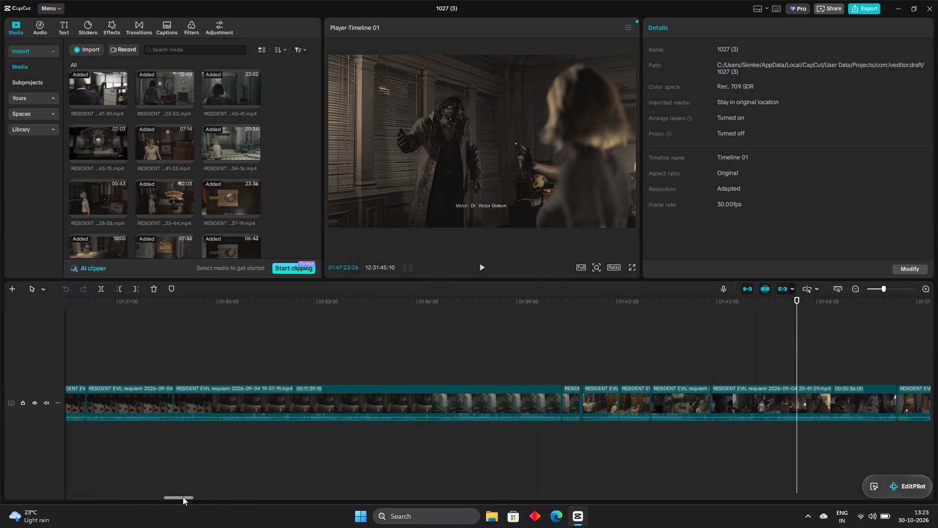
# Split the gameplay clip at 01:51:16:10, during the leatherbound notebook inspection scene.
pyautogui.moveTo(183, 497); pyautogui.dragTo(210, 500)
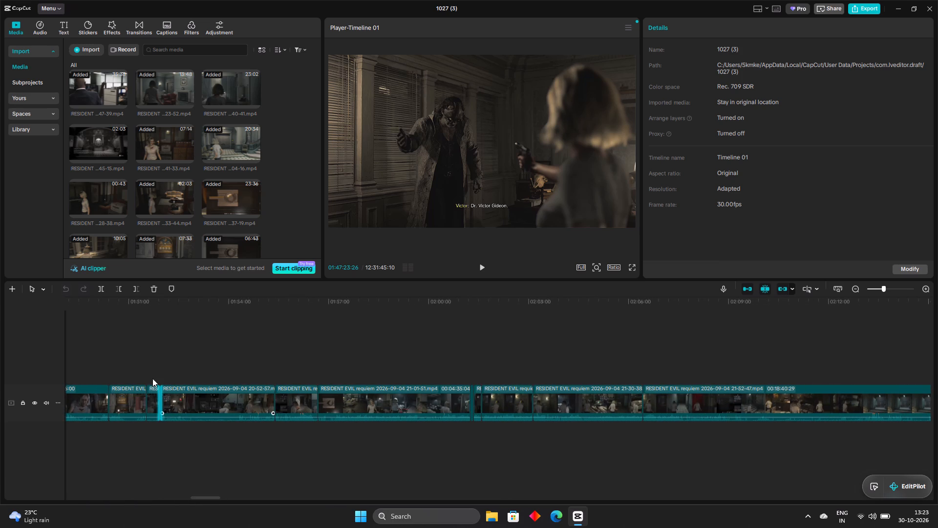
pyautogui.click(136, 349)
pyautogui.moveTo(136, 349); pyautogui.dragTo(79, 342)
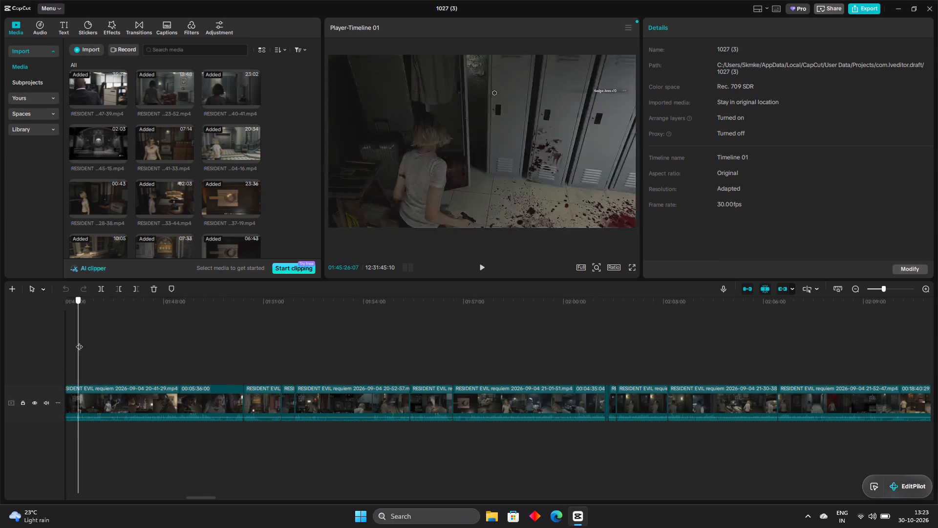
pyautogui.moveTo(79, 342); pyautogui.dragTo(313, 359)
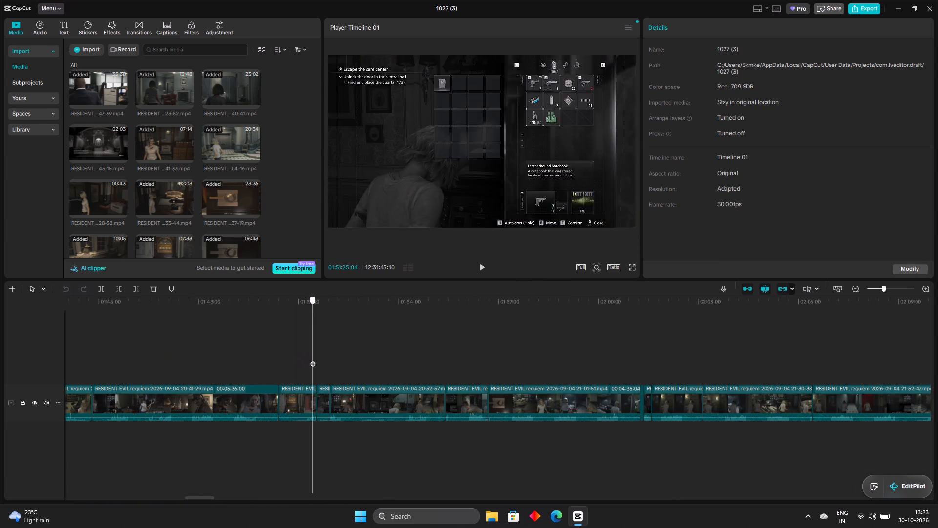
pyautogui.moveTo(313, 359); pyautogui.dragTo(221, 357)
pyautogui.moveTo(221, 357); pyautogui.dragTo(233, 360)
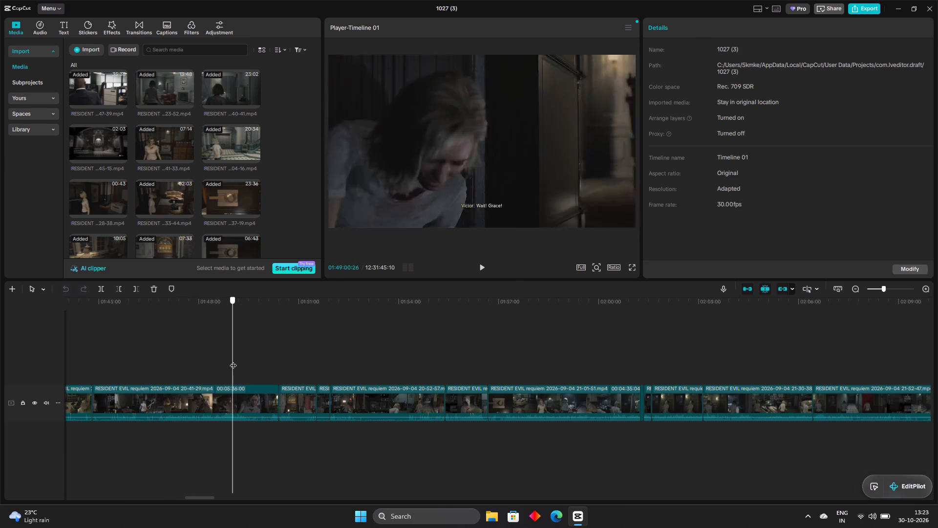
pyautogui.moveTo(233, 360); pyautogui.dragTo(275, 386)
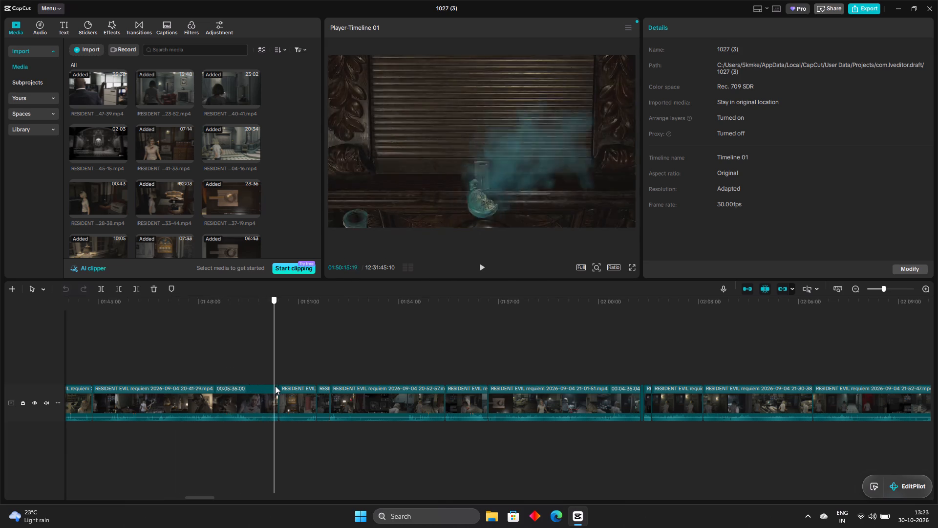
pyautogui.moveTo(275, 386); pyautogui.dragTo(291, 391)
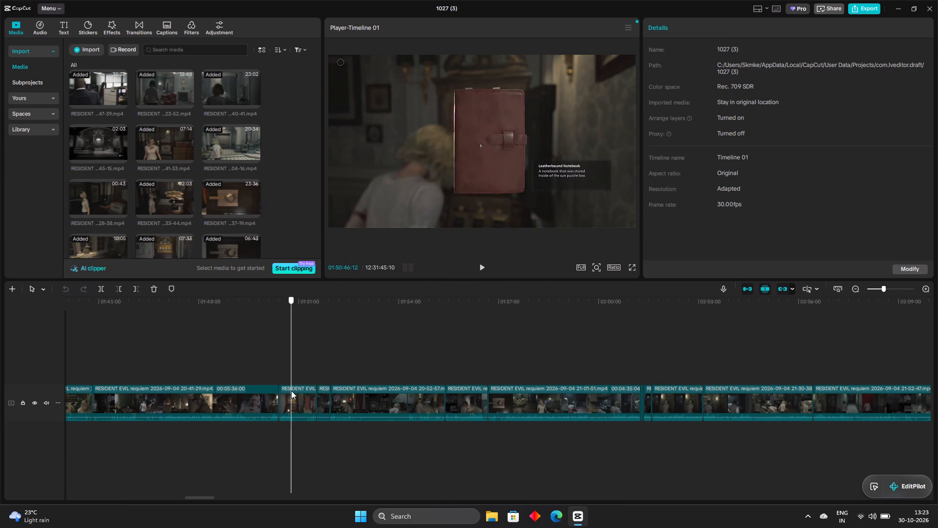
pyautogui.moveTo(291, 391); pyautogui.dragTo(314, 398)
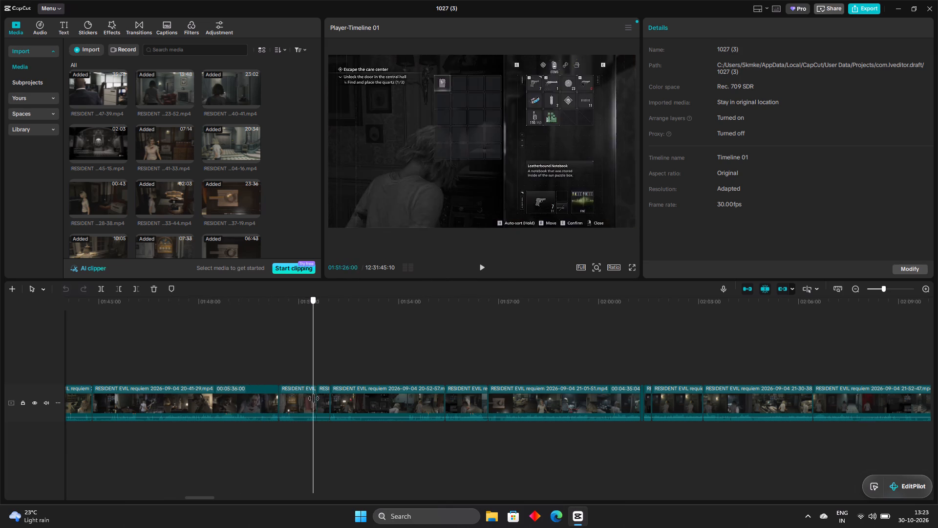
pyautogui.moveTo(314, 398); pyautogui.dragTo(309, 378)
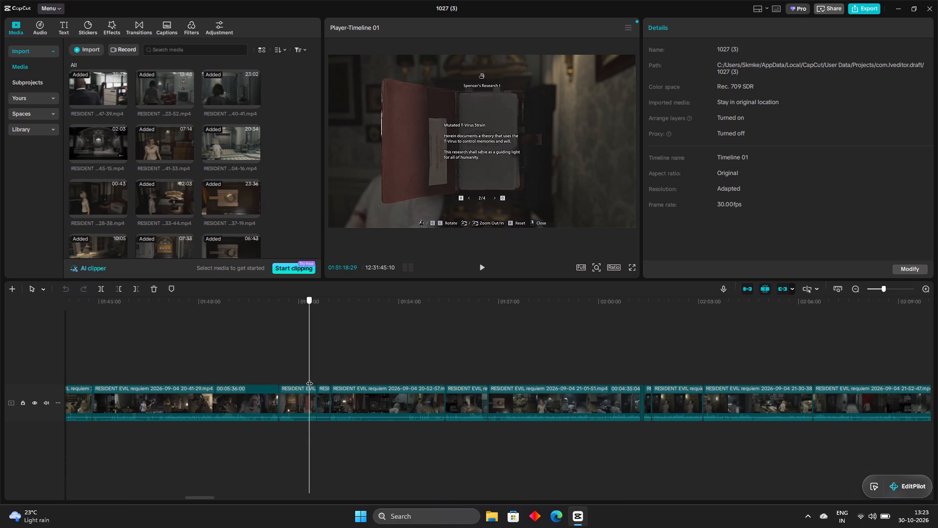
pyautogui.moveTo(309, 378); pyautogui.dragTo(310, 371)
pyautogui.moveTo(310, 371); pyautogui.dragTo(307, 367)
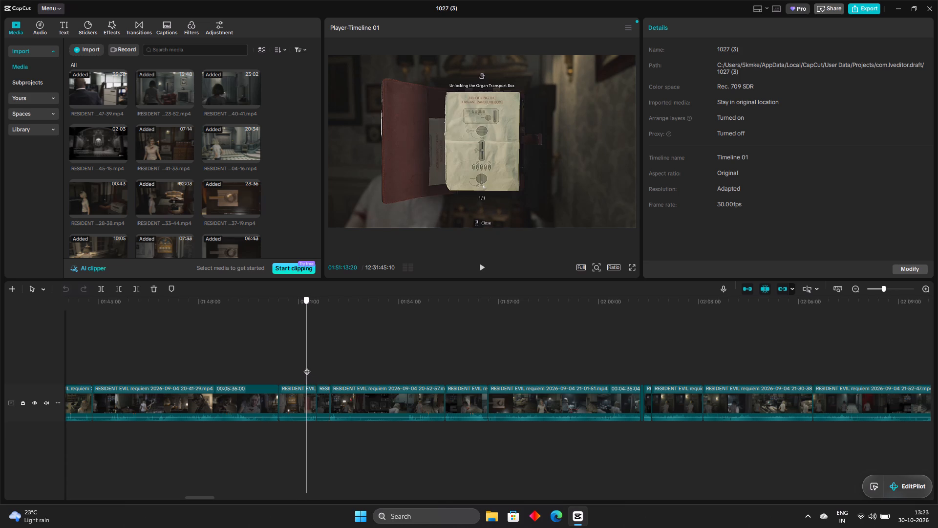
pyautogui.moveTo(307, 367); pyautogui.dragTo(308, 368)
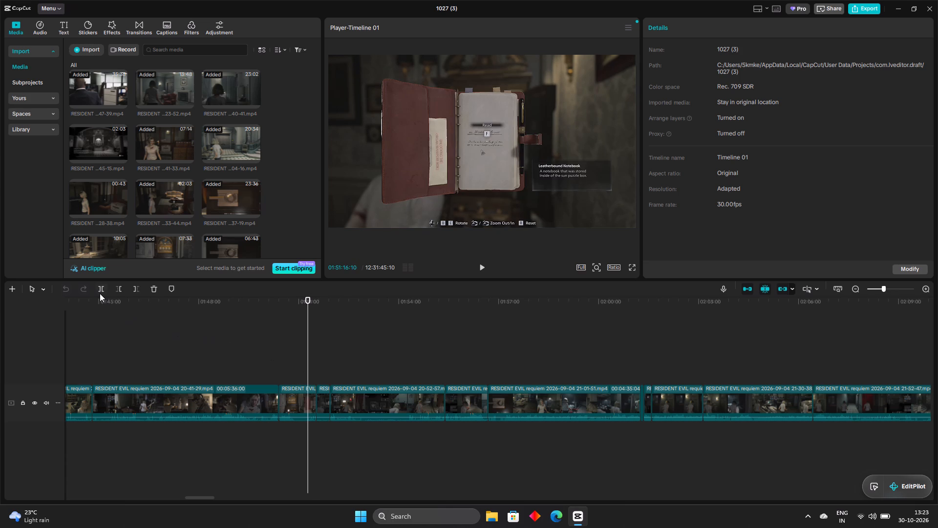
pyautogui.click(100, 293)
# Delete the short remaining segment of the notebook clip after the 01:51:16:10 split.
pyautogui.click(312, 397)
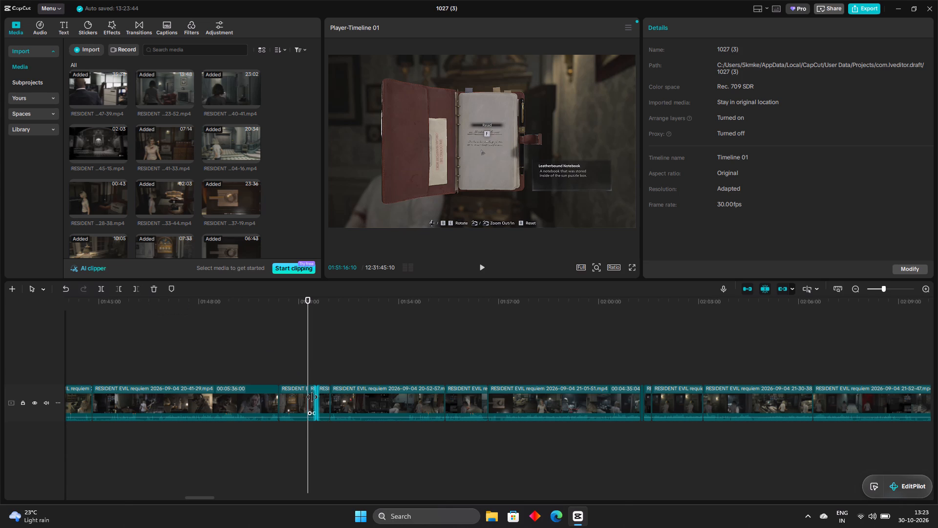
pyautogui.moveTo(307, 352); pyautogui.dragTo(314, 359)
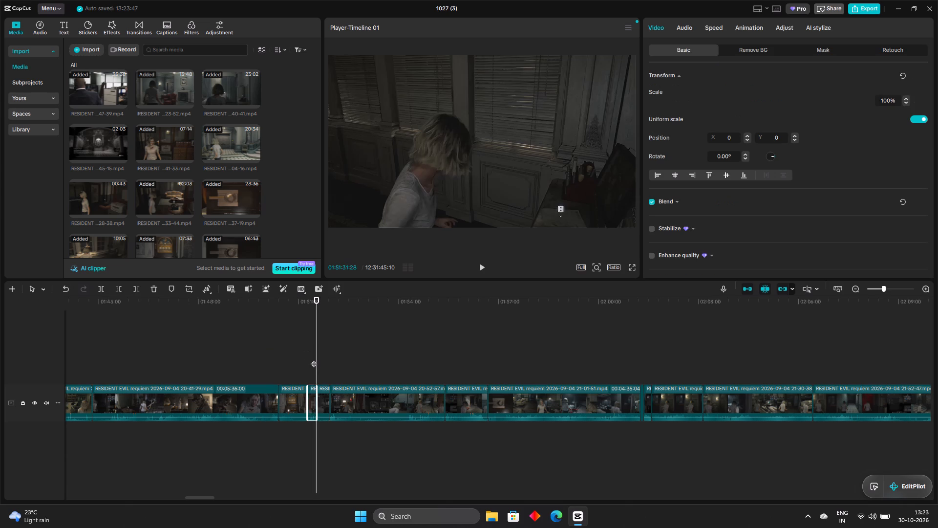
pyautogui.click(314, 359)
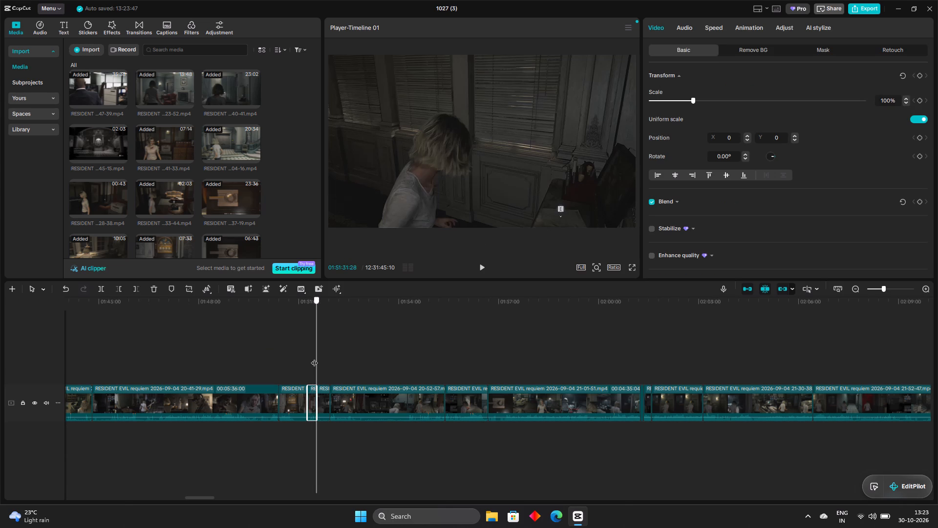
pyautogui.click(155, 292)
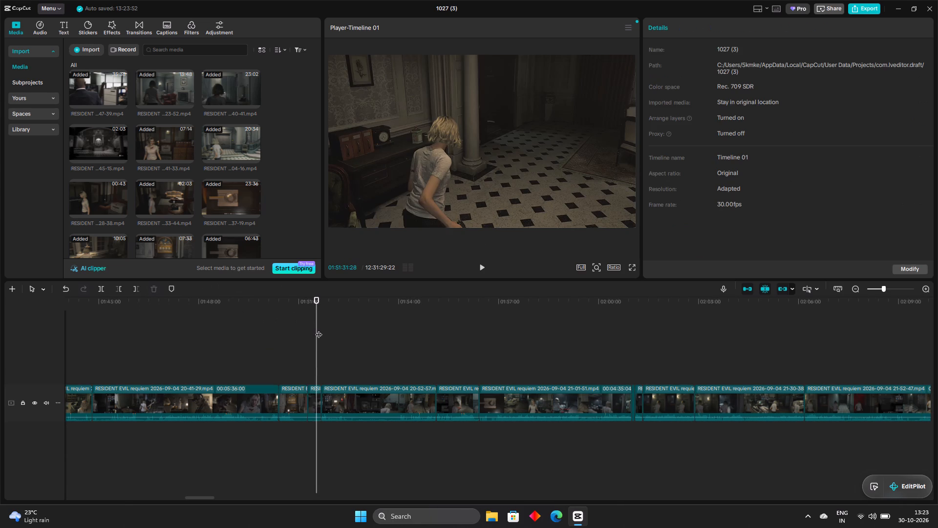
# Split the gameplay clip at 01:51:57:22, just before the inventory screen opens beside the desk lamp.
pyautogui.moveTo(319, 330); pyautogui.dragTo(338, 351)
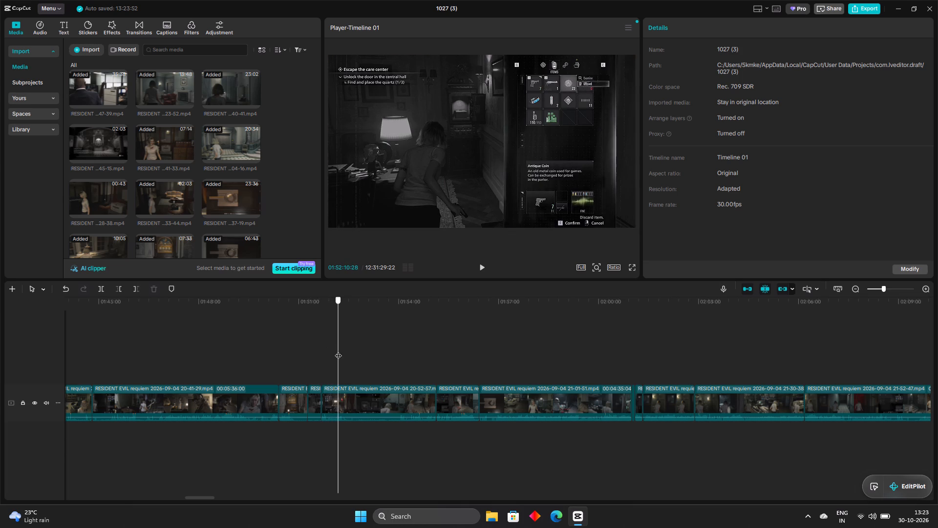
pyautogui.moveTo(338, 351); pyautogui.dragTo(331, 342)
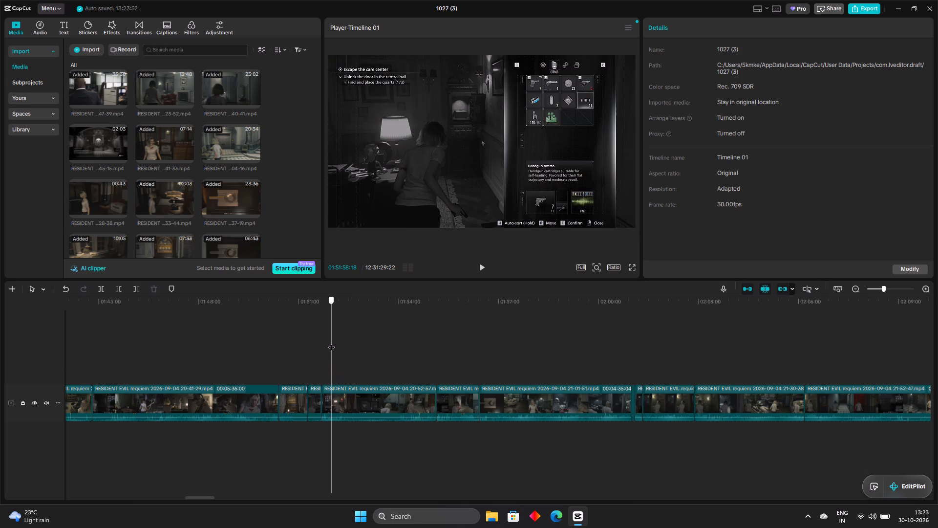
pyautogui.moveTo(331, 342); pyautogui.dragTo(331, 341)
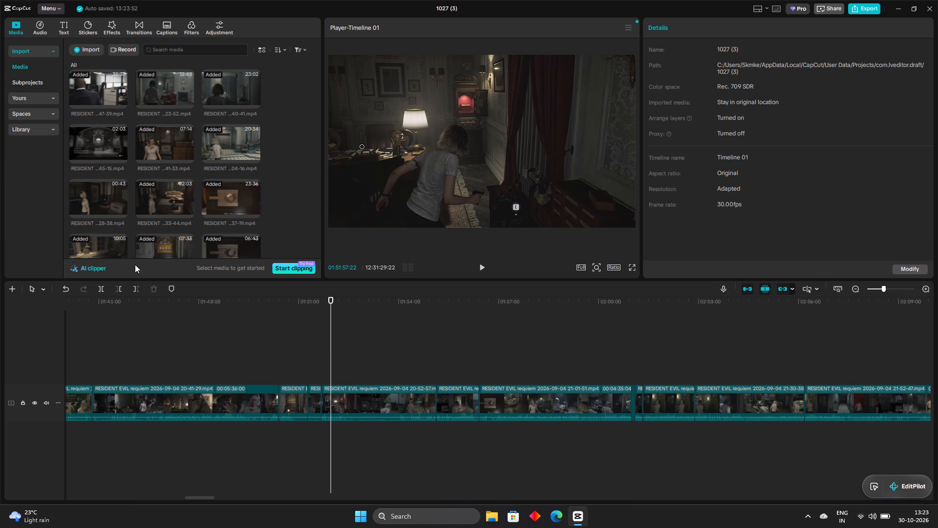
pyautogui.click(99, 289)
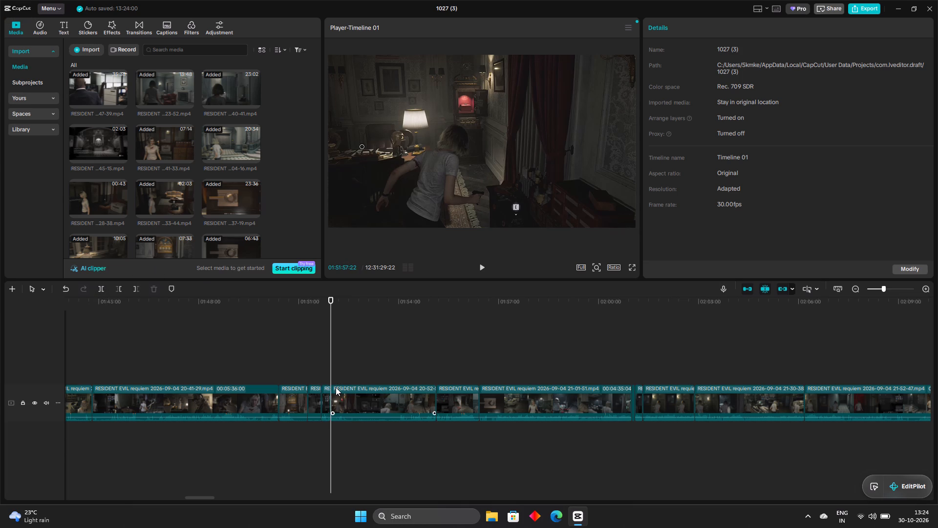
# Trim about 22 seconds of inventory footage off the start of the clip following the 01:51:57:22 split.
pyautogui.click(336, 387)
pyautogui.moveTo(332, 396); pyautogui.dragTo(336, 400)
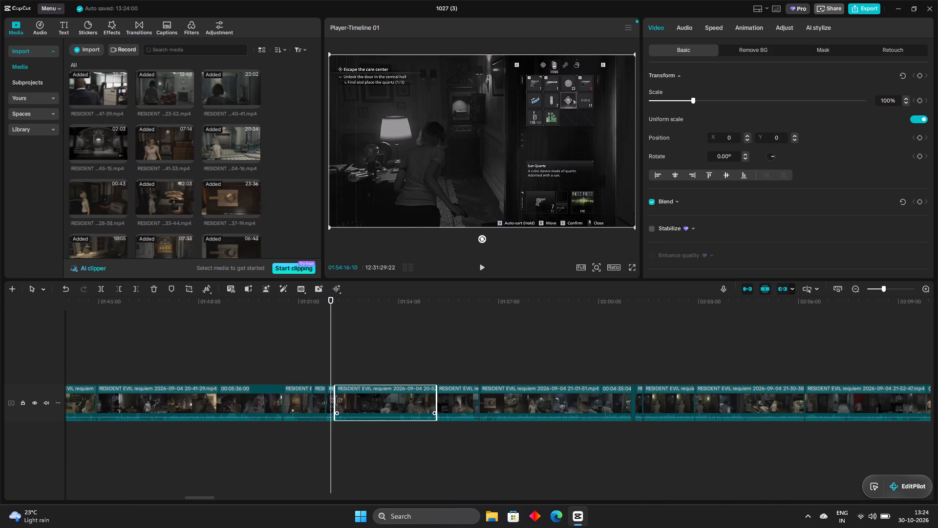
pyautogui.moveTo(336, 400); pyautogui.dragTo(344, 411)
# Review the gameplay footage from the trimmed cut near 01:51:57 to about 01:59:00.
pyautogui.moveTo(331, 354); pyautogui.dragTo(346, 369)
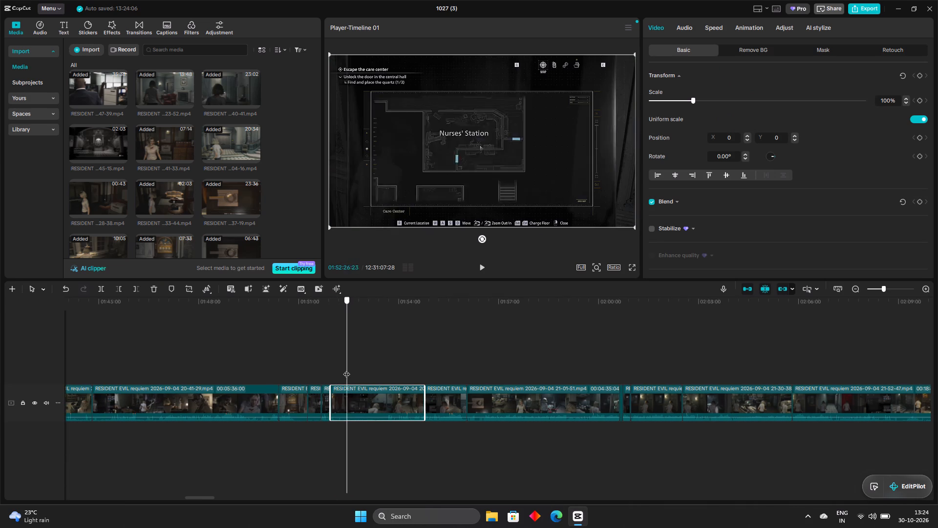
pyautogui.moveTo(346, 369); pyautogui.dragTo(370, 380)
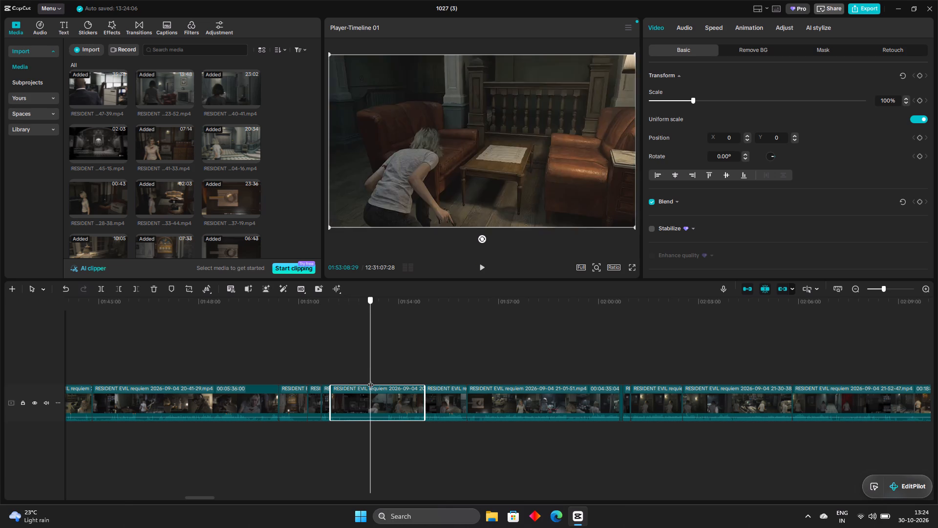
pyautogui.moveTo(370, 380); pyautogui.dragTo(395, 398)
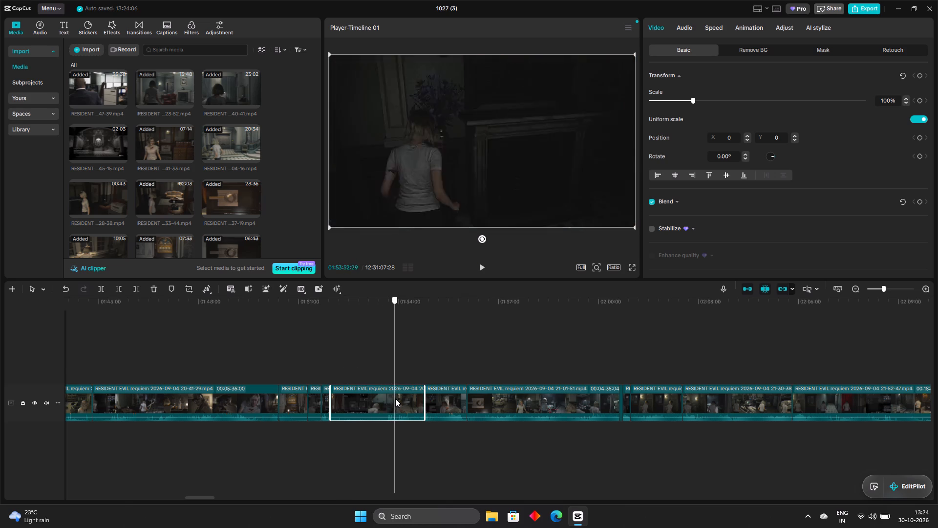
pyautogui.moveTo(395, 398); pyautogui.dragTo(402, 401)
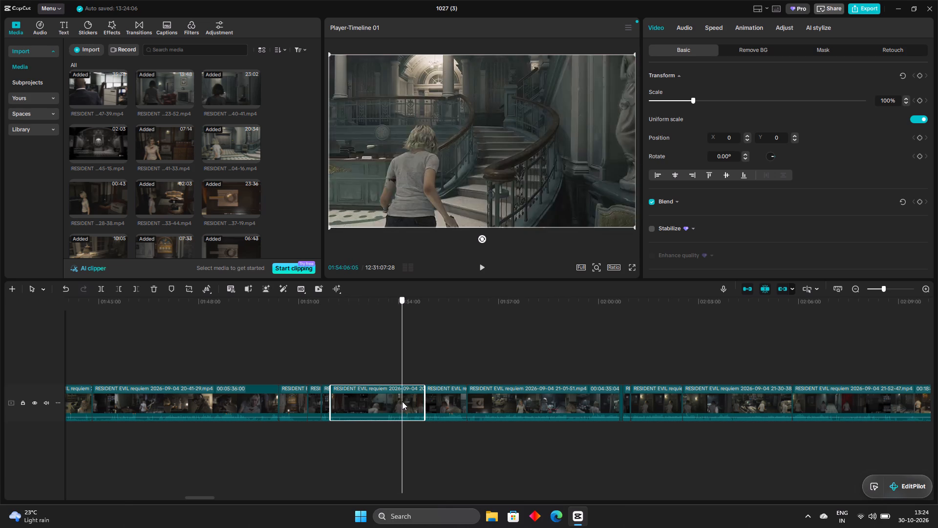
pyautogui.moveTo(402, 401); pyautogui.dragTo(408, 403)
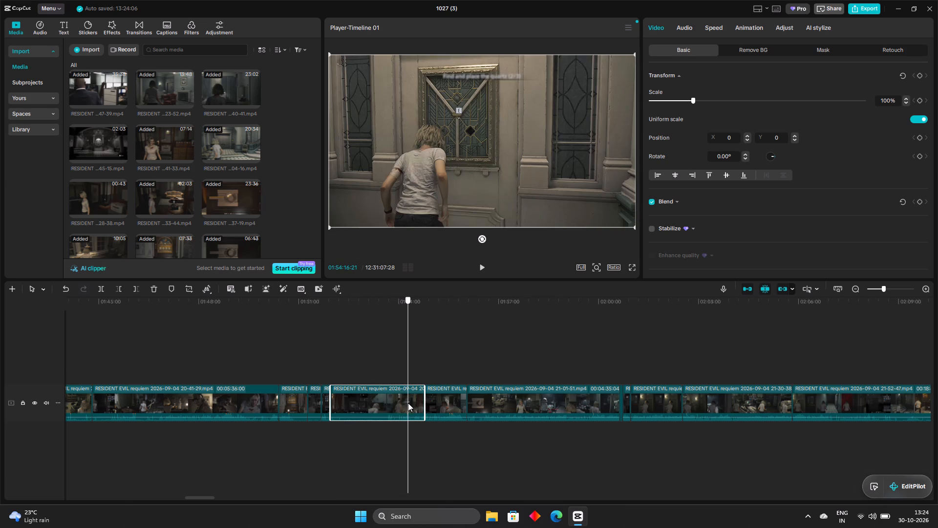
pyautogui.moveTo(408, 403); pyautogui.dragTo(418, 404)
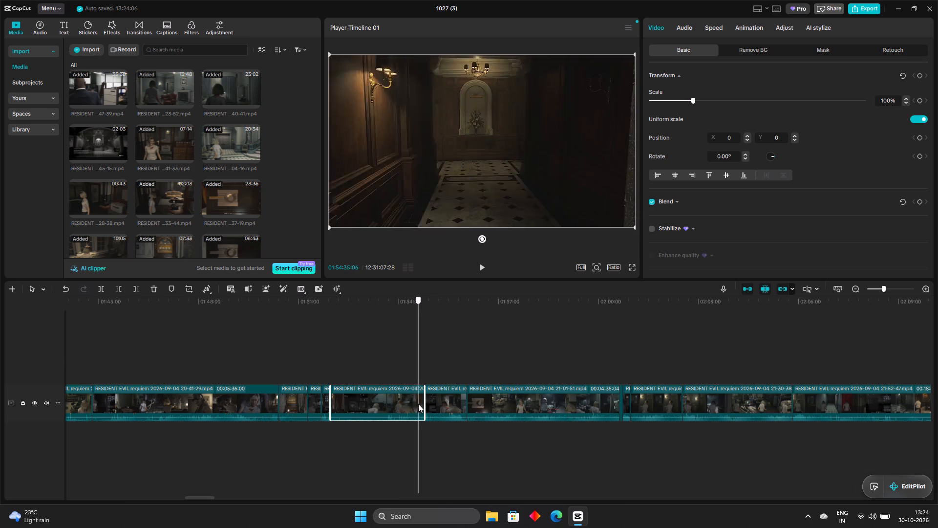
pyautogui.moveTo(418, 404); pyautogui.dragTo(437, 407)
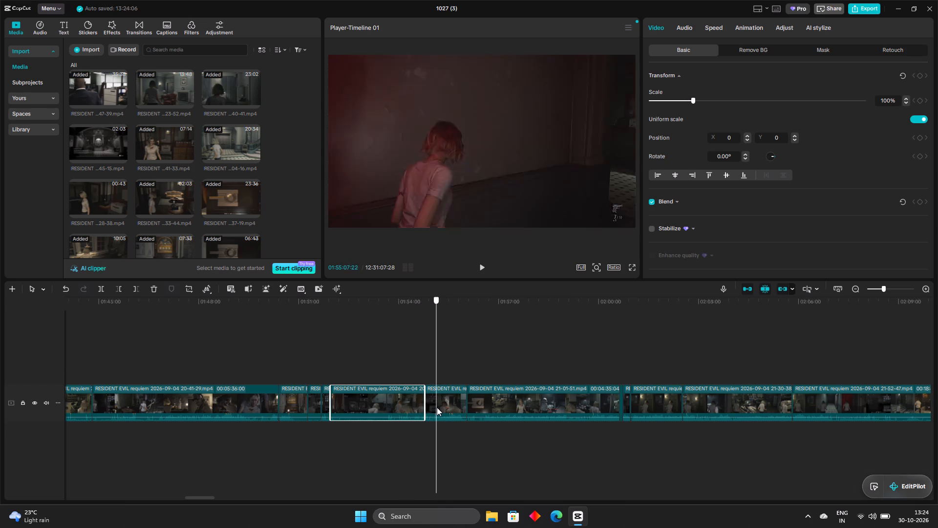
pyautogui.moveTo(437, 407); pyautogui.dragTo(451, 410)
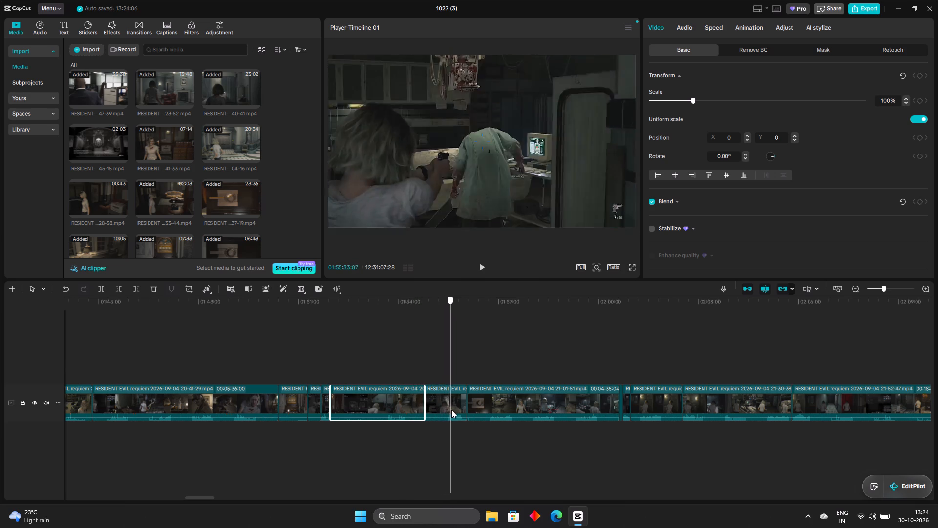
pyautogui.moveTo(451, 410); pyautogui.dragTo(470, 413)
pyautogui.doubleClick(470, 413)
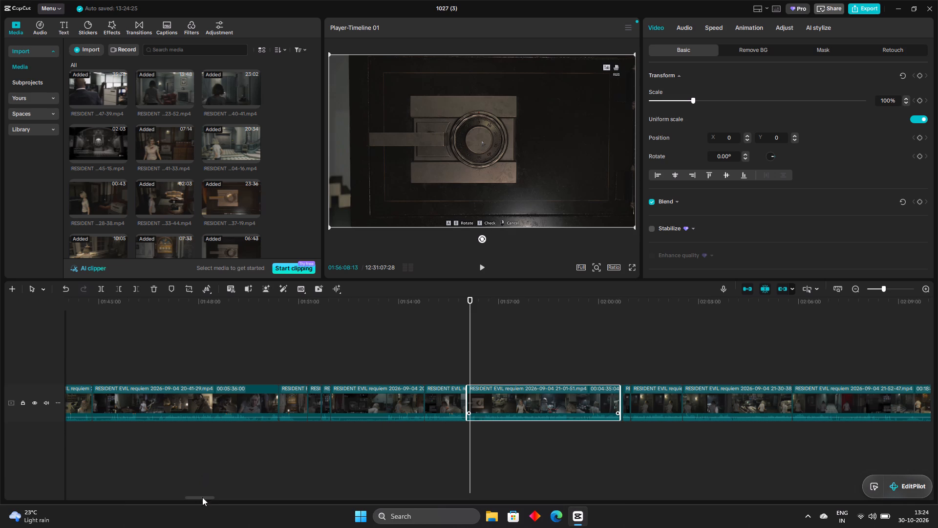
pyautogui.moveTo(203, 497); pyautogui.dragTo(214, 501)
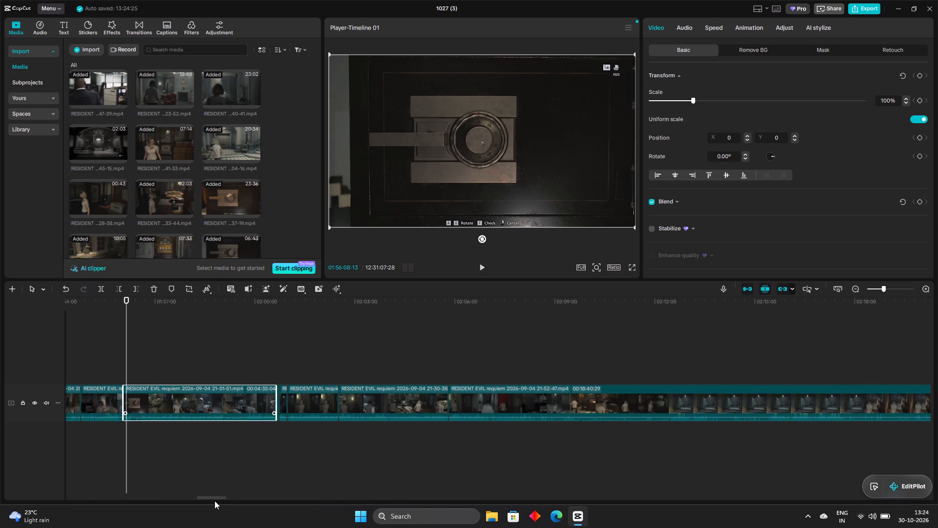
pyautogui.click(166, 321)
pyautogui.moveTo(166, 321); pyautogui.dragTo(181, 329)
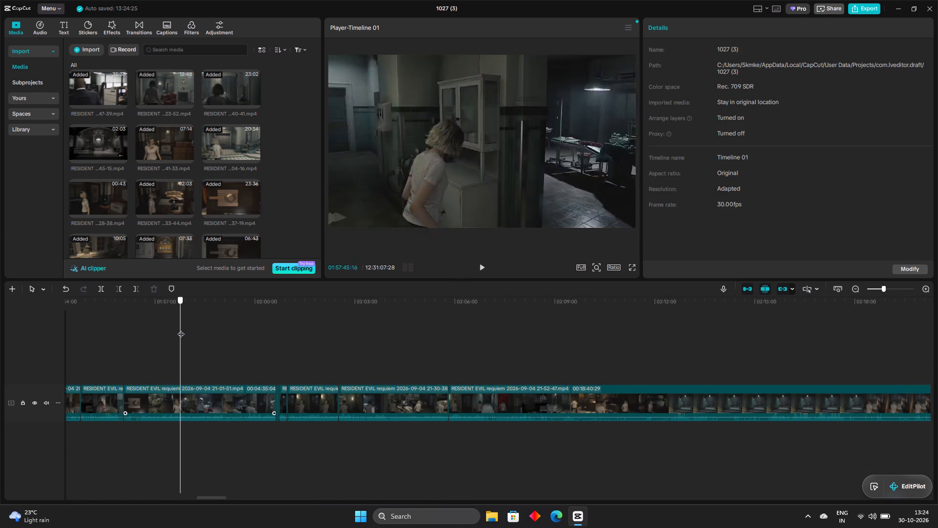
pyautogui.moveTo(181, 329); pyautogui.dragTo(200, 330)
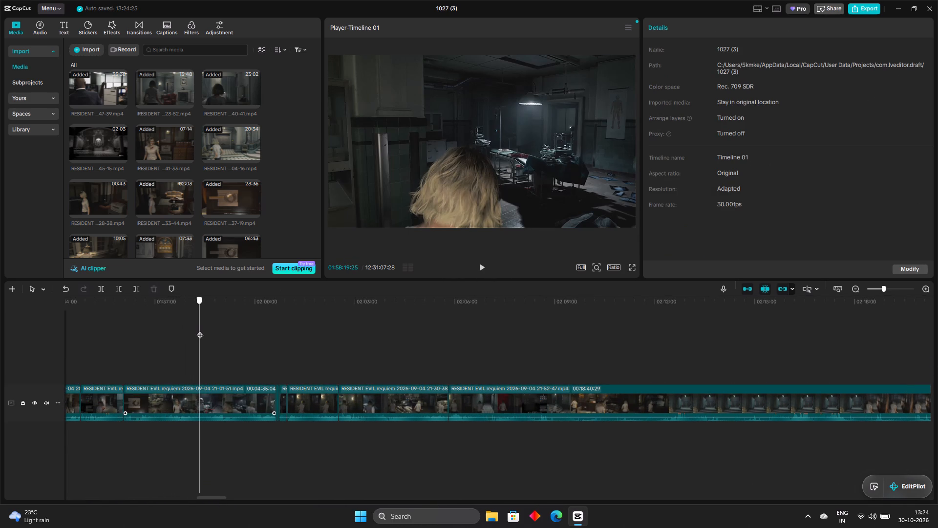
pyautogui.moveTo(200, 330); pyautogui.dragTo(222, 341)
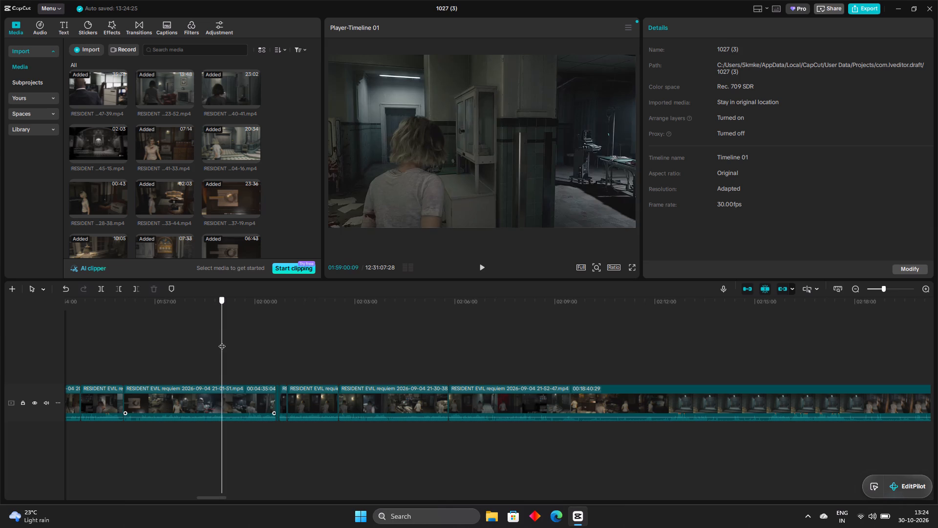
# Split the 21-01-51 gameplay clip at 01:59:18:00, where the inventory screen starts to open.
pyautogui.moveTo(222, 341); pyautogui.dragTo(235, 346)
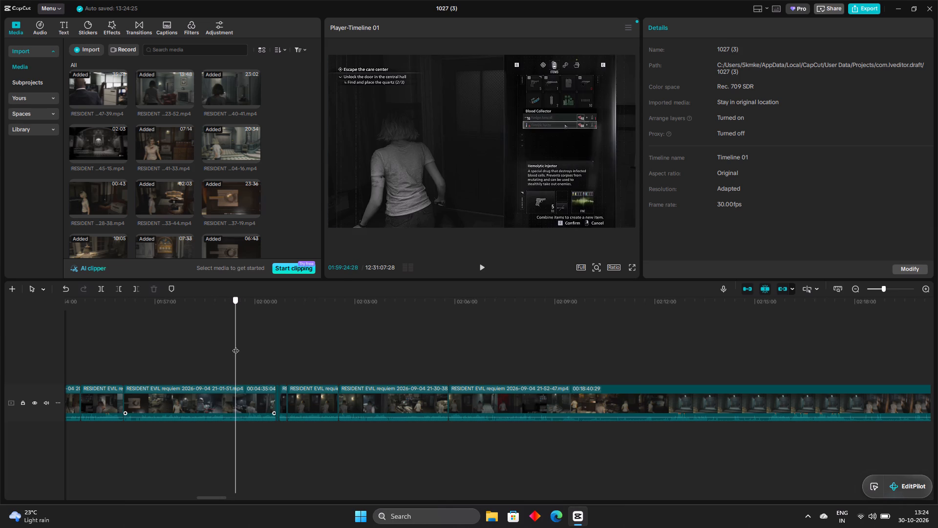
pyautogui.moveTo(235, 346); pyautogui.dragTo(233, 343)
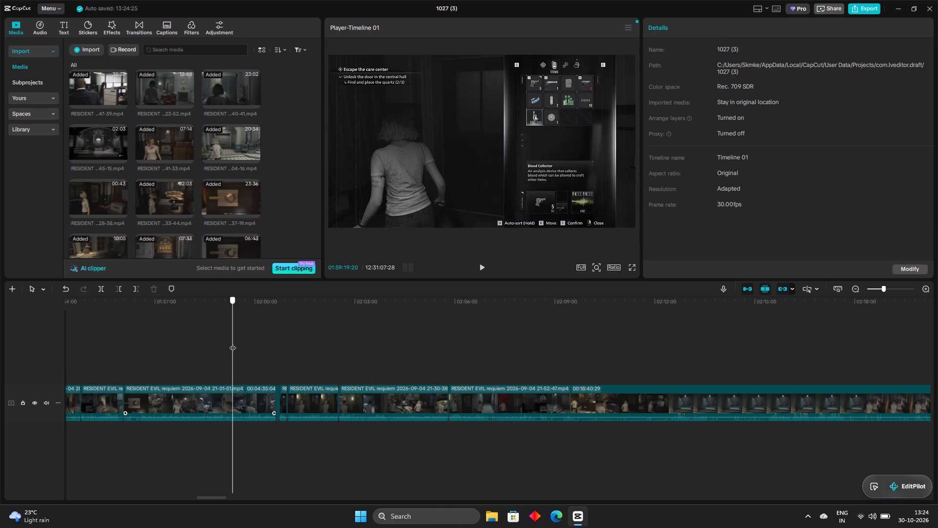
pyautogui.moveTo(233, 343); pyautogui.dragTo(232, 343)
pyautogui.press('Right')
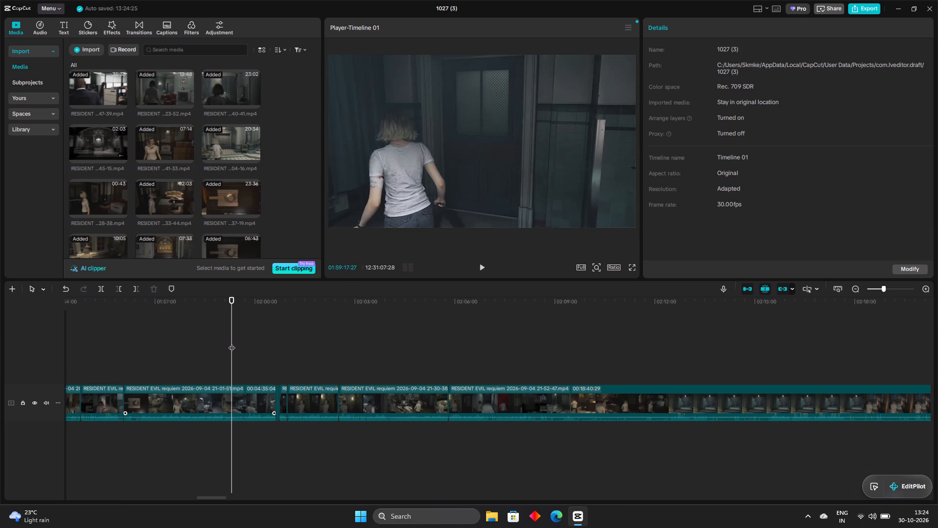
pyautogui.press('Right')
pyautogui.press('Right')
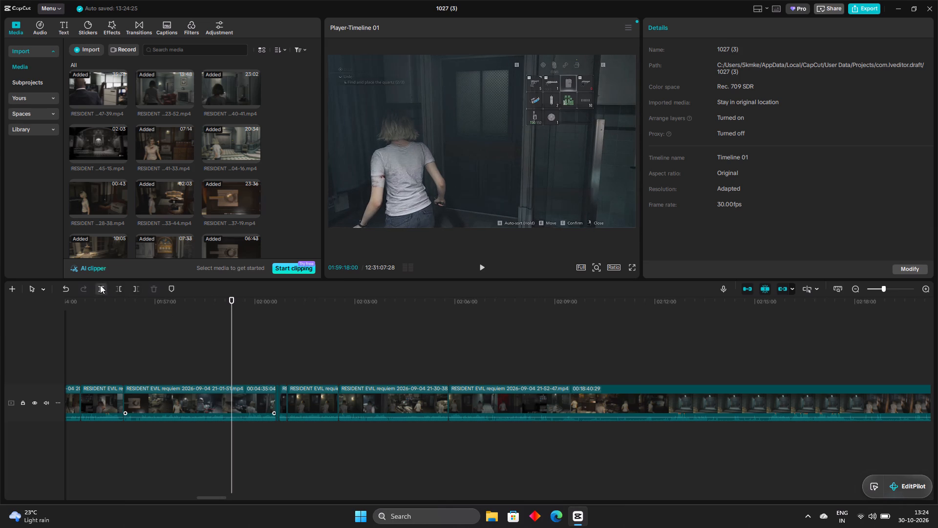
pyautogui.click(100, 285)
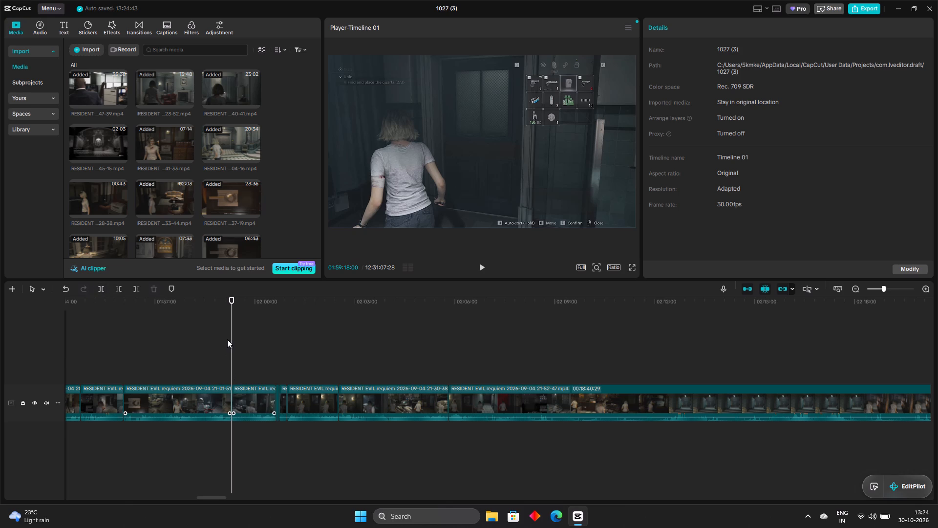
# Split the clip again at 01:59:31:19, where the inventory screen fades out.
pyautogui.click(228, 336)
pyautogui.moveTo(228, 336); pyautogui.dragTo(236, 343)
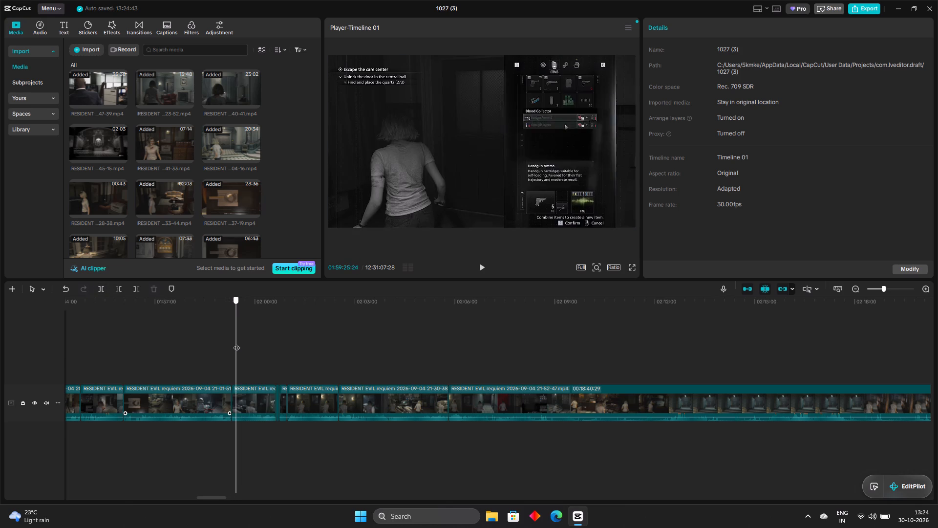
pyautogui.moveTo(236, 343); pyautogui.dragTo(242, 346)
pyautogui.press('Left')
pyautogui.press('Left')
pyautogui.press('Left')
pyautogui.press('Left')
pyautogui.press('Left')
pyautogui.press('Left')
pyautogui.press('Left')
pyautogui.press('Left')
pyautogui.press('Left')
pyautogui.press('Left')
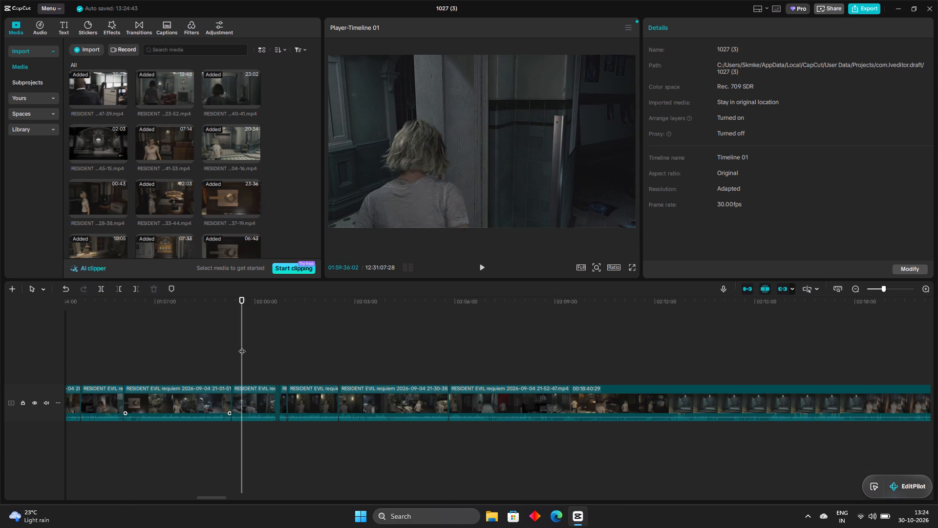
pyautogui.press('Left')
pyautogui.press('Left')
pyautogui.press('Left')
pyautogui.press('Left')
pyautogui.press('Left')
pyautogui.press('Left')
pyautogui.press('Left')
pyautogui.press('Left')
pyautogui.press('Left')
pyautogui.press('Left')
pyautogui.press('Left')
pyautogui.press('Left')
pyautogui.press('Left')
pyautogui.press('Left')
pyautogui.press('Left')
pyautogui.press('Left')
pyautogui.press('Left')
pyautogui.press('Left')
pyautogui.press('Left')
pyautogui.press('Left')
pyautogui.press('Left')
pyautogui.press('Left')
pyautogui.press('Left')
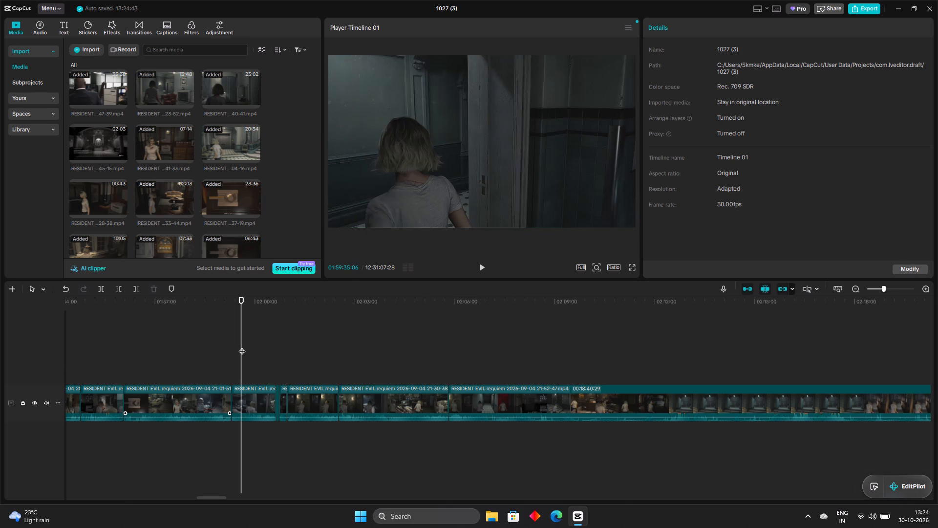
pyautogui.press('Left')
pyautogui.press('Left')
pyautogui.press('Left')
pyautogui.press('Left')
pyautogui.press('Left')
pyautogui.press('Left')
pyautogui.press('Left')
pyautogui.press('Left')
pyautogui.press('Left')
pyautogui.press('Left')
pyautogui.press('Left')
pyautogui.press('Left')
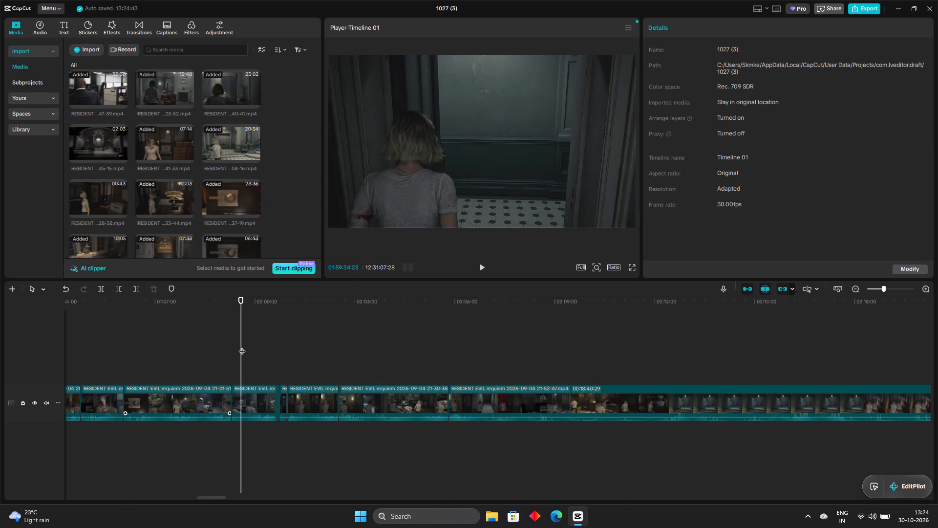
pyautogui.press('Left')
pyautogui.press('Left')
pyautogui.press('Left')
pyautogui.press('Left')
pyautogui.press('Left')
pyautogui.press('Left')
pyautogui.press('Left')
pyautogui.press('Left')
pyautogui.press('Left')
pyautogui.press('Left')
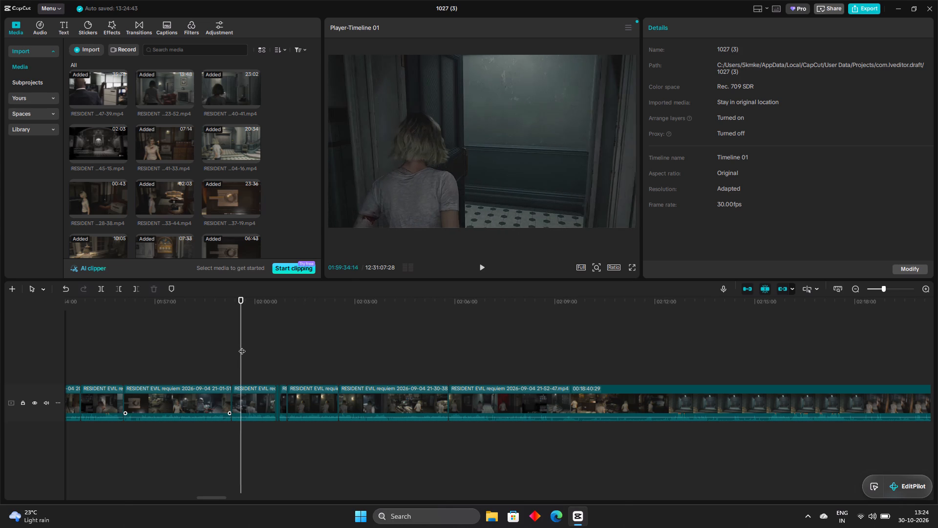
pyautogui.press('Left')
pyautogui.press('Left')
pyautogui.press('Left')
pyautogui.press('Left')
pyautogui.press('Left')
pyautogui.press('Left')
pyautogui.press('Left')
pyautogui.press('Left')
pyautogui.press('Left')
pyautogui.press('Left')
pyautogui.press('Left')
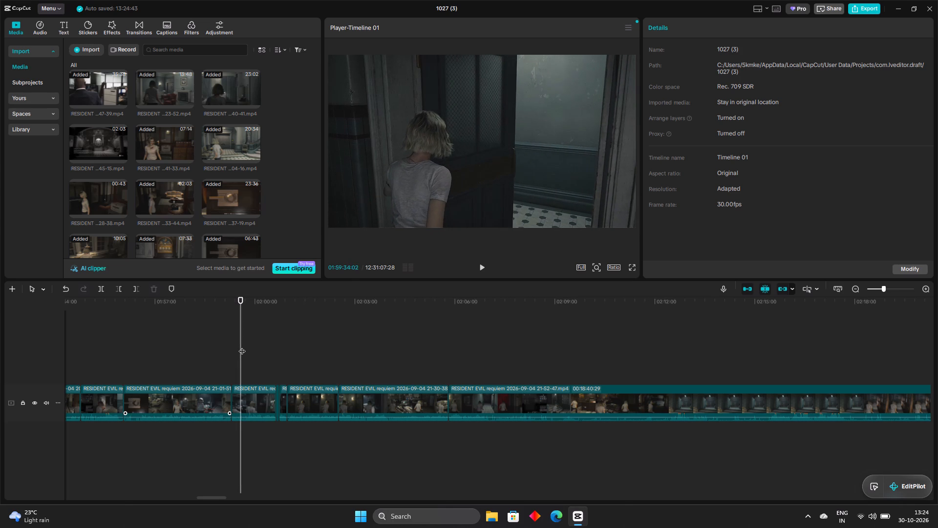
pyautogui.press('Left')
pyautogui.press('Left')
pyautogui.press('Left')
pyautogui.press('Left')
pyautogui.press('Left')
pyautogui.press('Left')
pyautogui.press('Left')
pyautogui.press('Left')
pyautogui.press('Left')
pyautogui.press('Left')
pyautogui.press('Left')
pyautogui.press('Left')
pyautogui.press('Left')
pyautogui.press('Left')
pyautogui.press('Left')
pyautogui.press('Left')
pyautogui.press('Left')
pyautogui.press('Left')
pyautogui.press('Left')
pyautogui.press('Left')
pyautogui.press('Left')
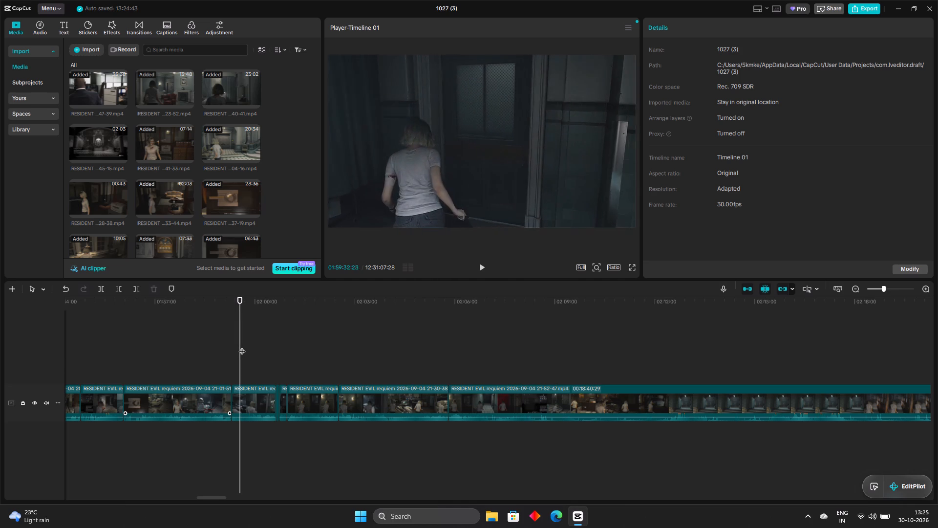
pyautogui.press('Left')
pyautogui.press('Left')
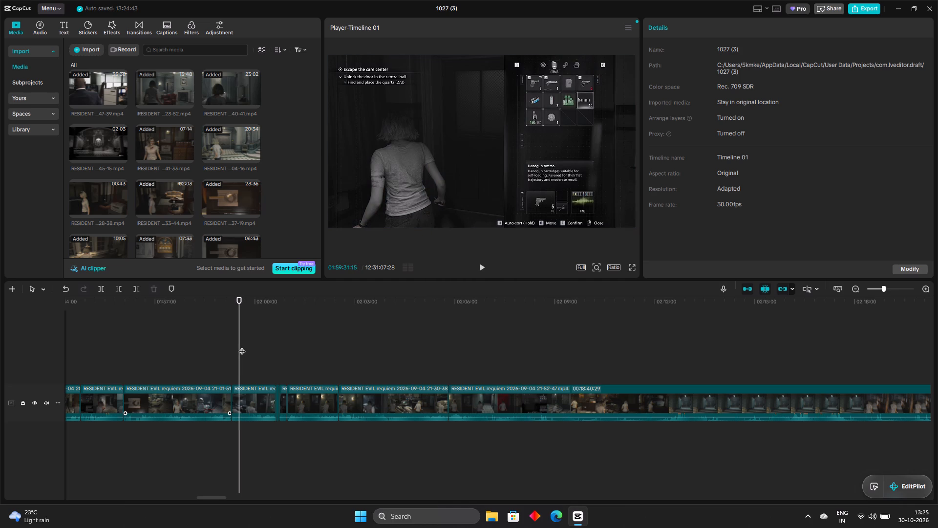
pyautogui.press('Right')
pyautogui.press('Right')
pyautogui.press('Right')
pyautogui.press('Right')
pyautogui.press('Right')
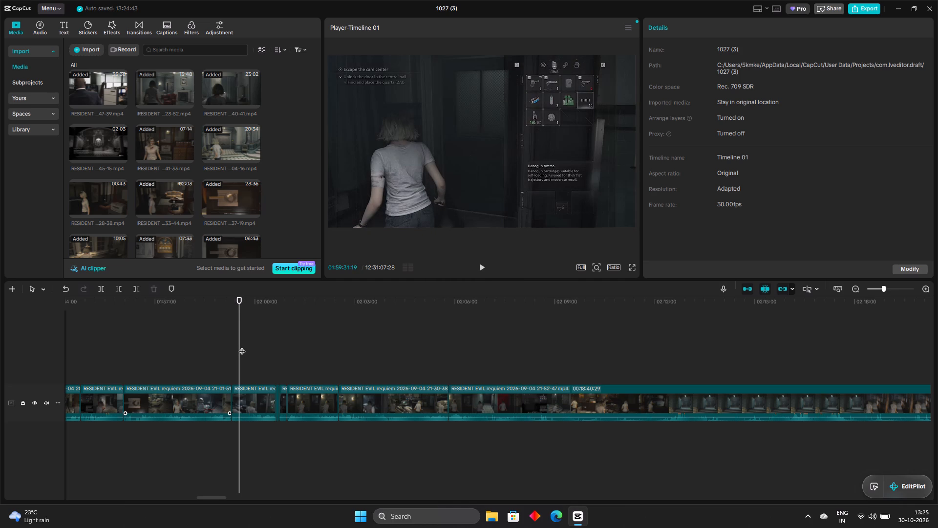
pyautogui.click(106, 289)
# Delete the short inventory segment between the 01:59:18:00 and 01:59:31:19 splits.
pyautogui.click(237, 409)
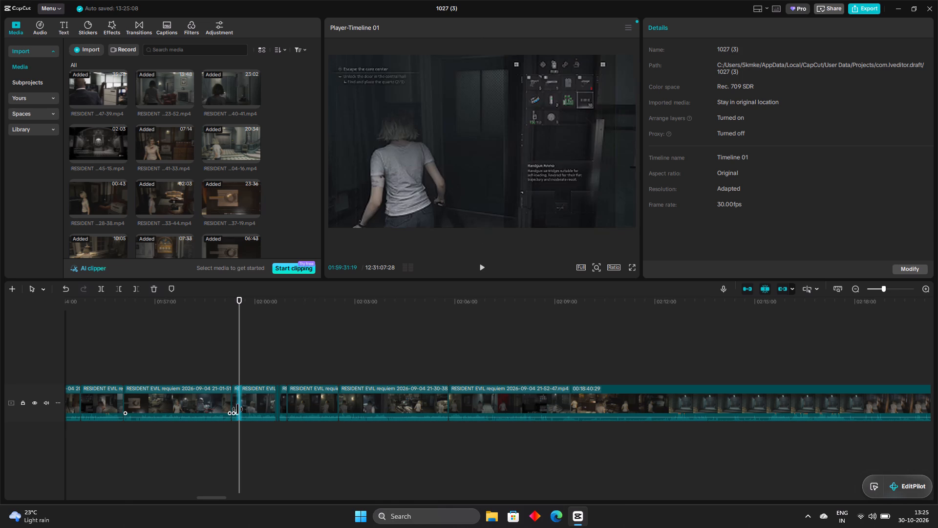
pyautogui.click(237, 395)
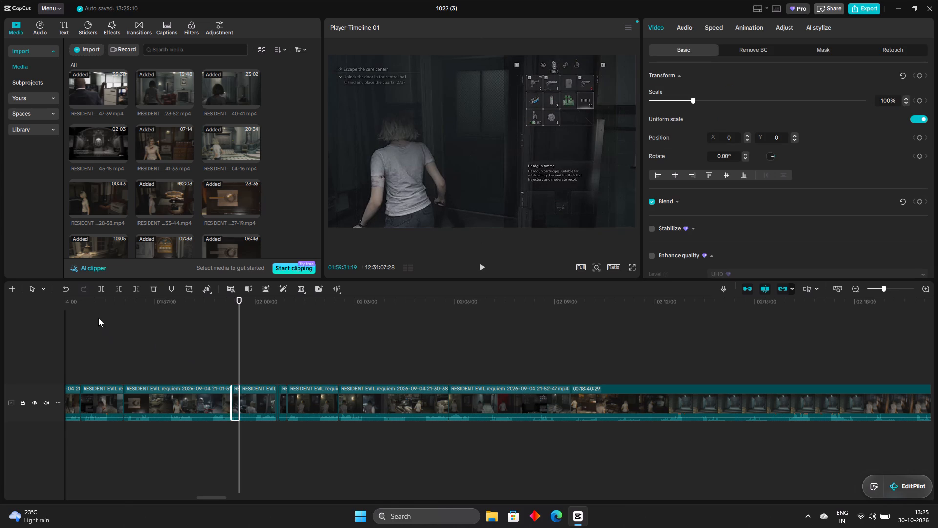
pyautogui.click(150, 287)
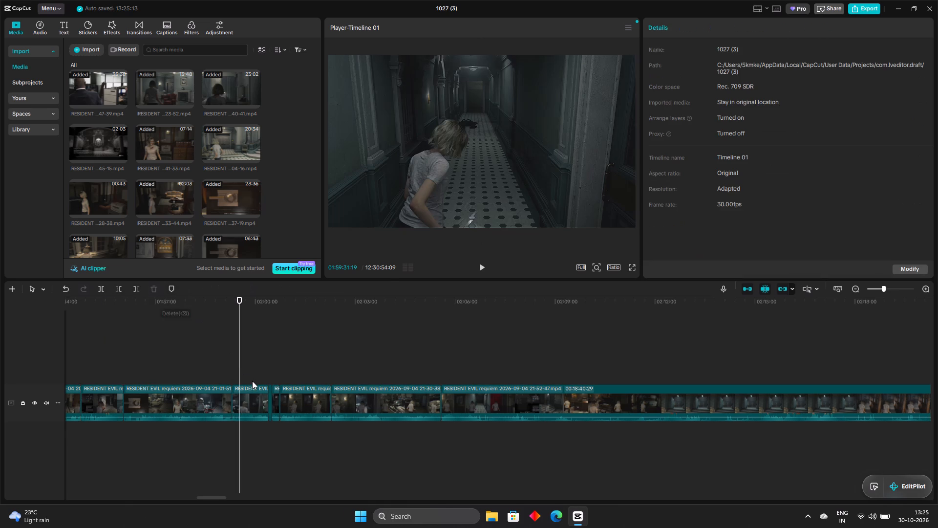
# Review the gameplay footage from 01:59:31:19 through the Blood Lab and operating-room scenes to about 02:04:42.
pyautogui.moveTo(239, 358); pyautogui.dragTo(246, 368)
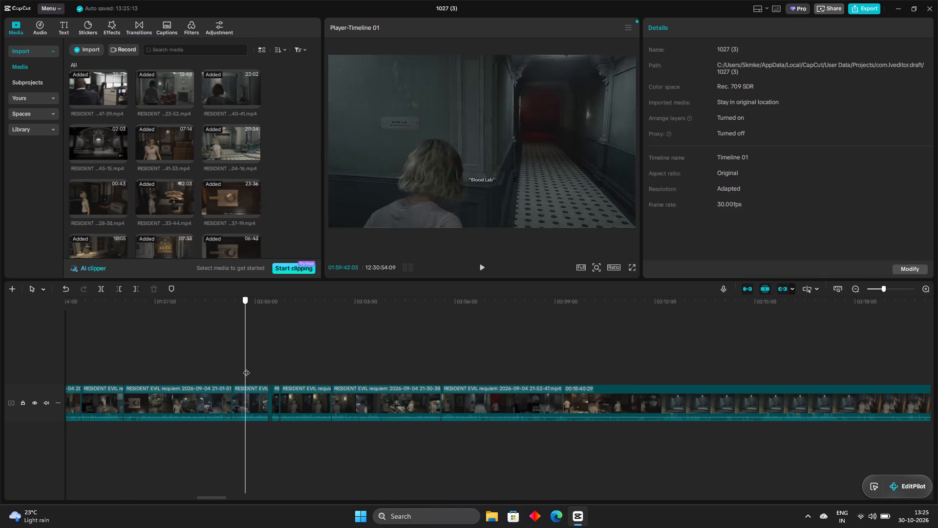
pyautogui.moveTo(246, 368); pyautogui.dragTo(256, 382)
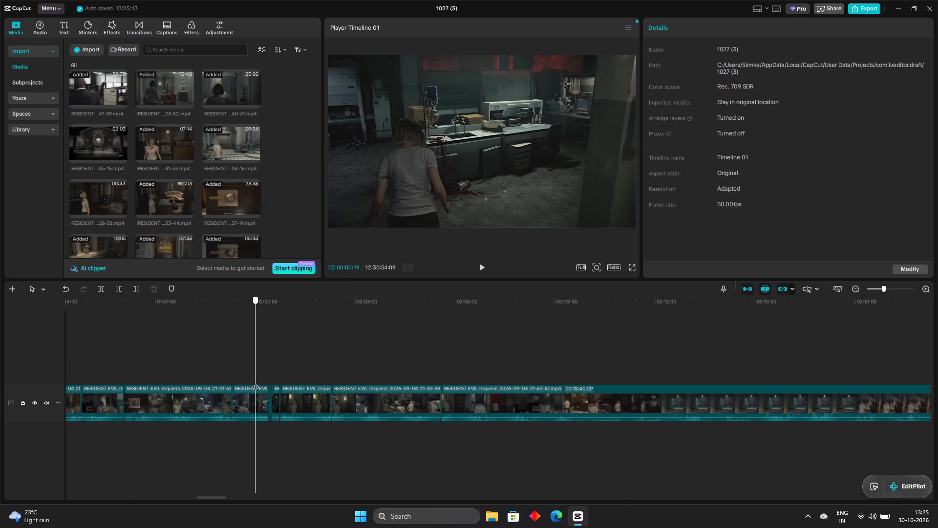
pyautogui.moveTo(256, 382); pyautogui.dragTo(257, 382)
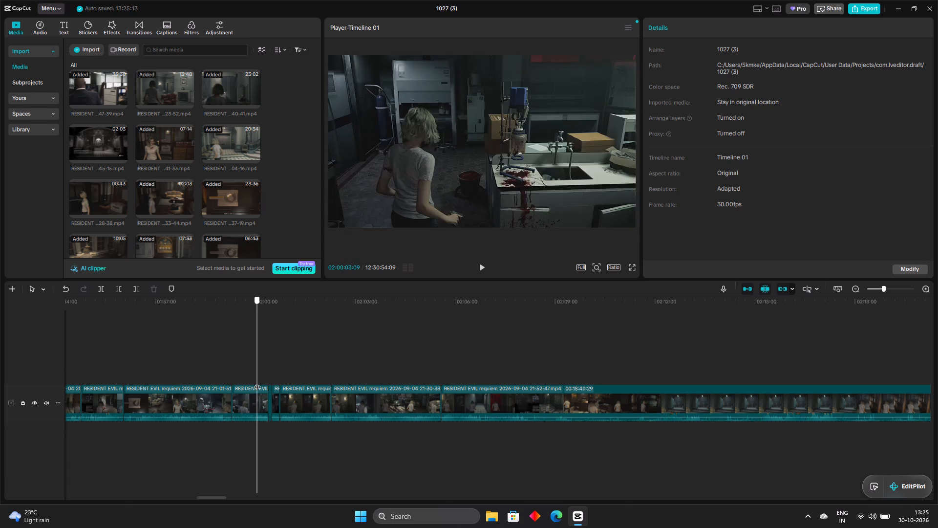
pyautogui.moveTo(257, 382); pyautogui.dragTo(258, 383)
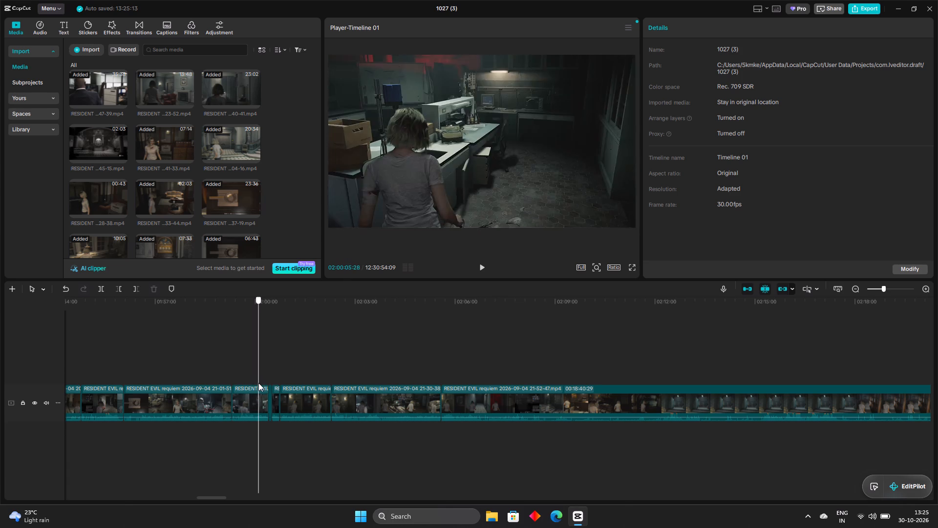
pyautogui.moveTo(258, 383); pyautogui.dragTo(269, 394)
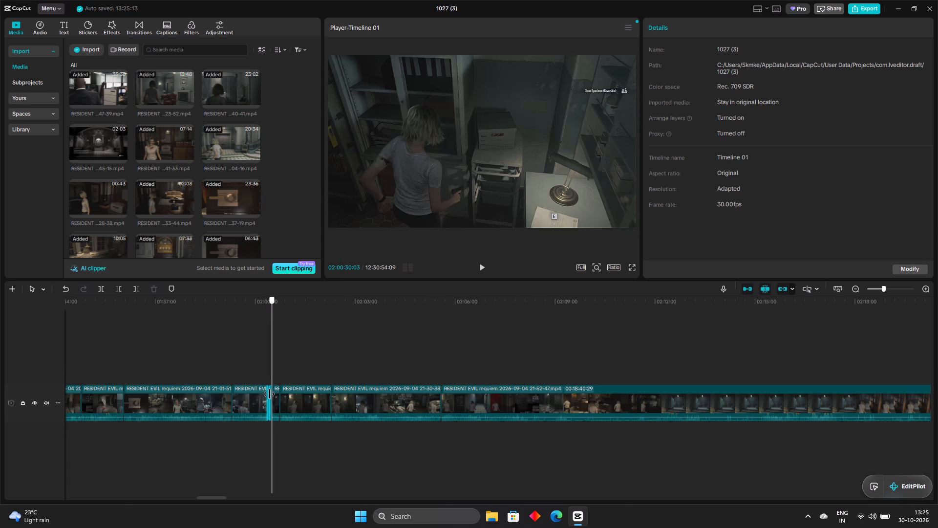
pyautogui.moveTo(269, 394); pyautogui.dragTo(290, 410)
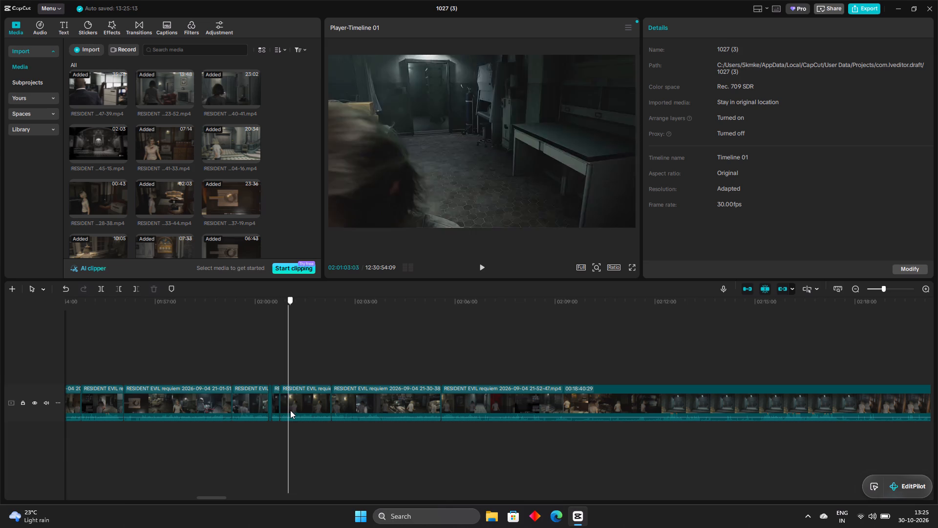
pyautogui.moveTo(290, 410); pyautogui.dragTo(327, 426)
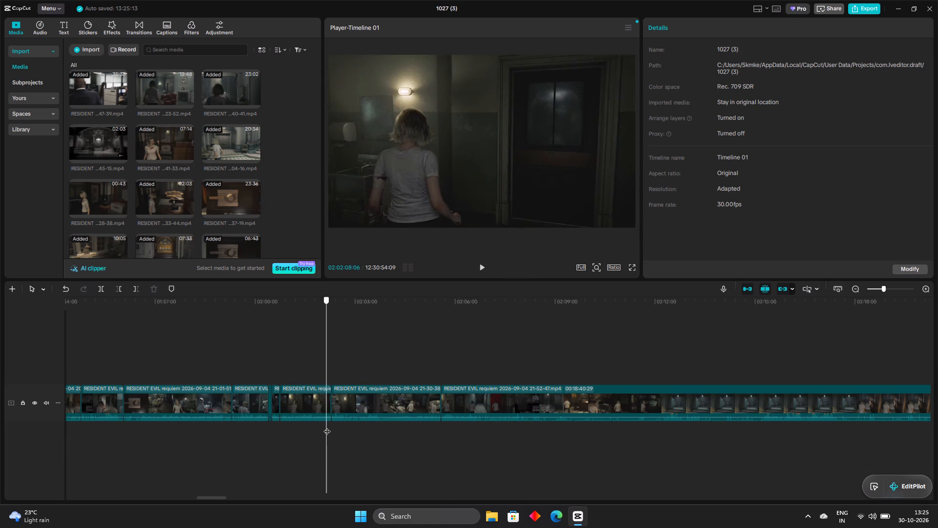
pyautogui.moveTo(327, 426); pyautogui.dragTo(354, 432)
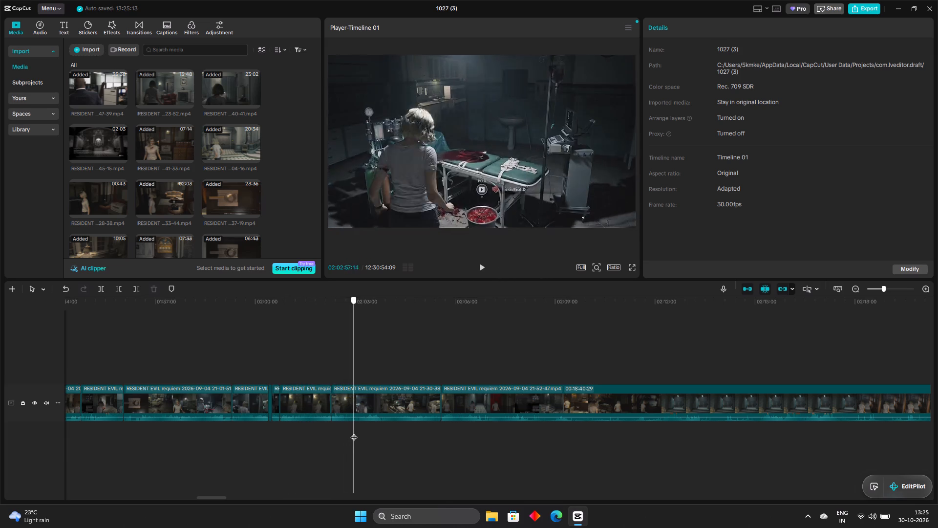
pyautogui.moveTo(354, 432); pyautogui.dragTo(380, 428)
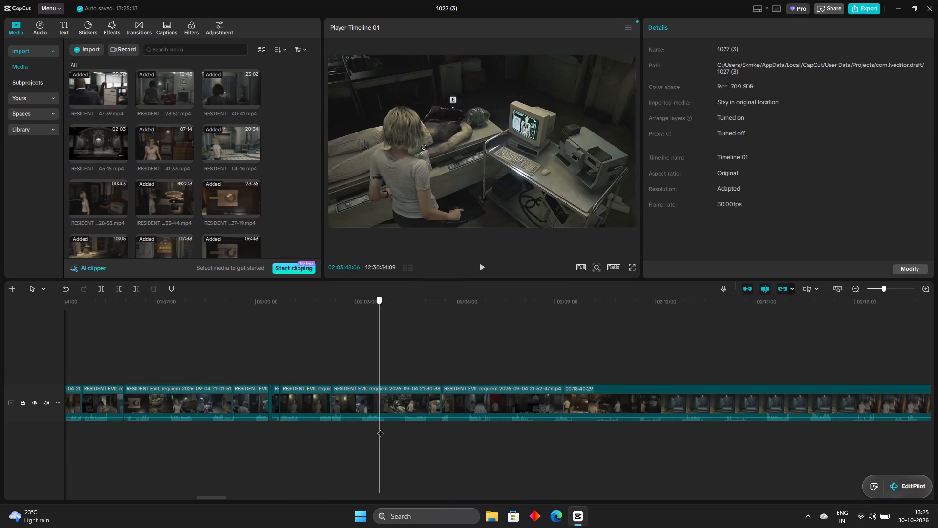
pyautogui.moveTo(380, 428); pyautogui.dragTo(404, 406)
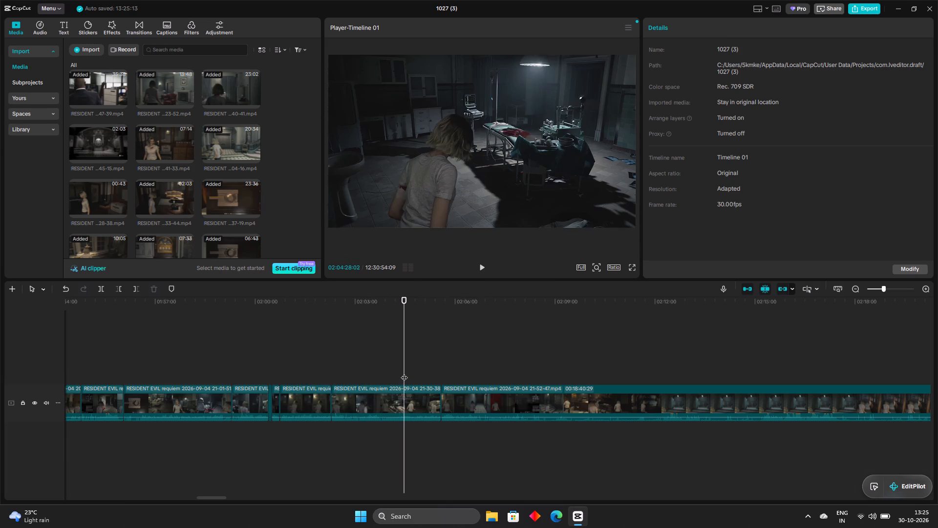
pyautogui.moveTo(405, 353); pyautogui.dragTo(412, 356)
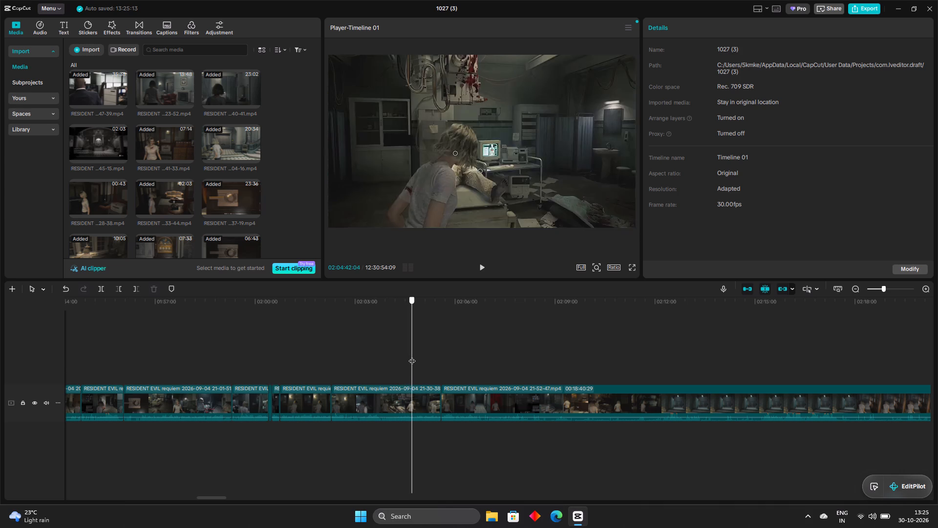
# Go back through the footage from about 02:04:42 to just before 02:00:00, checking the Blood Lab scenes for parts to cut.
pyautogui.moveTo(412, 356); pyautogui.dragTo(363, 369)
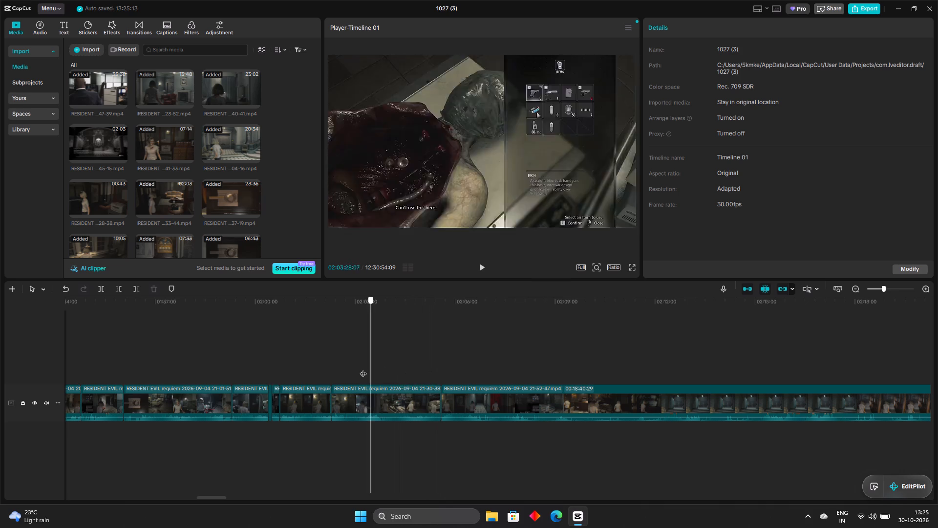
pyautogui.moveTo(363, 369); pyautogui.dragTo(328, 367)
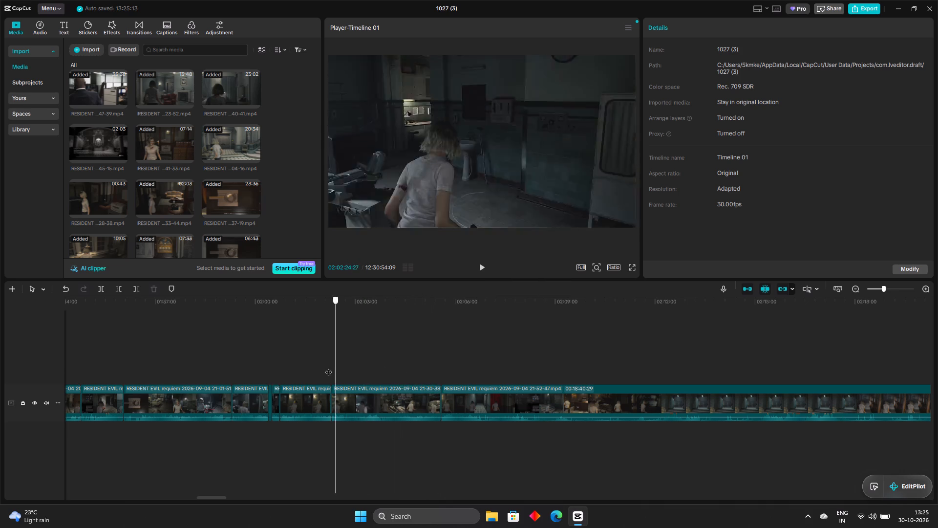
pyautogui.moveTo(328, 367); pyautogui.dragTo(338, 373)
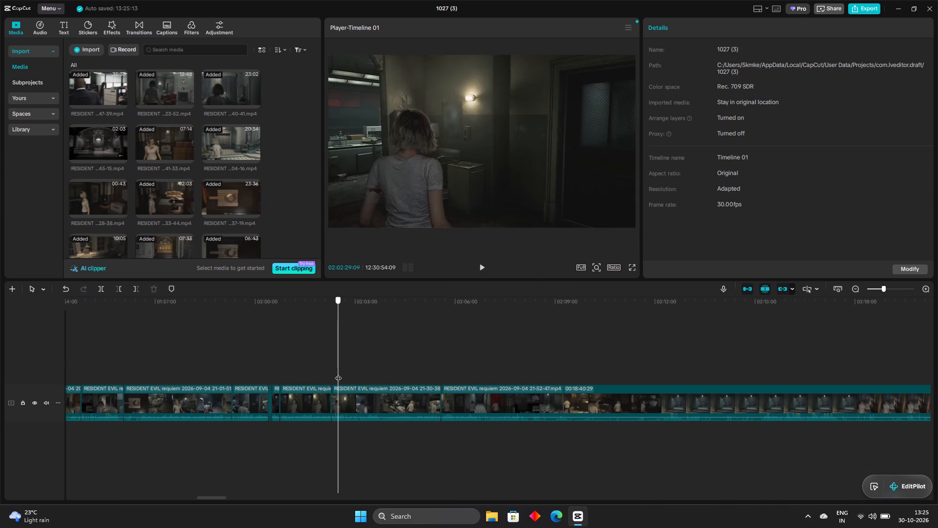
pyautogui.moveTo(338, 373); pyautogui.dragTo(315, 372)
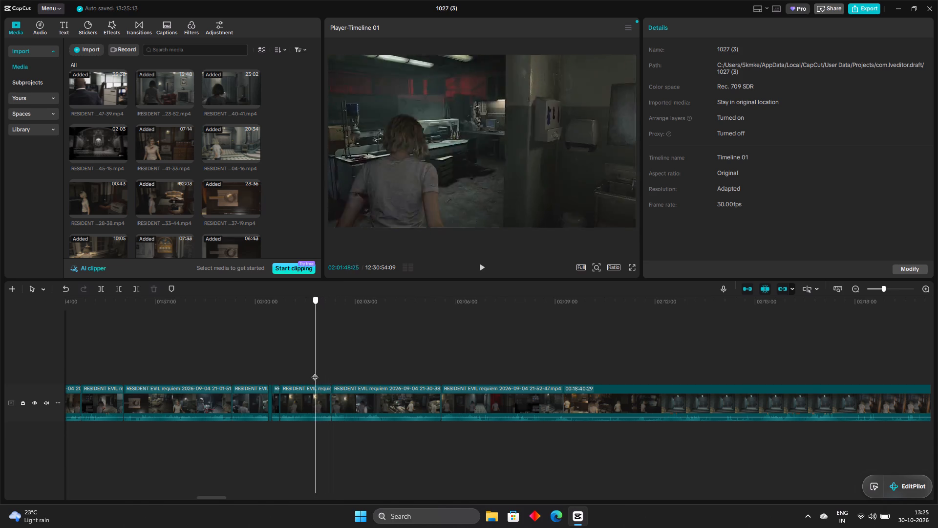
pyautogui.moveTo(315, 372); pyautogui.dragTo(296, 366)
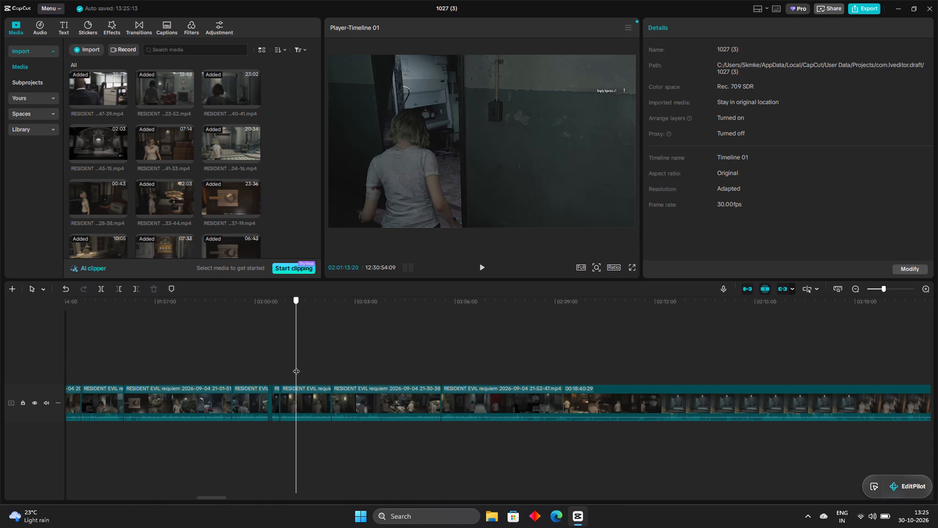
pyautogui.moveTo(296, 366); pyautogui.dragTo(297, 367)
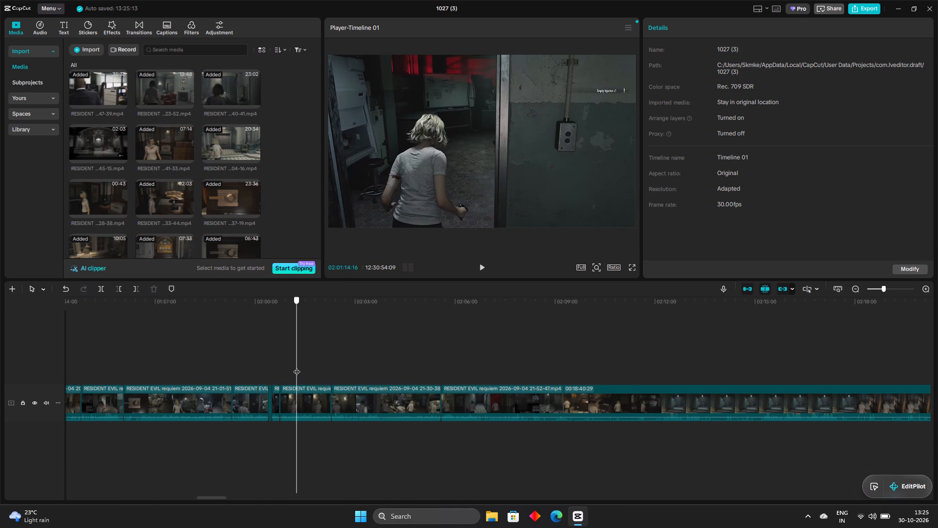
pyautogui.moveTo(297, 367); pyautogui.dragTo(300, 369)
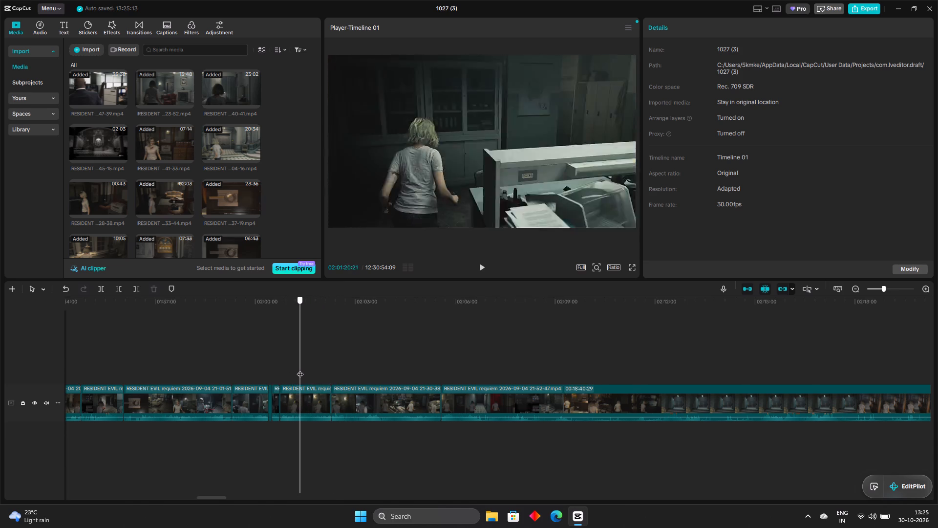
pyautogui.moveTo(300, 369); pyautogui.dragTo(310, 371)
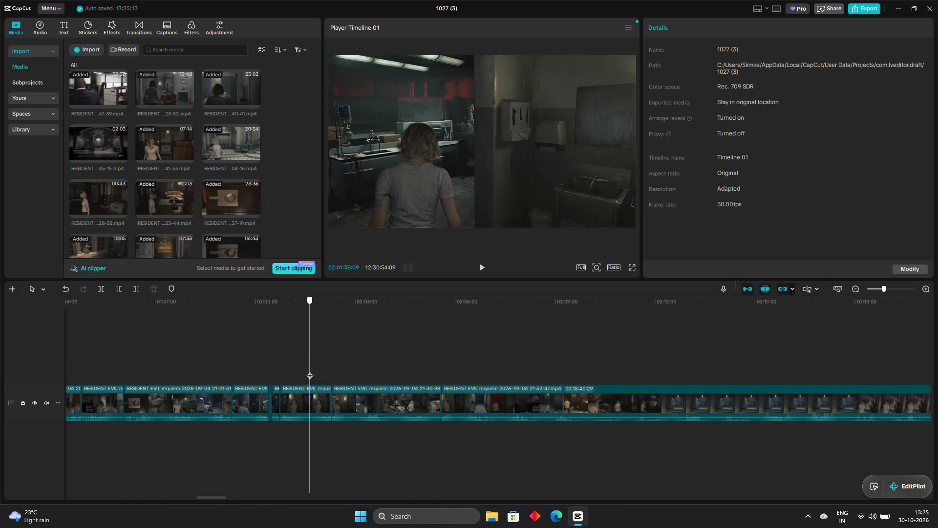
pyautogui.moveTo(310, 371); pyautogui.dragTo(256, 353)
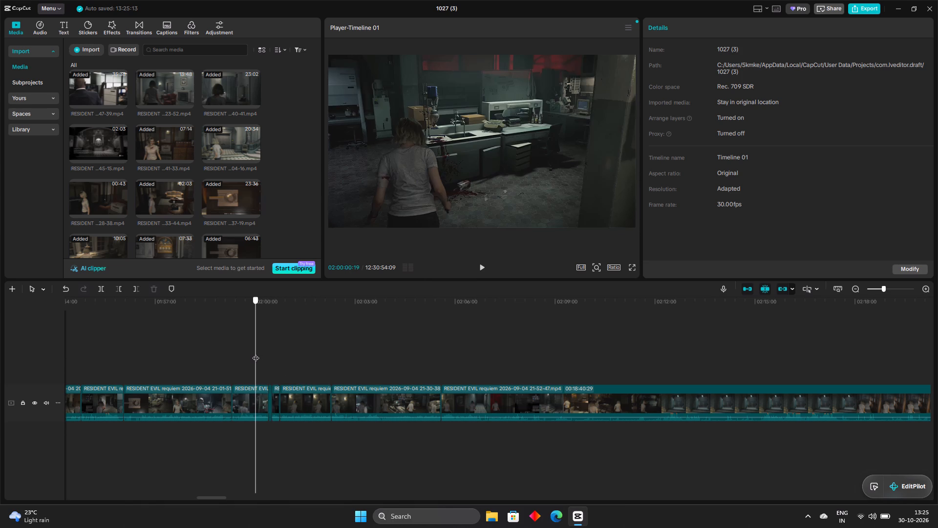
pyautogui.moveTo(256, 353); pyautogui.dragTo(242, 350)
# Split the gameplay clip just before the 21-30-38 clip at 02:01:46:06, where the character faces the dark door.
pyautogui.moveTo(242, 350); pyautogui.dragTo(257, 363)
pyautogui.moveTo(257, 363); pyautogui.dragTo(273, 377)
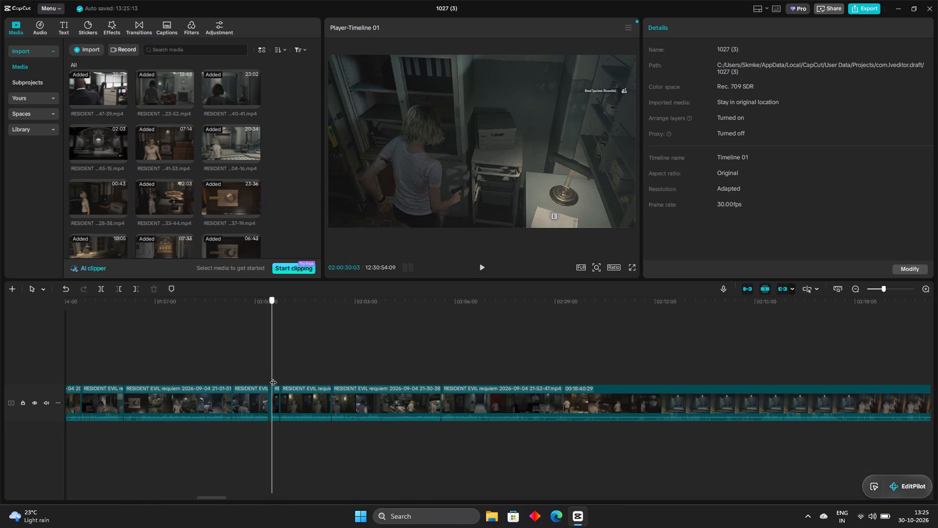
pyautogui.moveTo(273, 377); pyautogui.dragTo(286, 385)
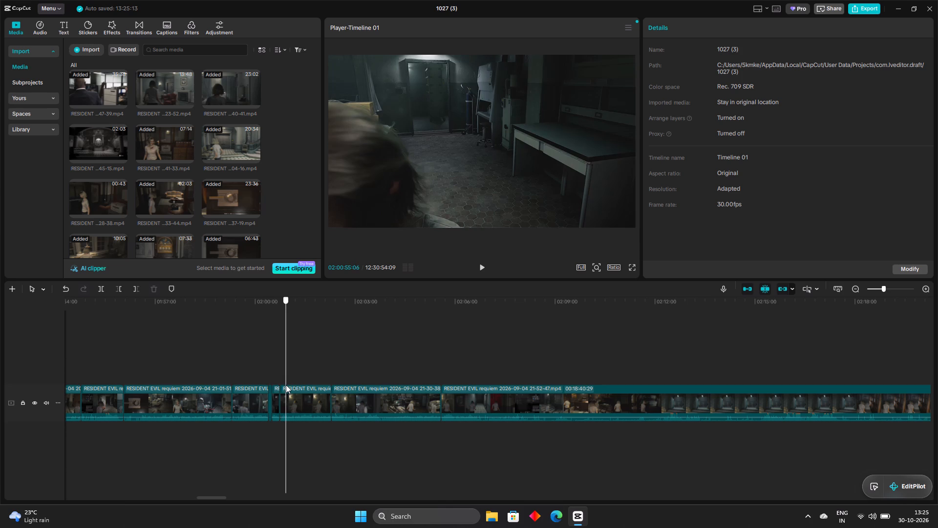
pyautogui.moveTo(286, 385); pyautogui.dragTo(291, 388)
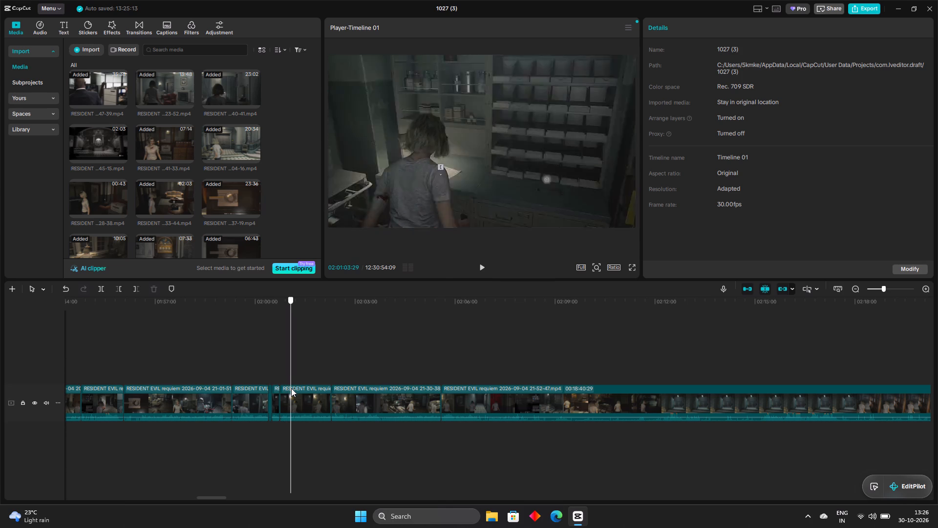
pyautogui.moveTo(291, 388); pyautogui.dragTo(297, 391)
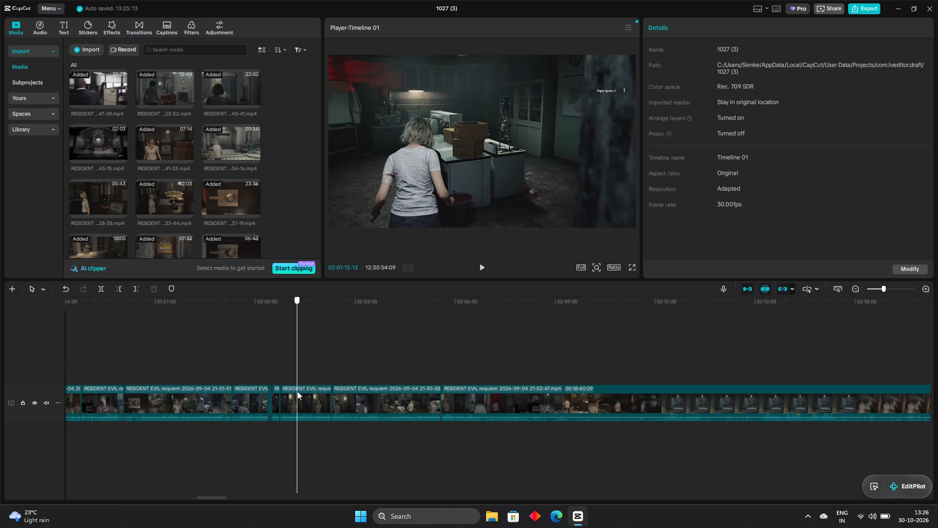
pyautogui.moveTo(297, 391); pyautogui.dragTo(298, 391)
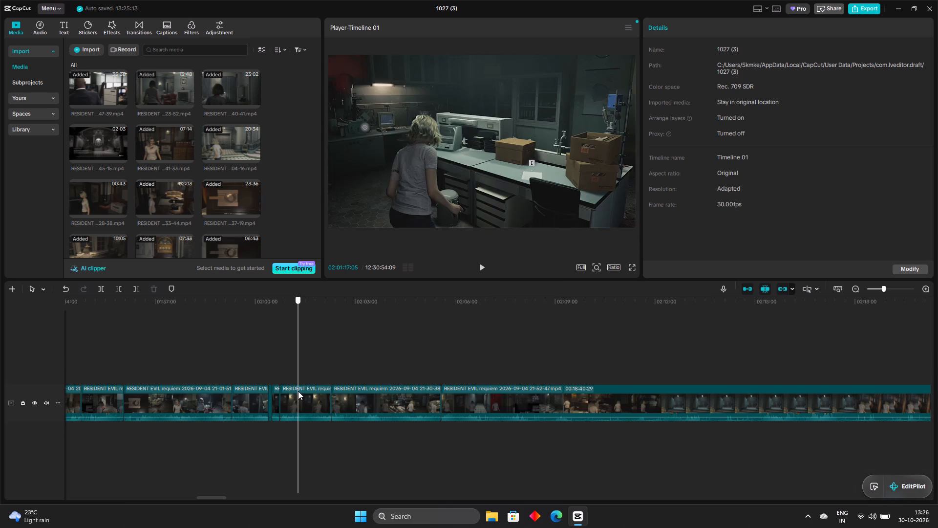
pyautogui.moveTo(298, 391); pyautogui.dragTo(302, 392)
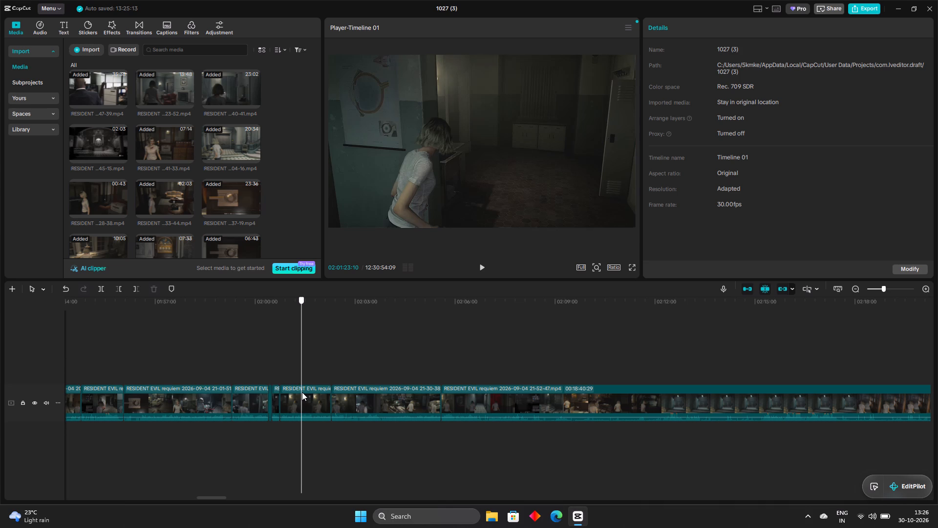
pyautogui.moveTo(302, 392); pyautogui.dragTo(307, 395)
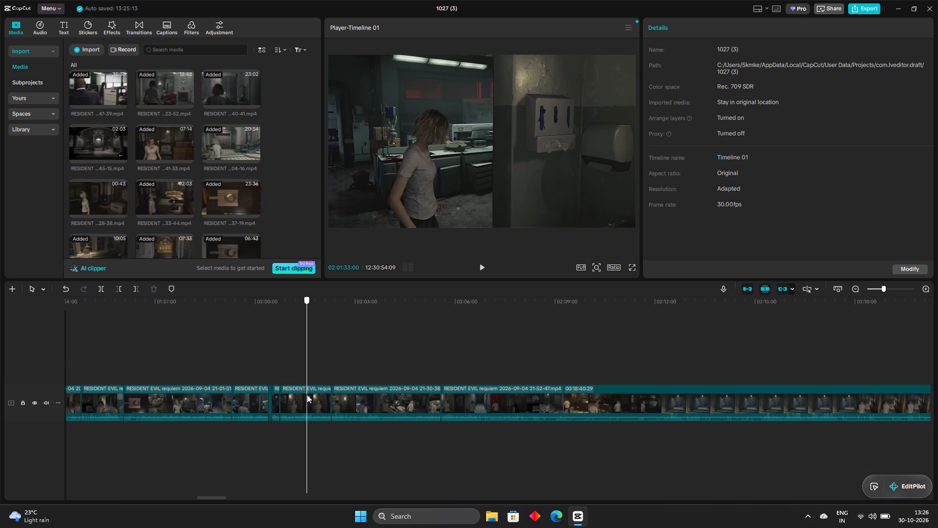
pyautogui.moveTo(307, 395); pyautogui.dragTo(314, 399)
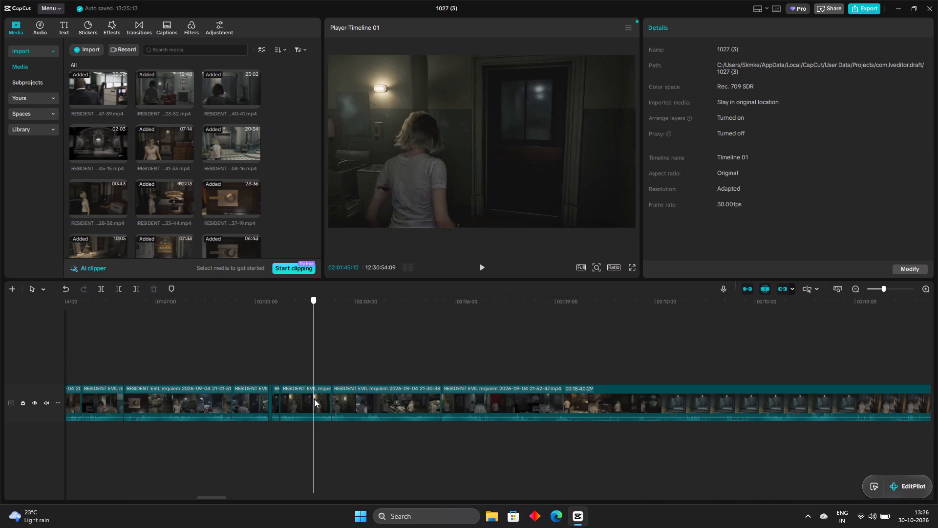
pyautogui.moveTo(314, 399); pyautogui.dragTo(317, 401)
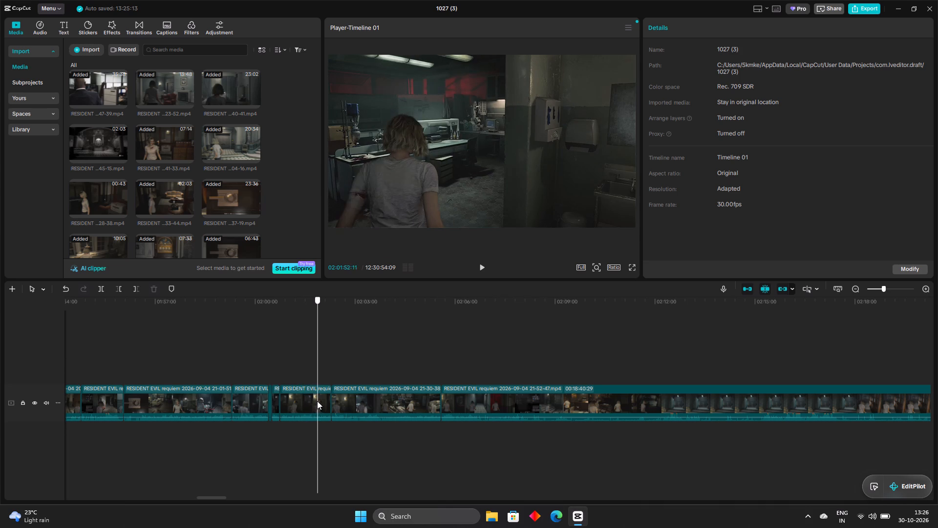
pyautogui.moveTo(317, 401); pyautogui.dragTo(314, 400)
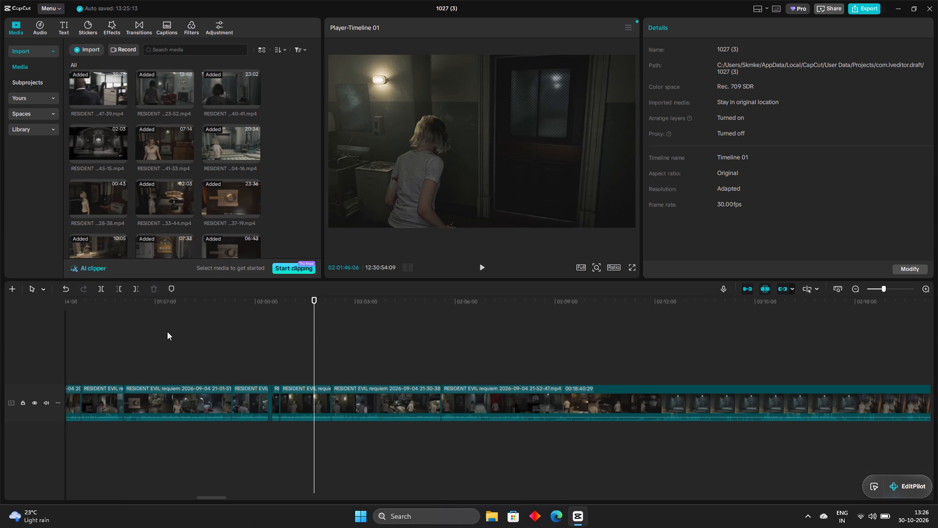
pyautogui.click(97, 288)
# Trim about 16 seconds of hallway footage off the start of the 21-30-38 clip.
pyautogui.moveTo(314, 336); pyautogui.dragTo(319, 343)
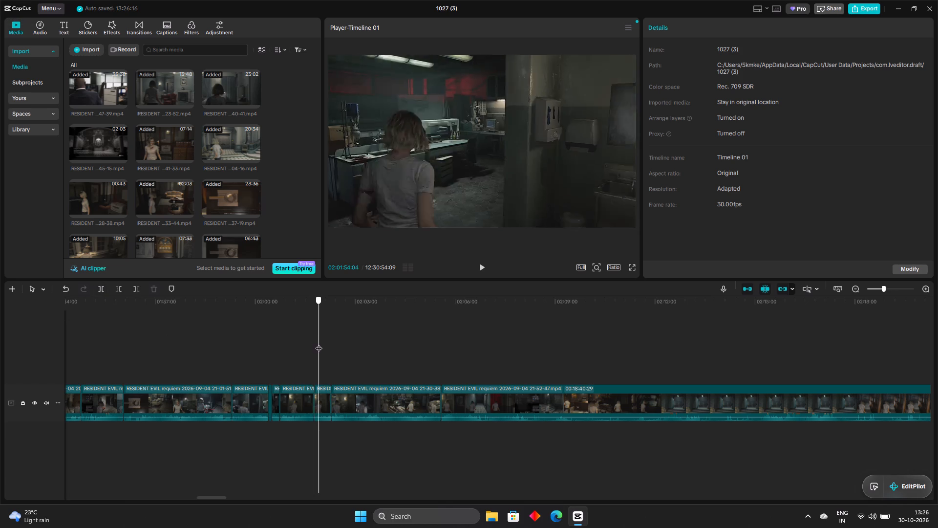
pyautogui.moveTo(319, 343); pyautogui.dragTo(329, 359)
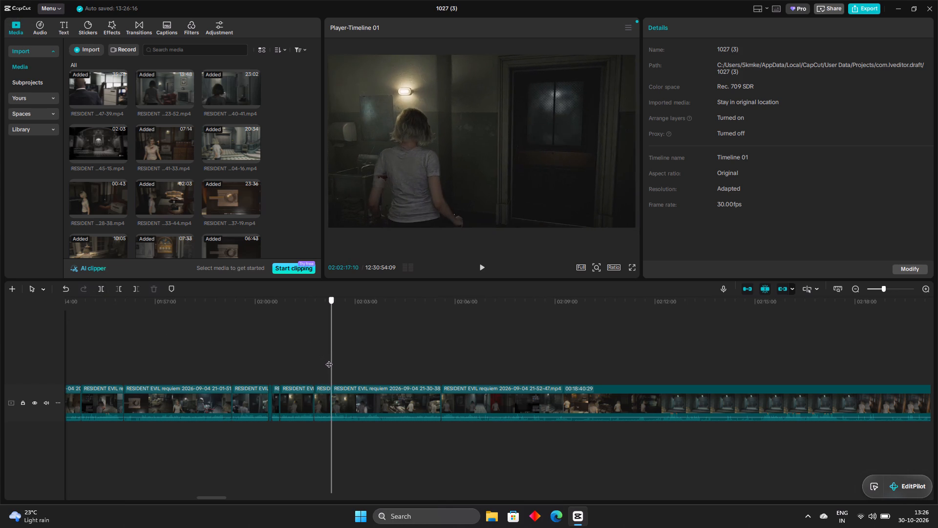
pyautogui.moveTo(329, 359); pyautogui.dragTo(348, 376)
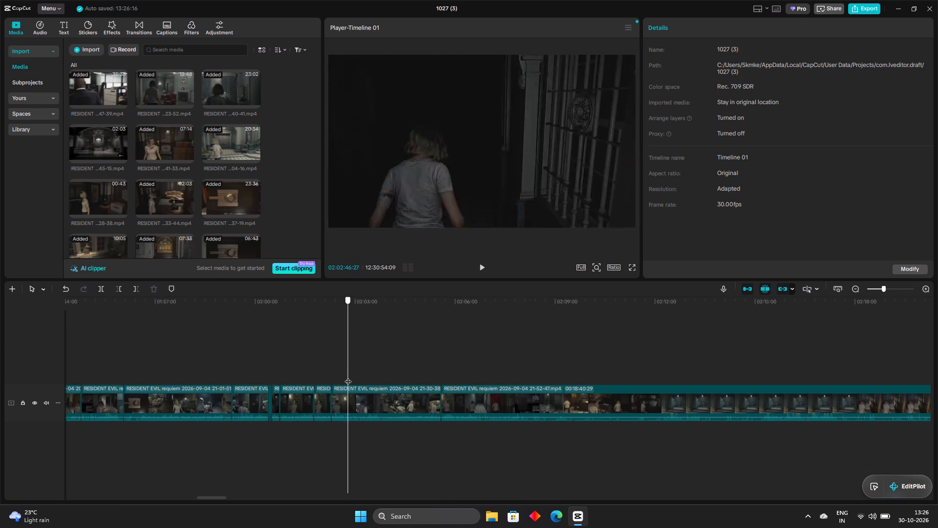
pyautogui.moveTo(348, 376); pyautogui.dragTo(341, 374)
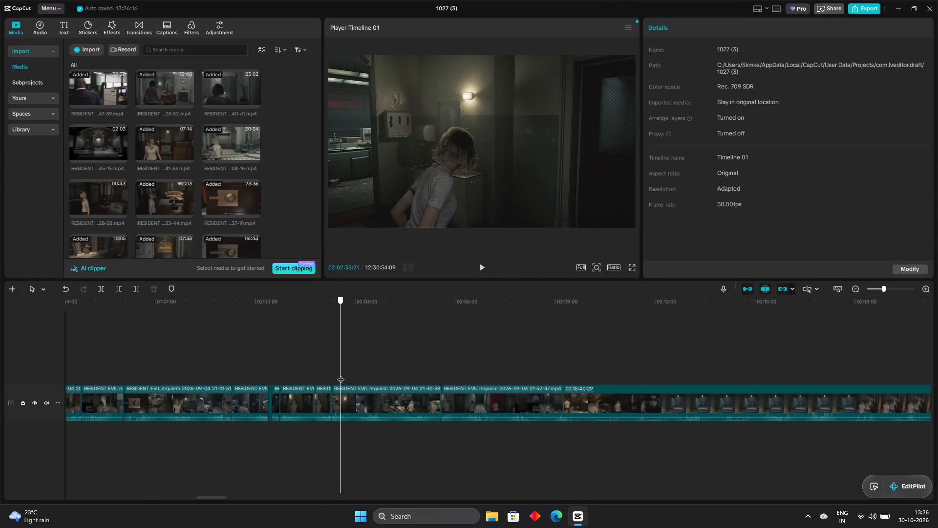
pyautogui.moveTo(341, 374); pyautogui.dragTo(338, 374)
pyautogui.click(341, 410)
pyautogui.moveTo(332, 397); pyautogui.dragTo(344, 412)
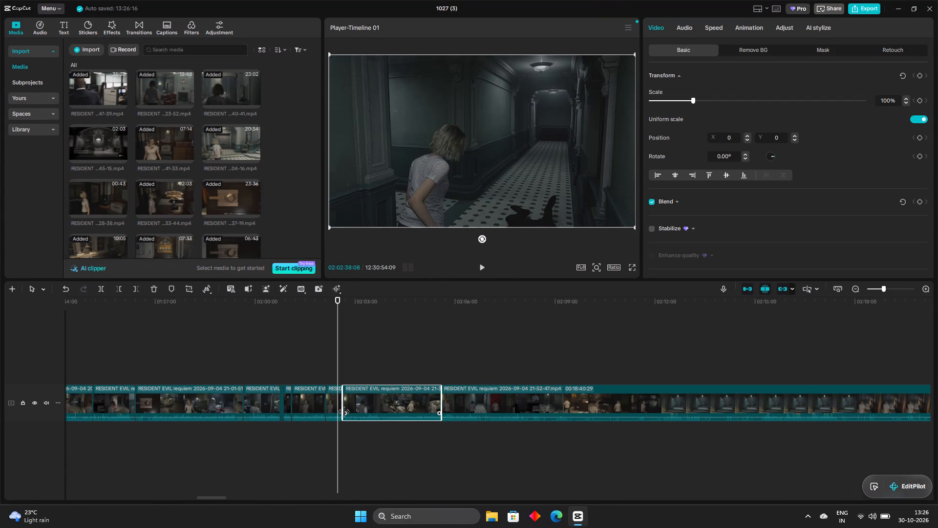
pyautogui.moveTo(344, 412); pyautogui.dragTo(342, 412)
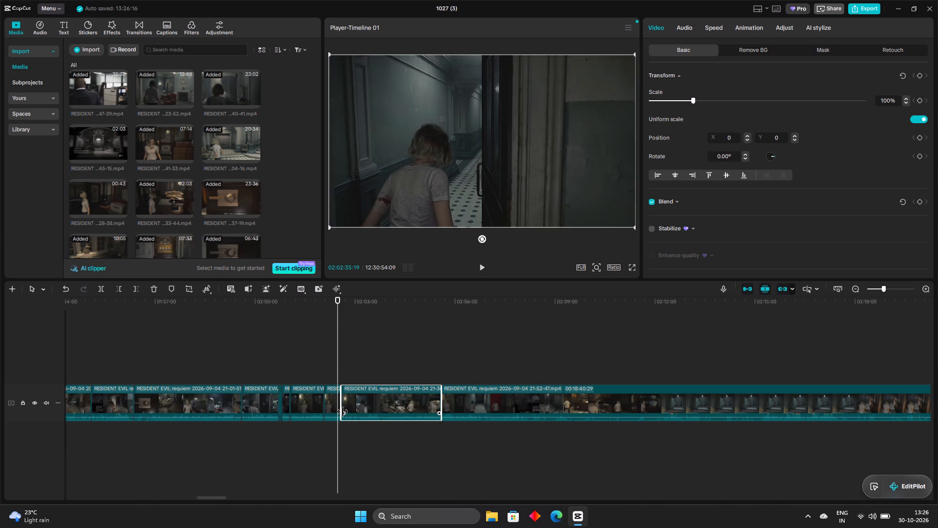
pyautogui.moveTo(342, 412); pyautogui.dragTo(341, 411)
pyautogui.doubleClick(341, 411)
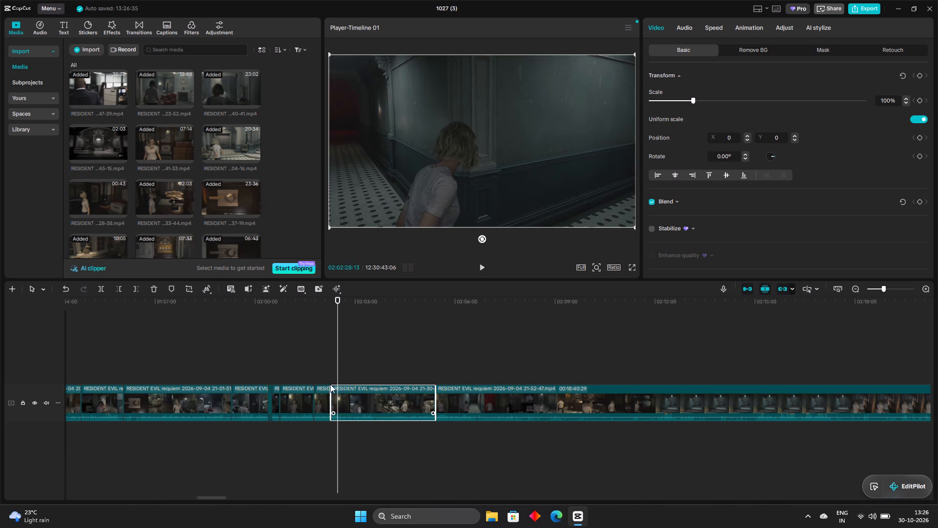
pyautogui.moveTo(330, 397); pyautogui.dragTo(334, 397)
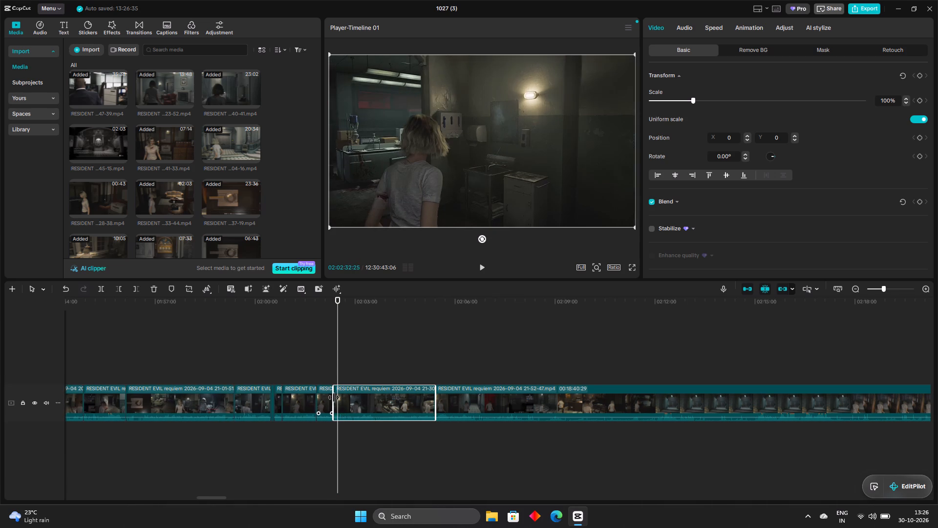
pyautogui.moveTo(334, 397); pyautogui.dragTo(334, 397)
# Review the trimmed 21-30-38 clip from its start through the map and dissected-body scenes to its end.
pyautogui.moveTo(338, 330); pyautogui.dragTo(352, 344)
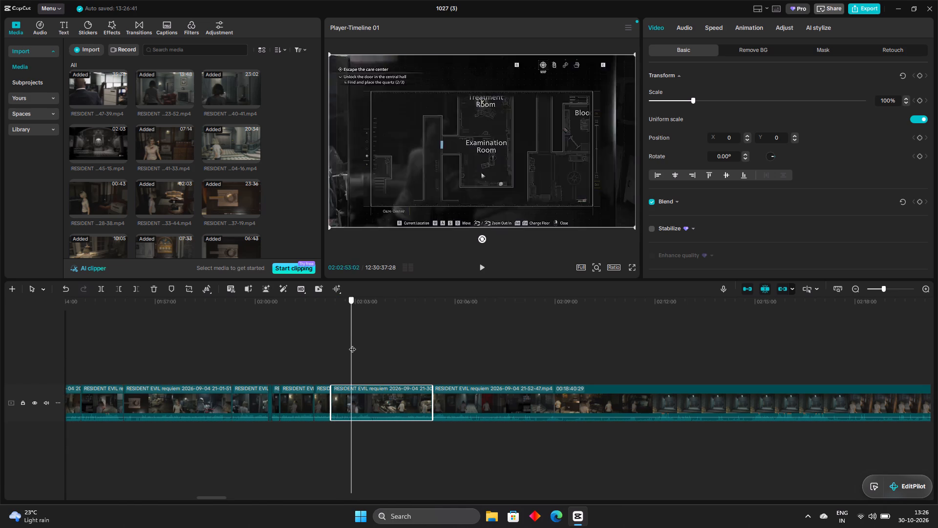
pyautogui.moveTo(352, 344); pyautogui.dragTo(372, 360)
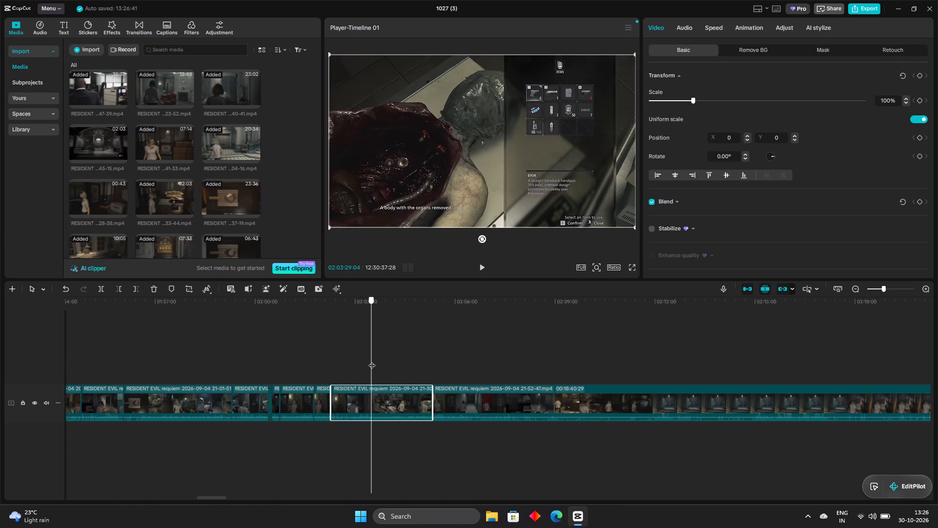
pyautogui.moveTo(372, 360); pyautogui.dragTo(405, 387)
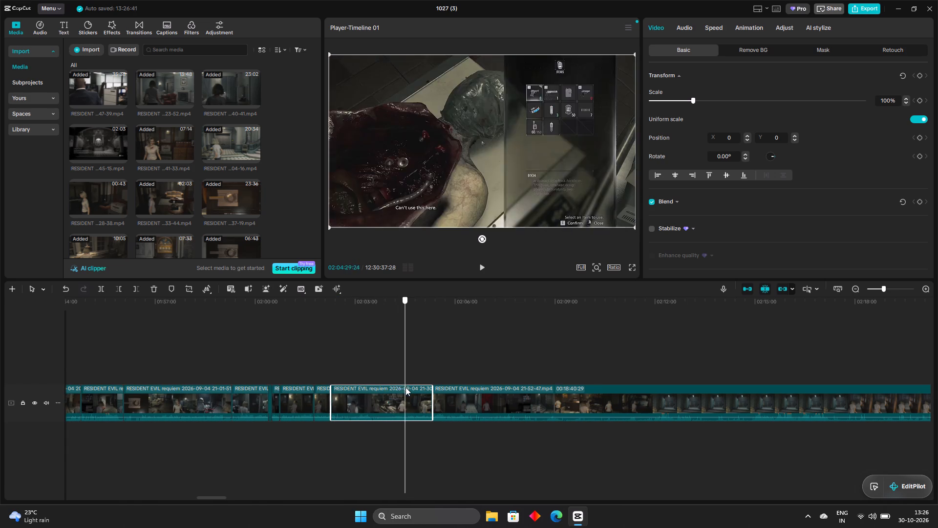
pyautogui.moveTo(405, 387); pyautogui.dragTo(421, 403)
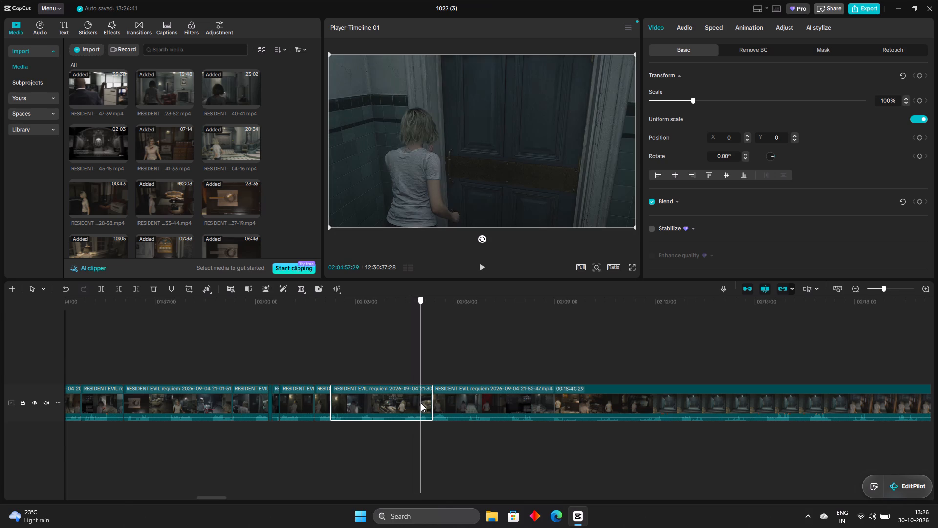
pyautogui.moveTo(421, 403); pyautogui.dragTo(430, 413)
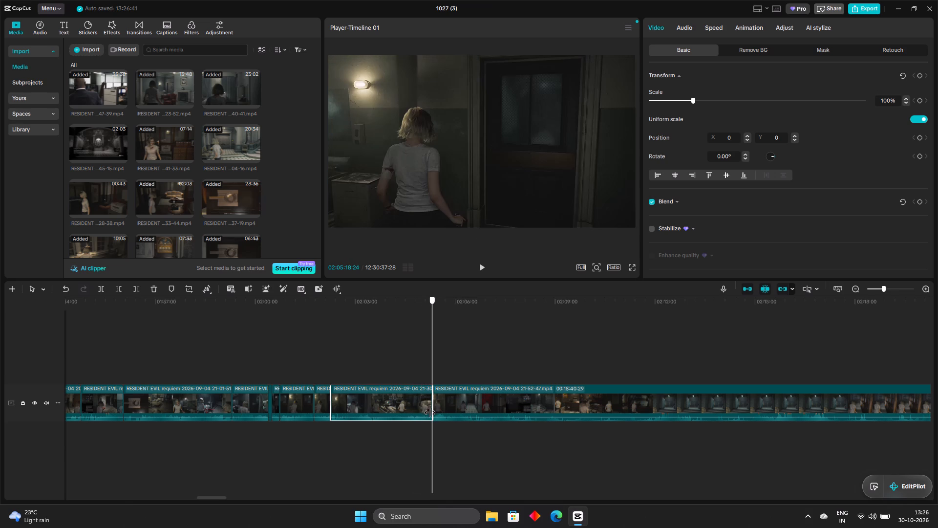
pyautogui.moveTo(430, 413); pyautogui.dragTo(432, 414)
pyautogui.moveTo(432, 414); pyautogui.dragTo(430, 411)
pyautogui.moveTo(430, 411); pyautogui.dragTo(318, 398)
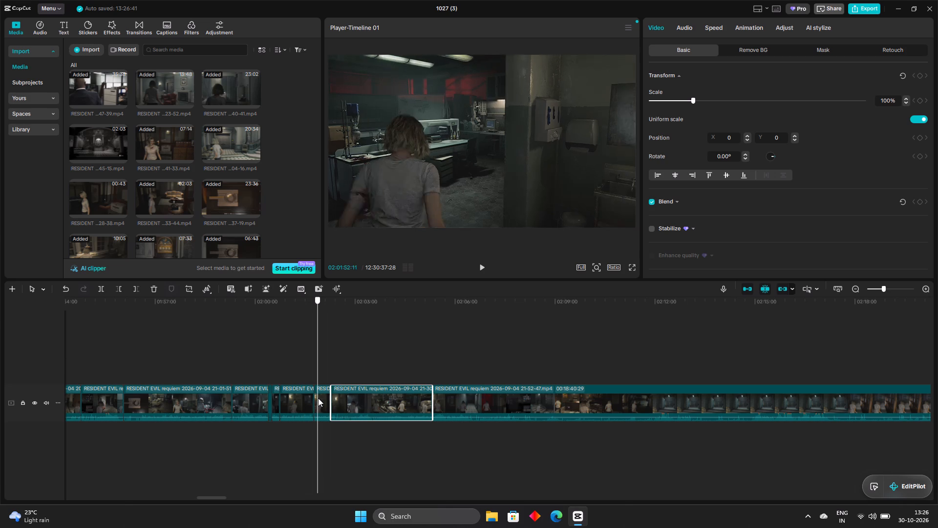
pyautogui.moveTo(318, 398); pyautogui.dragTo(331, 403)
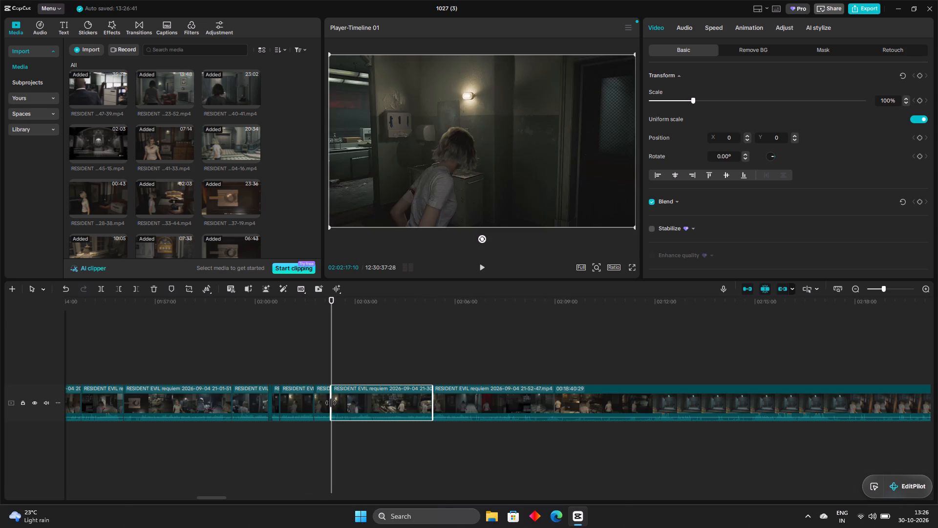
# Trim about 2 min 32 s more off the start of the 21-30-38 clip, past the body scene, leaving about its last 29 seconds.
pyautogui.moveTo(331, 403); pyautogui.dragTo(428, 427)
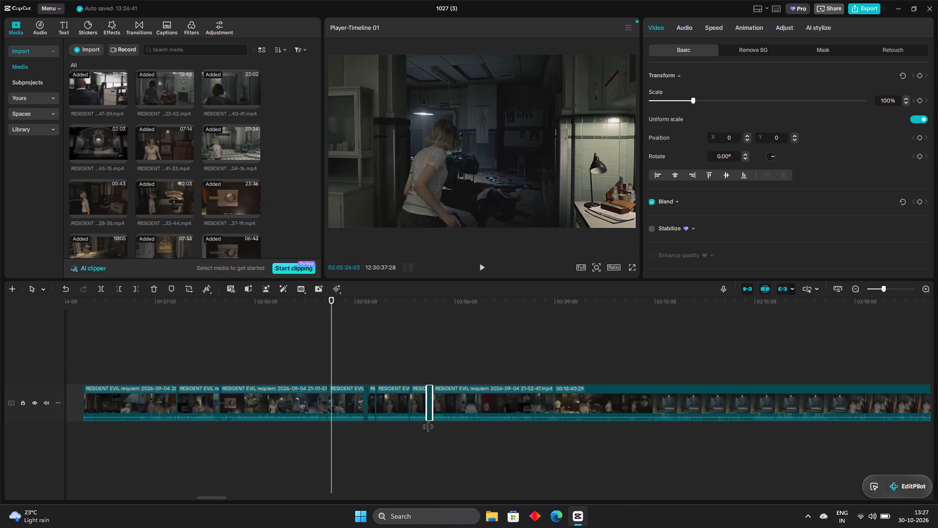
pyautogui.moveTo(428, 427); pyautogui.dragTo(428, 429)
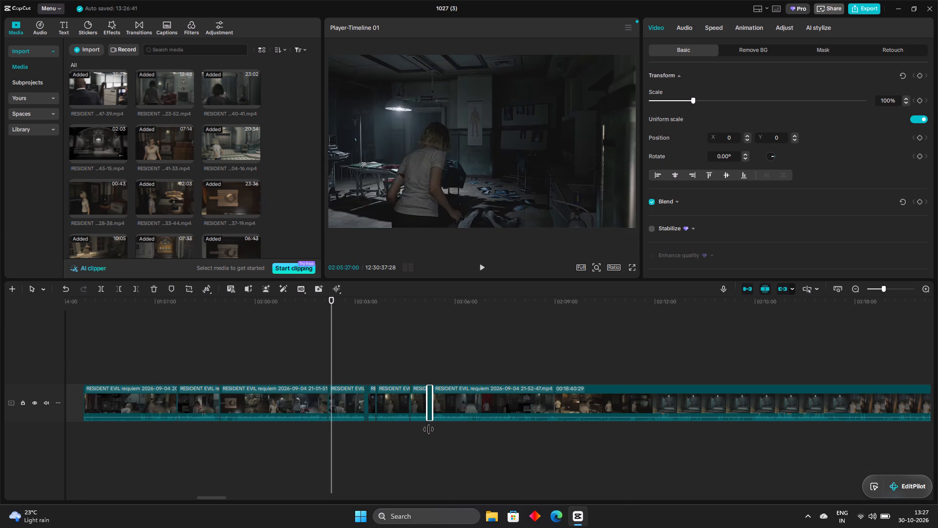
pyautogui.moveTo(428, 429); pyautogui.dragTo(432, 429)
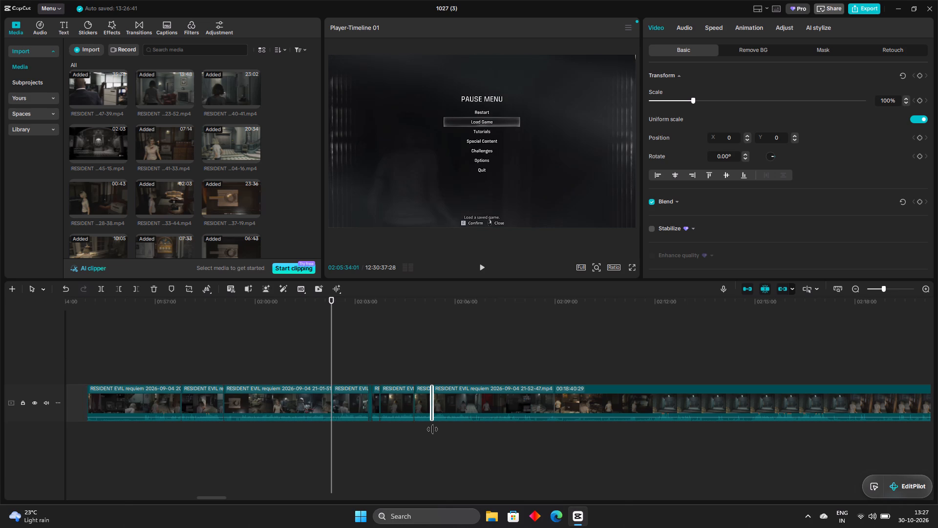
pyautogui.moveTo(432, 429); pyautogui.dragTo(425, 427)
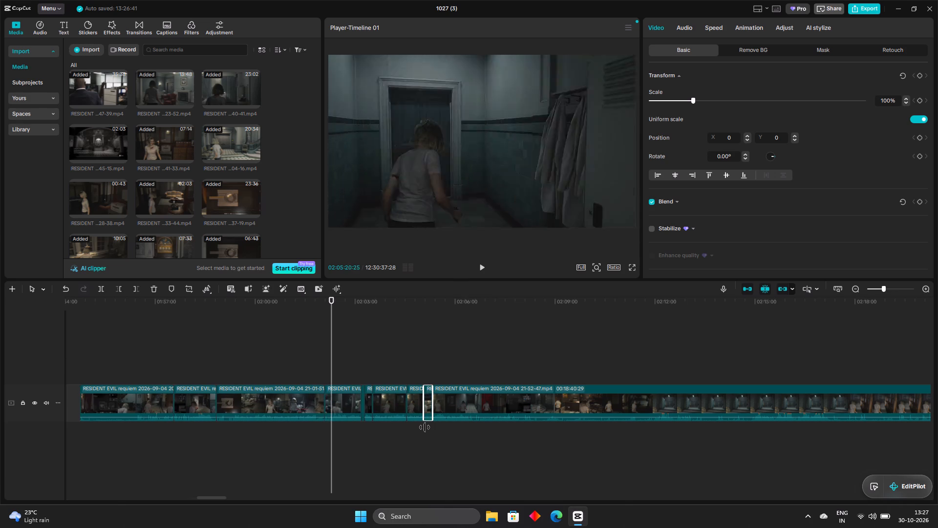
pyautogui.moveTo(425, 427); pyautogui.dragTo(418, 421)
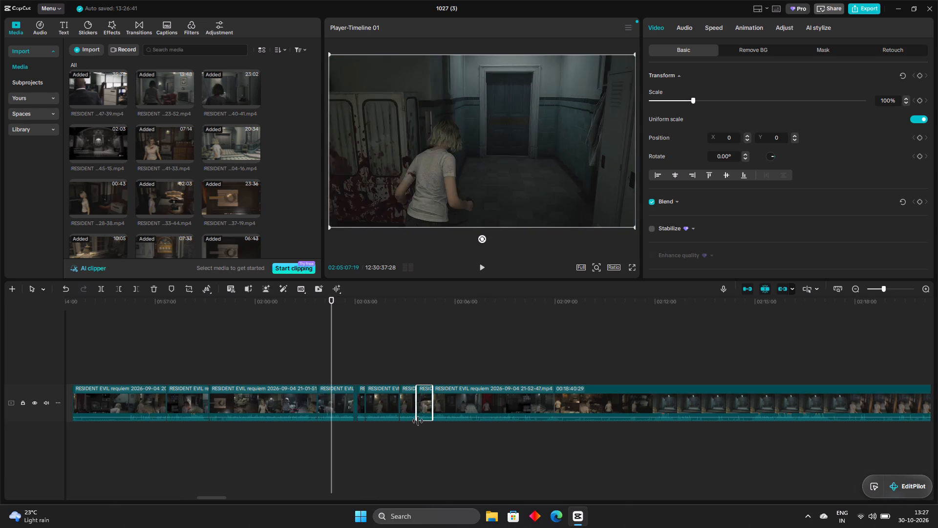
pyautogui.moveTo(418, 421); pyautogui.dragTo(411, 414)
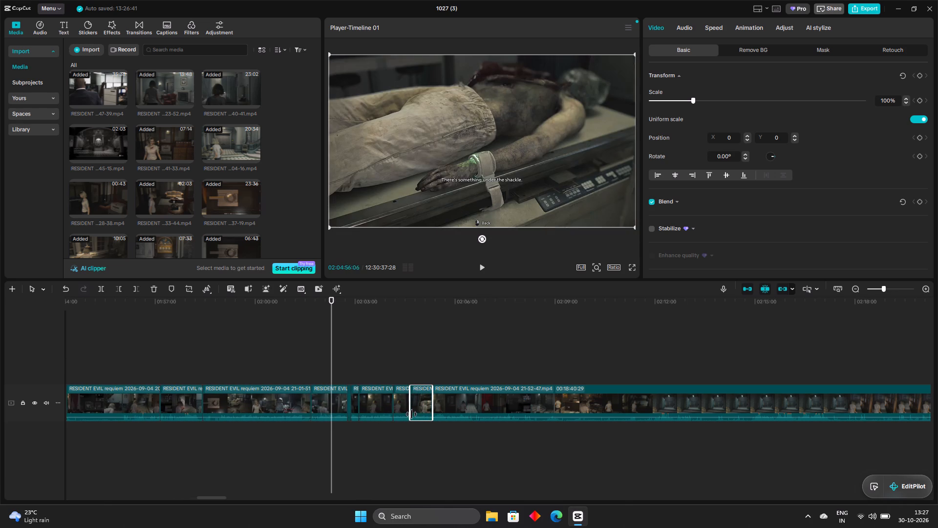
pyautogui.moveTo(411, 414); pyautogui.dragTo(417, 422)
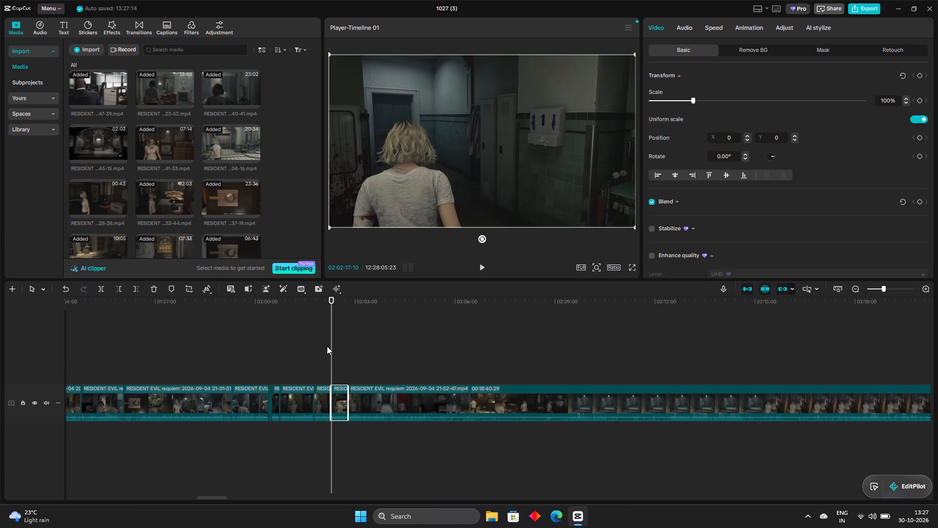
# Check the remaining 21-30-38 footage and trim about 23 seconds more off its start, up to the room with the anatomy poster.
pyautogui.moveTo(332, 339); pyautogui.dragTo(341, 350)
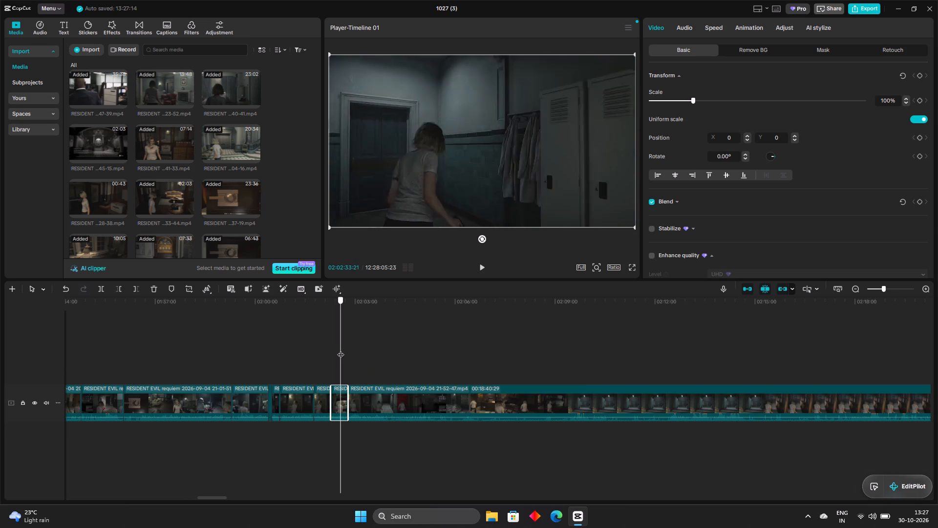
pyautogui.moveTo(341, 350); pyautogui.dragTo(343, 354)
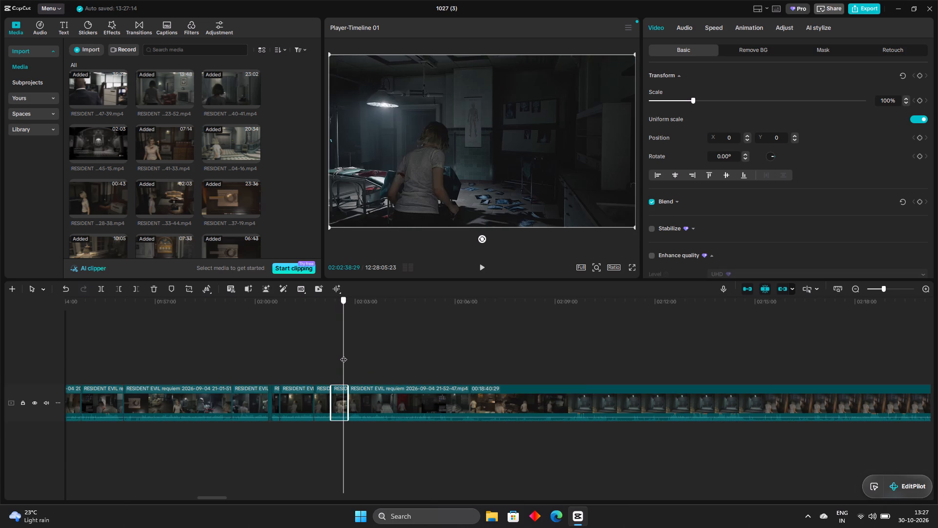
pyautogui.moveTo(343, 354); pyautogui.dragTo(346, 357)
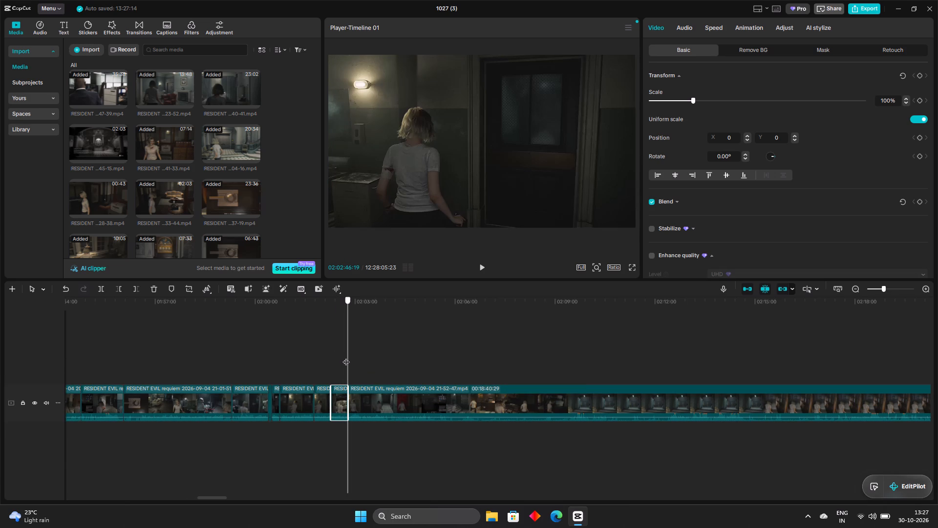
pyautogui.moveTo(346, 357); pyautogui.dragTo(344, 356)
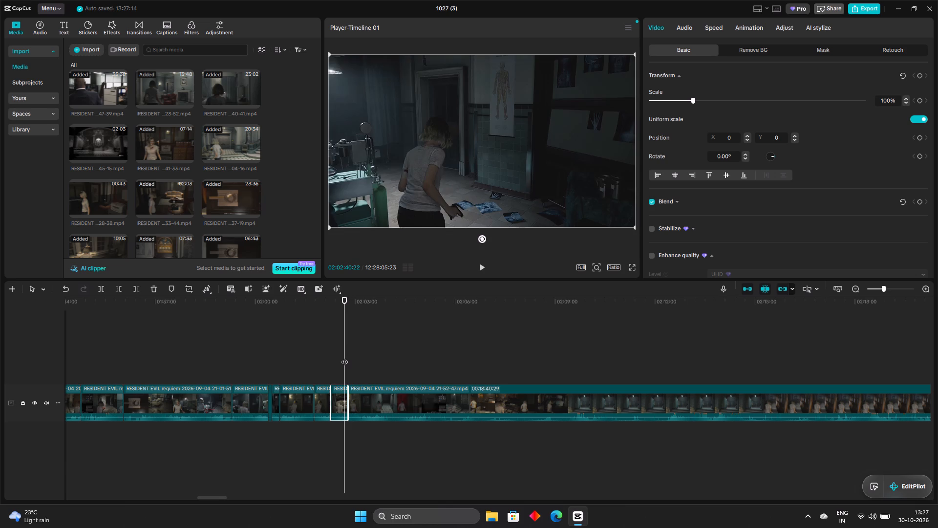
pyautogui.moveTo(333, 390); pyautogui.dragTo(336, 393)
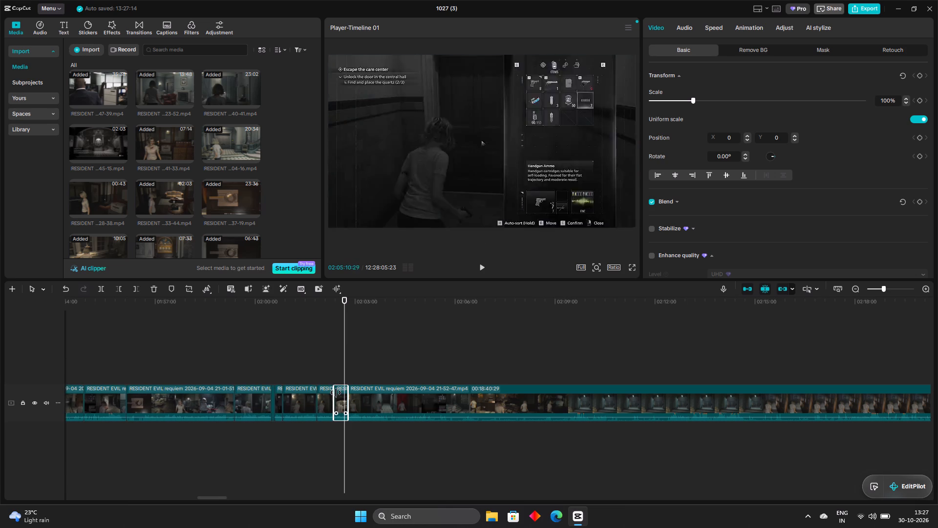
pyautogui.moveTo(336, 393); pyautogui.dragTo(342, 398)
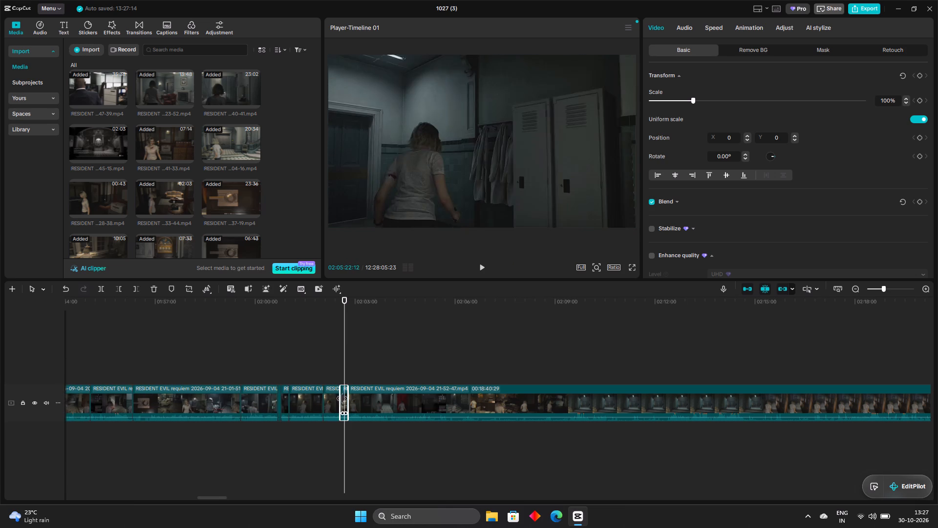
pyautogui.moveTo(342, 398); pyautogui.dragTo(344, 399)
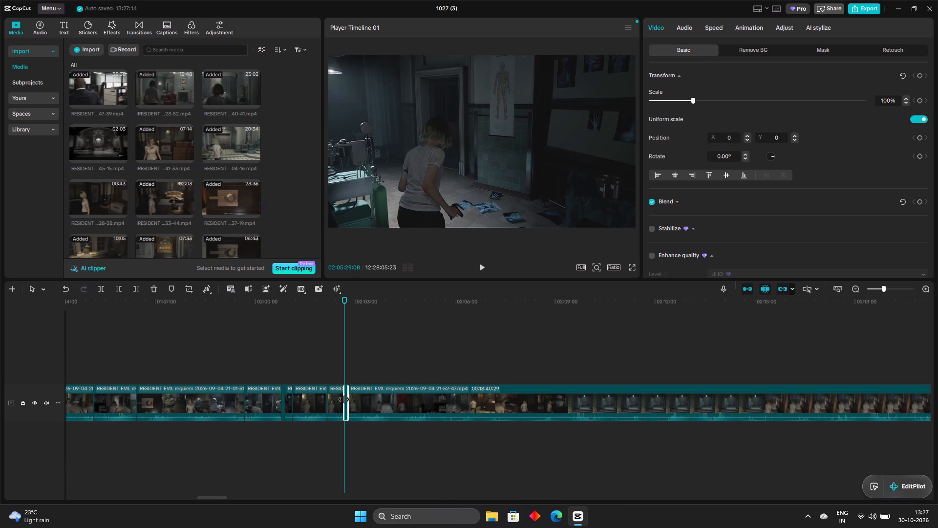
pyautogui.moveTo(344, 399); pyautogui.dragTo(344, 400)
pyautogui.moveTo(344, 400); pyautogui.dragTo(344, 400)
# Delete the remaining short piece of the 21-30-38 clip before the 21-52-47 clip.
pyautogui.click(149, 290)
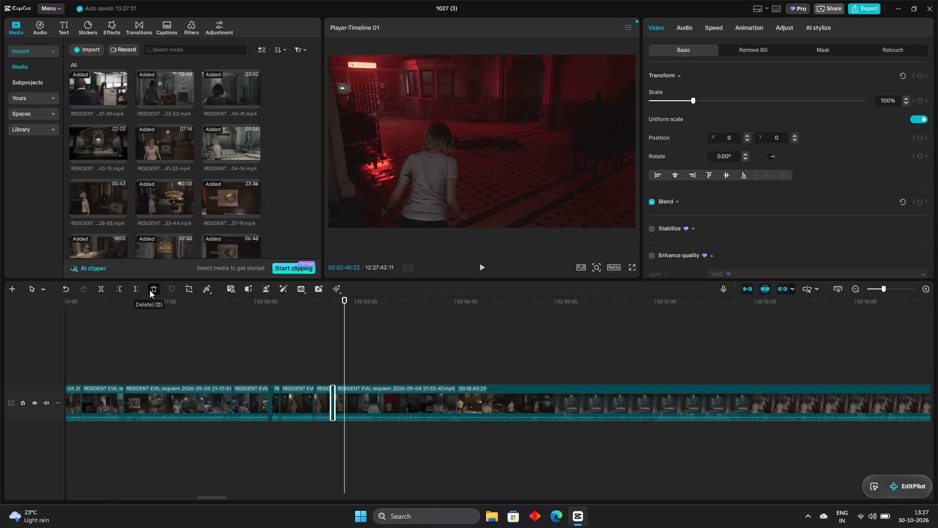
# Check the join before the 21-52-47 clip and review that clip's opening, from the corridor scenes to the tiled hall.
pyautogui.moveTo(346, 342); pyautogui.dragTo(333, 368)
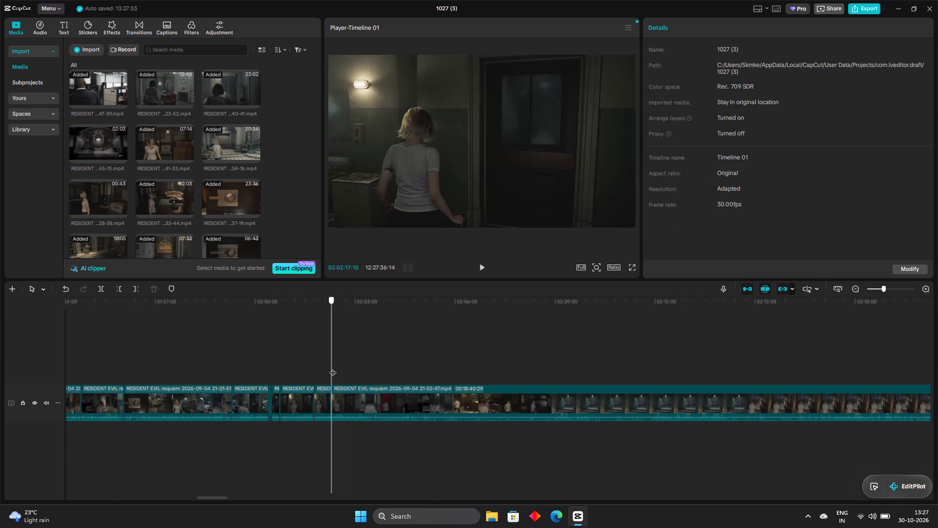
pyautogui.moveTo(333, 368); pyautogui.dragTo(323, 362)
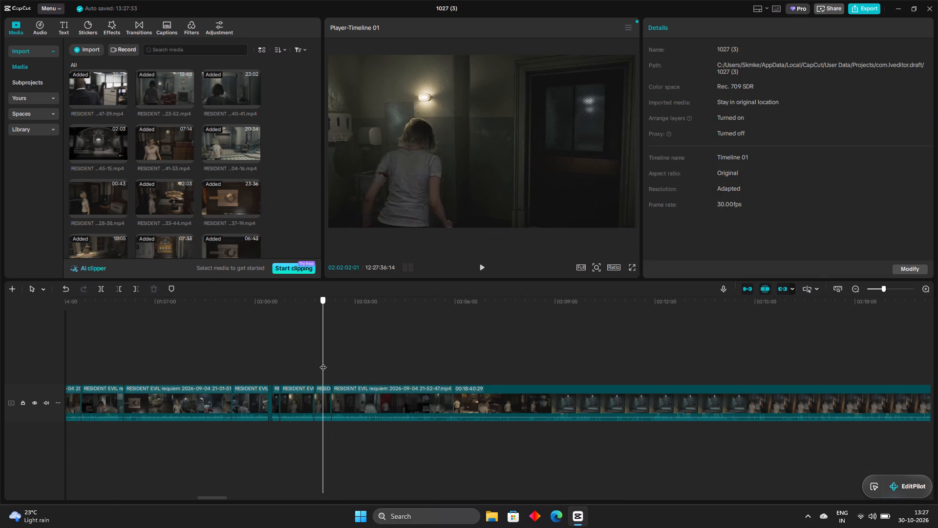
pyautogui.moveTo(323, 362); pyautogui.dragTo(334, 371)
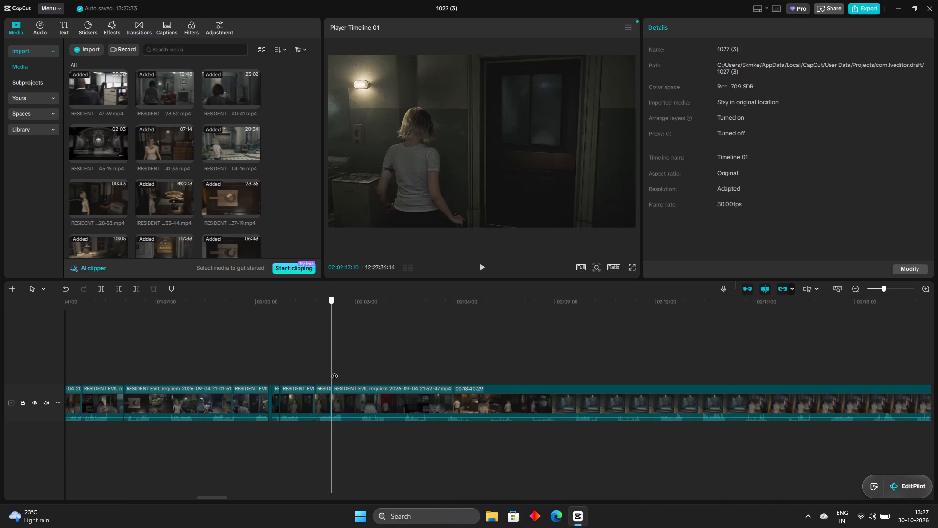
pyautogui.moveTo(334, 371); pyautogui.dragTo(331, 370)
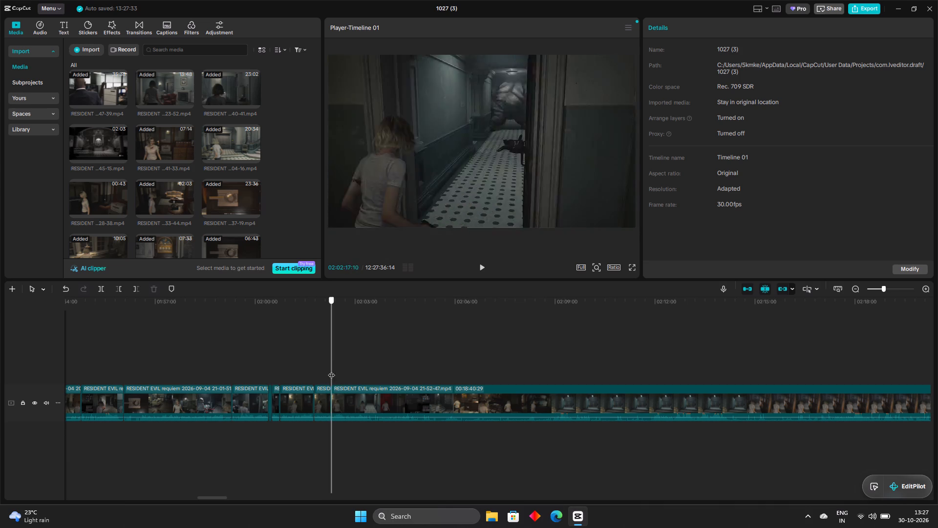
pyautogui.moveTo(331, 370); pyautogui.dragTo(324, 367)
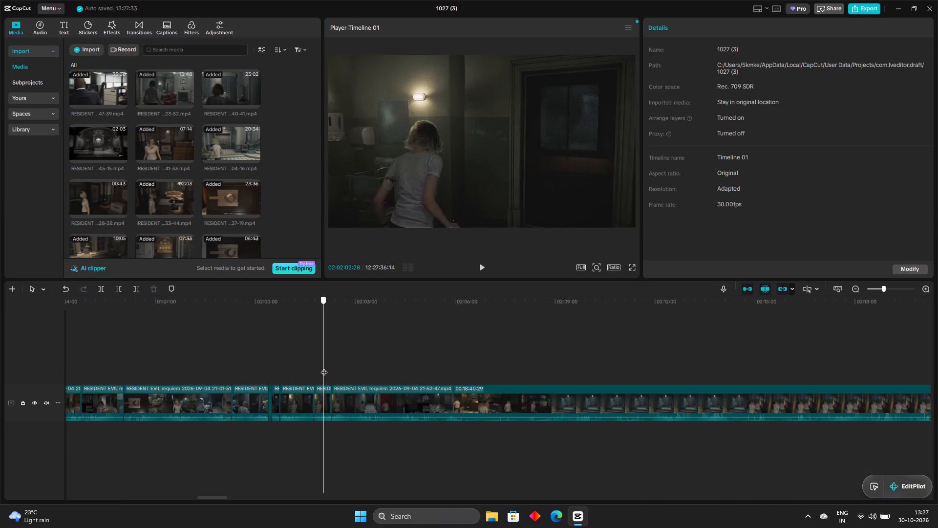
pyautogui.moveTo(324, 367); pyautogui.dragTo(339, 376)
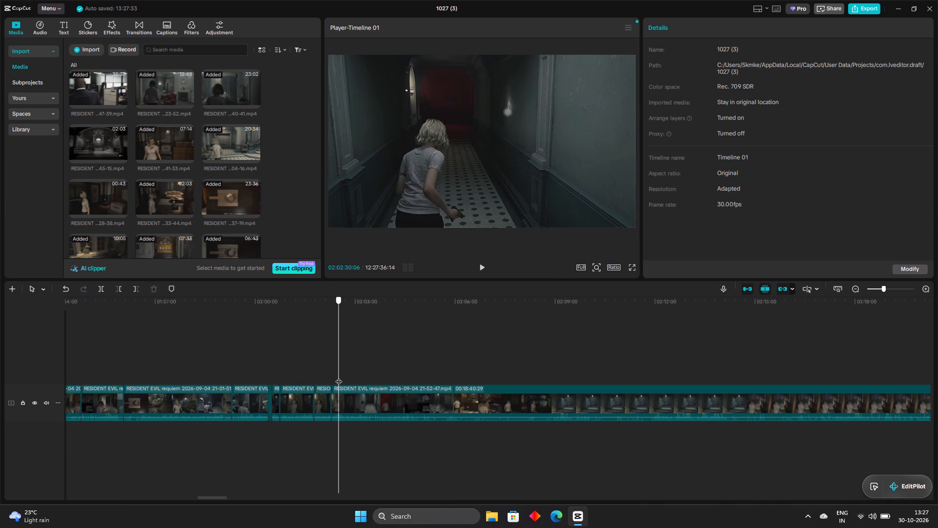
pyautogui.moveTo(339, 376); pyautogui.dragTo(349, 382)
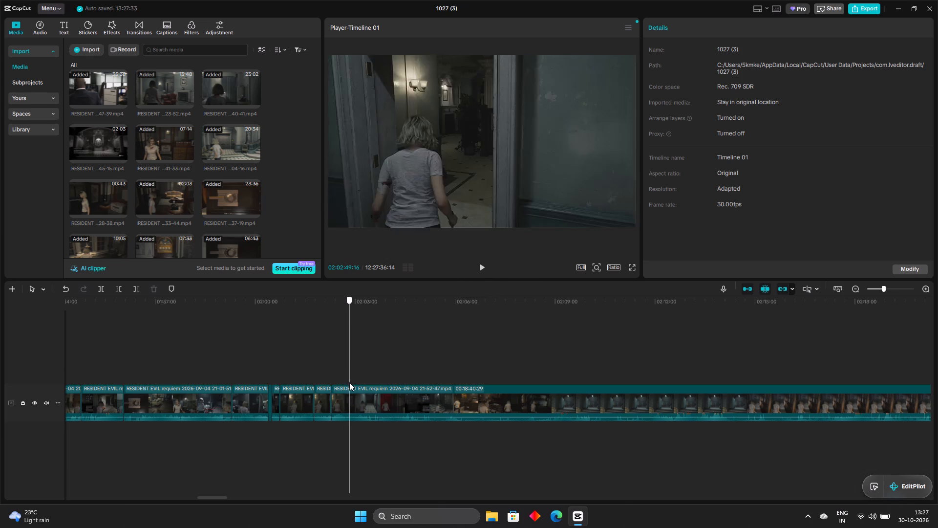
pyautogui.moveTo(349, 382); pyautogui.dragTo(361, 389)
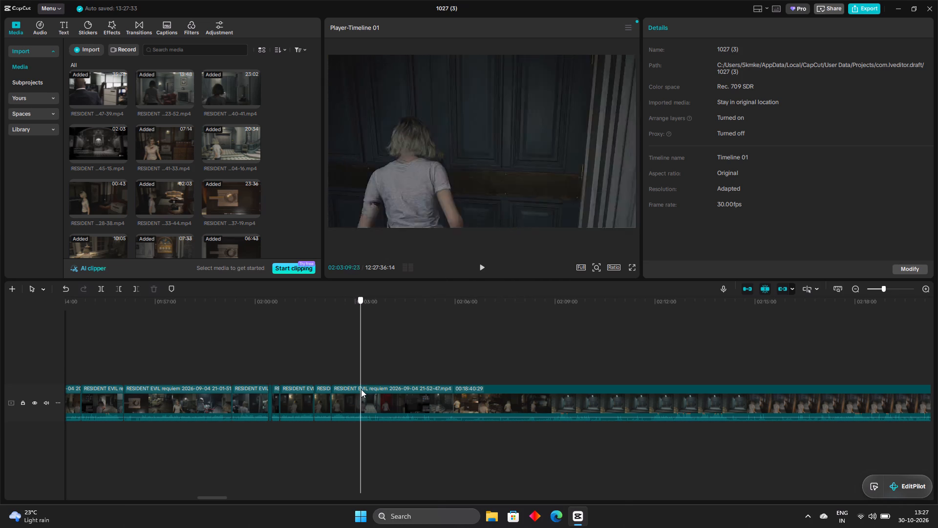
pyautogui.moveTo(361, 389); pyautogui.dragTo(367, 392)
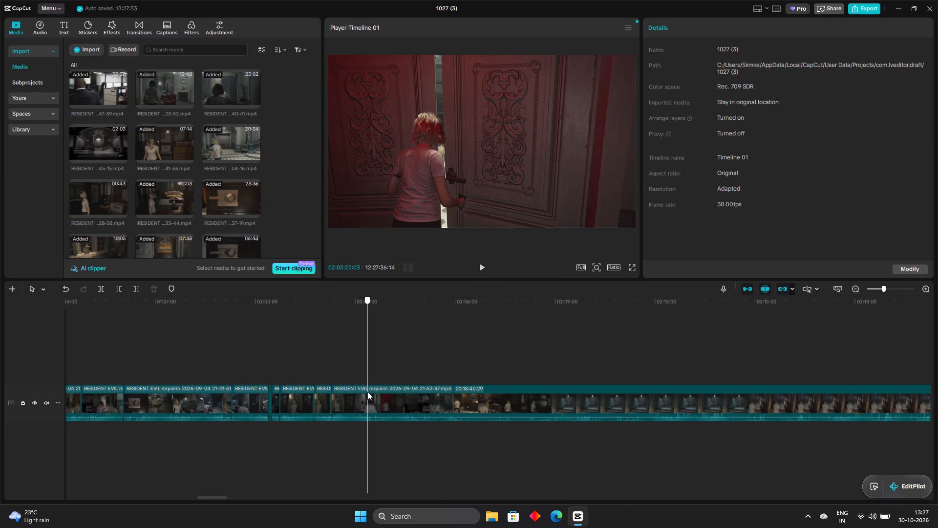
pyautogui.moveTo(367, 392); pyautogui.dragTo(373, 393)
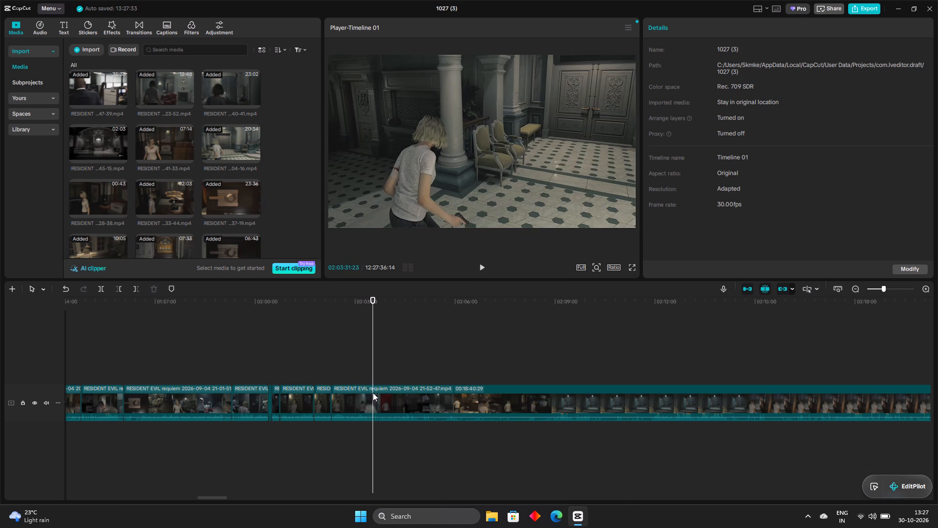
# Select the 21-52-47 clip and review it from the tiled hall through the map views and study to the dark panelled room.
pyautogui.click(373, 393)
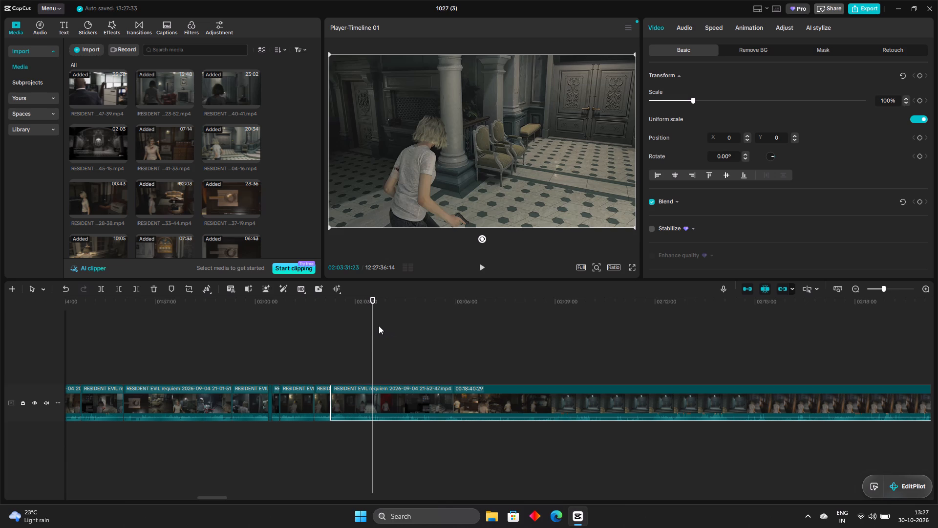
pyautogui.moveTo(375, 329); pyautogui.dragTo(419, 348)
pyautogui.moveTo(419, 348); pyautogui.dragTo(438, 359)
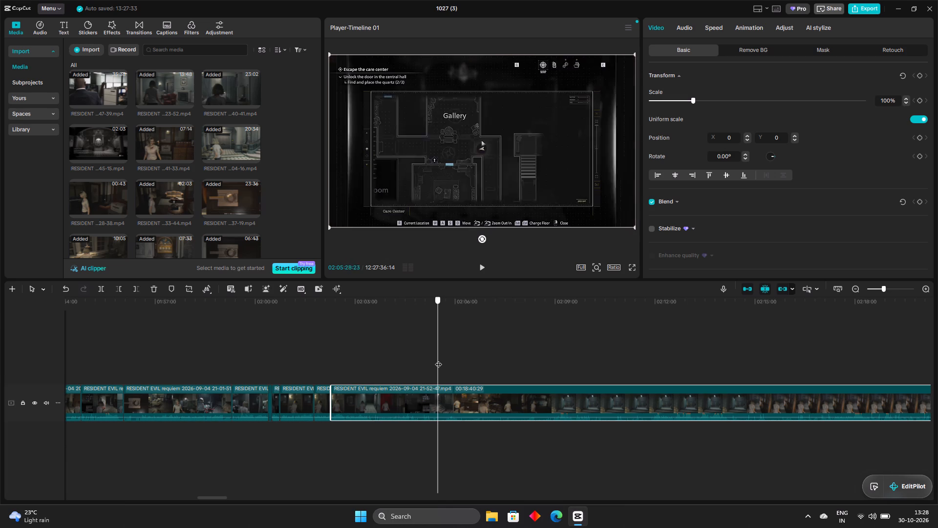
pyautogui.moveTo(438, 359); pyautogui.dragTo(443, 361)
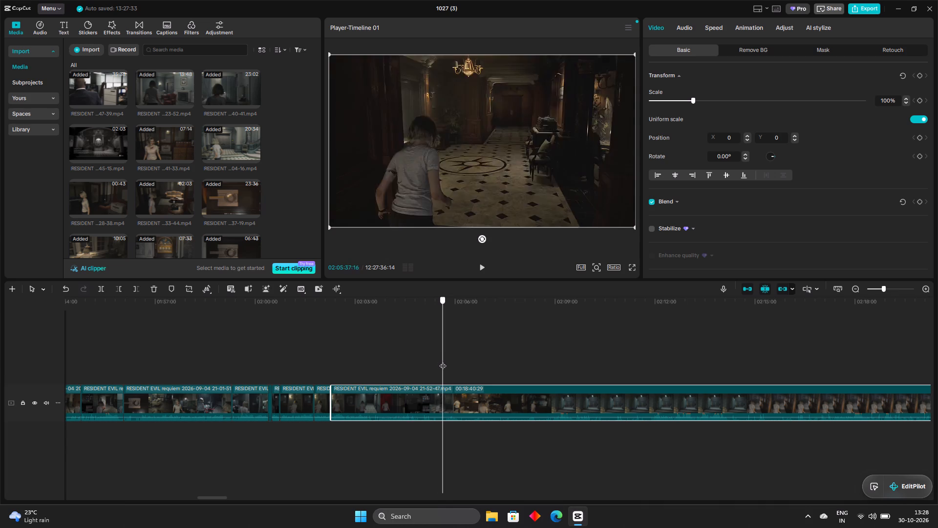
pyautogui.moveTo(443, 361); pyautogui.dragTo(451, 364)
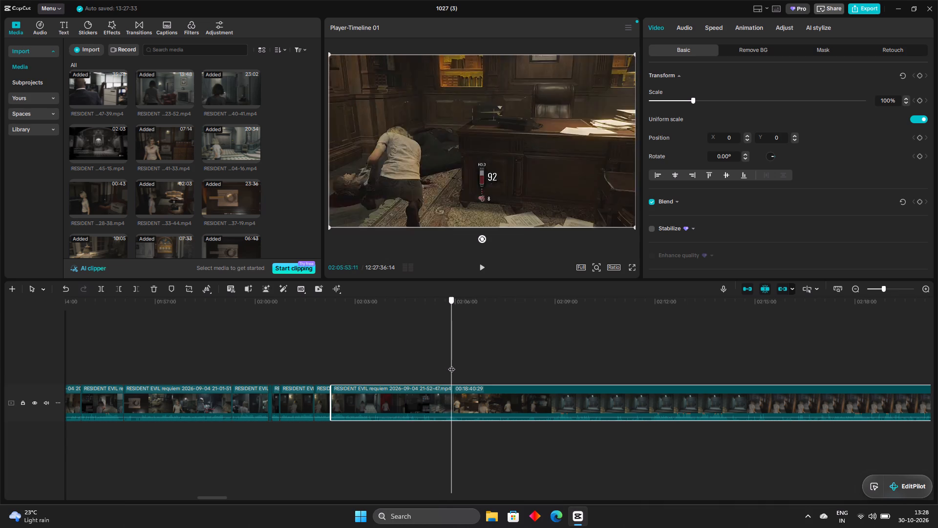
pyautogui.moveTo(451, 364); pyautogui.dragTo(463, 369)
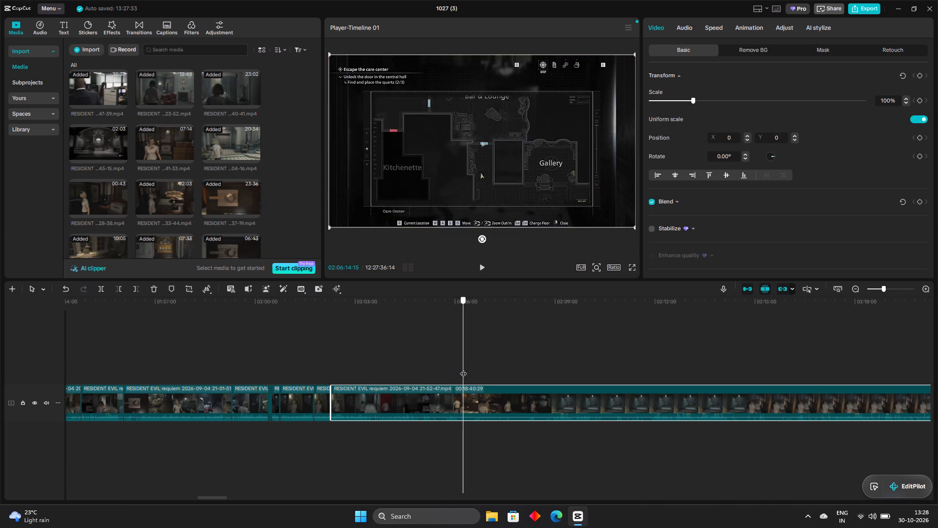
pyautogui.moveTo(463, 369); pyautogui.dragTo(477, 376)
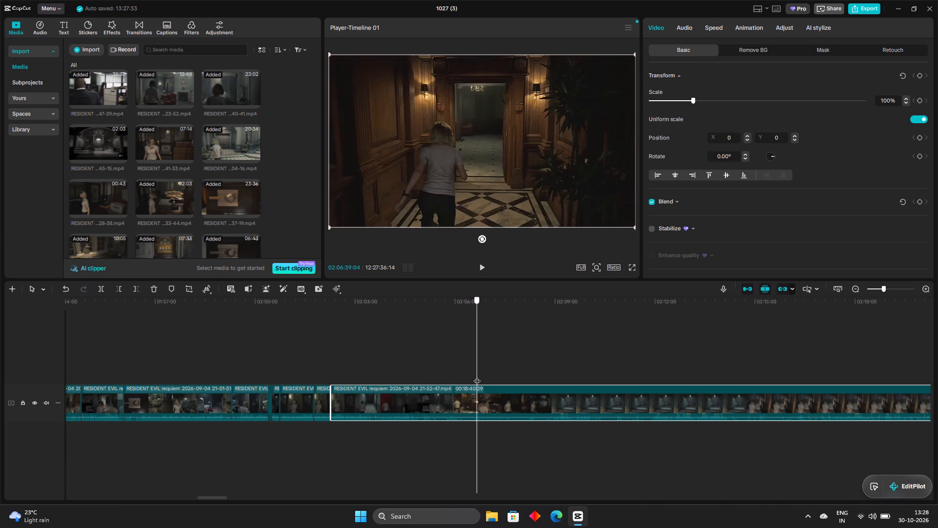
pyautogui.moveTo(477, 376); pyautogui.dragTo(486, 379)
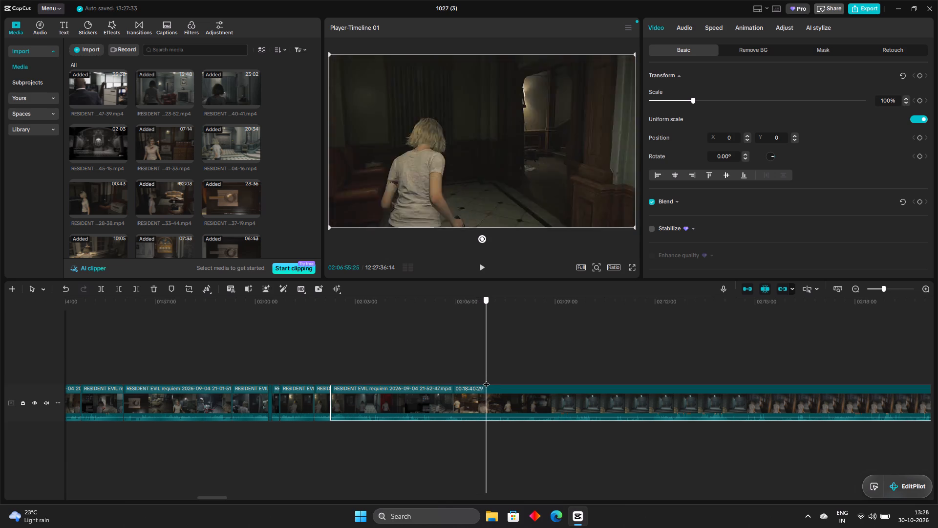
pyautogui.moveTo(486, 379); pyautogui.dragTo(505, 386)
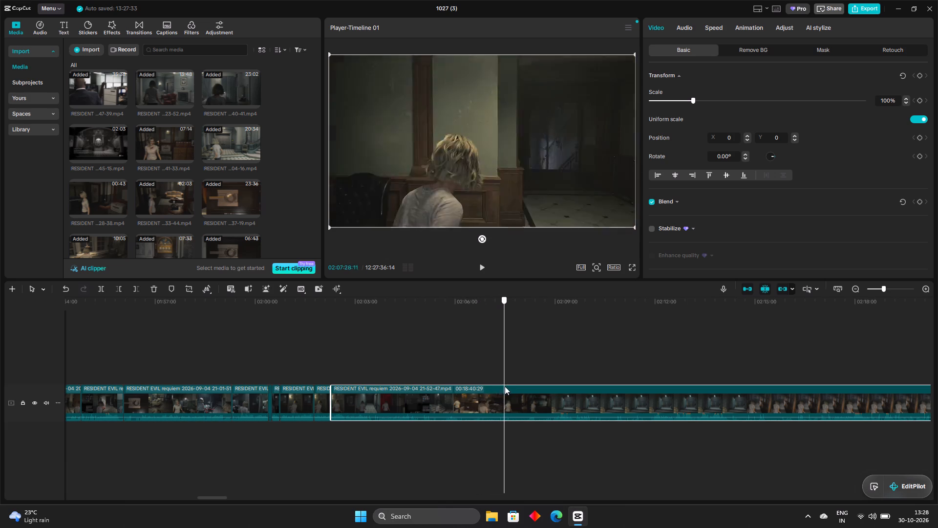
# Re-examine the 21-52-47 clip from the central hall at about 02:04:47 to the dark panelled room at about 02:07:25.
pyautogui.moveTo(505, 386); pyautogui.dragTo(415, 395)
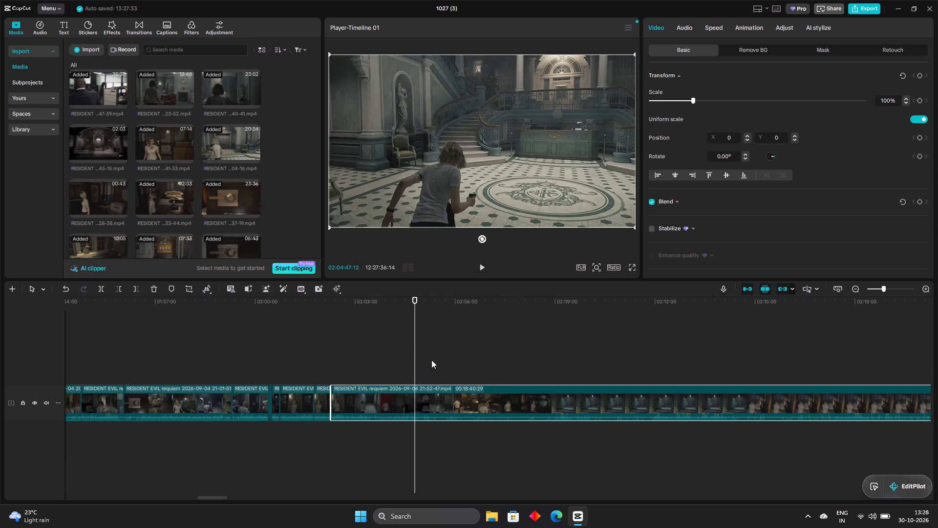
pyautogui.moveTo(416, 336); pyautogui.dragTo(426, 348)
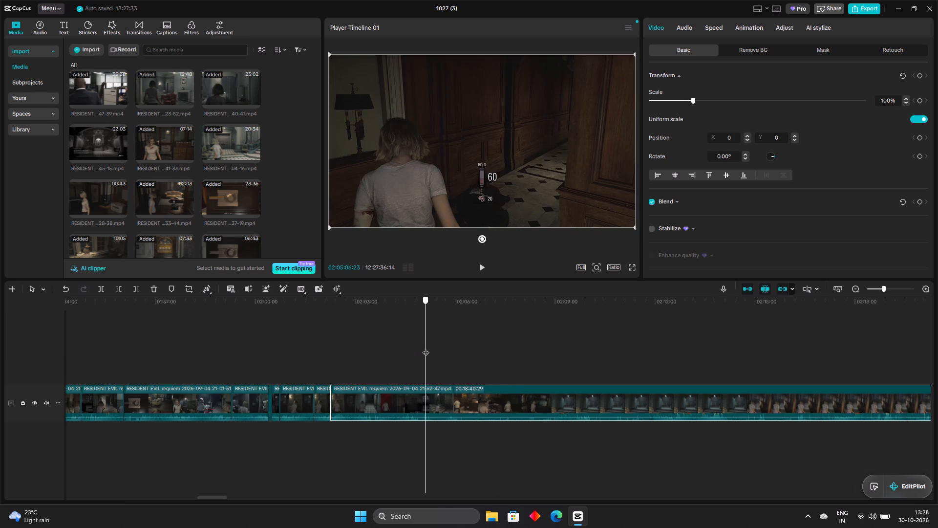
pyautogui.moveTo(426, 348); pyautogui.dragTo(437, 352)
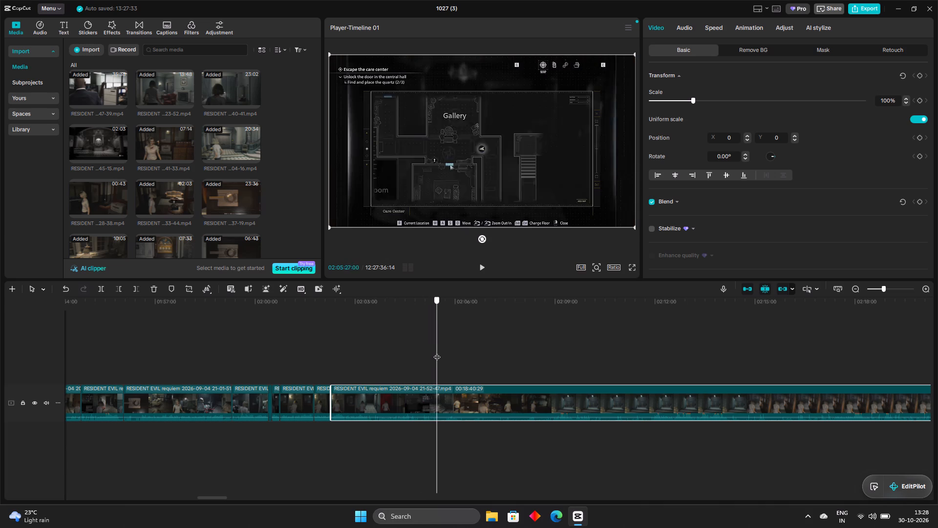
pyautogui.moveTo(437, 352); pyautogui.dragTo(452, 361)
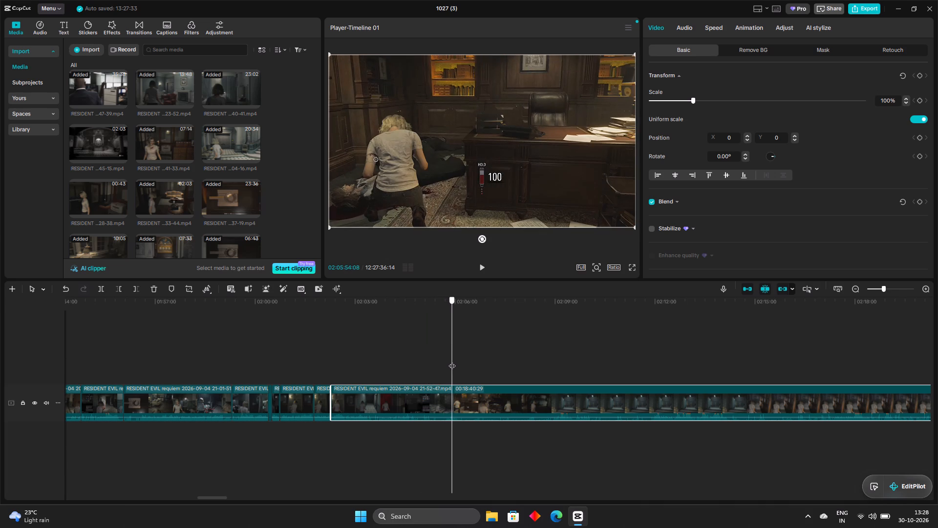
pyautogui.moveTo(452, 361); pyautogui.dragTo(469, 368)
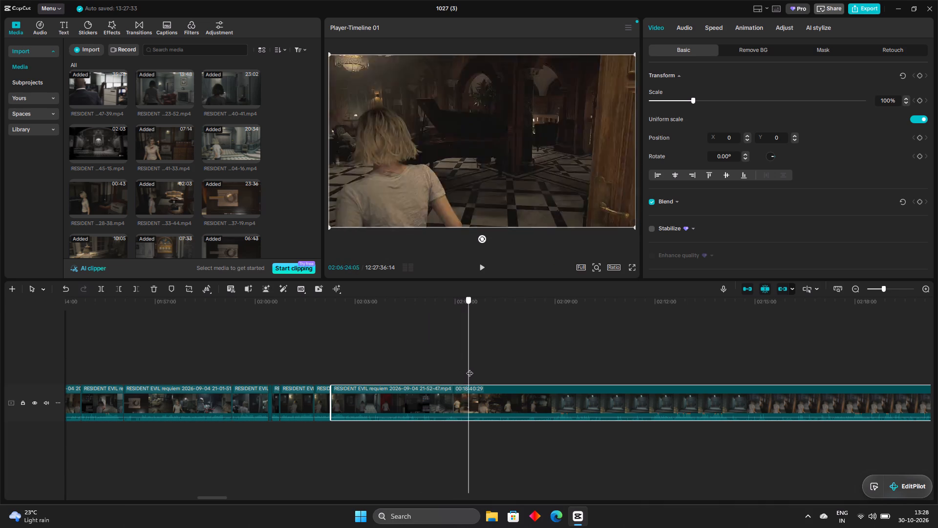
pyautogui.moveTo(469, 368); pyautogui.dragTo(483, 373)
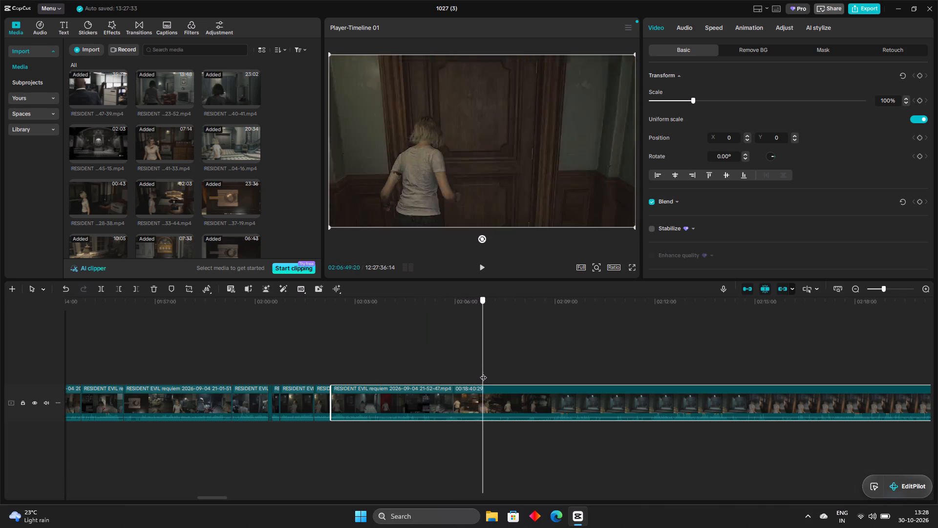
pyautogui.moveTo(483, 373); pyautogui.dragTo(502, 375)
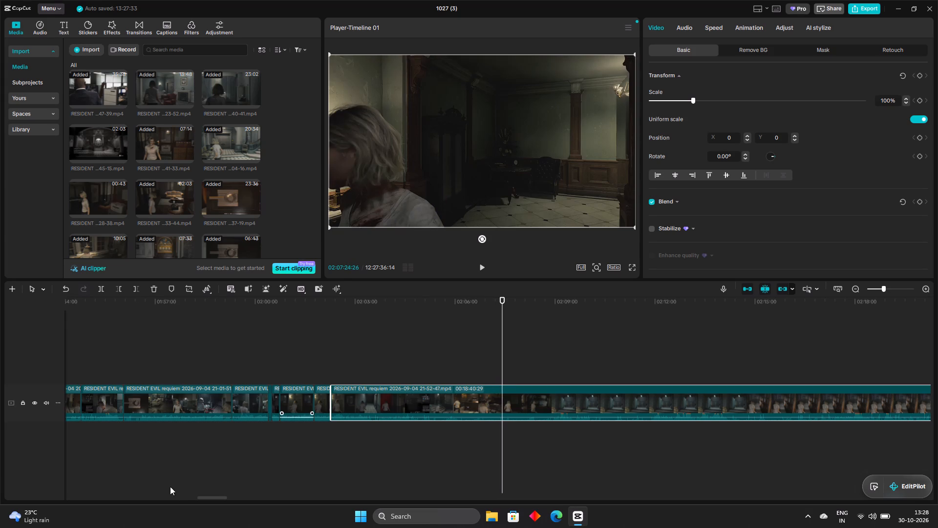
# Review the 21-52-47 clip between about 02:07:48 and 02:08:29, from the staircase to the locked door and back through the laundry area.
pyautogui.moveTo(216, 498); pyautogui.dragTo(221, 498)
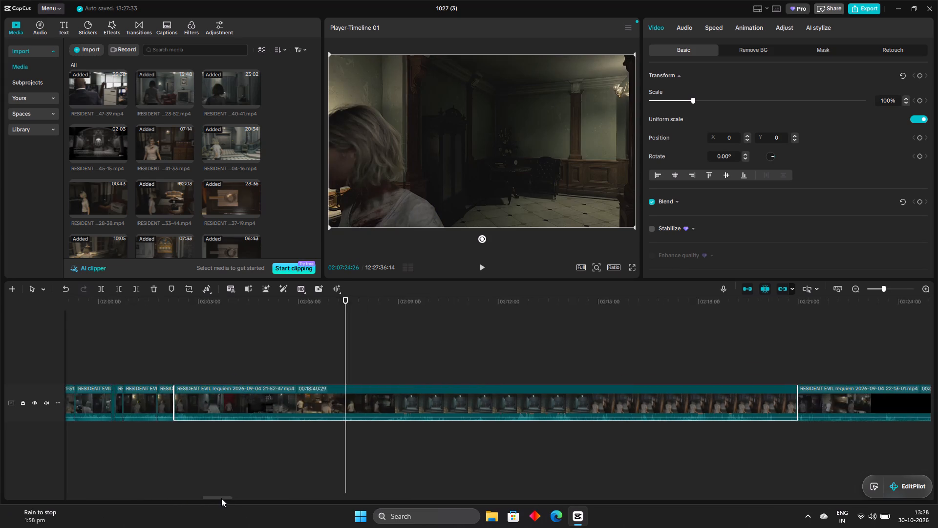
pyautogui.moveTo(221, 498); pyautogui.dragTo(228, 499)
pyautogui.moveTo(147, 428); pyautogui.dragTo(168, 440)
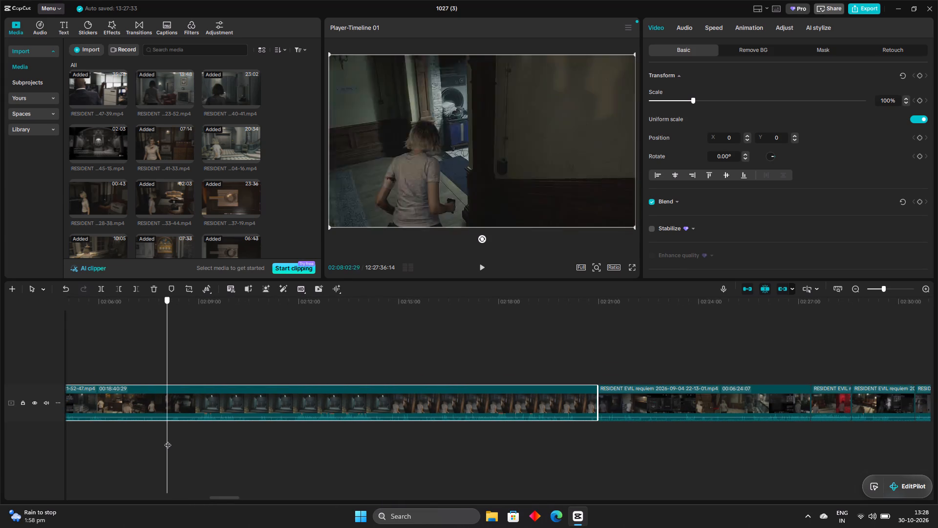
pyautogui.moveTo(168, 440); pyautogui.dragTo(177, 447)
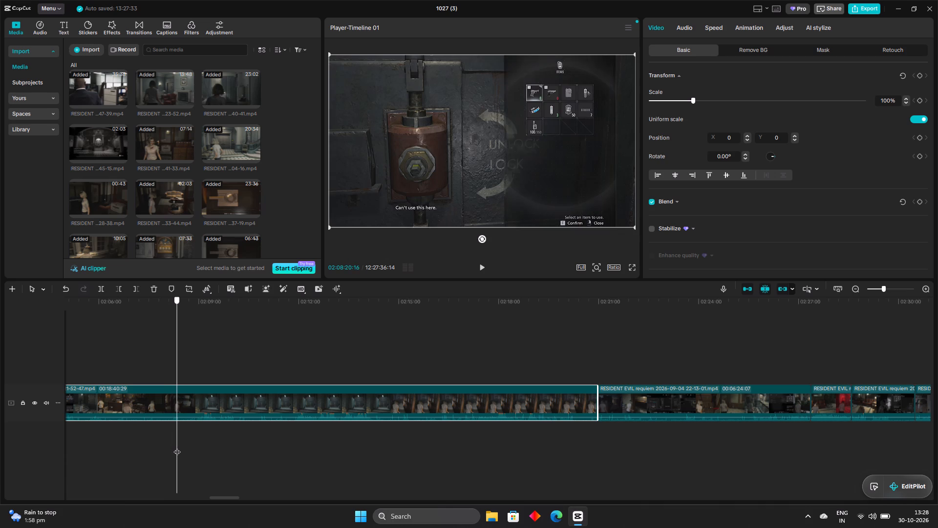
pyautogui.moveTo(177, 447); pyautogui.dragTo(172, 444)
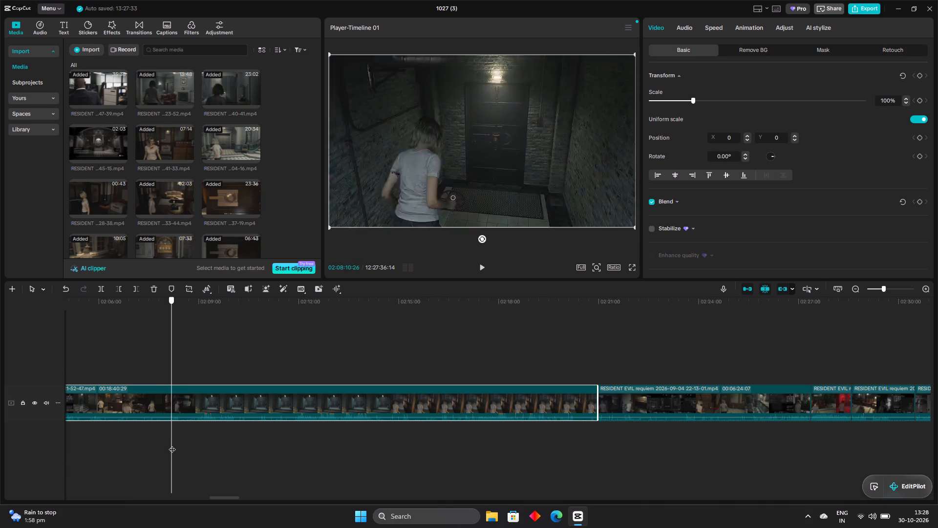
pyautogui.moveTo(172, 444); pyautogui.dragTo(178, 447)
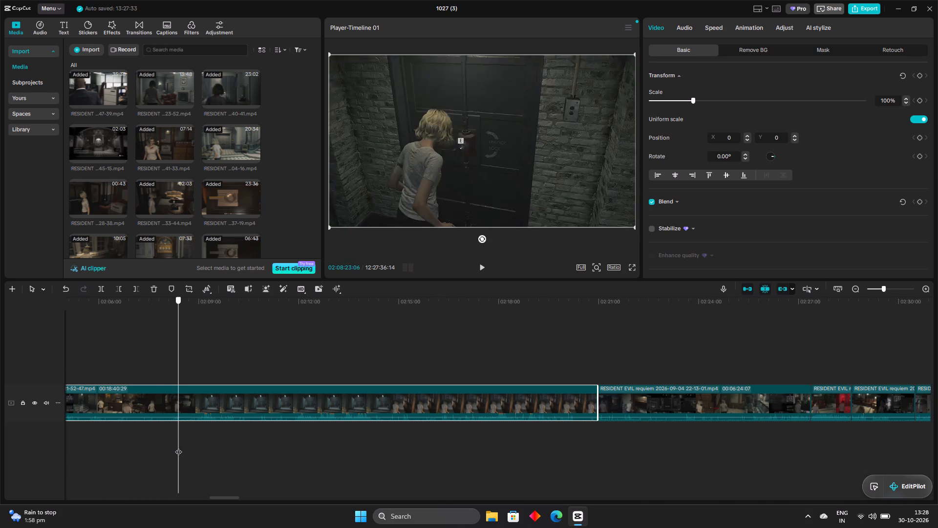
pyautogui.moveTo(178, 447); pyautogui.dragTo(172, 445)
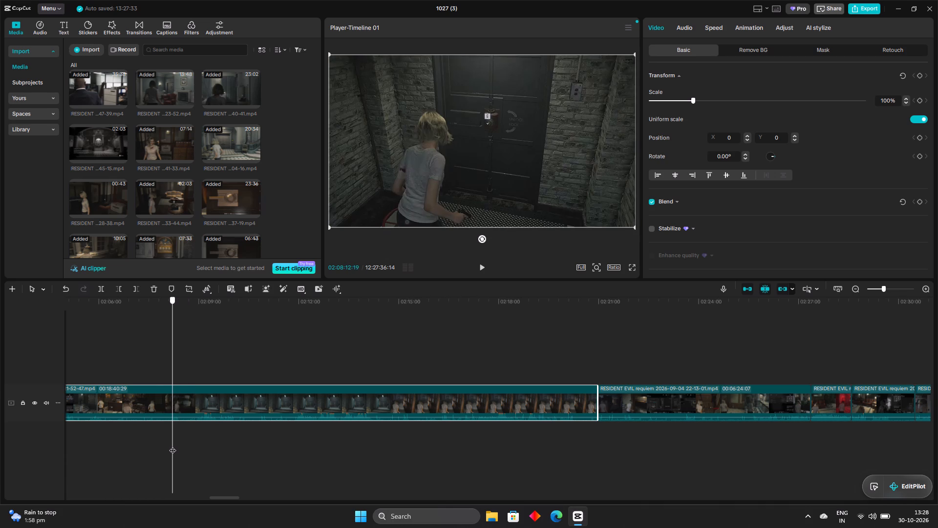
pyautogui.moveTo(172, 445); pyautogui.dragTo(175, 447)
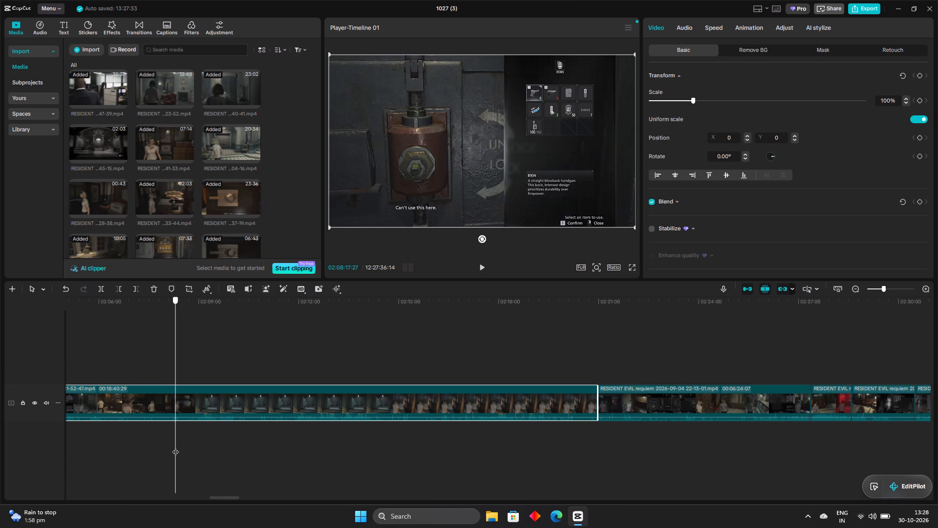
pyautogui.moveTo(175, 447); pyautogui.dragTo(180, 449)
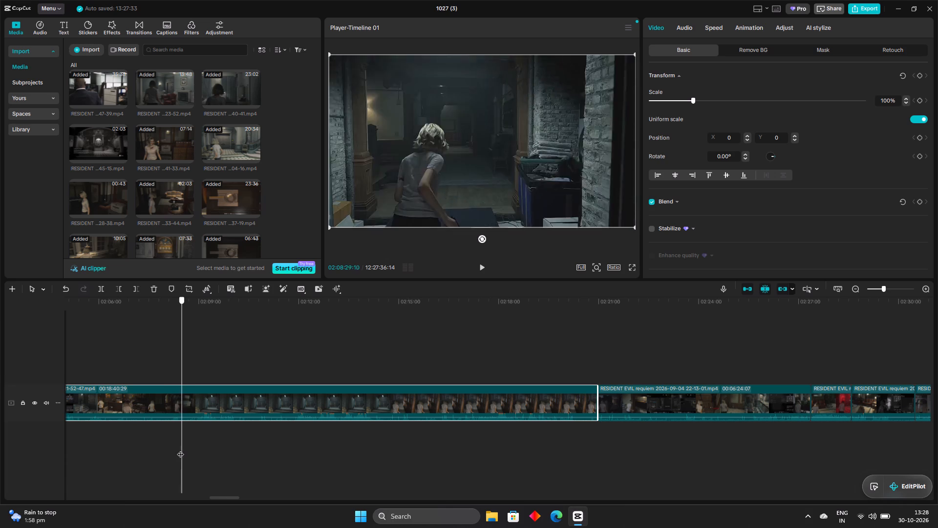
pyautogui.moveTo(180, 449); pyautogui.dragTo(163, 445)
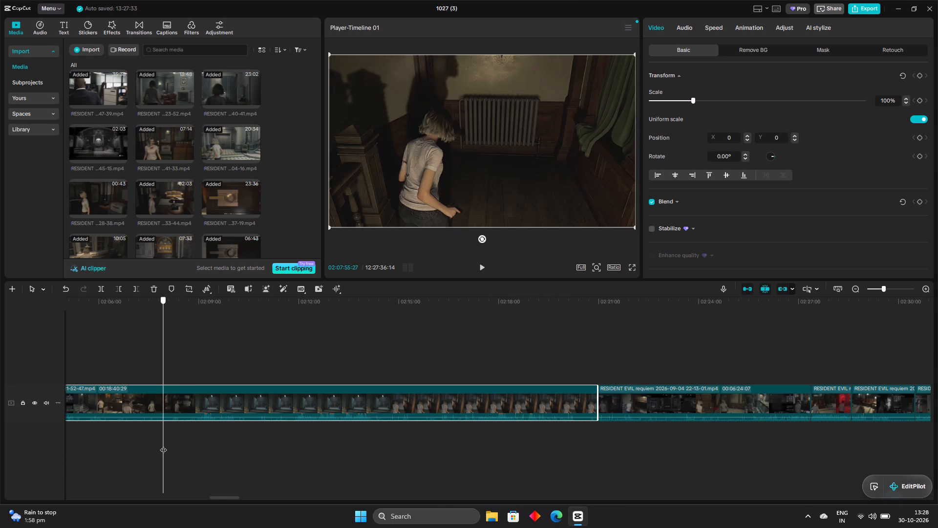
pyautogui.moveTo(163, 445); pyautogui.dragTo(170, 449)
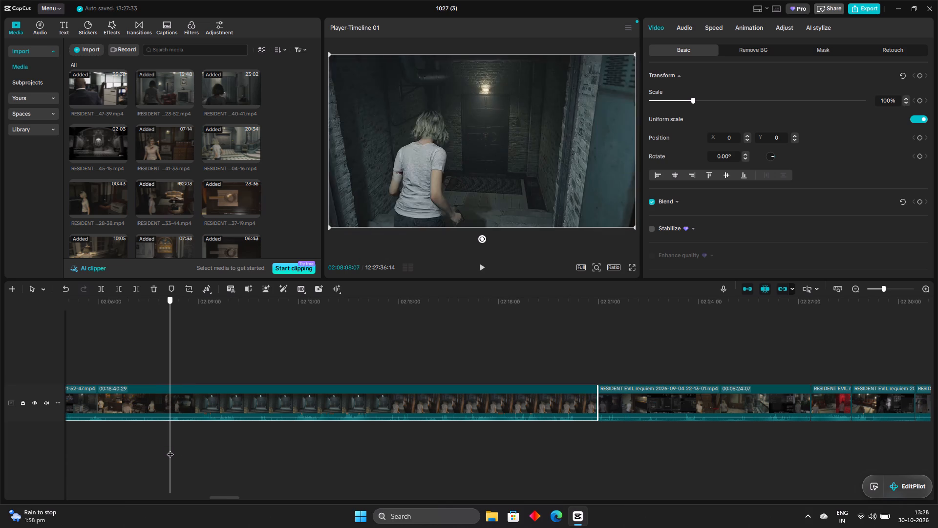
pyautogui.moveTo(170, 449); pyautogui.dragTo(159, 445)
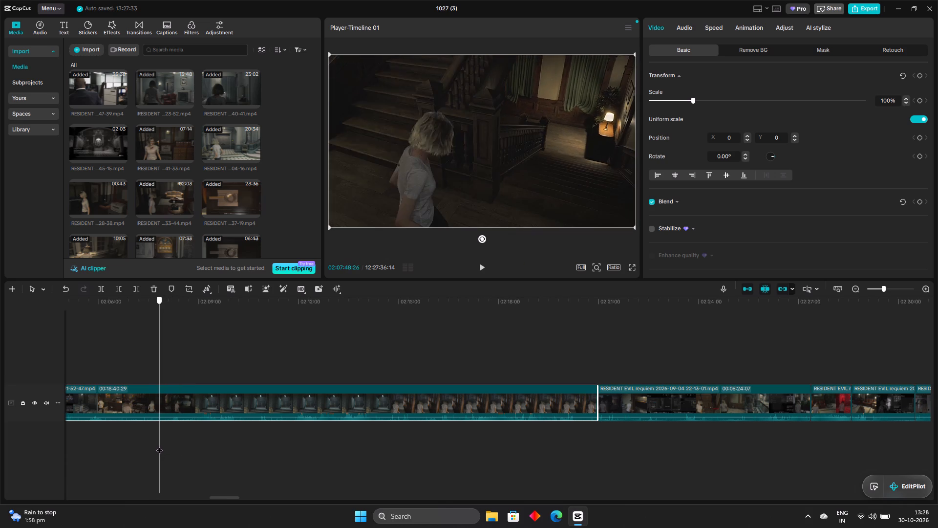
pyautogui.moveTo(159, 445); pyautogui.dragTo(163, 444)
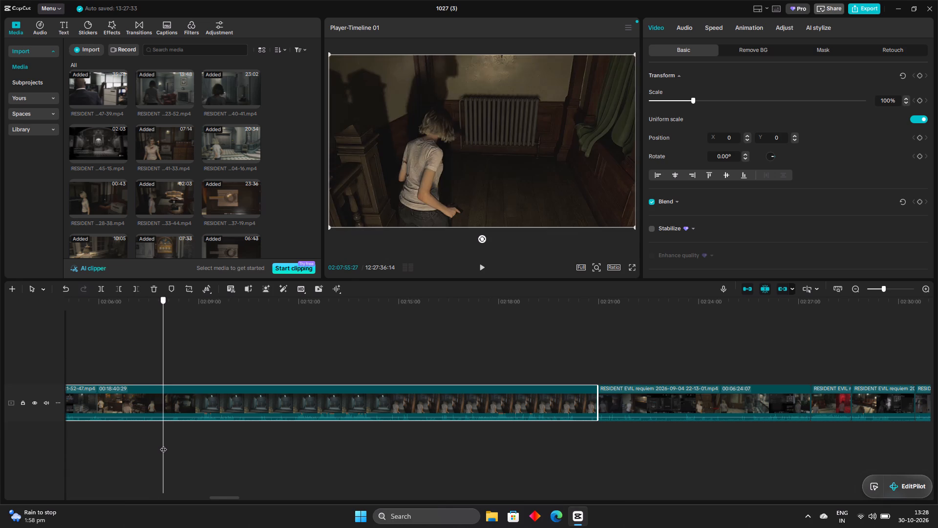
pyautogui.moveTo(163, 444); pyautogui.dragTo(166, 445)
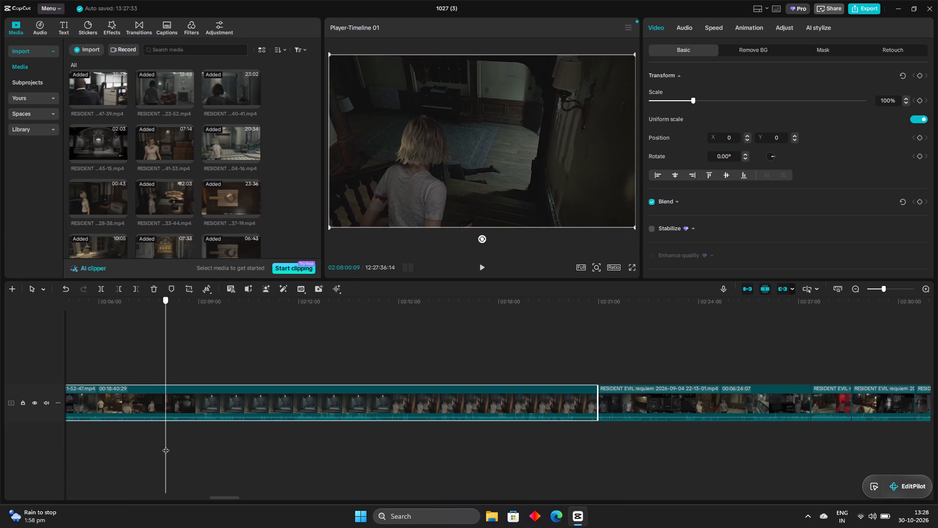
# Split the 21-52-47 clip at 02:08:03:19, as the character approaches the laundry room doorway.
pyautogui.moveTo(166, 445); pyautogui.dragTo(167, 445)
pyautogui.press('Right')
pyautogui.press('Right')
pyautogui.press('Right')
pyautogui.press('Right')
pyautogui.press('Right')
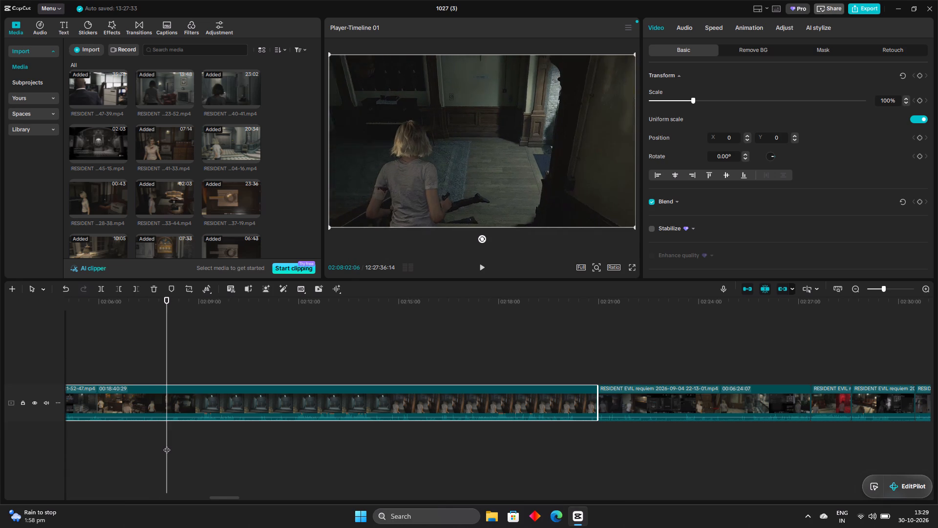
pyautogui.press('Right')
pyautogui.press('Right')
pyautogui.press('Right')
pyautogui.press('Right')
pyautogui.press('Right')
pyautogui.press('Right')
pyautogui.press('Right')
pyautogui.press('Right')
pyautogui.press('Right')
pyautogui.press('Right')
pyautogui.press('Right')
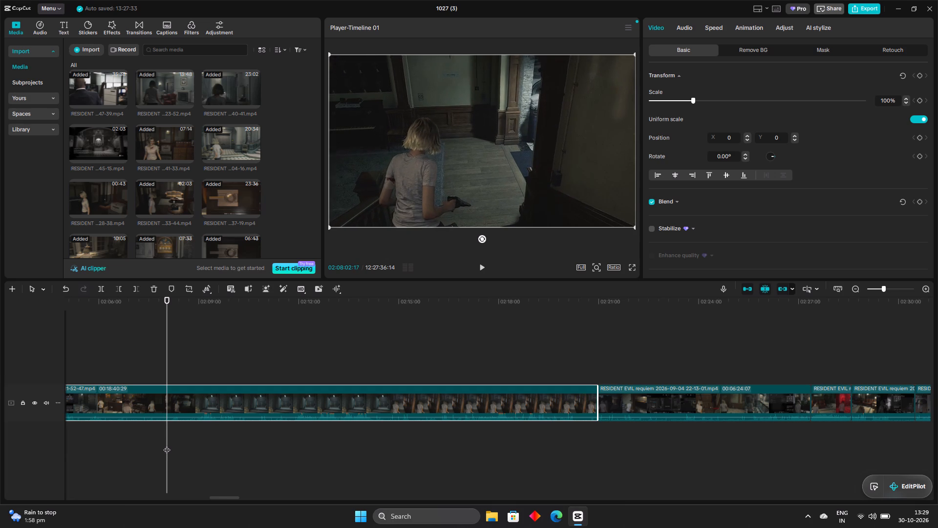
pyautogui.press('Right')
pyautogui.press('Right')
pyautogui.press('Right')
pyautogui.press('Right')
pyautogui.press('Right')
pyautogui.press('Right')
pyautogui.press('Right')
pyautogui.press('Right')
pyautogui.press('Right')
pyautogui.press('Right')
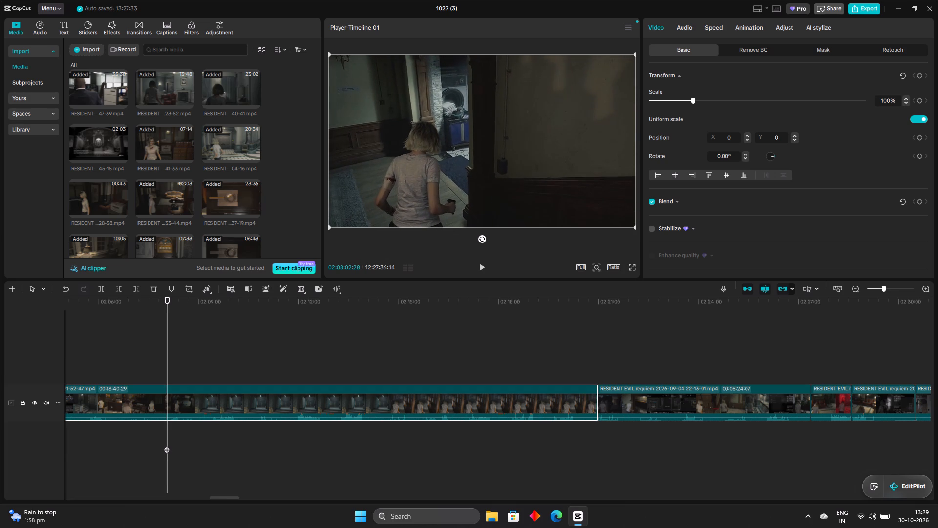
pyautogui.press('Right')
pyautogui.press('Right')
pyautogui.press('Right')
pyautogui.press('Right')
pyautogui.press('Right')
pyautogui.press('Right')
pyautogui.press('Right')
pyautogui.press('Right')
pyautogui.press('Right')
pyautogui.press('Right')
pyautogui.press('Right')
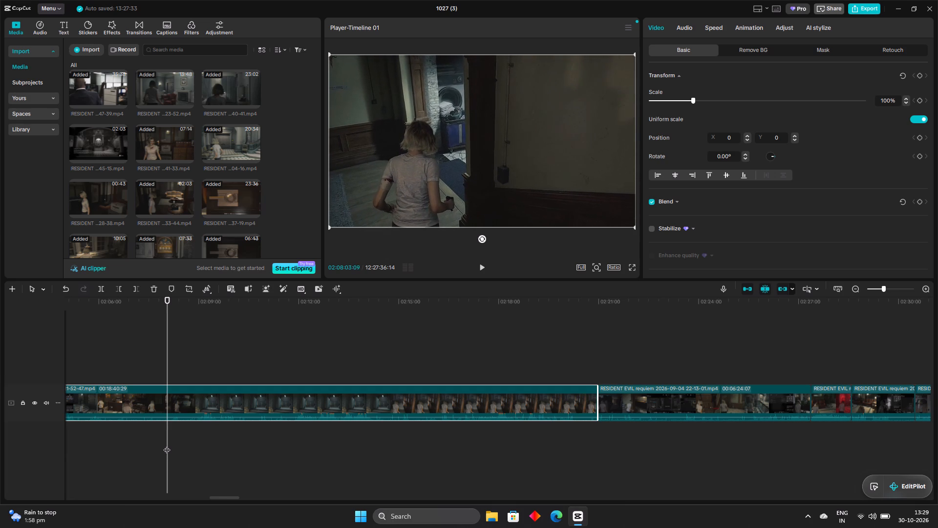
pyautogui.press('Right')
pyautogui.press('Right')
pyautogui.press('Right')
pyautogui.press('Right')
pyautogui.press('Right')
pyautogui.press('Right')
pyautogui.press('Right')
pyautogui.press('Right')
pyautogui.press('Right')
pyautogui.press('Right')
pyautogui.press('Right')
pyautogui.press('Right')
pyautogui.press('Right')
pyautogui.press('Right')
pyautogui.press('Right')
pyautogui.press('Right')
pyautogui.press('Right')
pyautogui.press('Right')
pyautogui.press('Right')
pyautogui.press('Right')
pyautogui.press('Right')
pyautogui.press('Right')
pyautogui.press('Right')
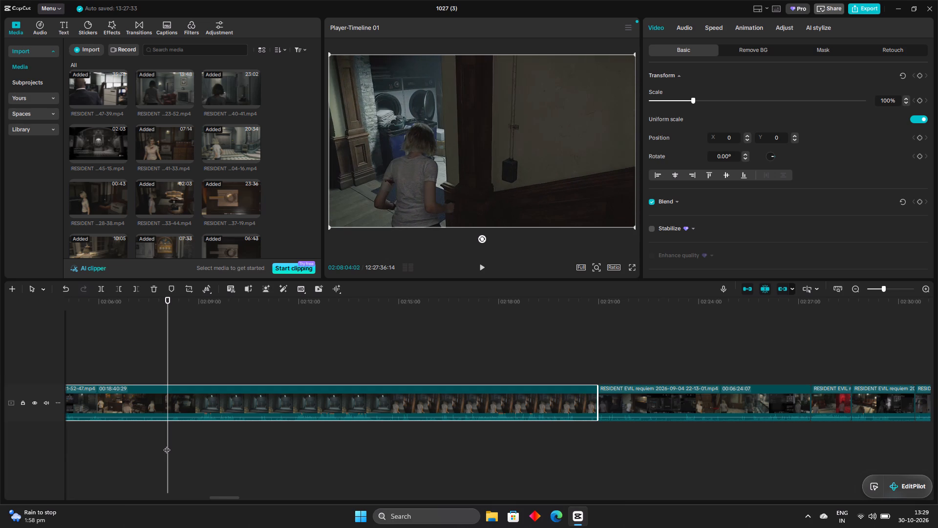
pyautogui.press('Left')
pyautogui.press('Left')
pyautogui.press('Left')
pyautogui.press('Left')
pyautogui.press('Left')
pyautogui.press('Left')
pyautogui.press('Left')
pyautogui.press('Left')
pyautogui.press('Left')
pyautogui.press('Left')
pyautogui.press('Left')
pyautogui.press('Left')
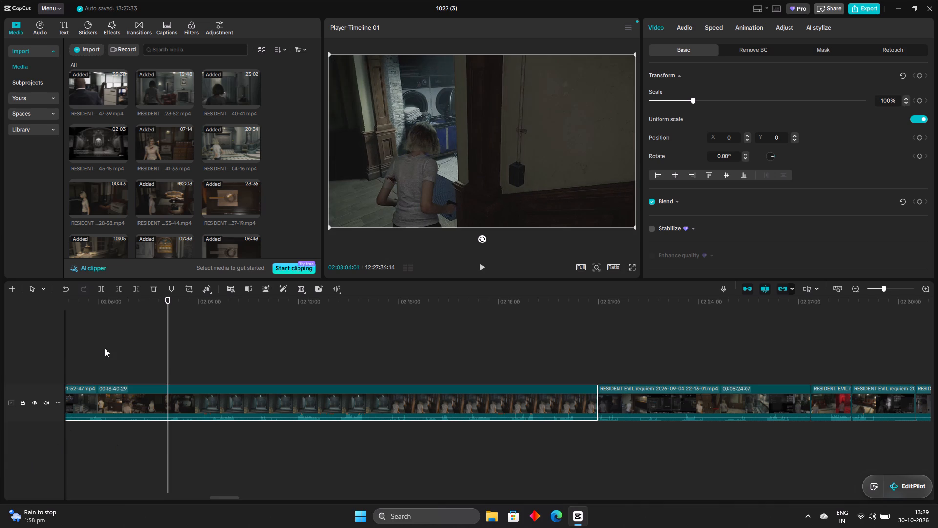
pyautogui.press('Left')
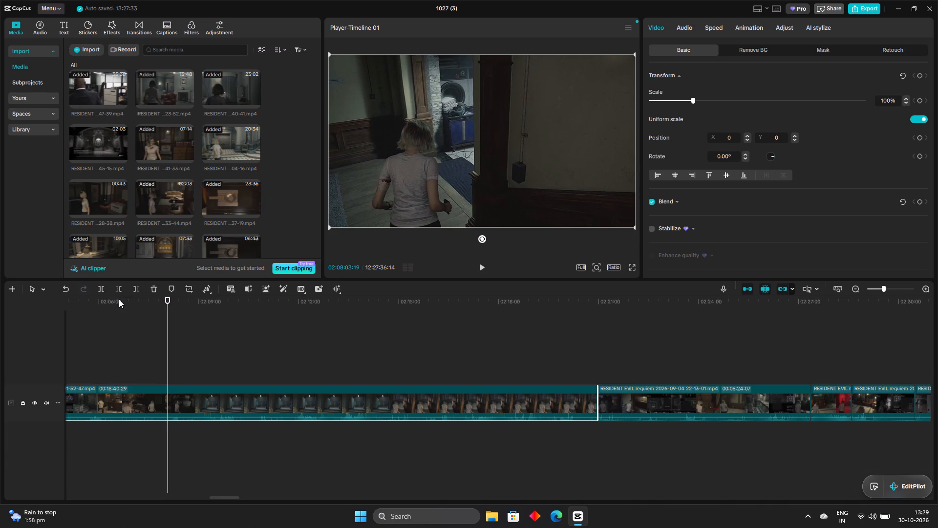
pyautogui.click(101, 291)
# Trim the start of the second 21-52-47 piece past the locked-door segment, leaving a duration of 00:12:26:21.
pyautogui.click(182, 392)
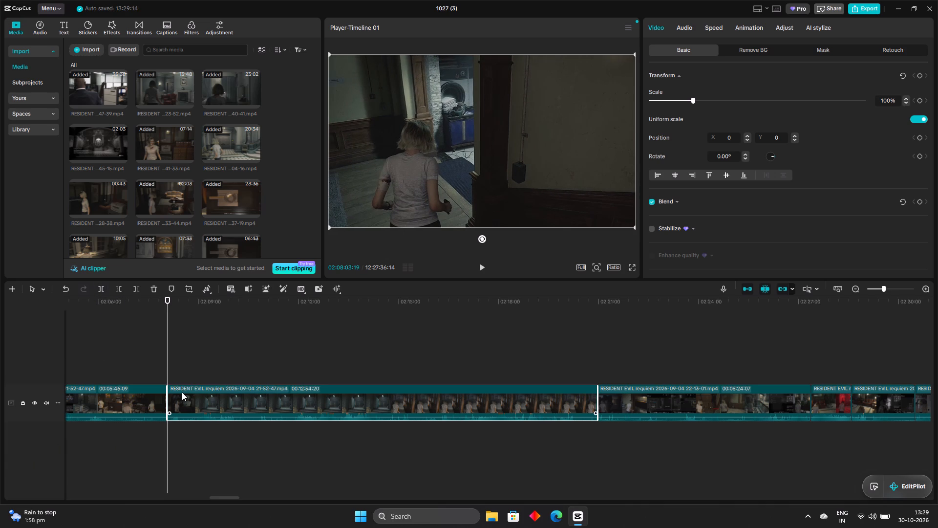
pyautogui.moveTo(168, 396); pyautogui.dragTo(172, 399)
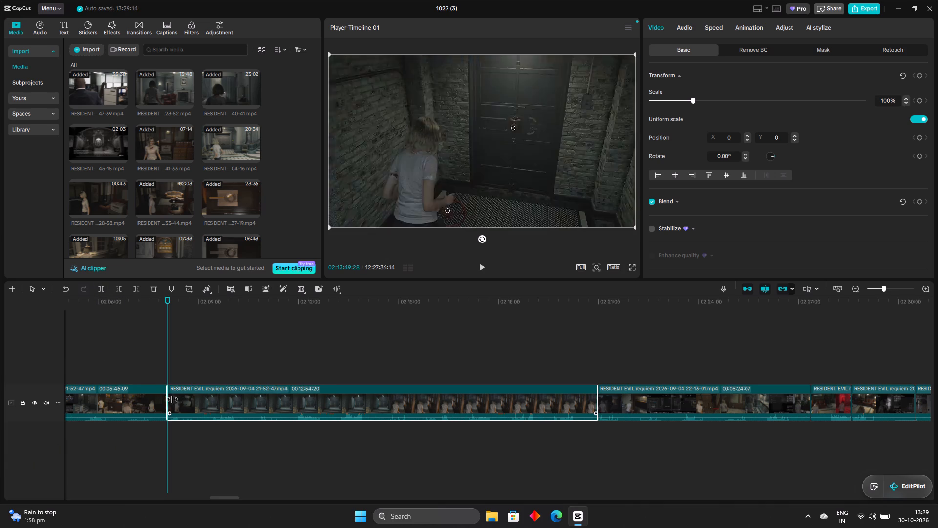
pyautogui.moveTo(172, 399); pyautogui.dragTo(180, 405)
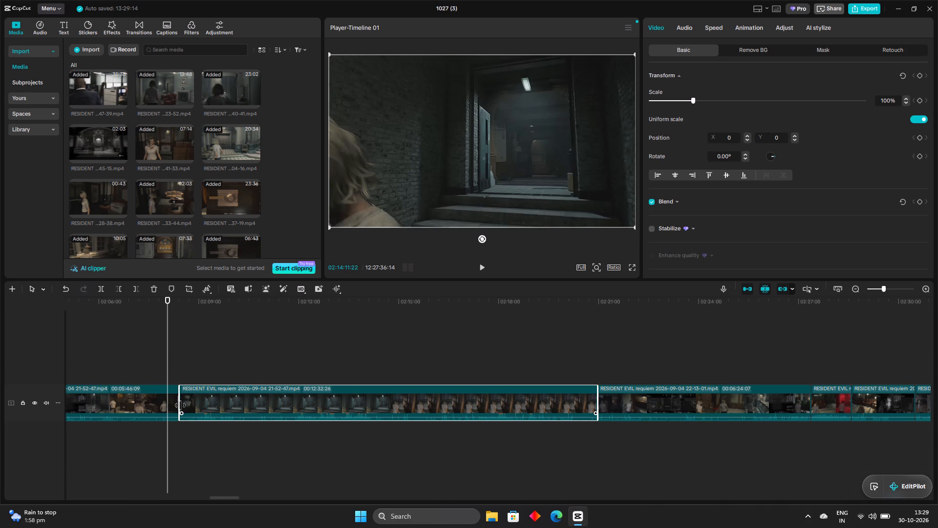
pyautogui.moveTo(180, 405); pyautogui.dragTo(183, 407)
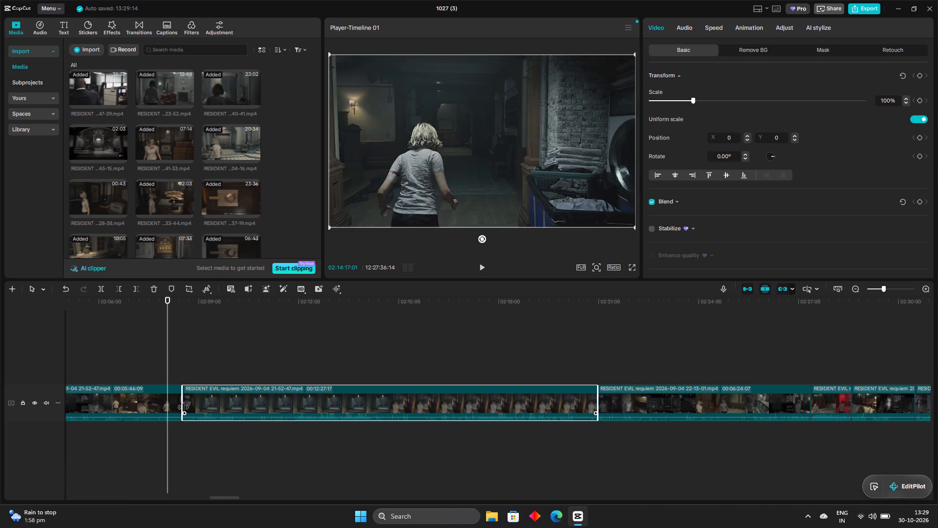
pyautogui.moveTo(183, 407); pyautogui.dragTo(184, 408)
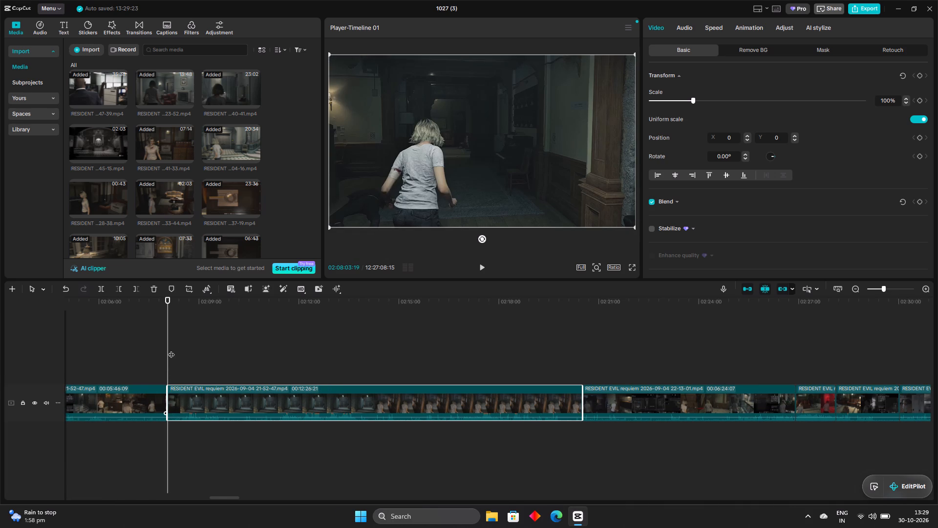
# Review the trimmed 21-52-47 piece from its start through the storage room and map views to the inventory menu at about 02:11:47.
pyautogui.moveTo(168, 341); pyautogui.dragTo(188, 351)
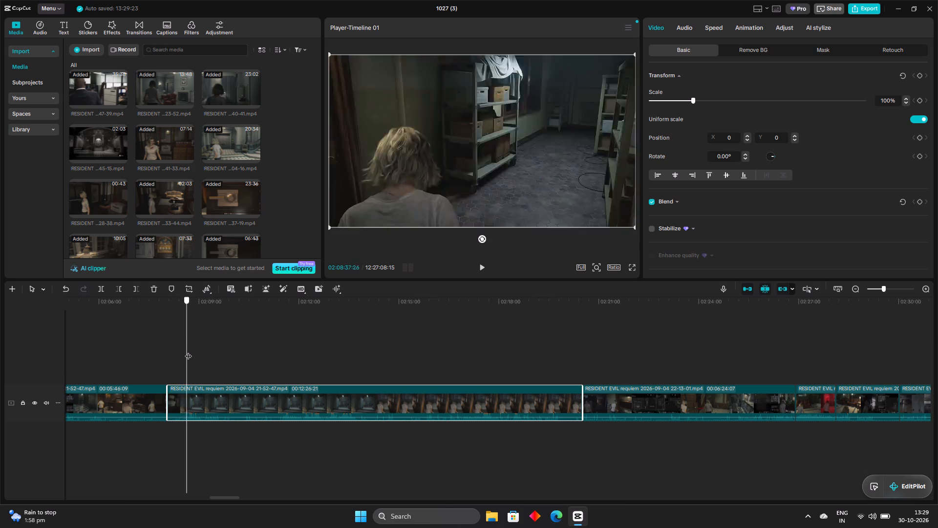
pyautogui.moveTo(188, 351); pyautogui.dragTo(208, 360)
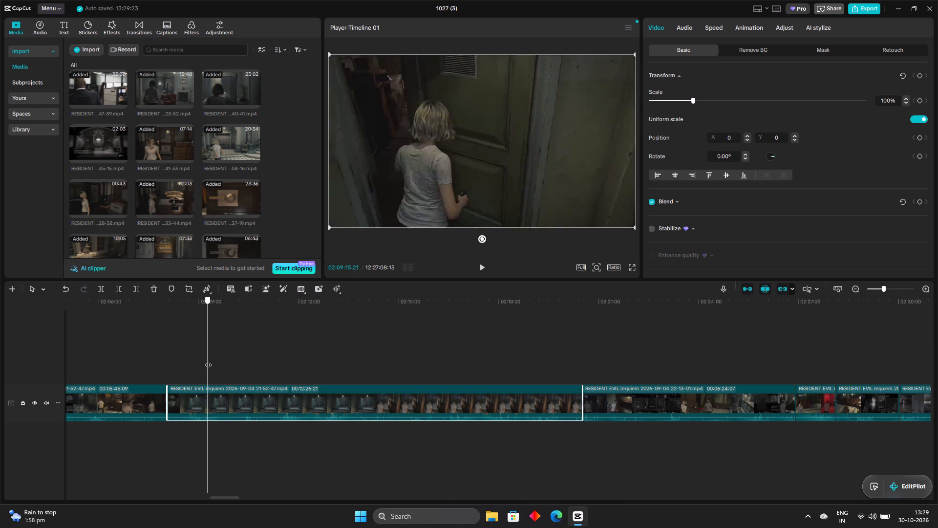
pyautogui.moveTo(208, 360); pyautogui.dragTo(241, 373)
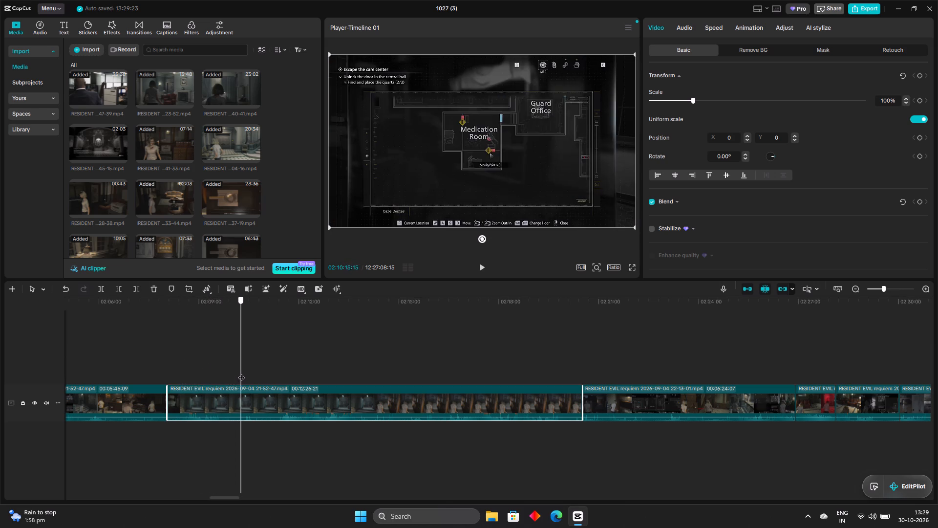
pyautogui.moveTo(241, 373); pyautogui.dragTo(257, 376)
pyautogui.moveTo(257, 376); pyautogui.dragTo(275, 378)
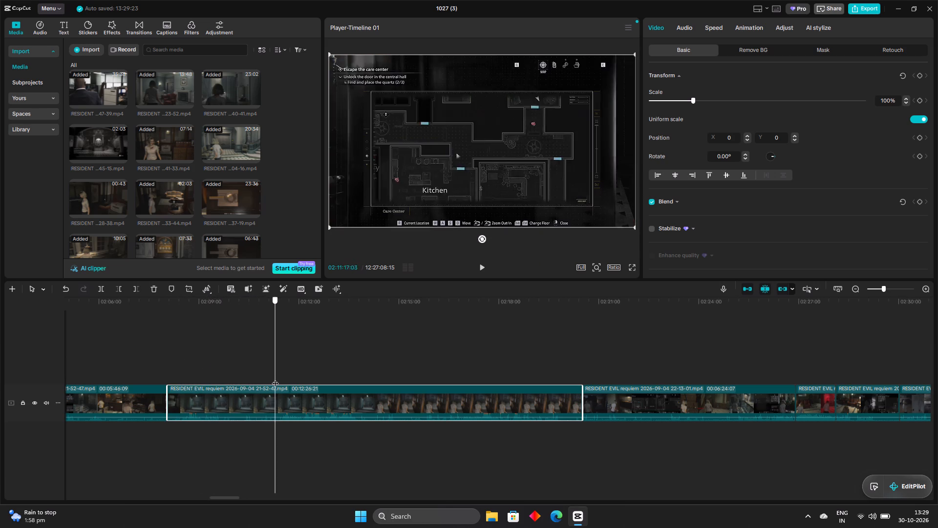
pyautogui.moveTo(275, 378); pyautogui.dragTo(292, 380)
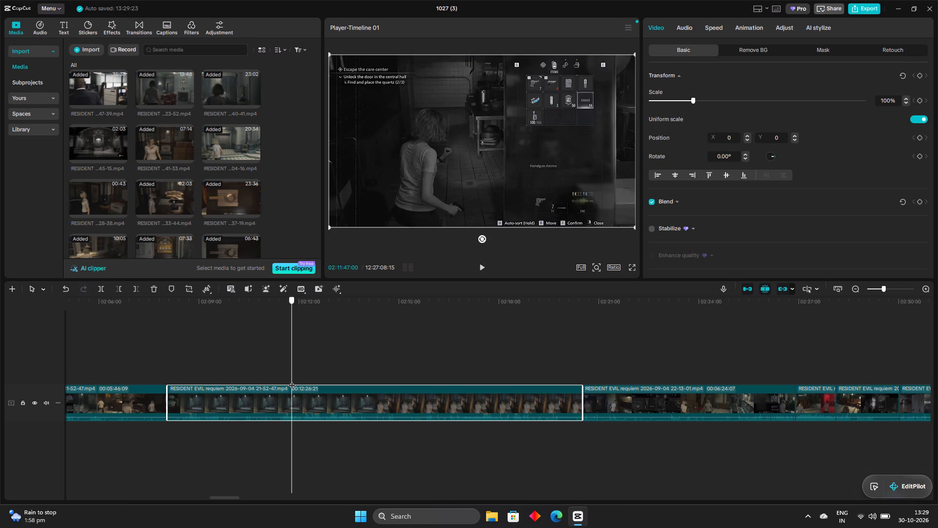
# Split the 21-52-47 clip at 02:11:08:04, as the map view starts opening beside the wooden door.
pyautogui.moveTo(292, 380); pyautogui.dragTo(274, 376)
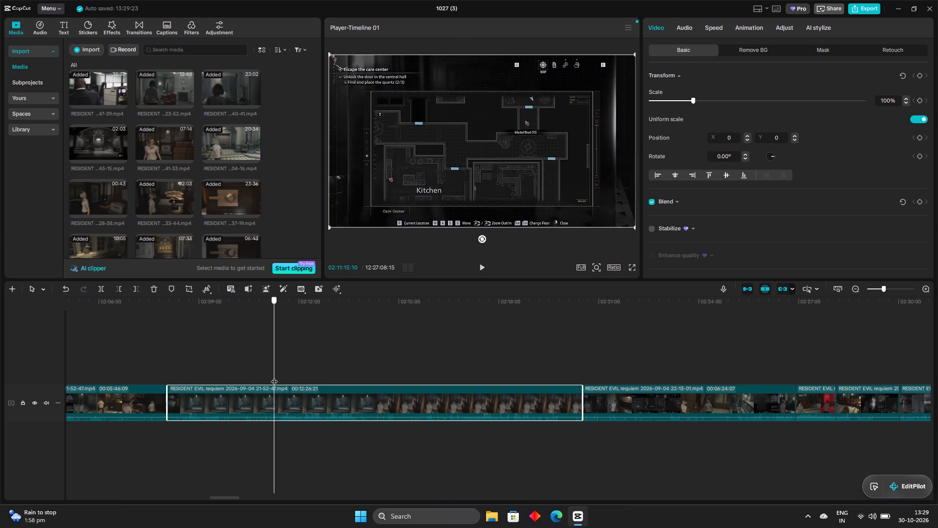
pyautogui.moveTo(274, 376); pyautogui.dragTo(273, 377)
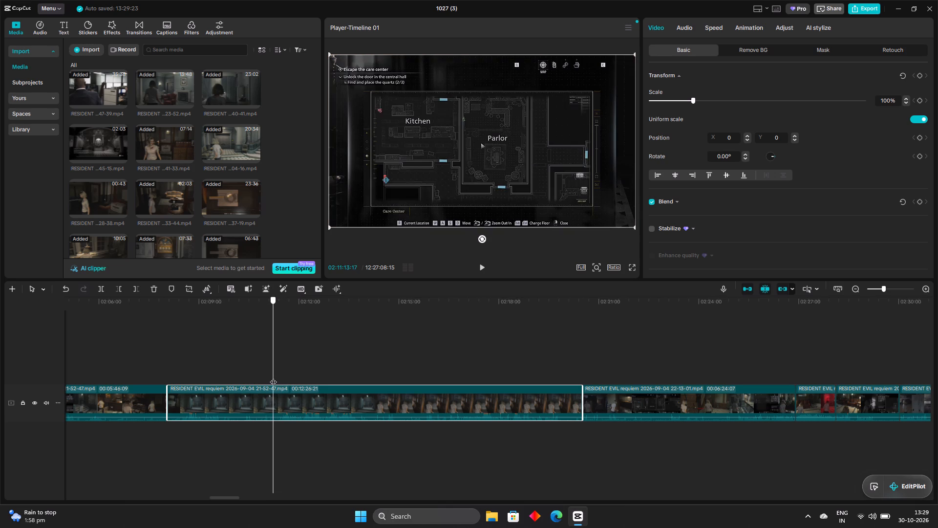
pyautogui.moveTo(273, 377); pyautogui.dragTo(272, 376)
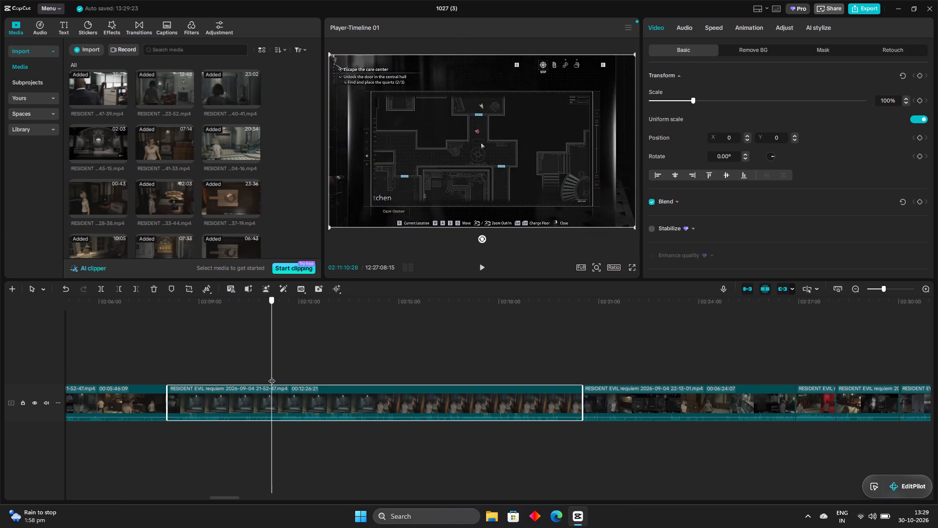
pyautogui.moveTo(272, 376); pyautogui.dragTo(270, 376)
pyautogui.press('Left')
pyautogui.press('Left')
pyautogui.press('Left')
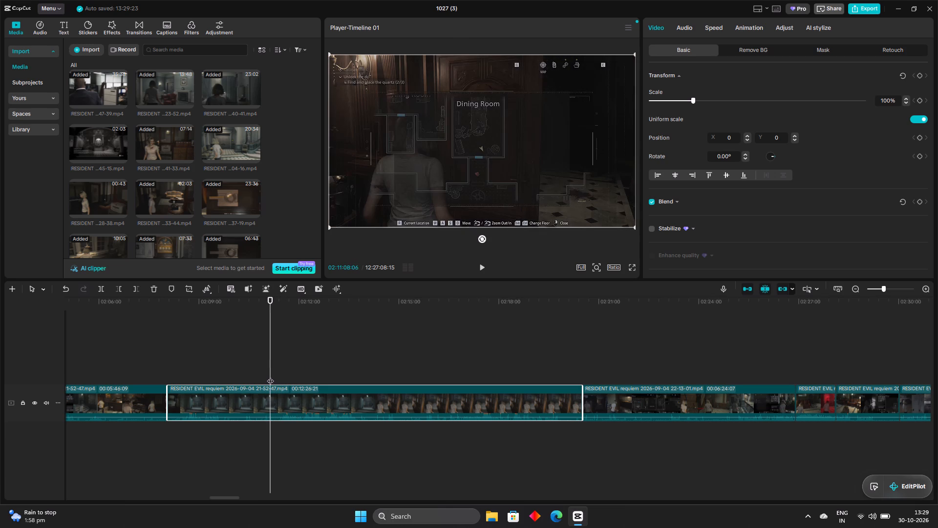
pyautogui.press('Left')
pyautogui.press('Left')
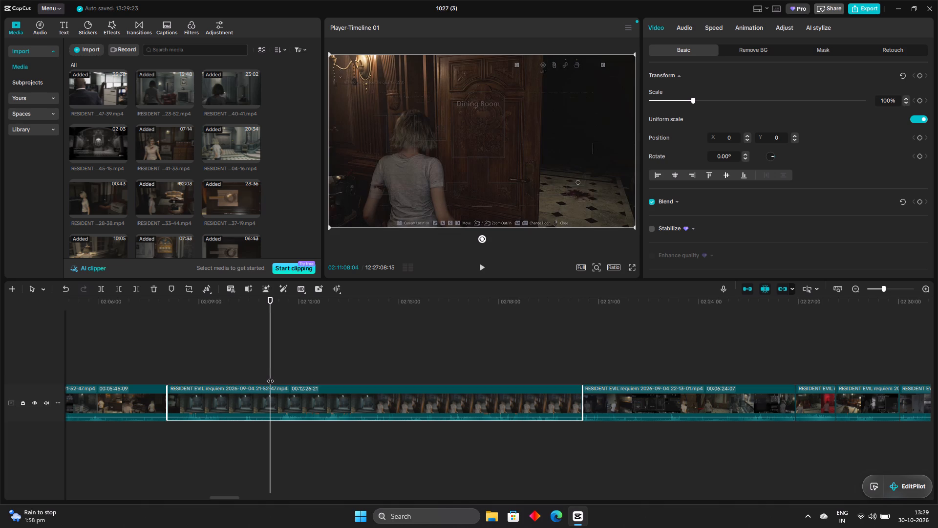
pyautogui.click(101, 287)
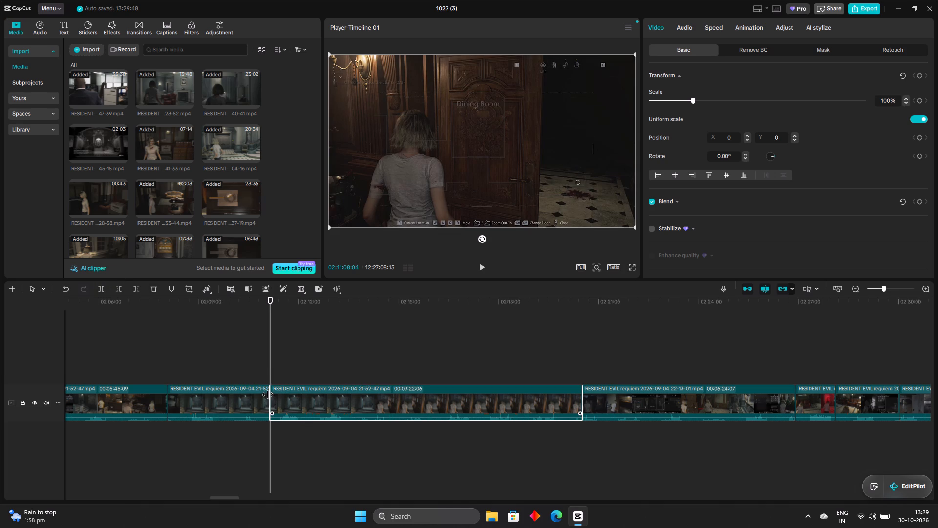
# Trim the start of the new 21-52-47 piece past the map view, leaving a duration of 00:09:05:15.
pyautogui.moveTo(269, 396); pyautogui.dragTo(278, 404)
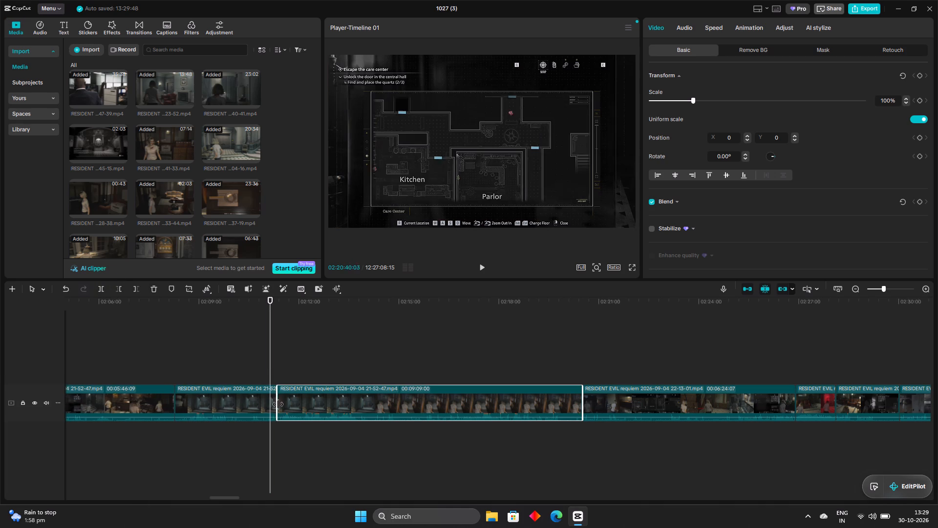
pyautogui.moveTo(278, 404); pyautogui.dragTo(276, 408)
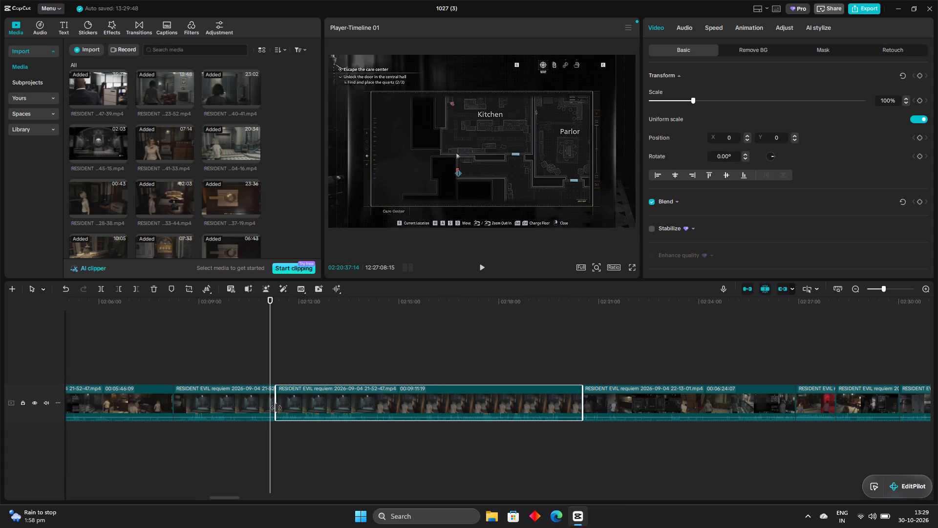
pyautogui.moveTo(276, 408); pyautogui.dragTo(279, 408)
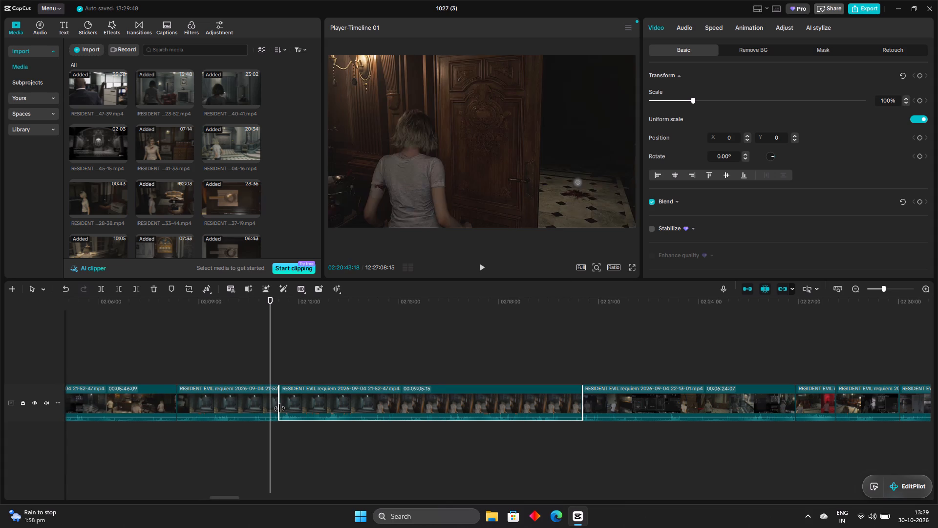
pyautogui.moveTo(279, 408); pyautogui.dragTo(279, 409)
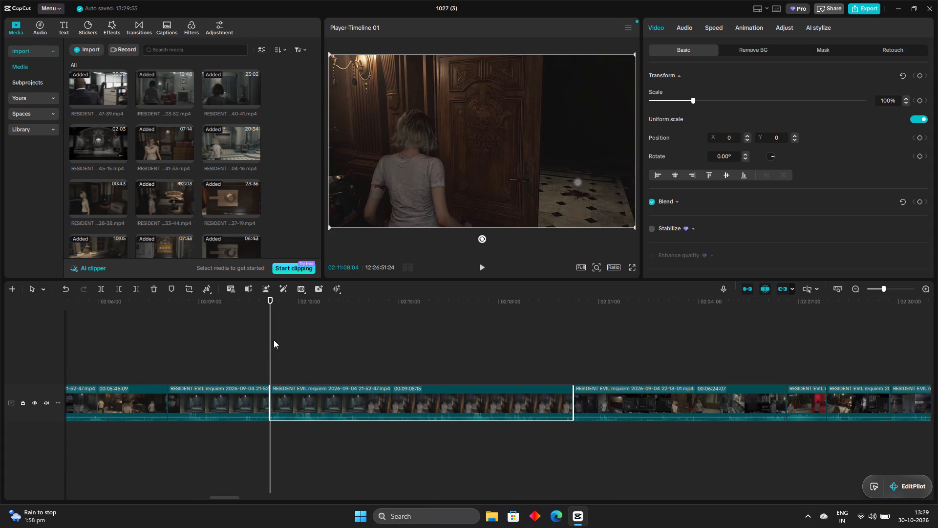
# Review the 21-52-47 piece from 02:11:08 to about 02:17:20 for unwanted segments, from the kitchen to the office zombie shooting.
pyautogui.moveTo(273, 334); pyautogui.dragTo(298, 348)
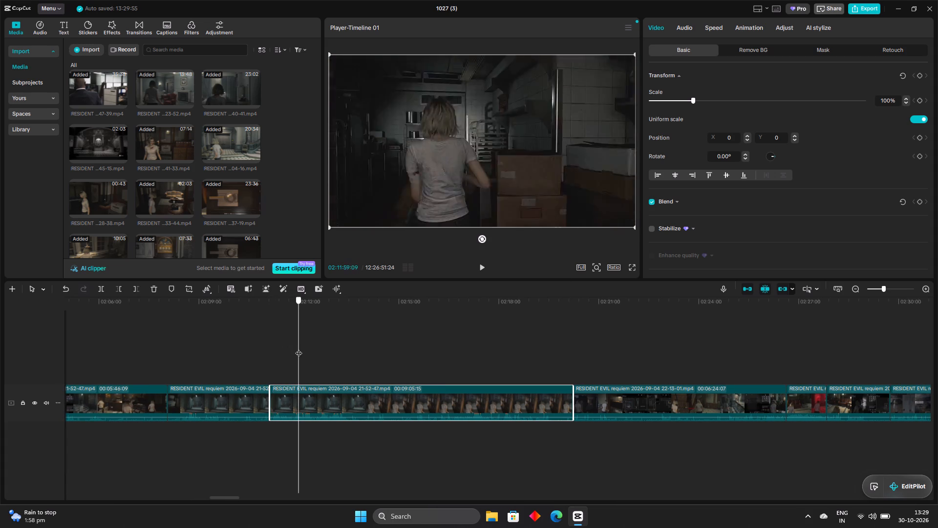
pyautogui.moveTo(298, 348); pyautogui.dragTo(336, 359)
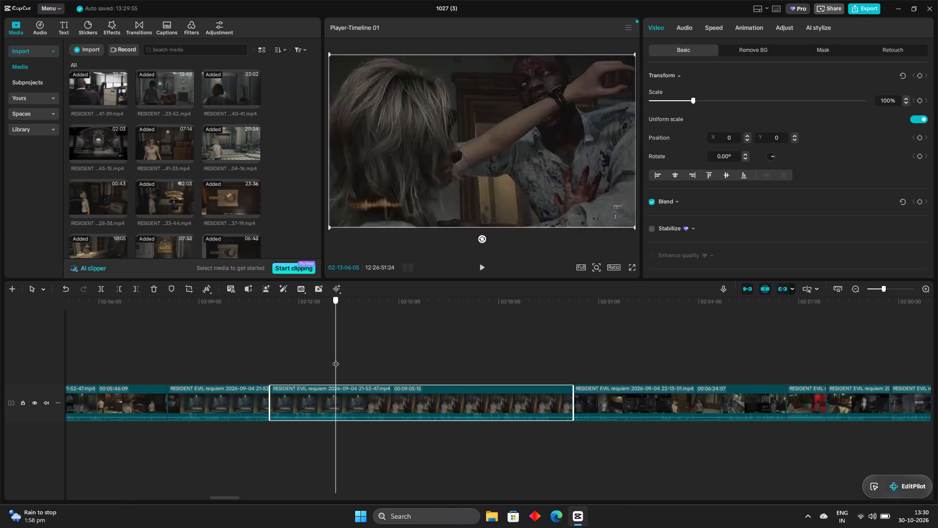
pyautogui.moveTo(336, 359); pyautogui.dragTo(361, 364)
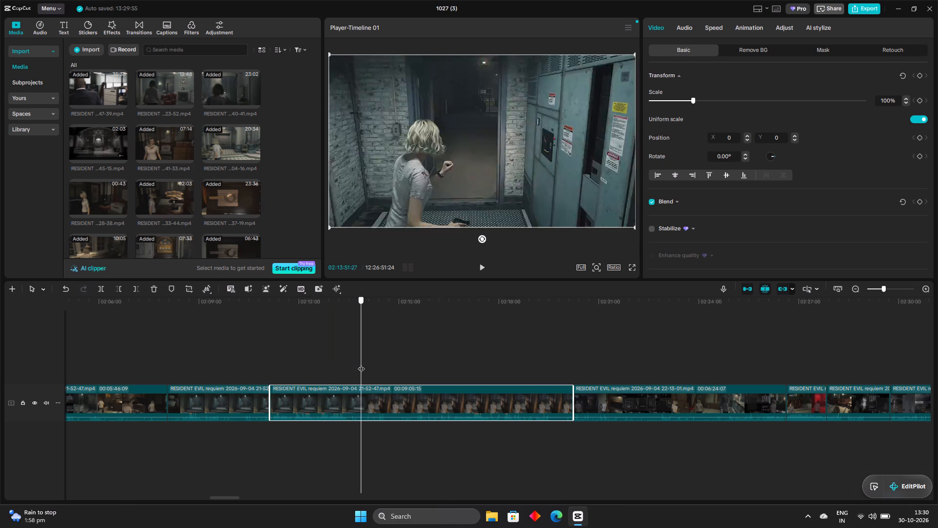
pyautogui.moveTo(361, 364); pyautogui.dragTo(374, 368)
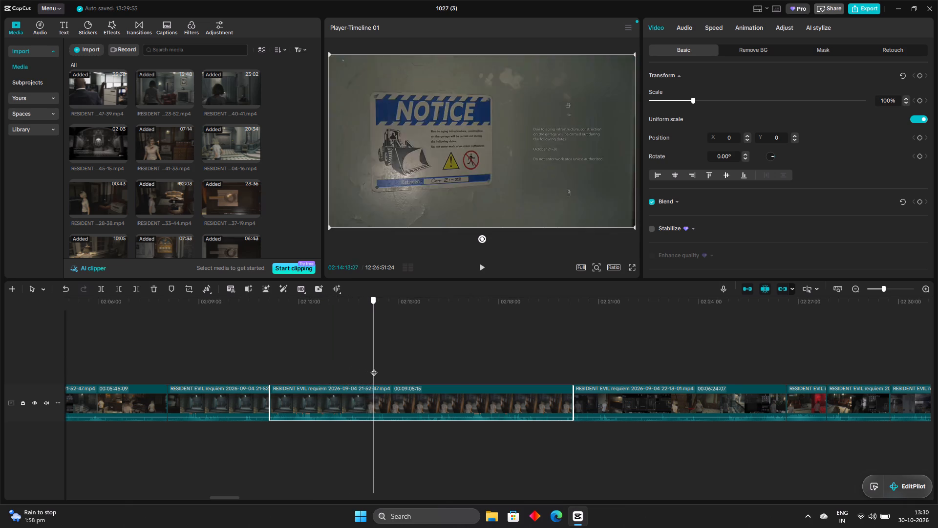
pyautogui.moveTo(374, 368); pyautogui.dragTo(392, 371)
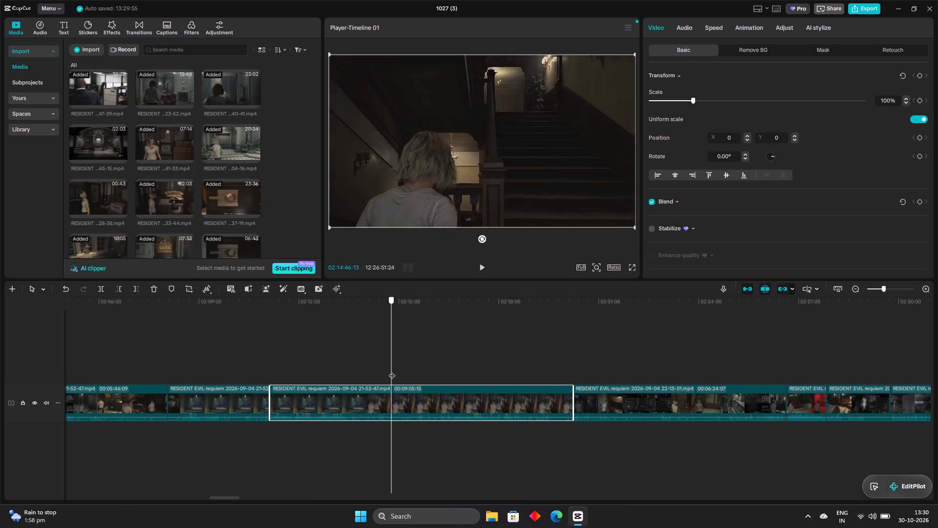
pyautogui.moveTo(392, 371); pyautogui.dragTo(398, 371)
pyautogui.moveTo(398, 371); pyautogui.dragTo(410, 373)
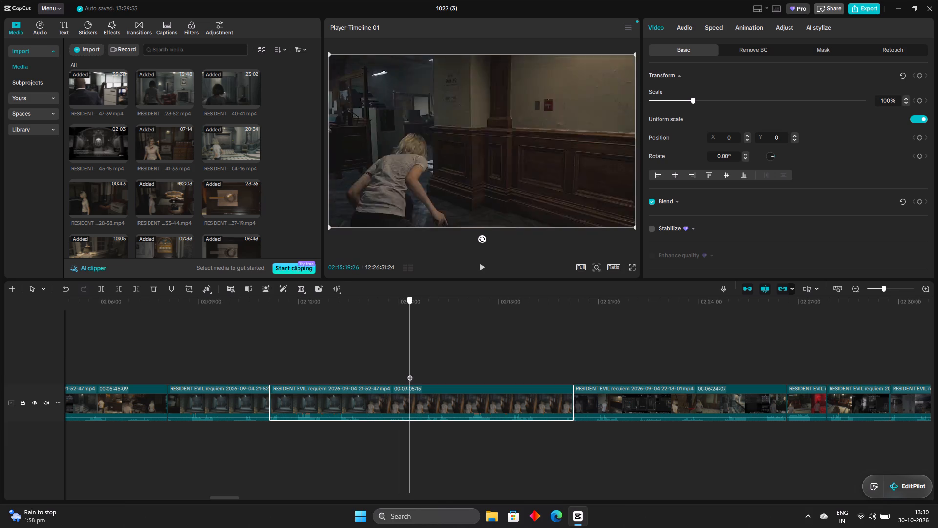
pyautogui.moveTo(410, 373); pyautogui.dragTo(439, 378)
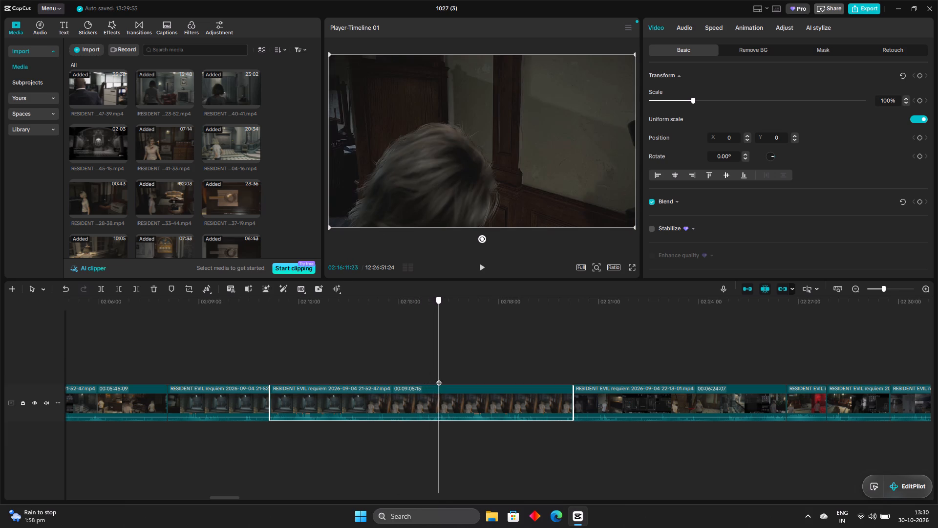
pyautogui.moveTo(439, 378); pyautogui.dragTo(445, 379)
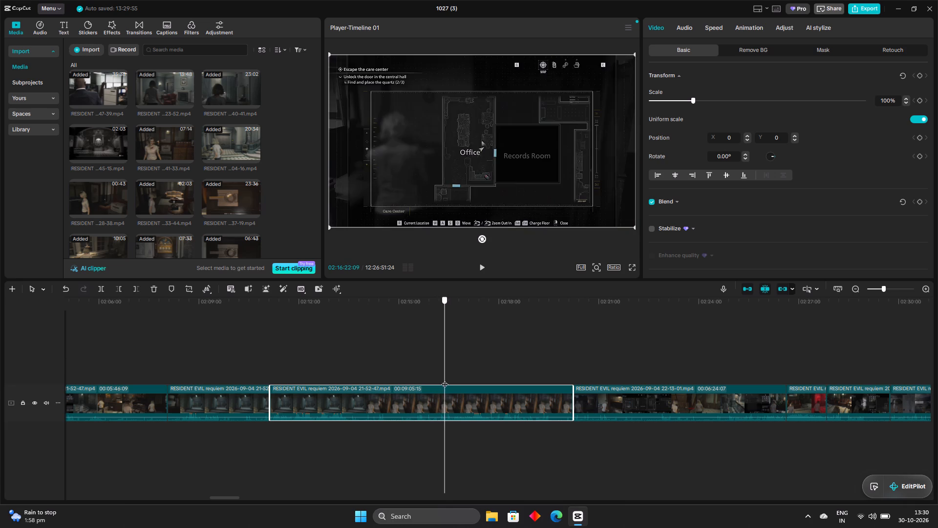
pyautogui.moveTo(445, 379); pyautogui.dragTo(450, 348)
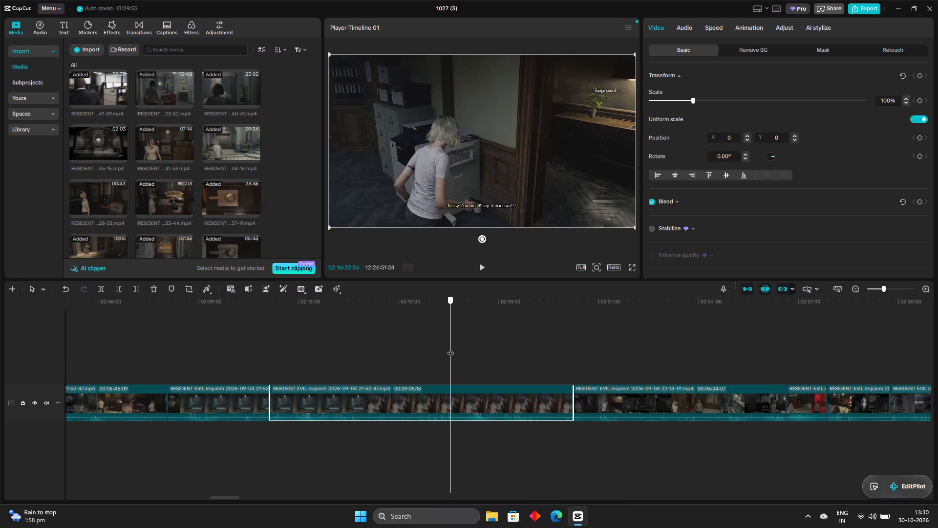
pyautogui.moveTo(450, 348); pyautogui.dragTo(459, 352)
pyautogui.moveTo(459, 352); pyautogui.dragTo(468, 352)
pyautogui.press('Right')
pyautogui.press('Right')
pyautogui.press('Right')
pyautogui.press('Right')
pyautogui.press('Right')
pyautogui.press('Right')
pyautogui.press('d')
pyautogui.press('Right')
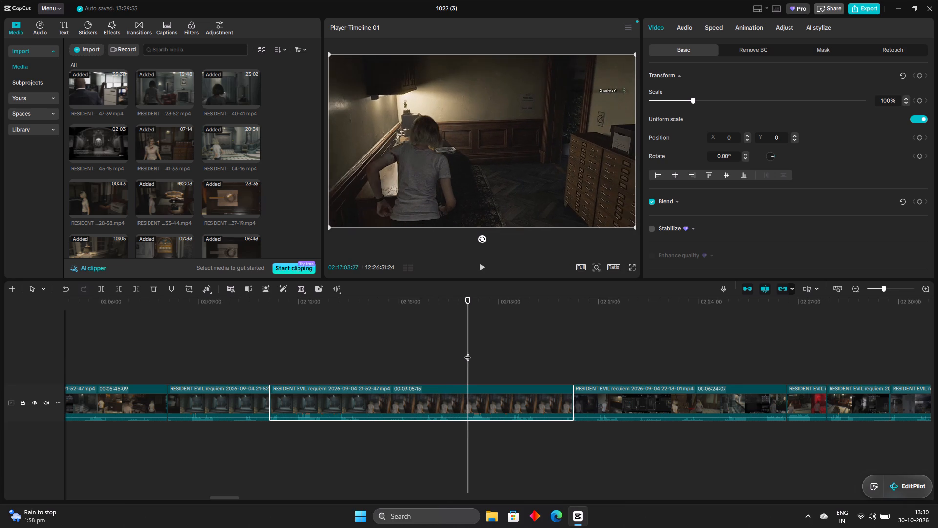
pyautogui.press('Right')
pyautogui.press('Right')
pyautogui.press('Right')
pyautogui.press('Right')
pyautogui.press('Right')
pyautogui.press('Right')
pyautogui.press('Right')
pyautogui.press('Right')
pyautogui.moveTo(468, 352); pyautogui.dragTo(477, 356)
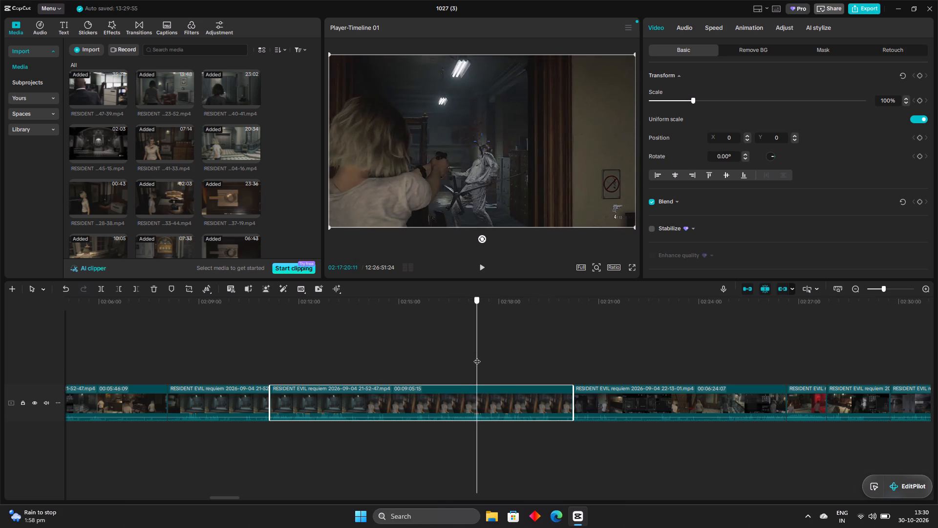
# Split the 21-52-47 piece at 02:17:36:26, as the inventory menu opens beside the body in the office.
pyautogui.moveTo(477, 356); pyautogui.dragTo(487, 361)
pyautogui.press('Left')
pyautogui.press('Left')
pyautogui.press('Left')
pyautogui.press('Left')
pyautogui.press('Left')
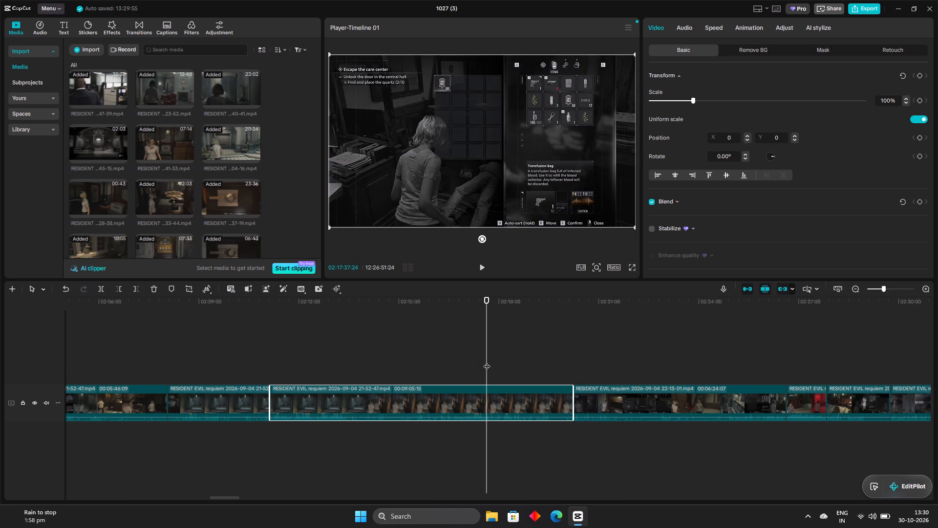
pyautogui.press('Left')
pyautogui.press('Left')
pyautogui.press('Left')
pyautogui.press('Left')
pyautogui.press('Left')
pyautogui.press('Left')
pyautogui.press('Left')
pyautogui.press('Left')
pyautogui.press('Left')
pyautogui.press('Left')
pyautogui.press('Left')
pyautogui.press('Left')
pyautogui.press('Left')
pyautogui.press('Left')
pyautogui.press('Left')
pyautogui.press('Left')
pyautogui.press('Left')
pyautogui.press('Left')
pyautogui.press('Left')
pyautogui.press('Left')
pyautogui.press('Left')
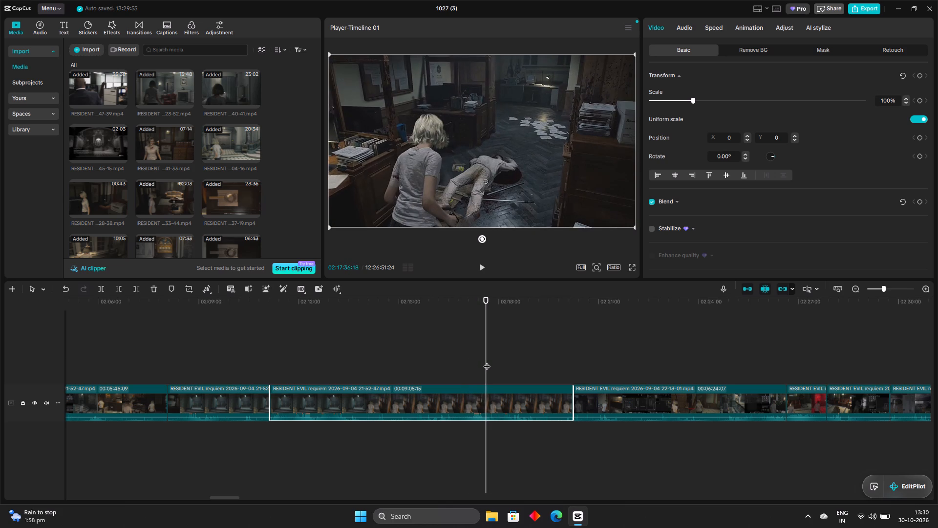
pyautogui.press('Right')
pyautogui.press('Right')
pyautogui.press('Right')
pyautogui.press('Right')
pyautogui.press('Right')
pyautogui.press('Right')
pyautogui.press('Right')
pyautogui.press('Right')
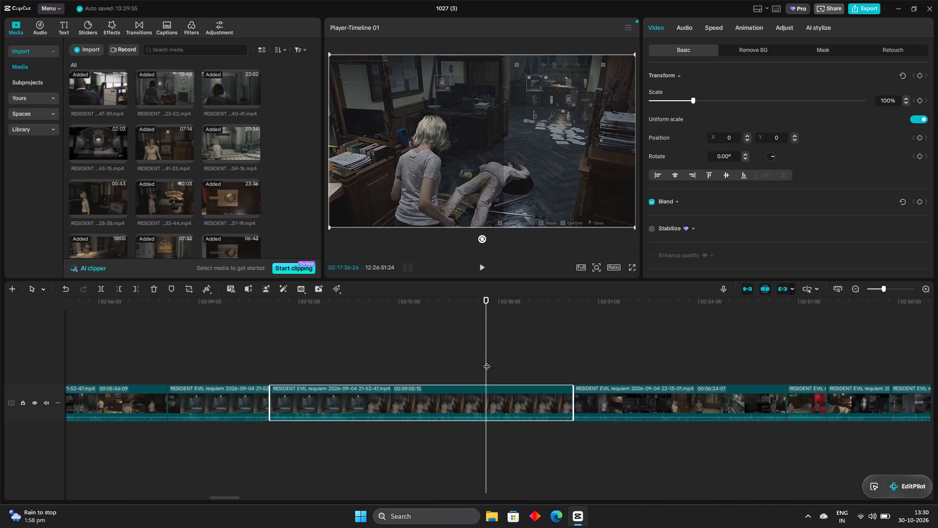
pyautogui.click(102, 289)
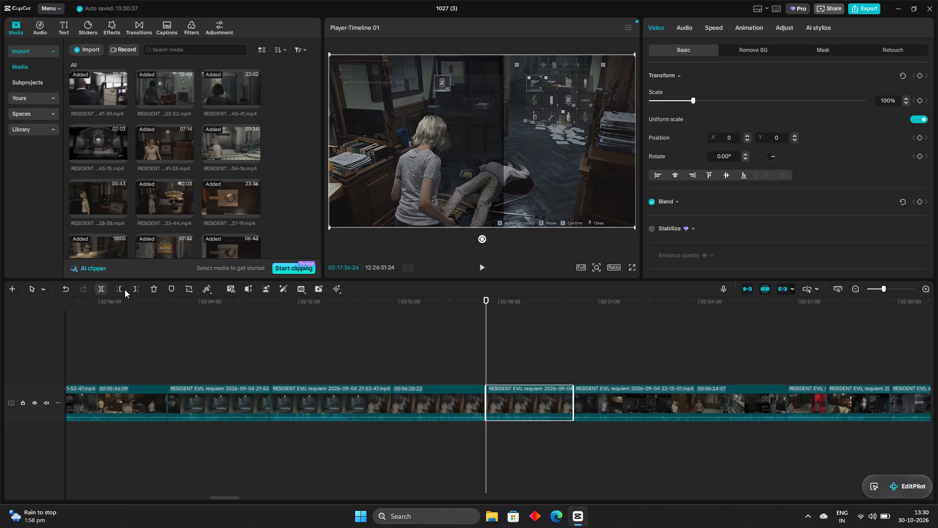
# Trim the start of the new 21-52-47 piece to remove the inventory-menu segment beside the office body.
pyautogui.moveTo(484, 395); pyautogui.dragTo(490, 398)
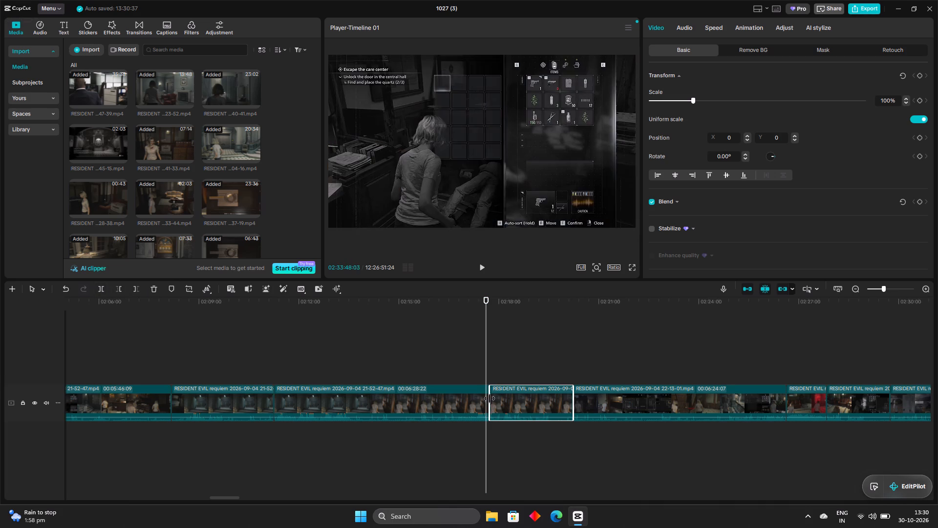
pyautogui.moveTo(490, 398); pyautogui.dragTo(490, 400)
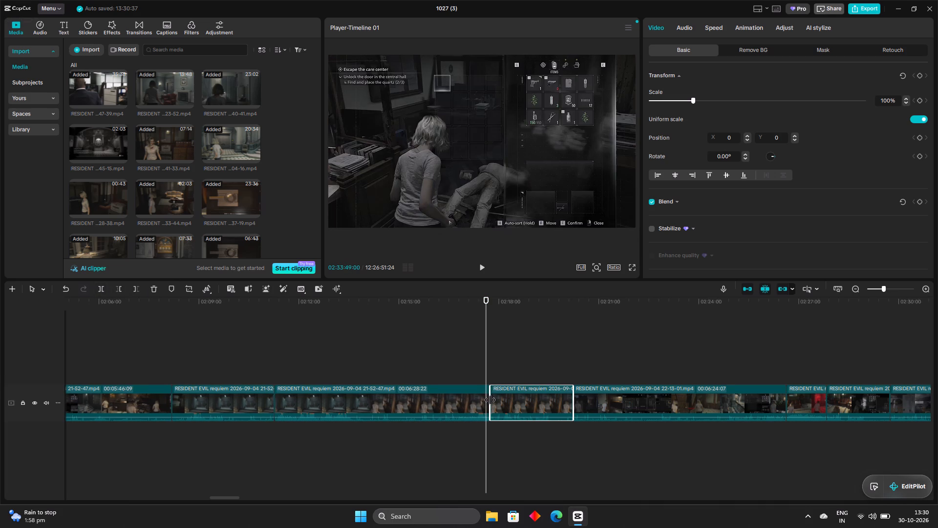
pyautogui.moveTo(490, 400); pyautogui.dragTo(490, 400)
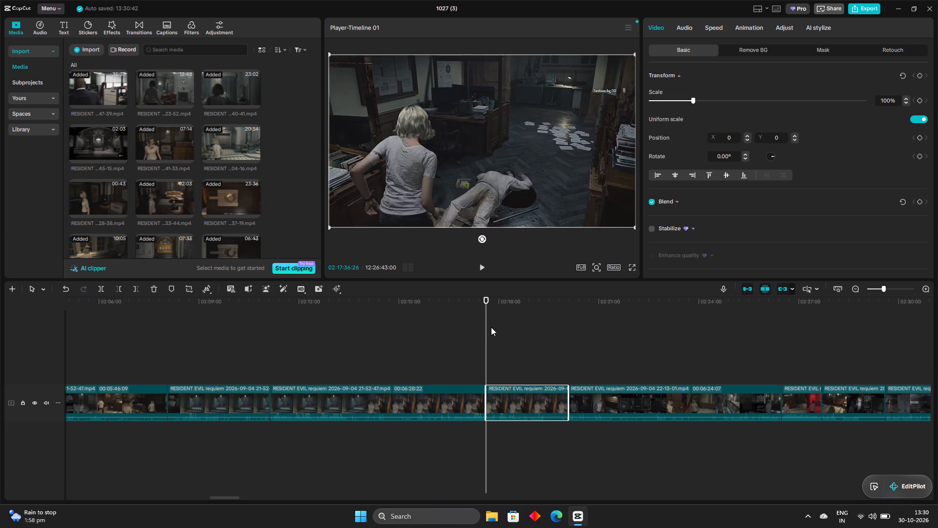
# Split the 21-52-47 piece at 02:18:33:25, just before the inventory menu opens by the dark storage shelves.
pyautogui.moveTo(485, 323); pyautogui.dragTo(505, 343)
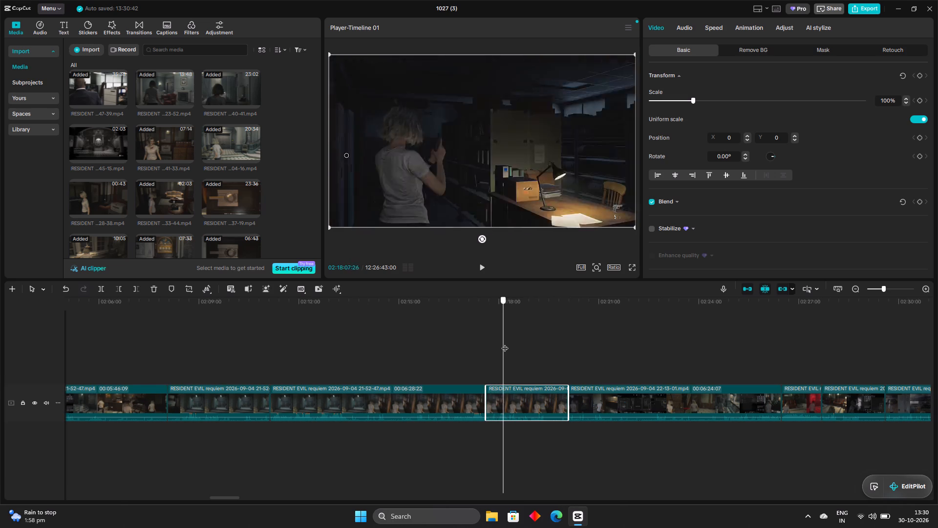
pyautogui.moveTo(505, 343); pyautogui.dragTo(523, 355)
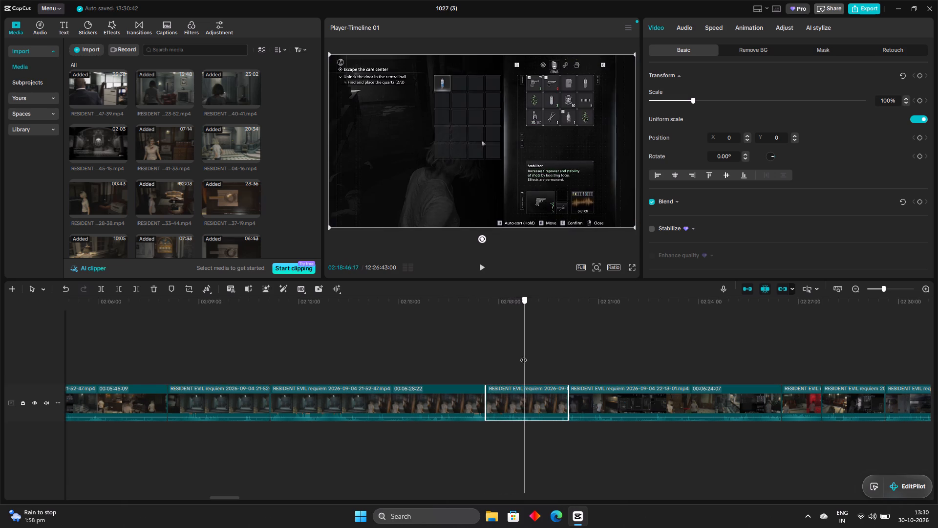
pyautogui.moveTo(523, 355); pyautogui.dragTo(518, 351)
pyautogui.press('Left')
pyautogui.press('Left')
pyautogui.press('Left')
pyautogui.press('Left')
pyautogui.press('Left')
pyautogui.press('Left')
pyautogui.press('Left')
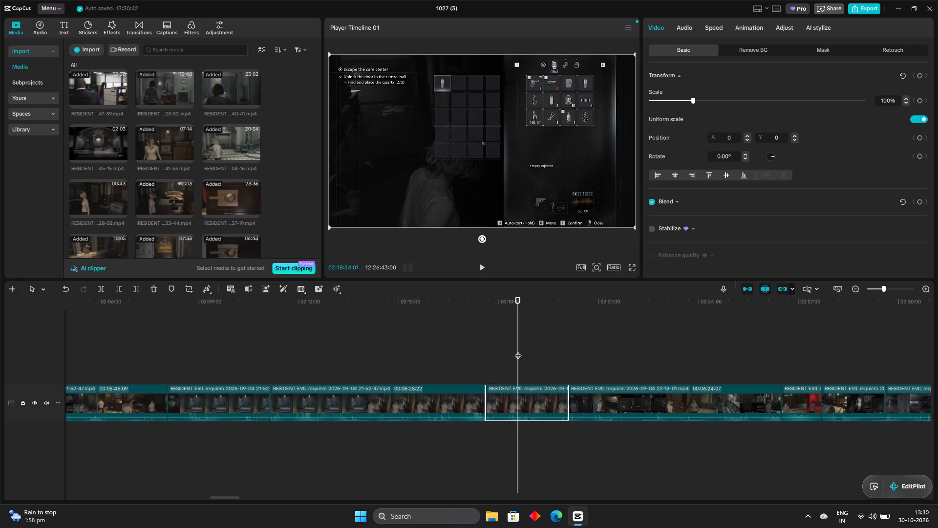
pyautogui.press('Left')
pyautogui.press('Left')
pyautogui.press('Left')
pyautogui.press('Left')
pyautogui.press('Left')
pyautogui.press('Left')
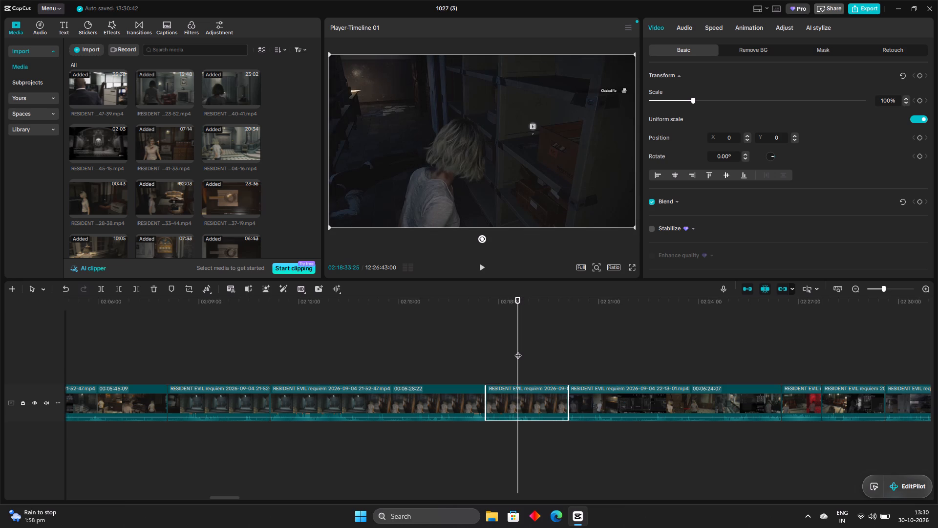
pyautogui.click(101, 290)
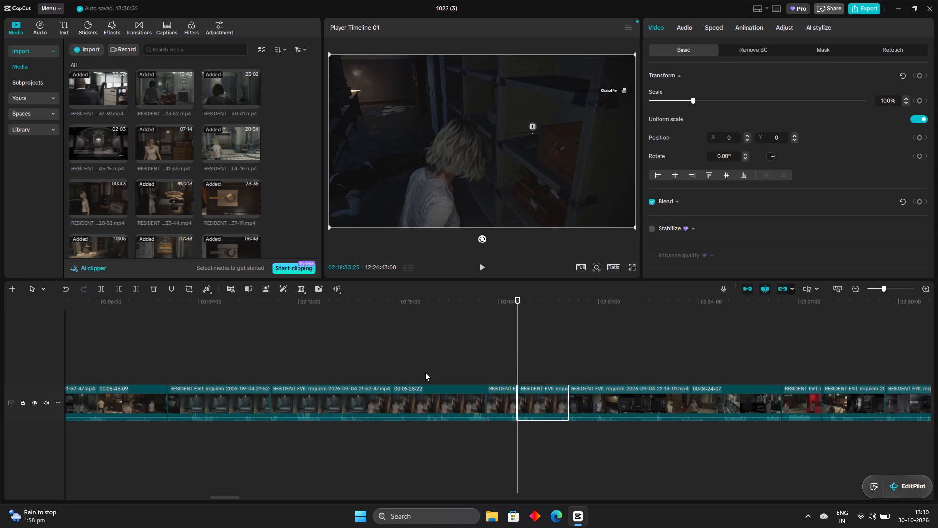
# Trim the start of the new 21-52-47 piece to remove the inventory-menu segment by the dark storage shelves, up to the inventory closing.
pyautogui.press('Right')
pyautogui.press('Right')
pyautogui.press('Right')
pyautogui.press('Right')
pyautogui.press('Right')
pyautogui.press('Right')
pyautogui.press('Right')
pyautogui.press('Right')
pyautogui.press('Right')
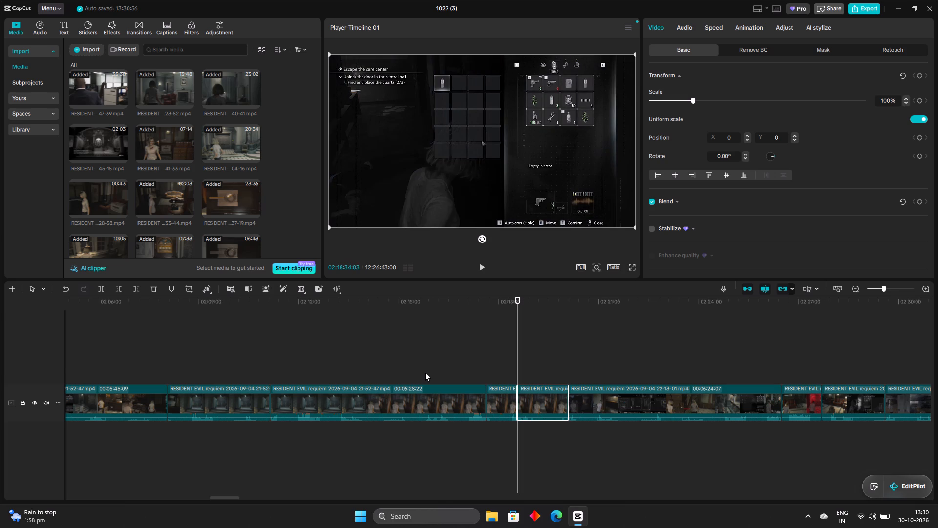
pyautogui.press('Right')
pyautogui.press('Right')
pyautogui.press('Right')
pyautogui.press('Right')
pyautogui.press('Right')
pyautogui.press('Right')
pyautogui.press('Right')
pyautogui.press('Right')
pyautogui.press('Right')
pyautogui.press('Right')
pyautogui.press('Right')
pyautogui.press('Right')
pyautogui.press('Right')
pyautogui.press('Right')
pyautogui.press('Right')
pyautogui.press('Right')
pyautogui.press('Right')
pyautogui.press('Right')
pyautogui.press('Right')
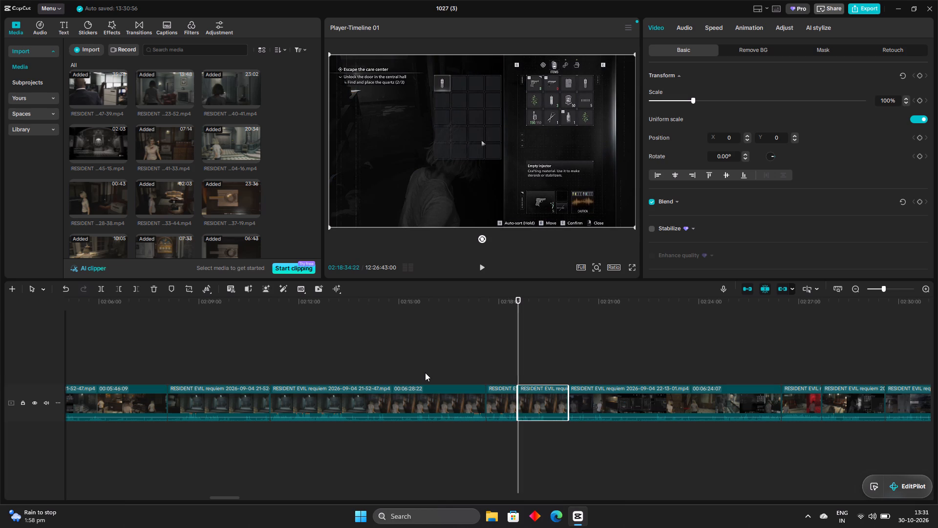
pyautogui.press('Right')
pyautogui.press('Right')
pyautogui.press('Right')
pyautogui.press('Right')
pyautogui.press('Right')
pyautogui.press('Right')
pyautogui.moveTo(519, 400); pyautogui.dragTo(526, 402)
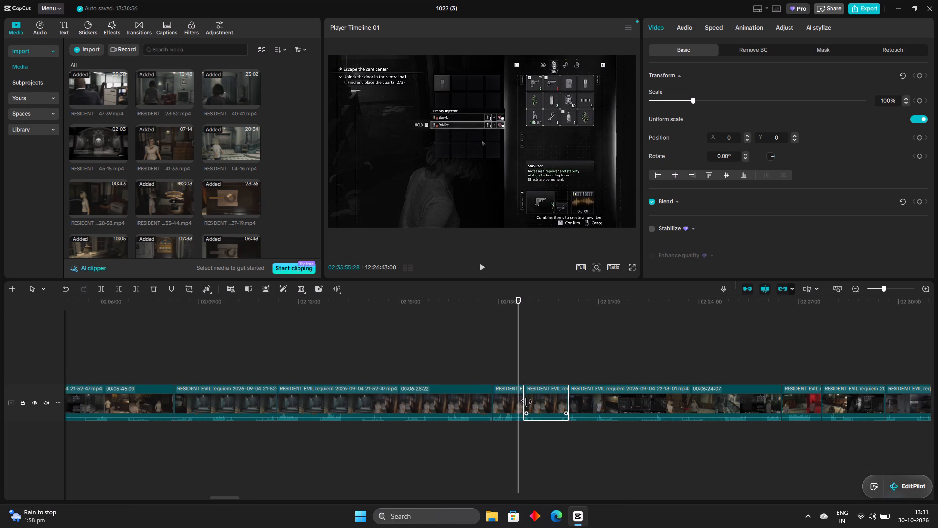
pyautogui.moveTo(526, 402); pyautogui.dragTo(533, 406)
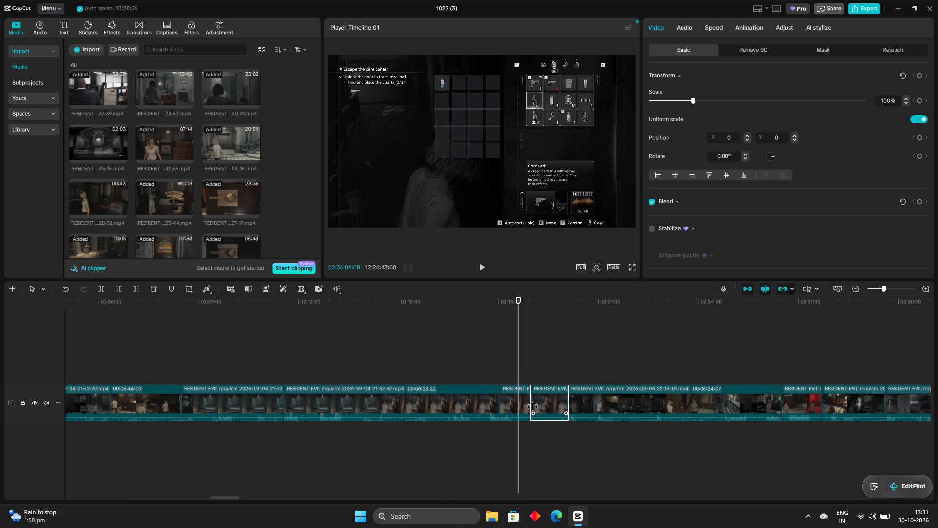
pyautogui.moveTo(533, 406); pyautogui.dragTo(543, 409)
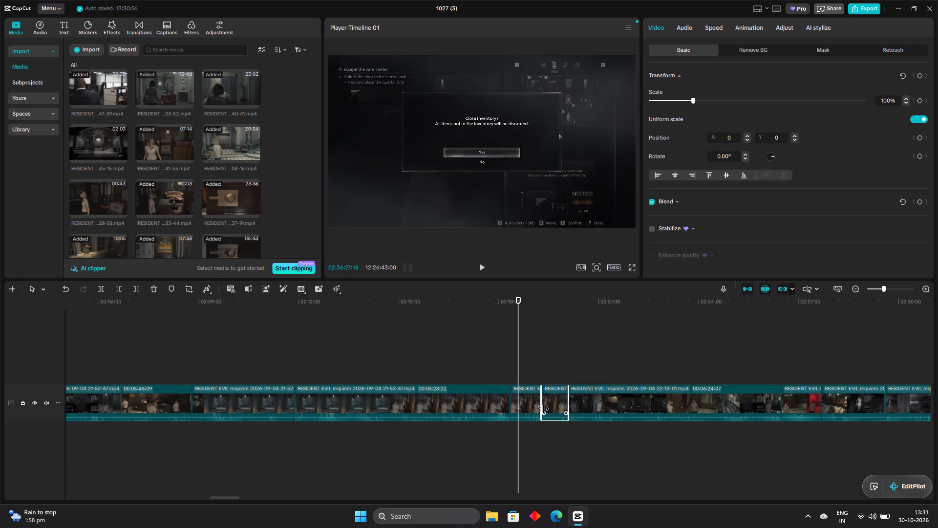
pyautogui.moveTo(543, 409); pyautogui.dragTo(543, 409)
pyautogui.moveTo(543, 409); pyautogui.dragTo(544, 409)
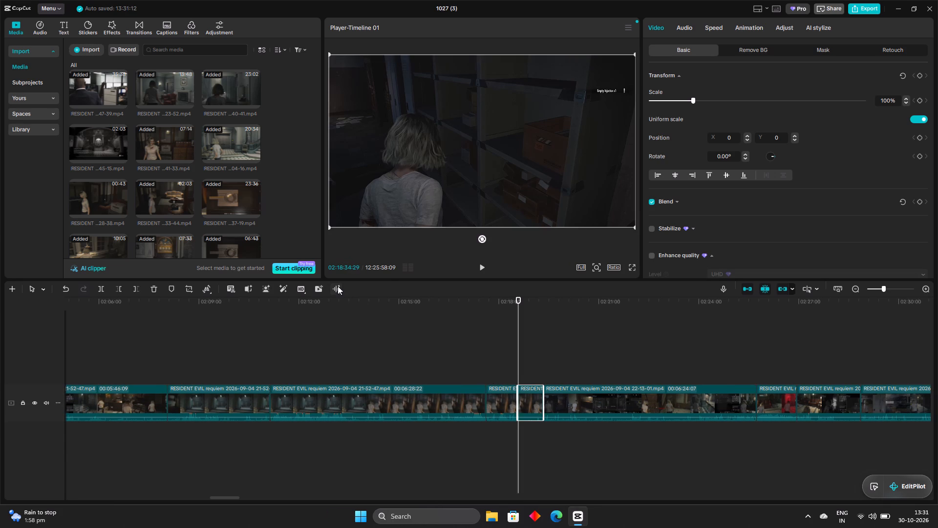
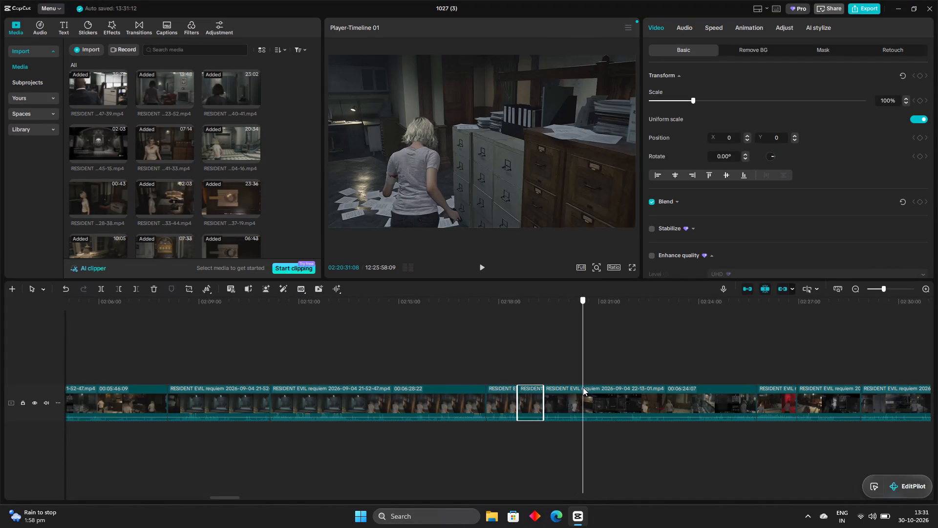
# Split the 22-13-01 piece at 02:20:34:28, just as the inventory menu opens in front of the wooden double doors.
pyautogui.press('Right')
pyautogui.press('Right')
pyautogui.press('Right')
pyautogui.press('Right')
pyautogui.press('Right')
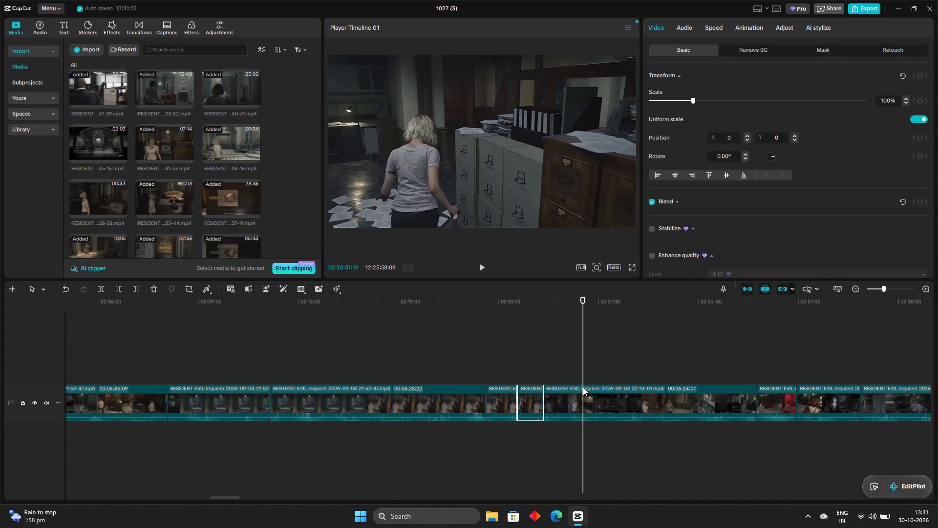
pyautogui.press('Right')
pyautogui.press('Right')
pyautogui.press('Right')
pyautogui.press('Right')
pyautogui.press('Right')
pyautogui.press('Right')
pyautogui.press('Right')
pyautogui.press('Right')
pyautogui.press('Right')
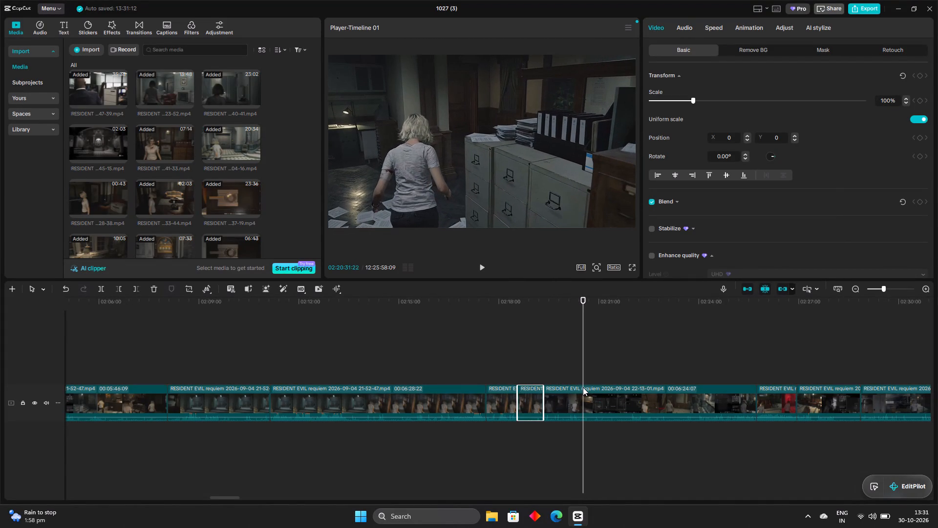
pyautogui.press('Right')
pyautogui.press('Right')
pyautogui.press('Right')
pyautogui.press('Right')
pyautogui.press('Right')
pyautogui.press('Right')
pyautogui.press('Right')
pyautogui.press('Right')
pyautogui.press('Right')
pyautogui.press('Right')
pyautogui.press('Right')
pyautogui.press('Right')
pyautogui.press('Right')
pyautogui.press('Right')
pyautogui.press('Right')
pyautogui.press('Right')
pyautogui.press('Right')
pyautogui.press('Right')
pyautogui.press('Right')
pyautogui.press('Right')
pyautogui.press('Right')
pyautogui.press('Right')
pyautogui.press('Right')
pyautogui.press('Right')
pyautogui.press('Right')
pyautogui.press('Right')
pyautogui.press('Right')
pyautogui.press('Right')
pyautogui.press('Right')
pyautogui.press('Right')
pyautogui.press('Right')
pyautogui.press('Right')
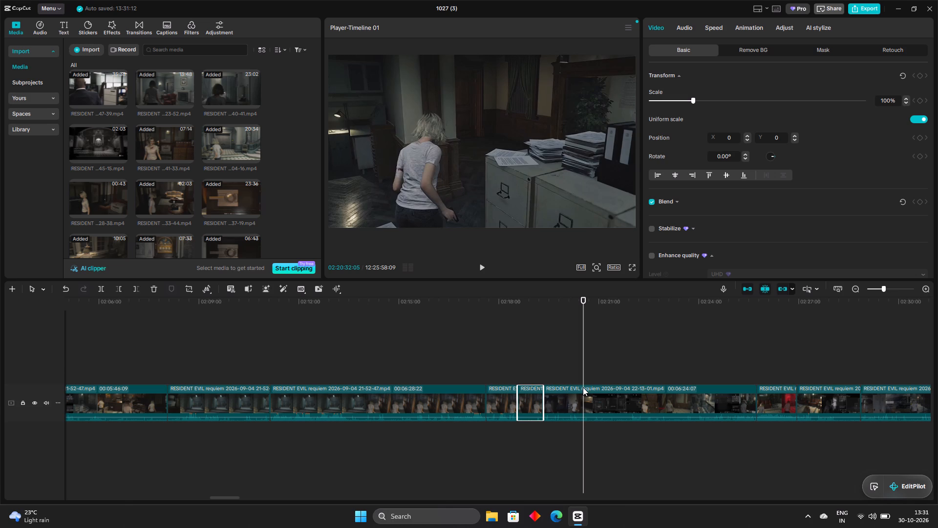
pyautogui.press('Right')
pyautogui.press('Right')
pyautogui.press('Right')
pyautogui.press('Right')
pyautogui.press('Right')
pyautogui.press('Right')
pyautogui.press('Right')
pyautogui.press('Right')
pyautogui.press('Right')
pyautogui.press('Right')
pyautogui.press('Right')
pyautogui.press('Right')
pyautogui.press('Right')
pyautogui.press('Right')
pyautogui.press('Right')
pyautogui.press('Right')
pyautogui.press('Right')
pyautogui.press('Right')
pyautogui.press('Right')
pyautogui.press('Right')
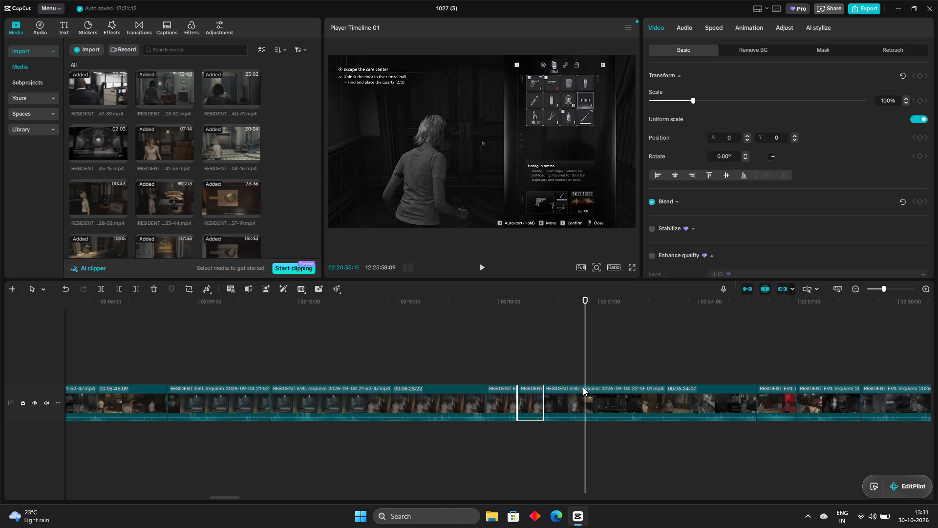
pyautogui.press('Left')
pyautogui.press('Left')
pyautogui.press('Left')
pyautogui.press('Left')
pyautogui.press('Left')
pyautogui.press('Left')
pyautogui.press('Left')
pyautogui.press('Left')
pyautogui.press('Left')
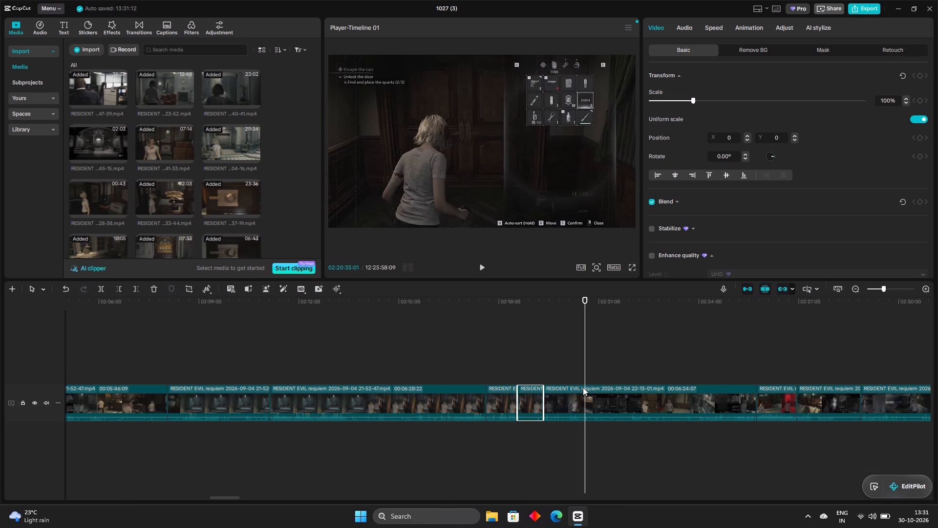
pyautogui.press('Left')
pyautogui.press('Left')
pyautogui.press('Left')
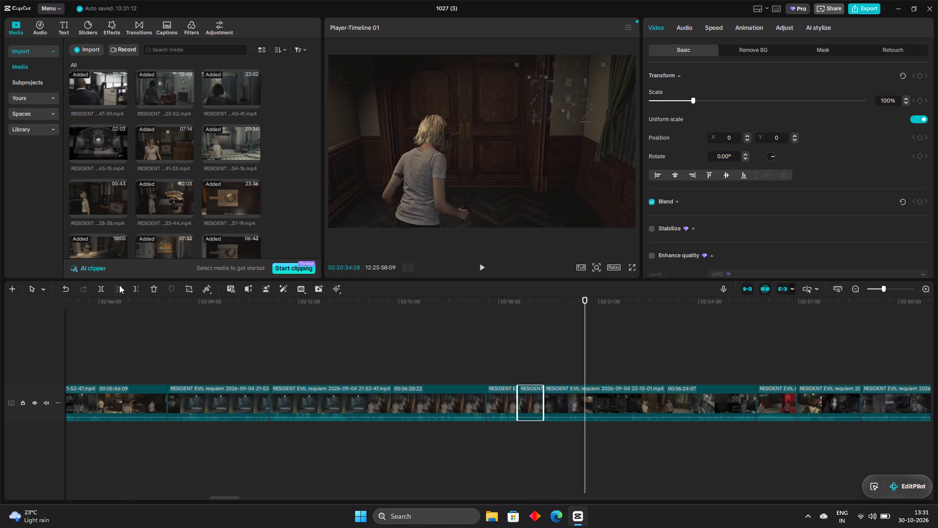
pyautogui.click(100, 288)
# Trim the start of the new 22-13-01 piece to 00:04:50:08, removing the inventory and map segment by the double doors.
pyautogui.click(633, 389)
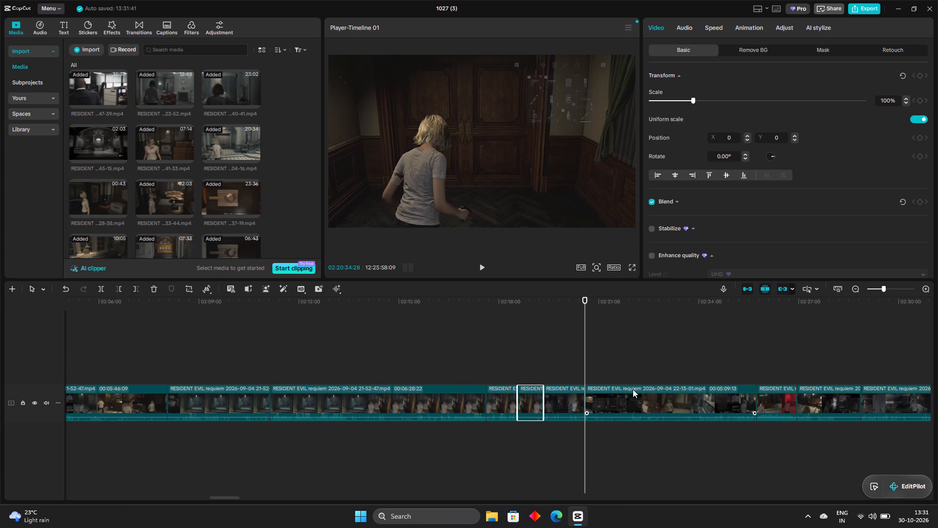
pyautogui.moveTo(587, 397); pyautogui.dragTo(591, 400)
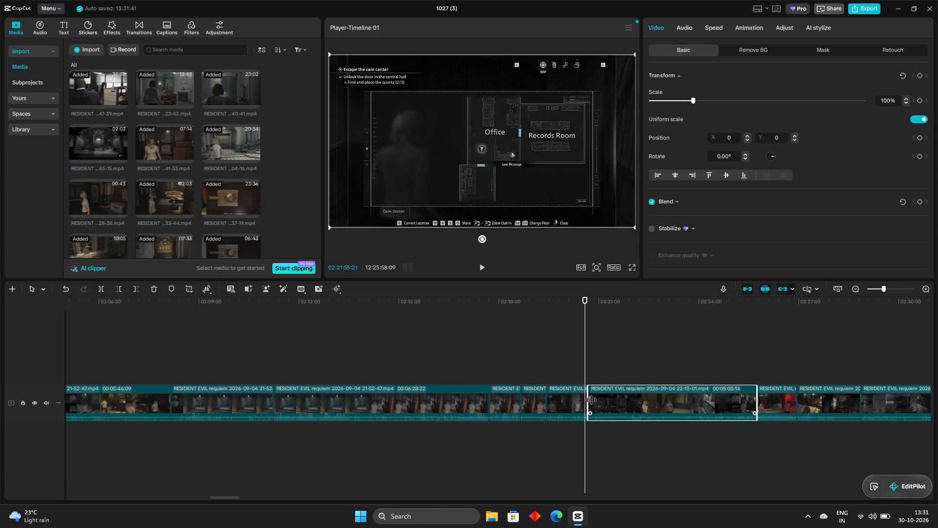
pyautogui.moveTo(591, 400); pyautogui.dragTo(617, 416)
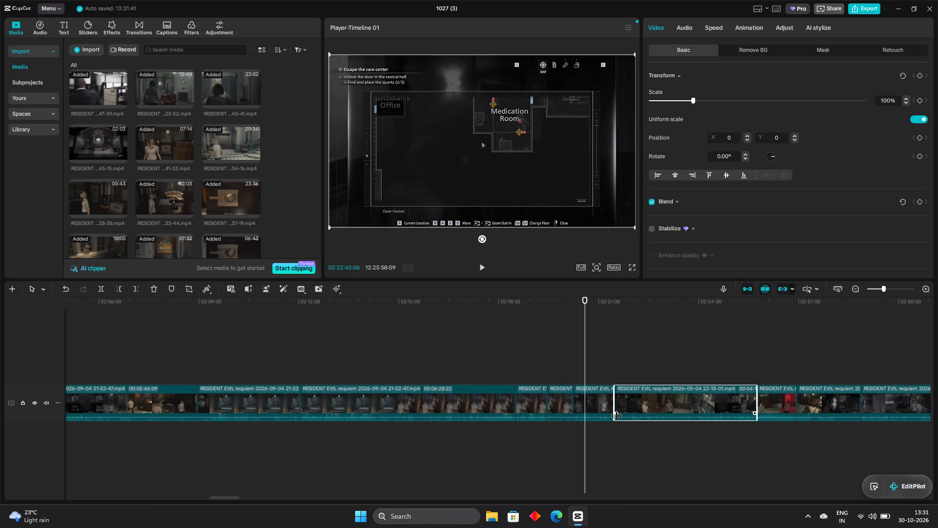
pyautogui.moveTo(617, 416); pyautogui.dragTo(594, 411)
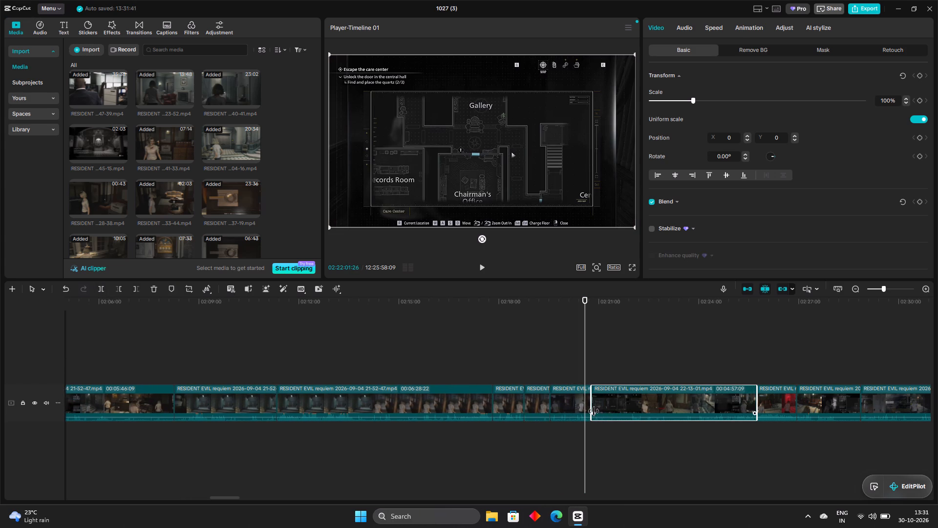
pyautogui.moveTo(594, 411); pyautogui.dragTo(597, 413)
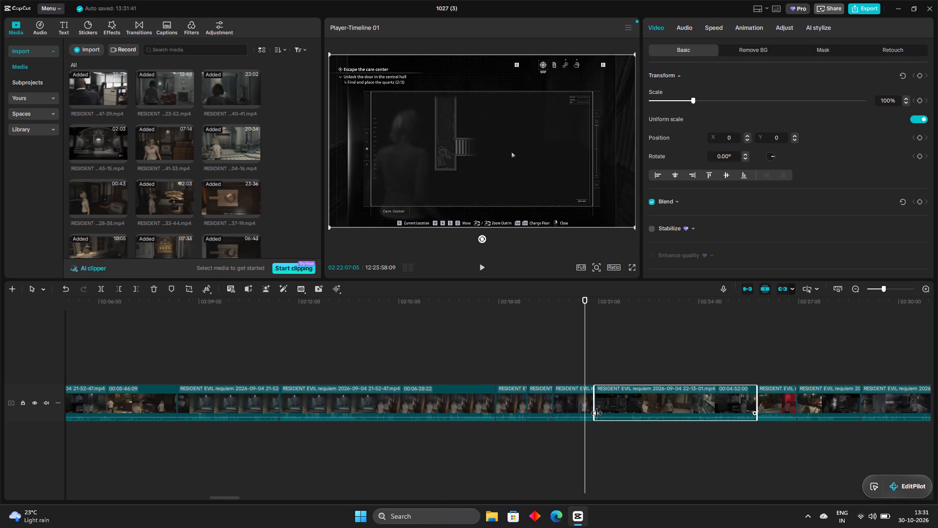
pyautogui.moveTo(597, 413); pyautogui.dragTo(597, 413)
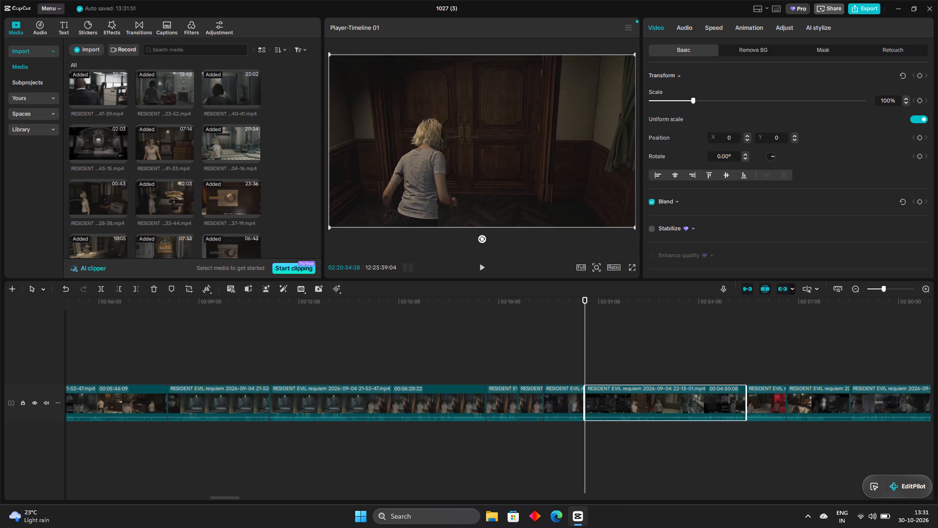
# Split the 22-13-01 piece at 02:24:35:08, in the tiled hall after the item-box and save-menu visit.
pyautogui.moveTo(232, 497); pyautogui.dragTo(244, 502)
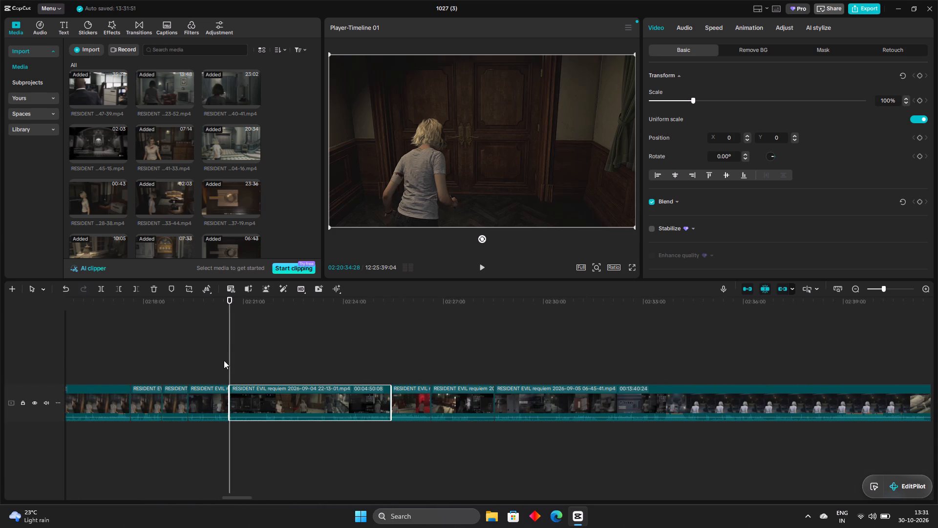
pyautogui.moveTo(229, 352); pyautogui.dragTo(239, 361)
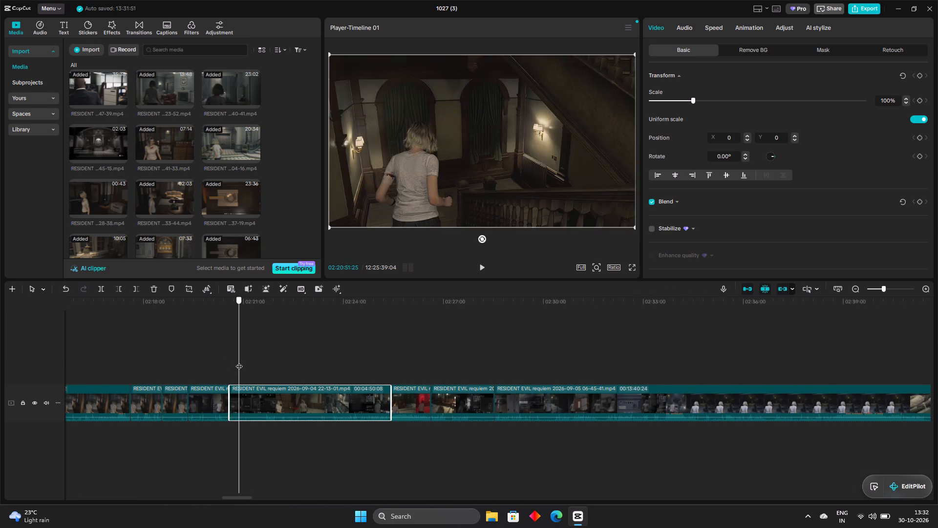
pyautogui.moveTo(239, 361); pyautogui.dragTo(258, 363)
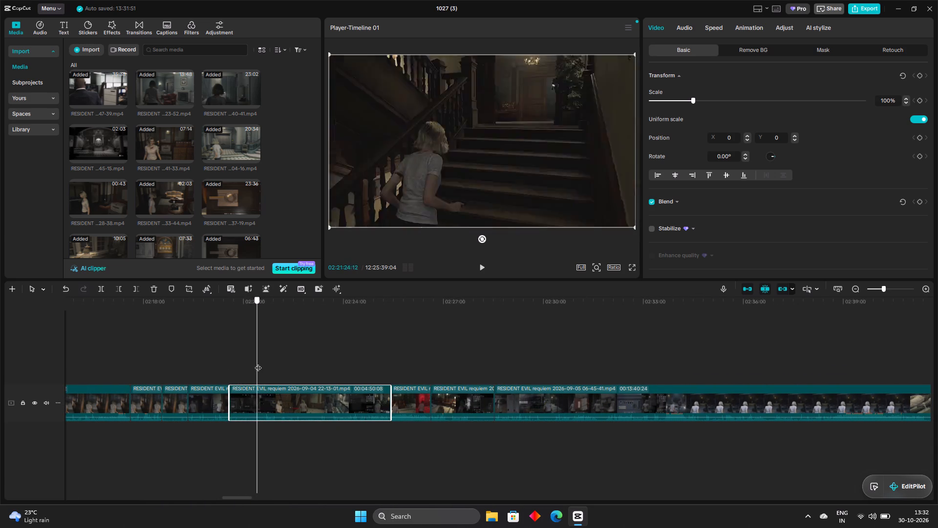
pyautogui.moveTo(258, 363); pyautogui.dragTo(278, 372)
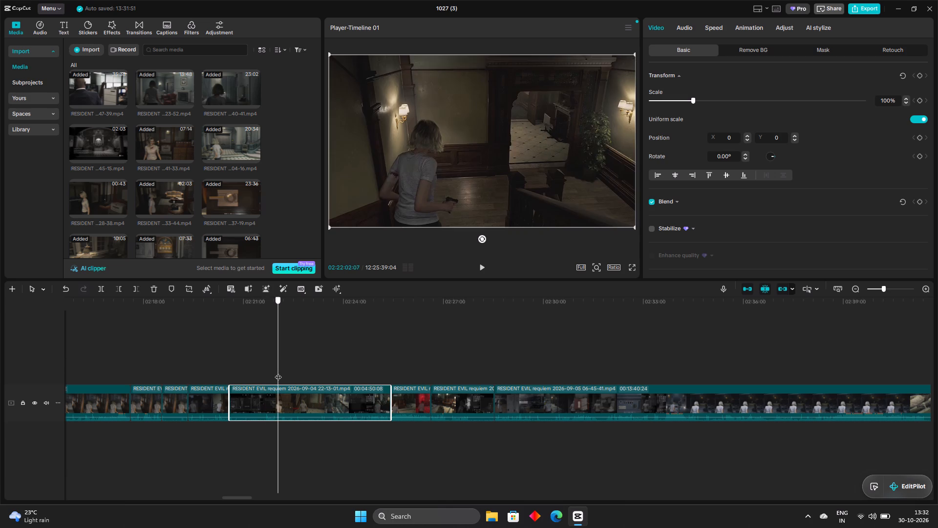
pyautogui.moveTo(278, 372); pyautogui.dragTo(277, 374)
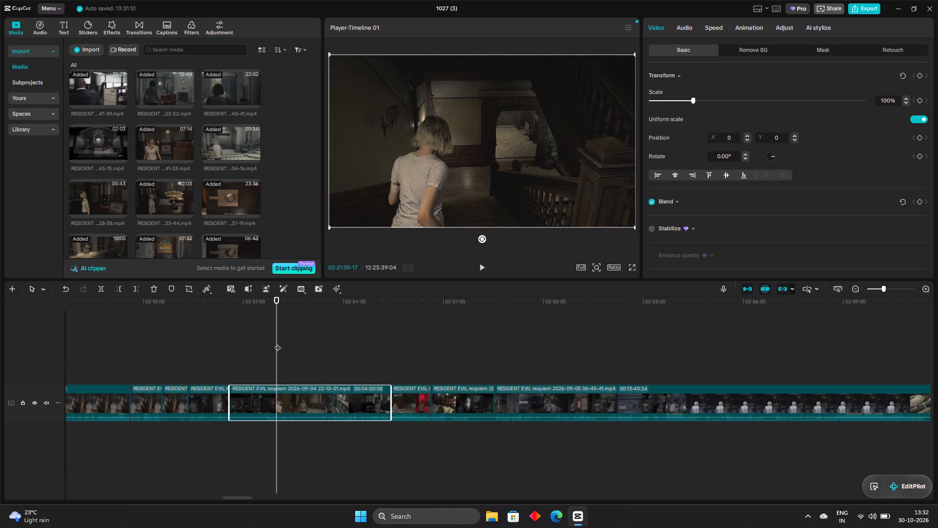
pyautogui.moveTo(277, 343); pyautogui.dragTo(291, 354)
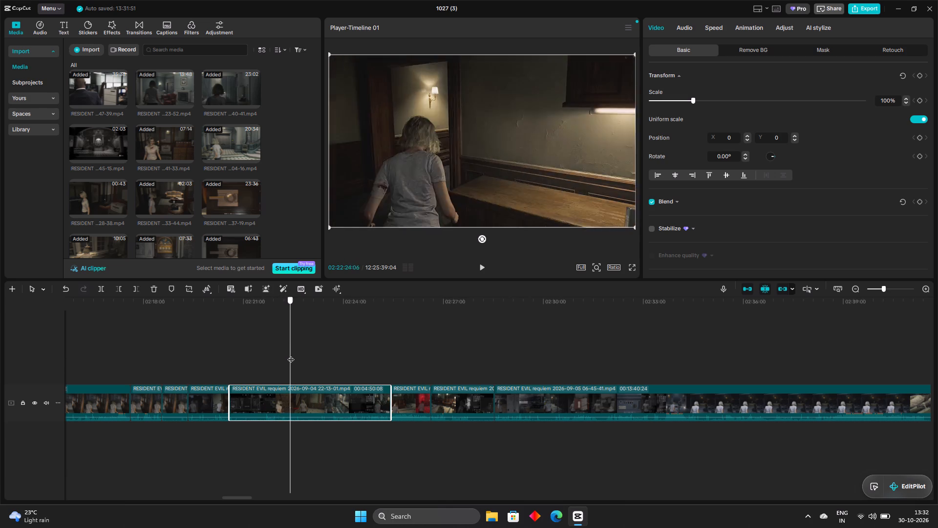
pyautogui.moveTo(291, 354); pyautogui.dragTo(311, 364)
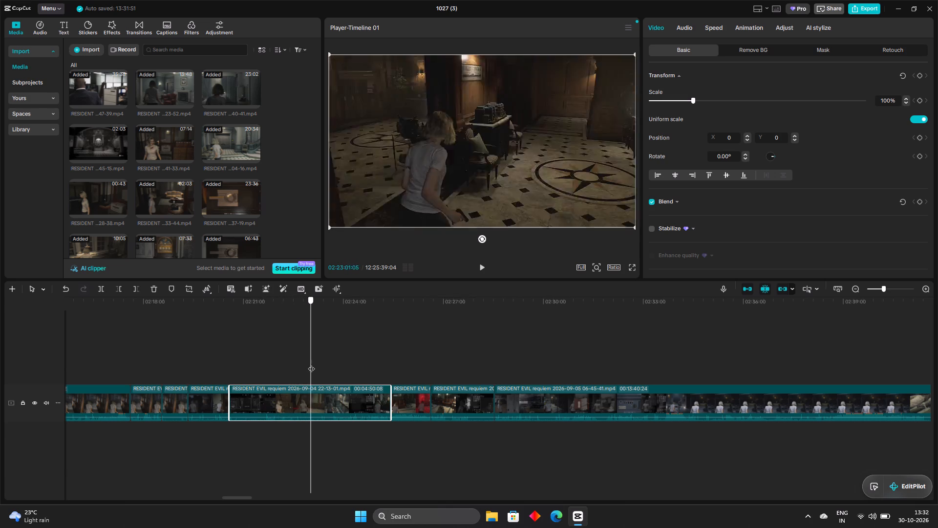
pyautogui.moveTo(311, 364); pyautogui.dragTo(337, 373)
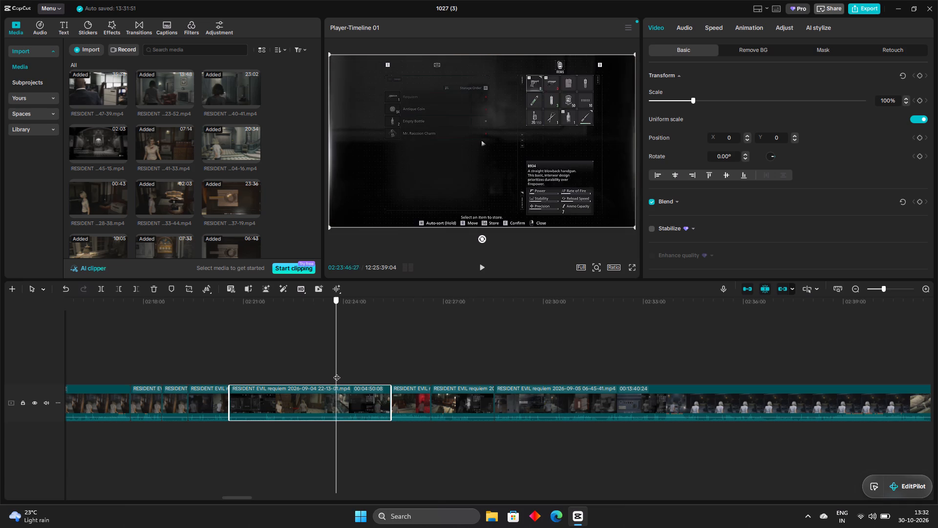
pyautogui.moveTo(337, 373); pyautogui.dragTo(357, 381)
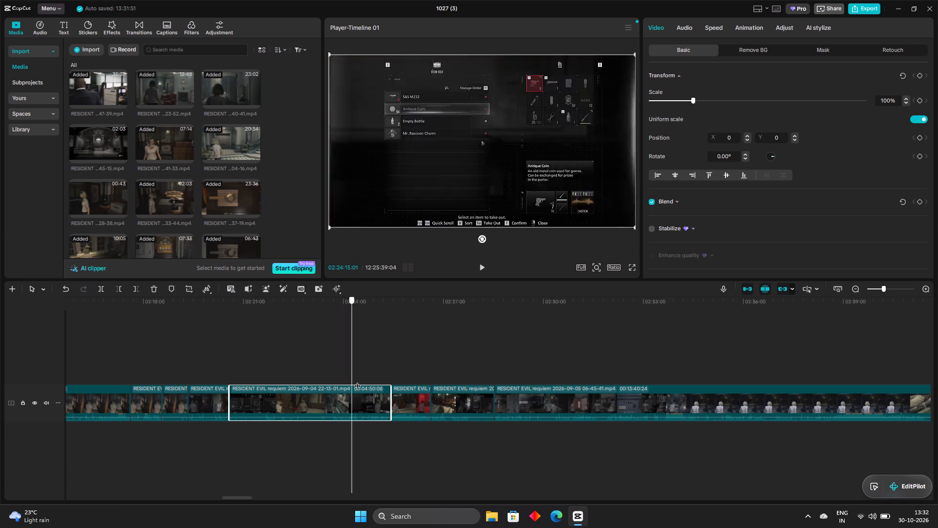
pyautogui.moveTo(357, 381); pyautogui.dragTo(359, 388)
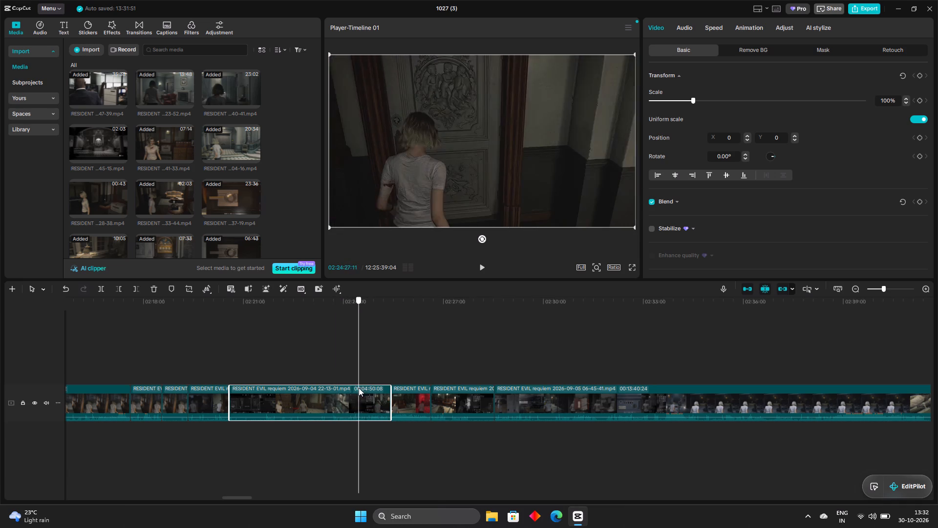
pyautogui.moveTo(359, 388); pyautogui.dragTo(334, 381)
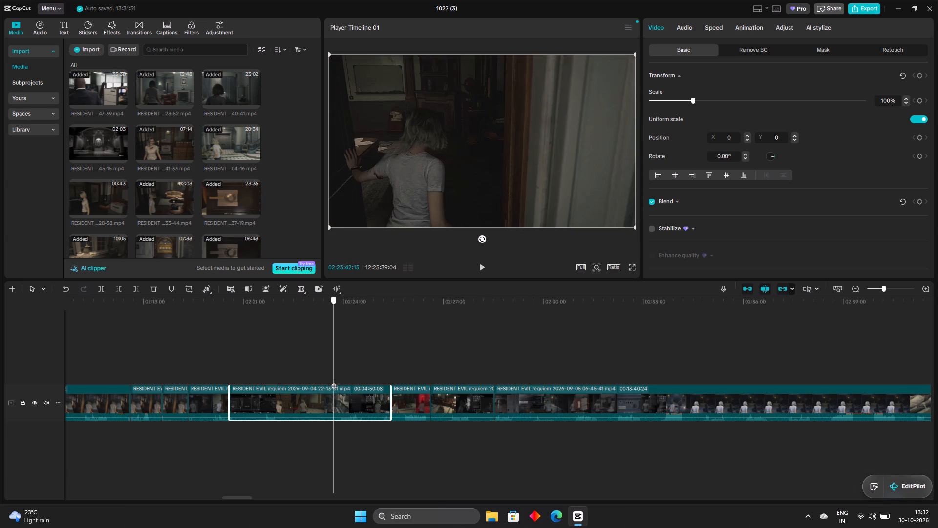
pyautogui.moveTo(334, 381); pyautogui.dragTo(329, 379)
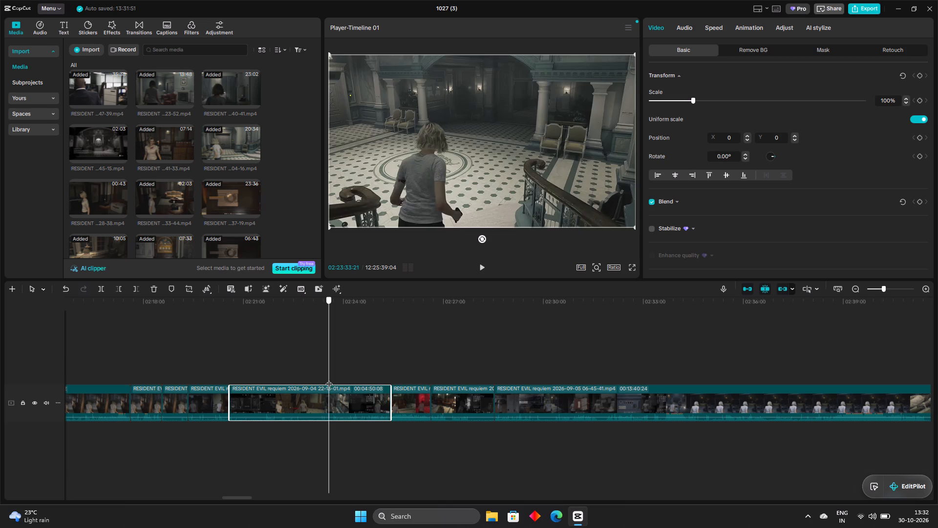
pyautogui.moveTo(329, 379); pyautogui.dragTo(356, 389)
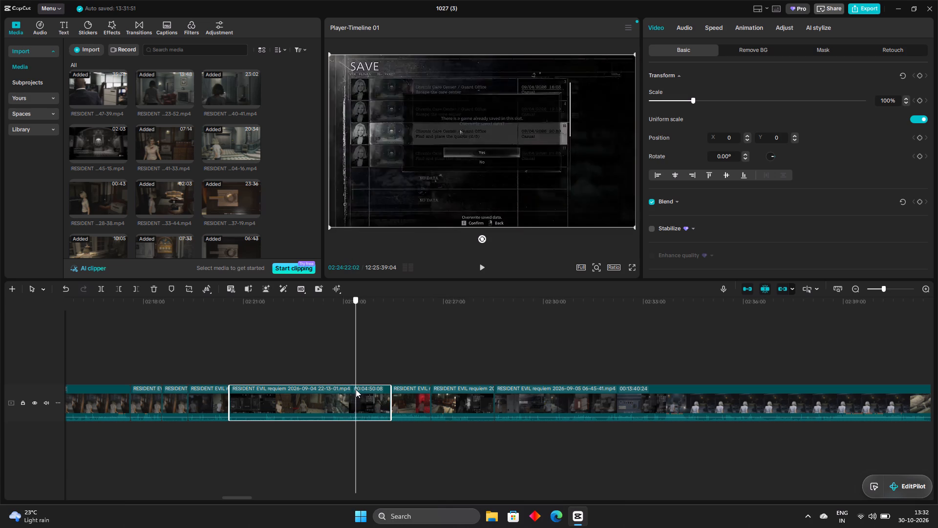
pyautogui.moveTo(356, 389); pyautogui.dragTo(370, 393)
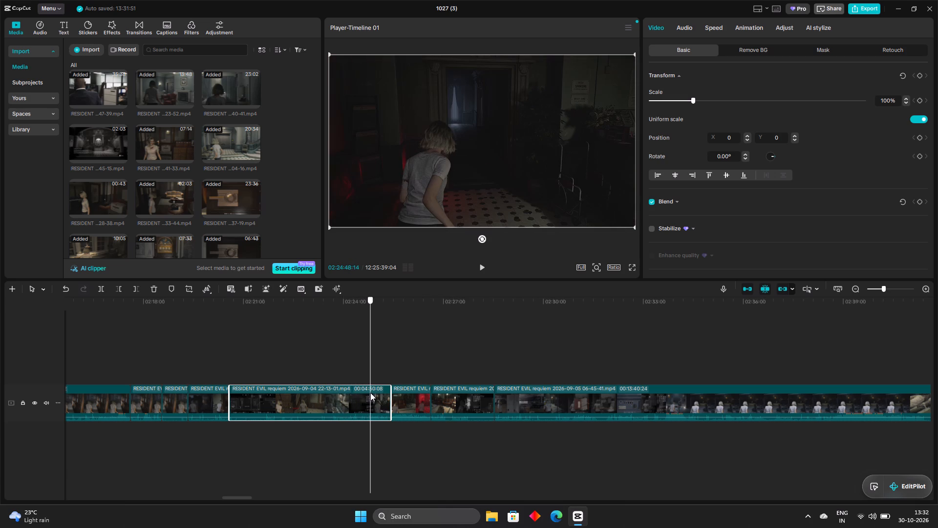
pyautogui.moveTo(370, 393); pyautogui.dragTo(362, 391)
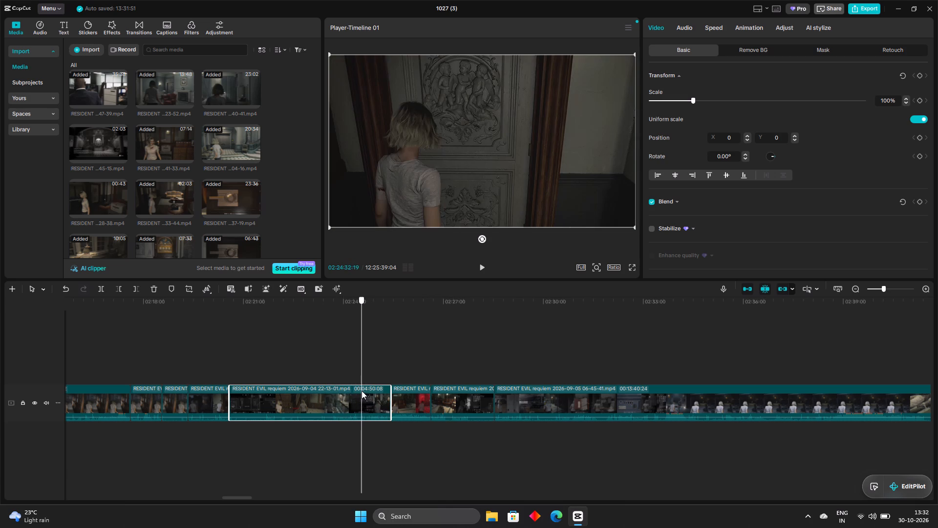
pyautogui.moveTo(362, 391); pyautogui.dragTo(362, 391)
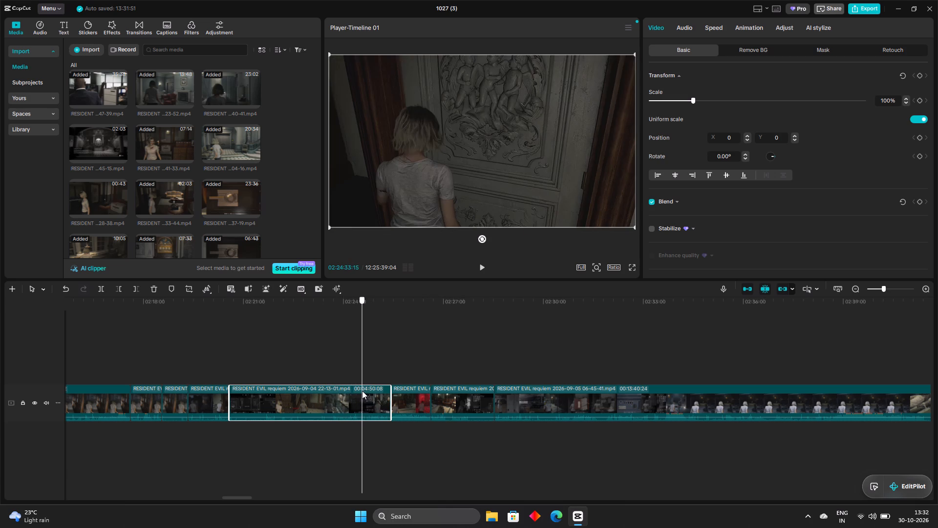
pyautogui.moveTo(362, 391); pyautogui.dragTo(363, 391)
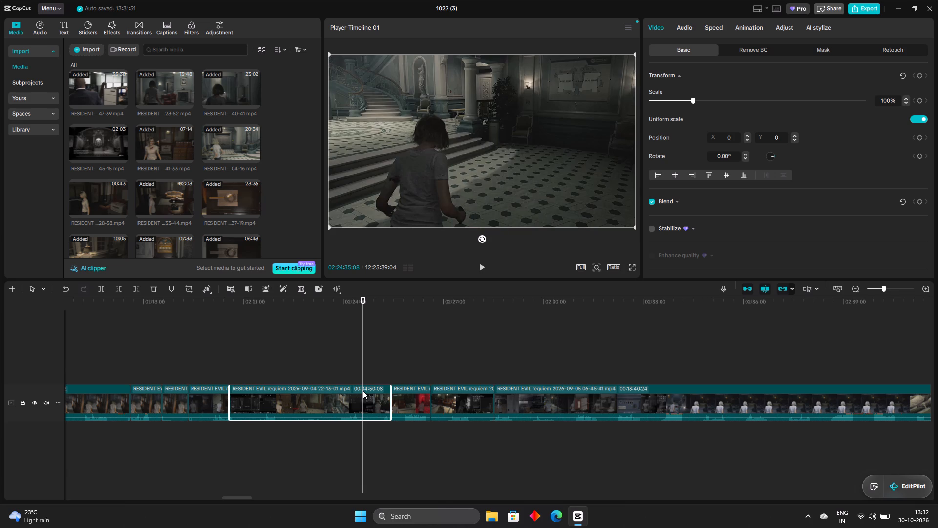
pyautogui.click(105, 292)
# Trim the end of the 22-13-01 piece before the split back to about 02:23:40, removing the item-box and save-menu visit.
pyautogui.click(326, 387)
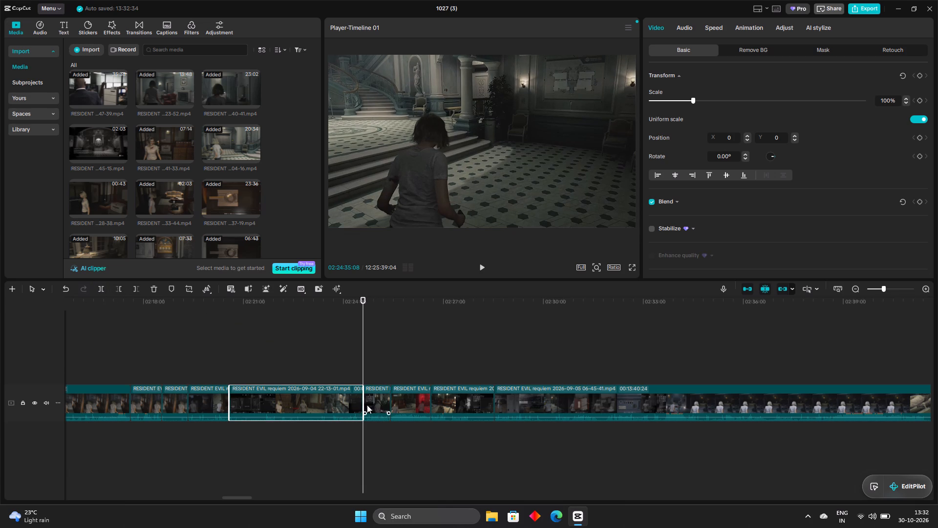
pyautogui.moveTo(364, 401); pyautogui.dragTo(347, 411)
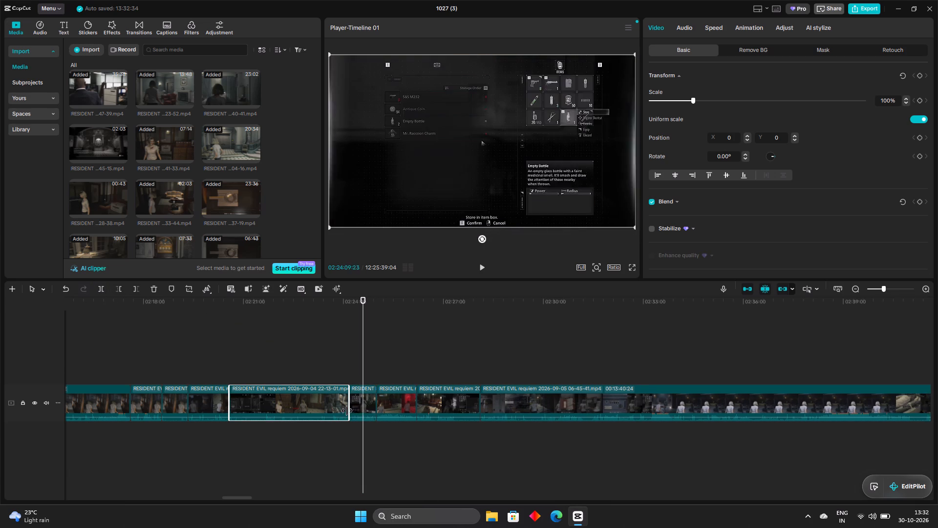
pyautogui.moveTo(347, 411); pyautogui.dragTo(341, 409)
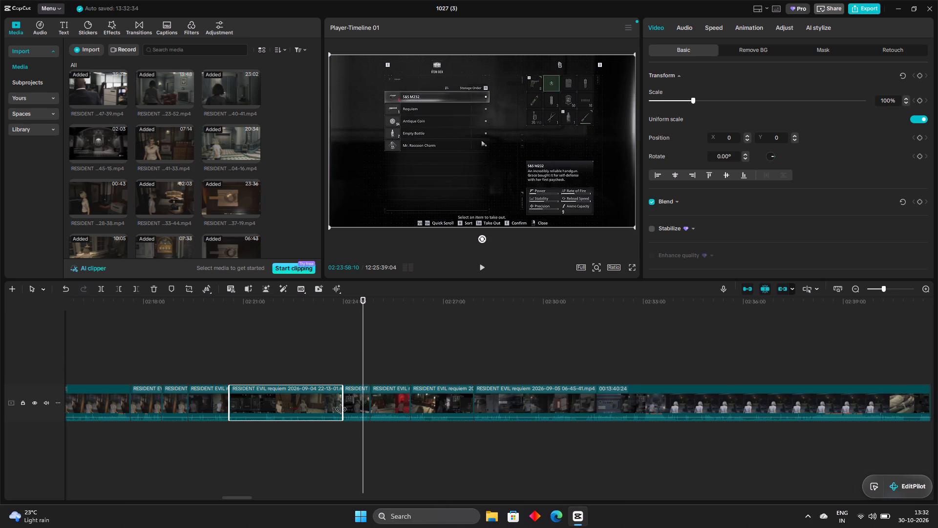
pyautogui.moveTo(341, 409); pyautogui.dragTo(329, 401)
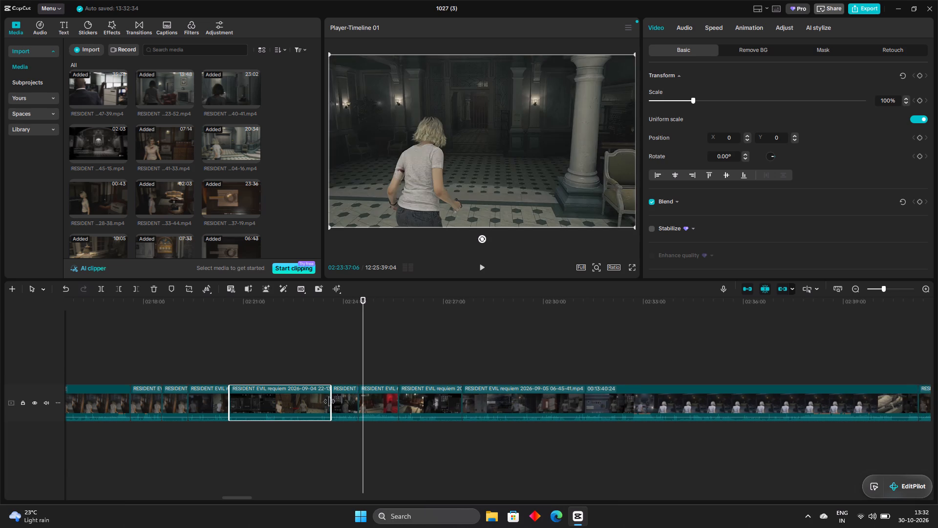
pyautogui.moveTo(329, 401); pyautogui.dragTo(331, 406)
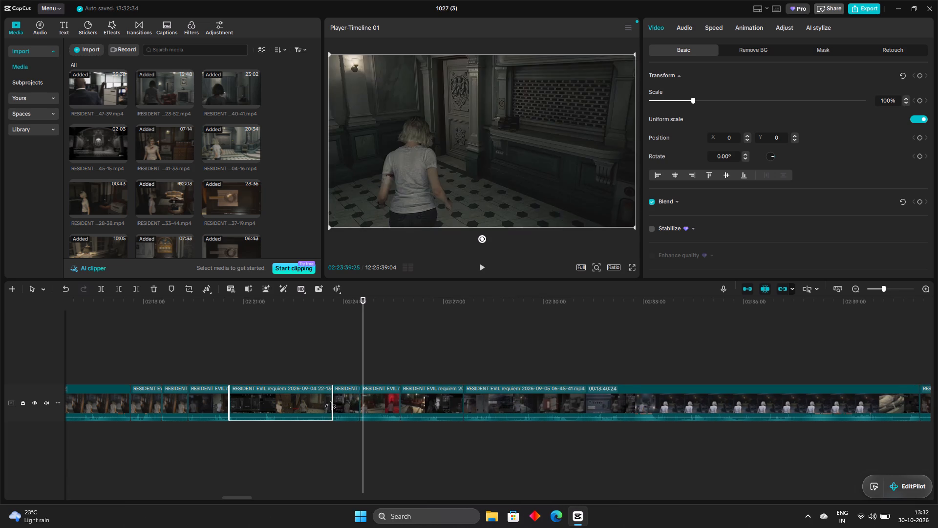
pyautogui.moveTo(331, 406); pyautogui.dragTo(331, 406)
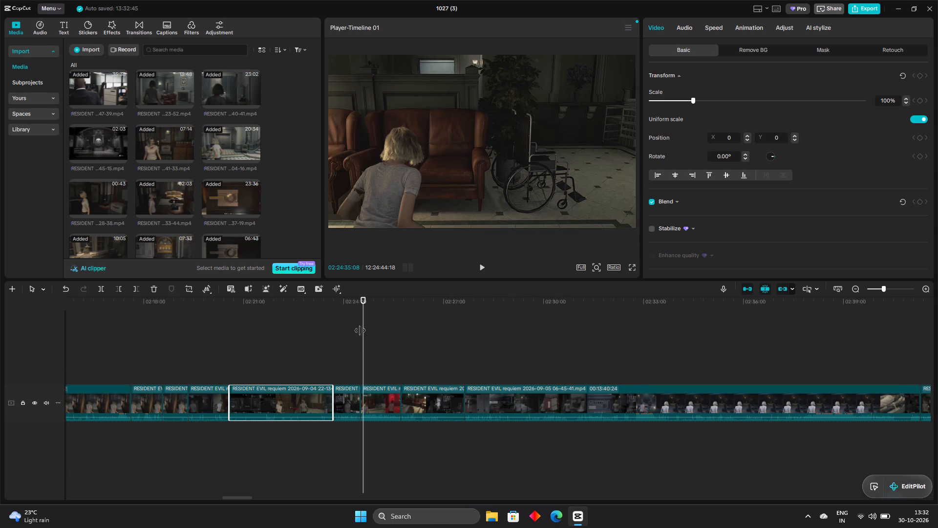
# Review the footage from about 02:23:52 to 02:29:24, through the dark lounge, red-lit hall, map and item-box scenes to the organ transport box.
pyautogui.moveTo(361, 330); pyautogui.dragTo(340, 356)
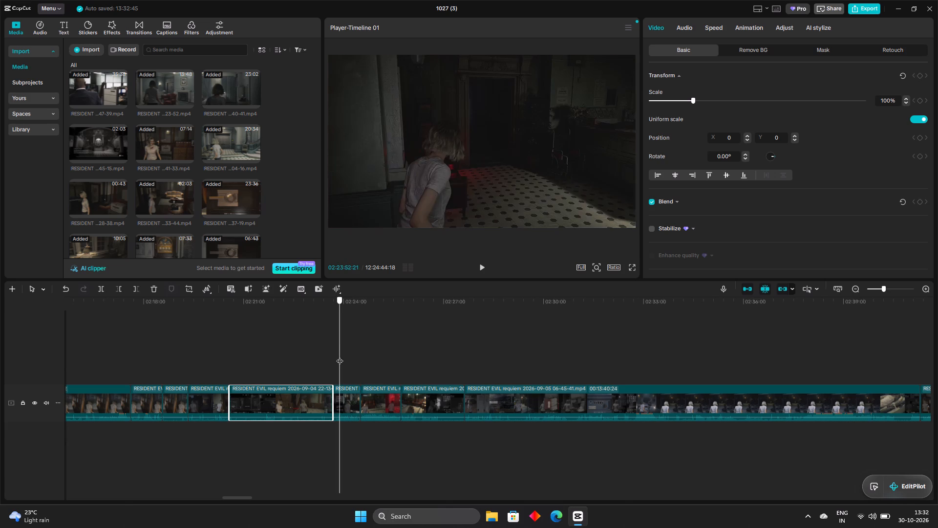
pyautogui.moveTo(340, 356); pyautogui.dragTo(355, 367)
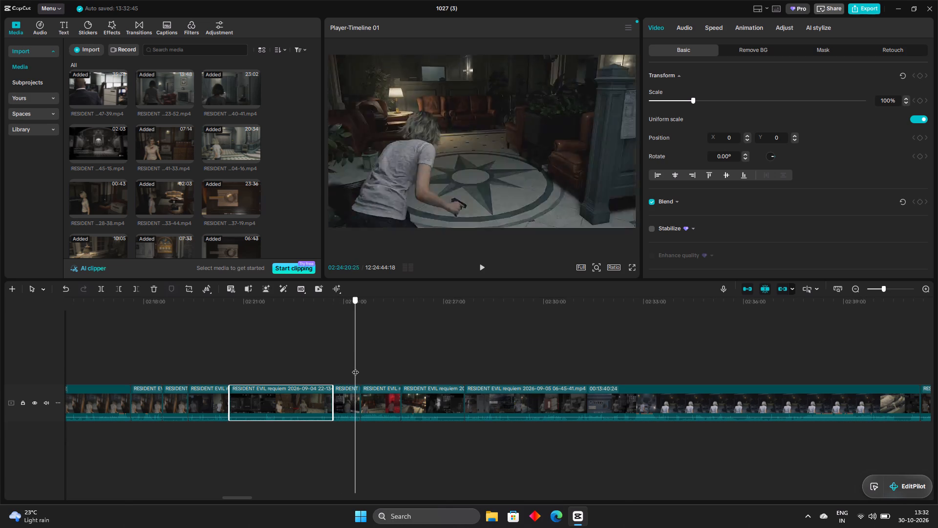
pyautogui.moveTo(355, 367); pyautogui.dragTo(369, 372)
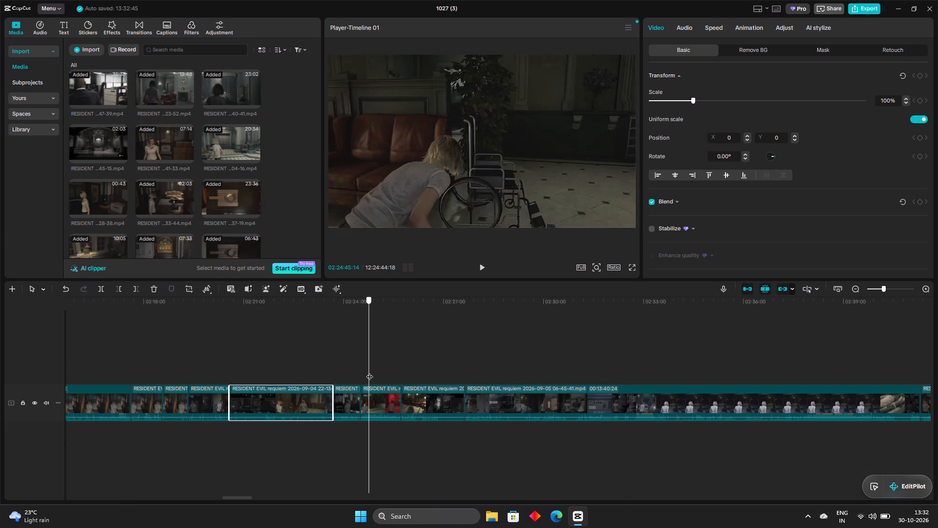
pyautogui.moveTo(369, 372); pyautogui.dragTo(383, 375)
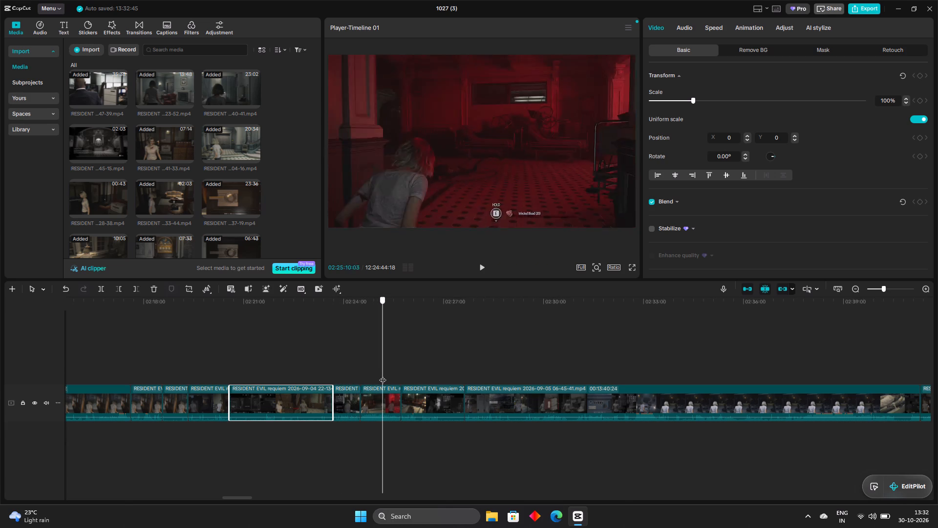
pyautogui.moveTo(383, 375); pyautogui.dragTo(395, 378)
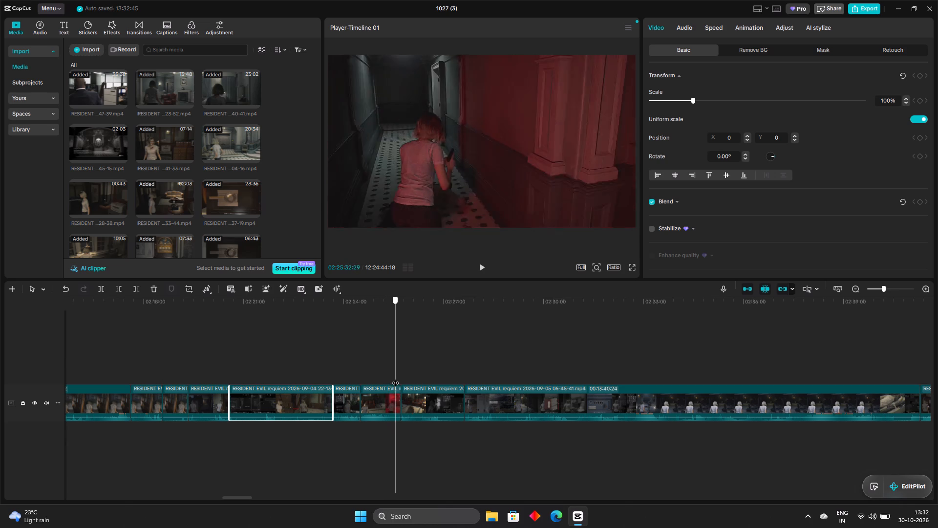
pyautogui.moveTo(395, 378); pyautogui.dragTo(415, 380)
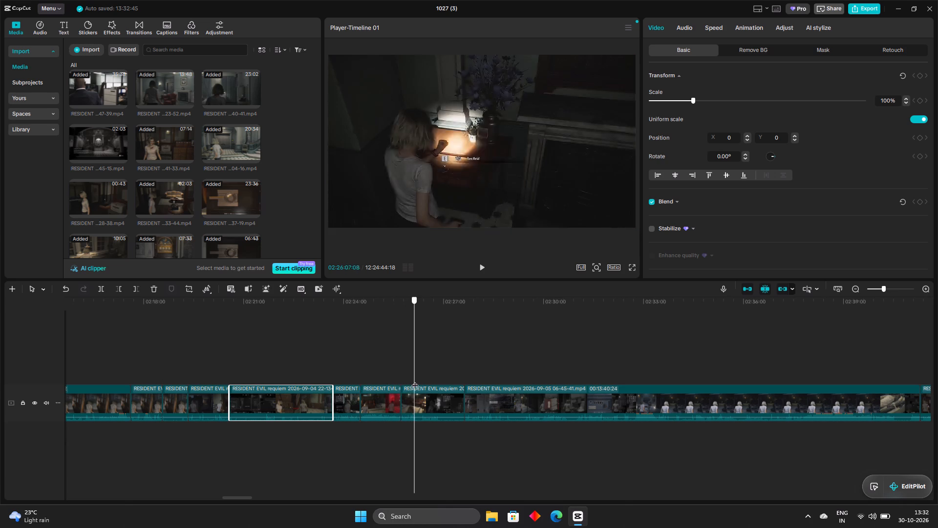
pyautogui.moveTo(415, 380); pyautogui.dragTo(426, 382)
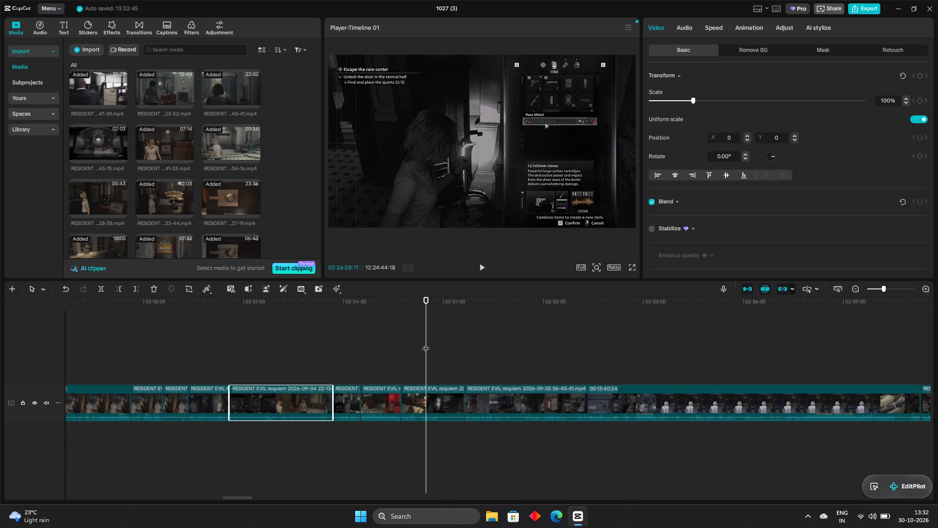
pyautogui.moveTo(426, 342); pyautogui.dragTo(461, 357)
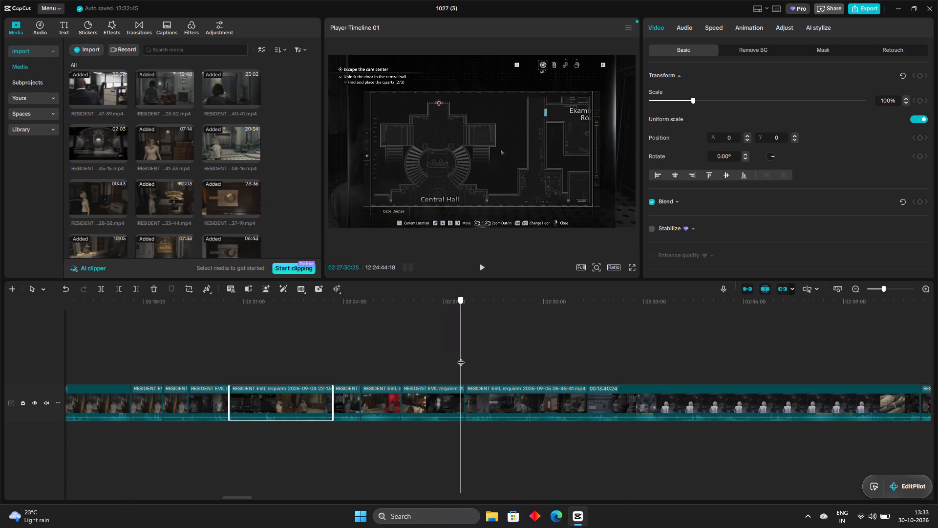
pyautogui.moveTo(461, 357); pyautogui.dragTo(483, 365)
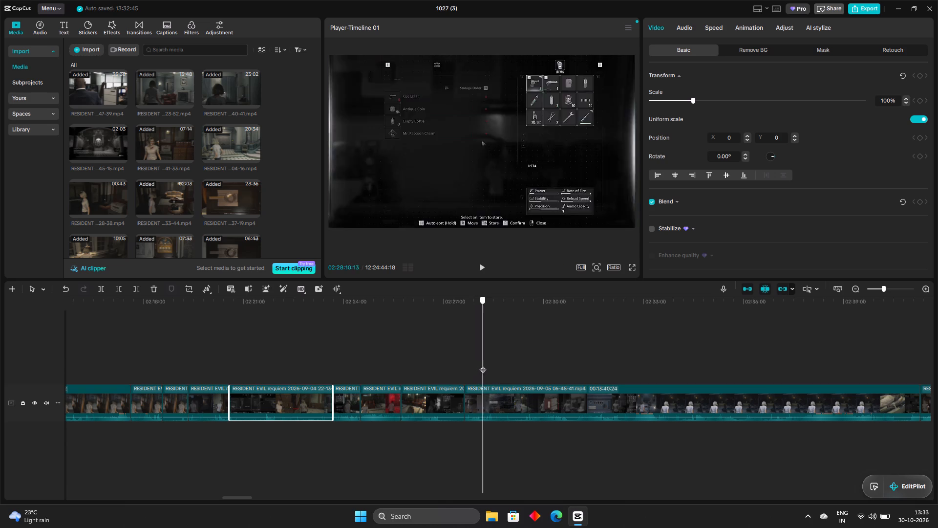
pyautogui.moveTo(483, 365); pyautogui.dragTo(503, 371)
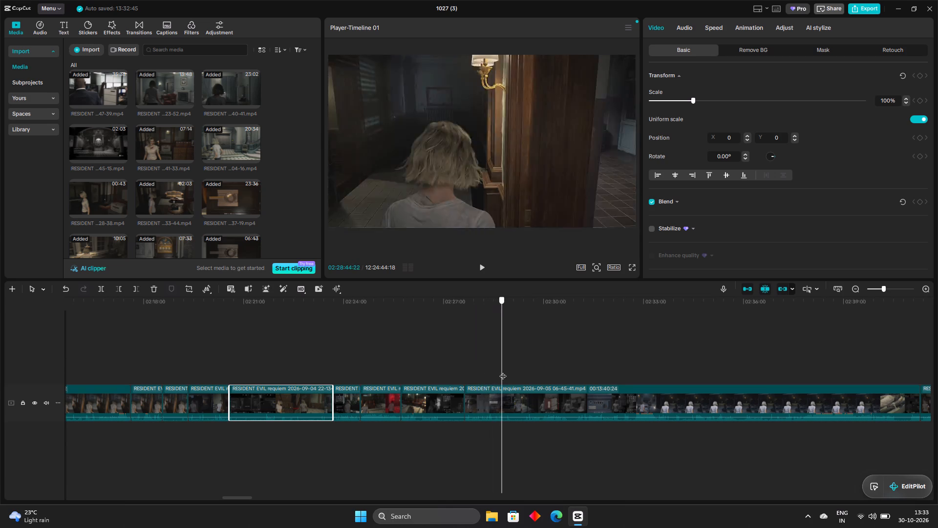
pyautogui.moveTo(503, 371); pyautogui.dragTo(519, 380)
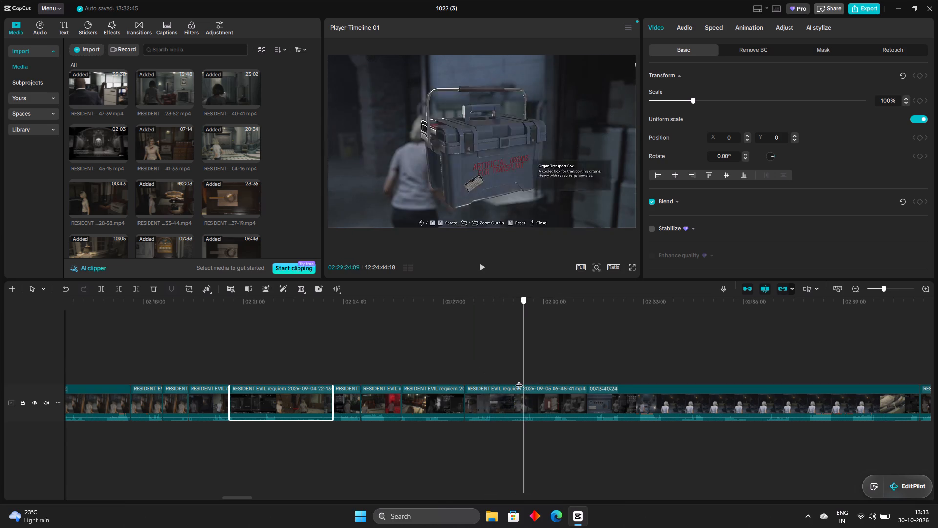
# Re-examine the footage from about 02:26:39 to 02:28:57, covering the map, inventory, typewriter and the doorway into the white-brick corridor.
pyautogui.moveTo(519, 380); pyautogui.dragTo(432, 374)
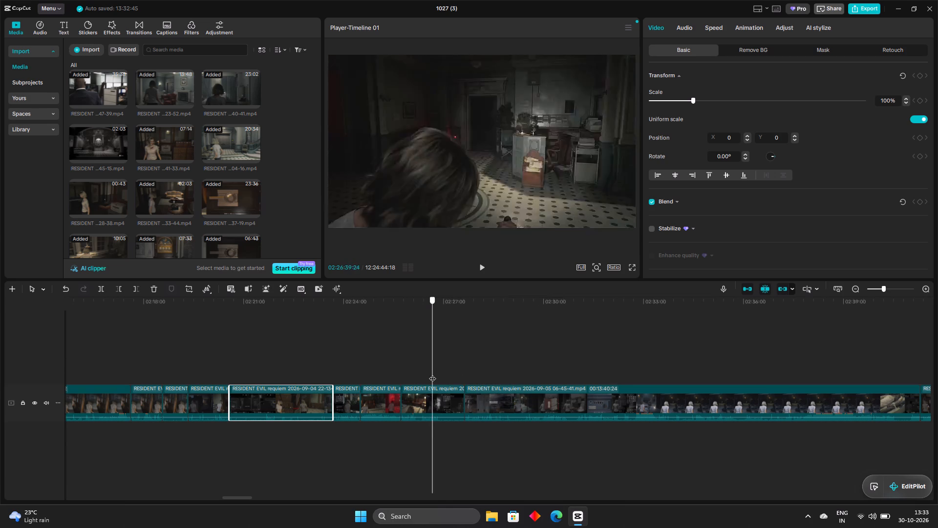
pyautogui.moveTo(432, 374); pyautogui.dragTo(453, 394)
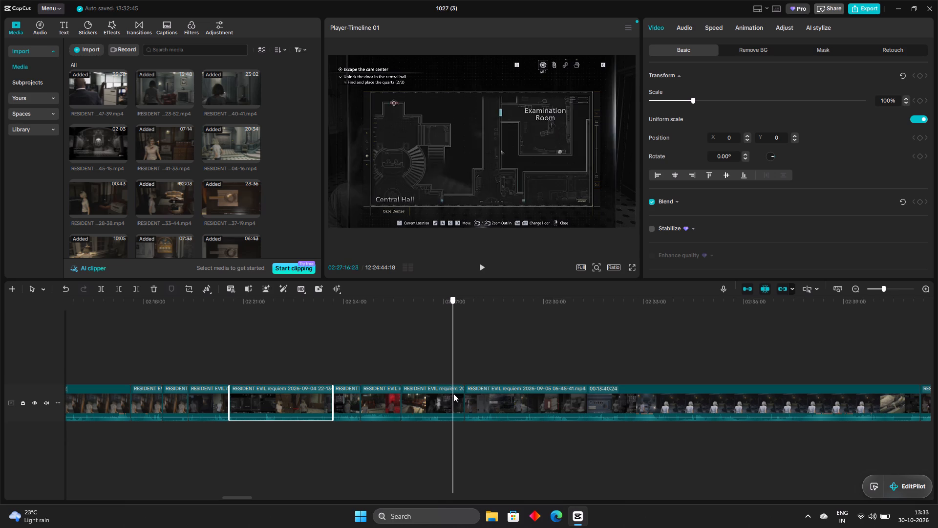
pyautogui.moveTo(453, 394); pyautogui.dragTo(474, 407)
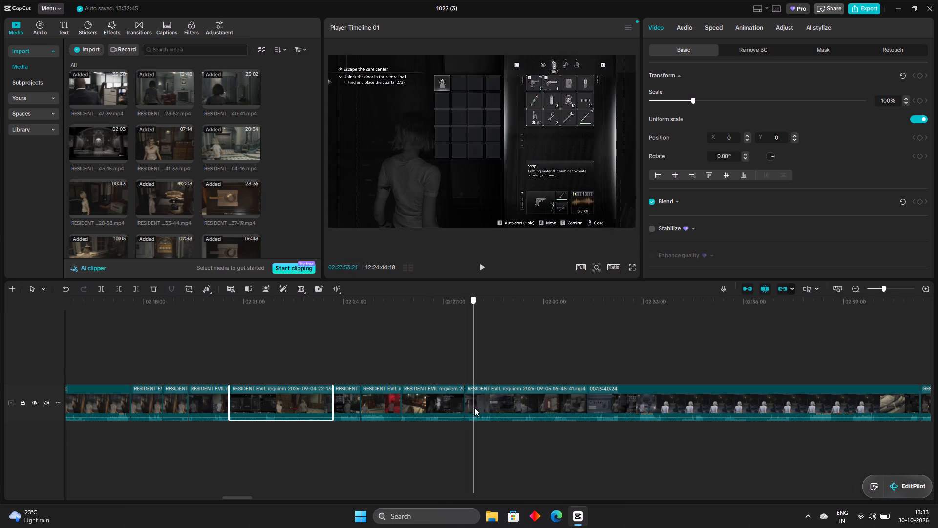
pyautogui.moveTo(474, 407); pyautogui.dragTo(499, 416)
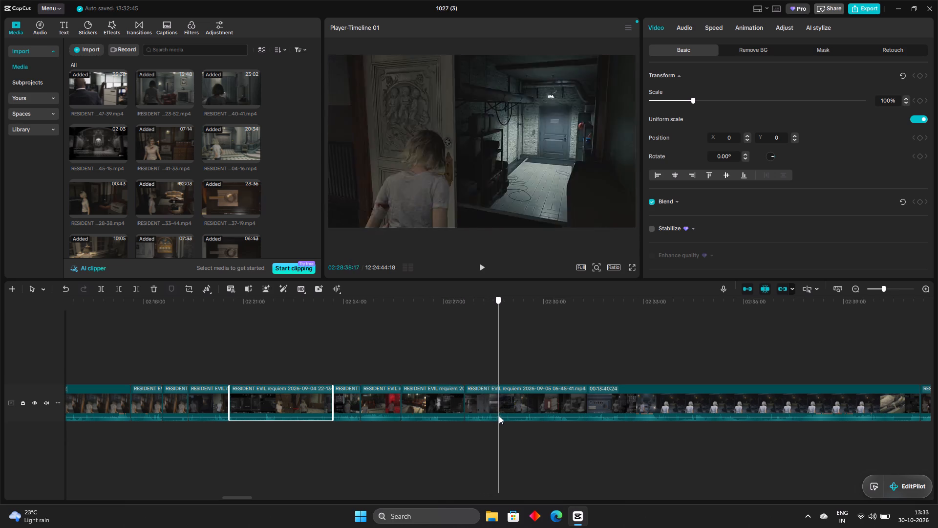
pyautogui.moveTo(499, 416); pyautogui.dragTo(496, 416)
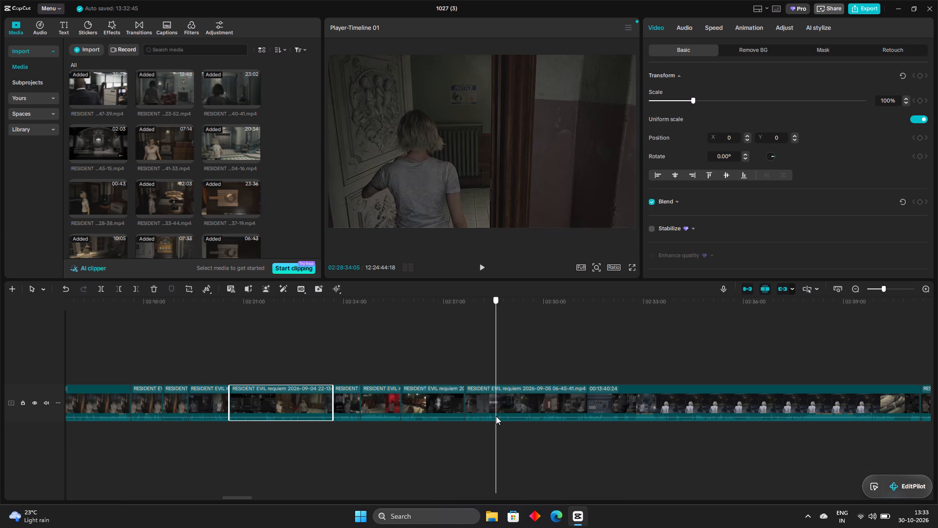
pyautogui.moveTo(496, 416); pyautogui.dragTo(509, 421)
pyautogui.click(509, 421)
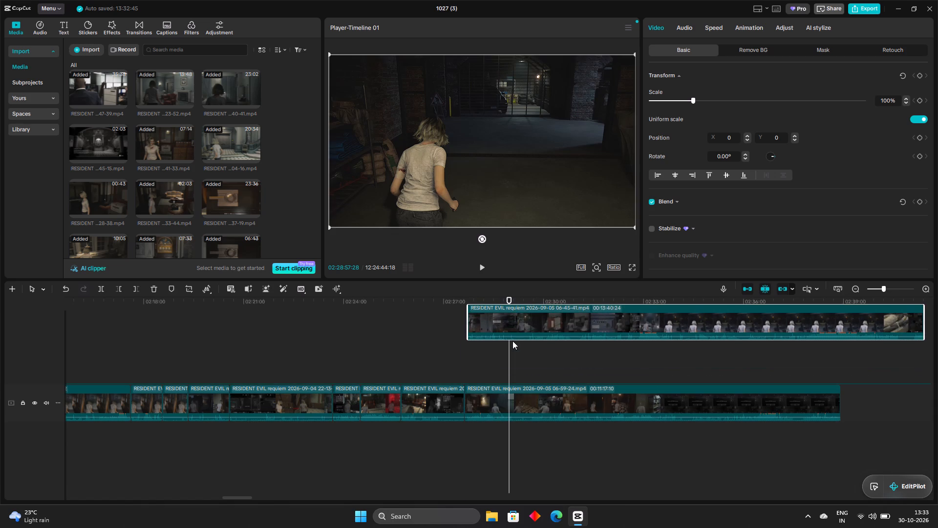
pyautogui.click(505, 417)
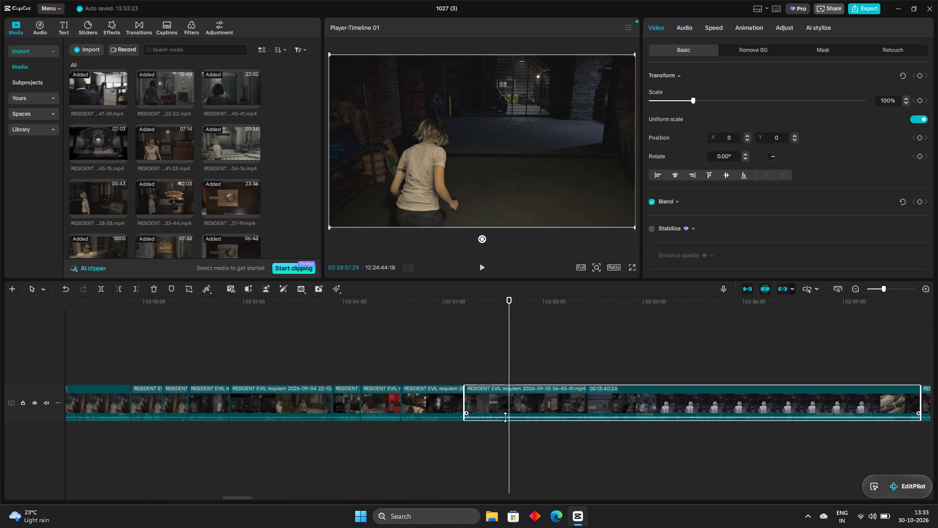
pyautogui.moveTo(508, 330); pyautogui.dragTo(492, 345)
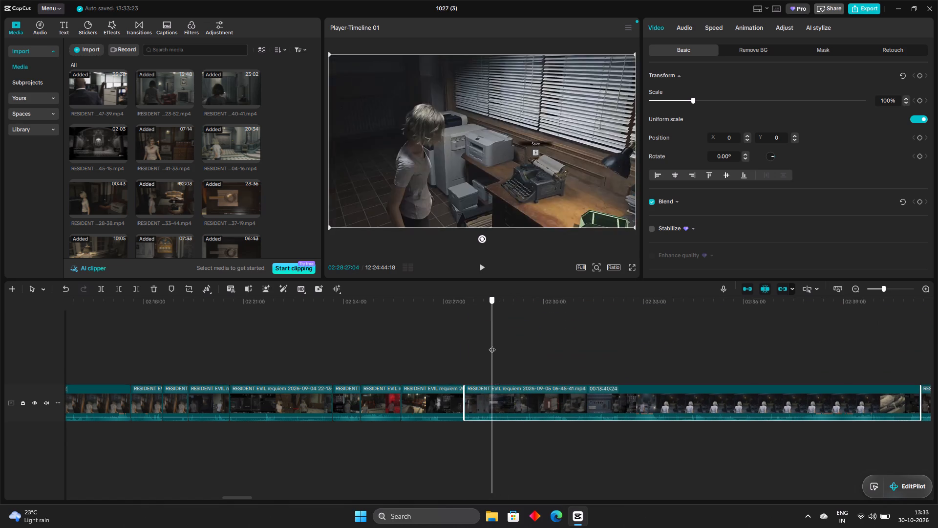
pyautogui.moveTo(492, 345); pyautogui.dragTo(506, 355)
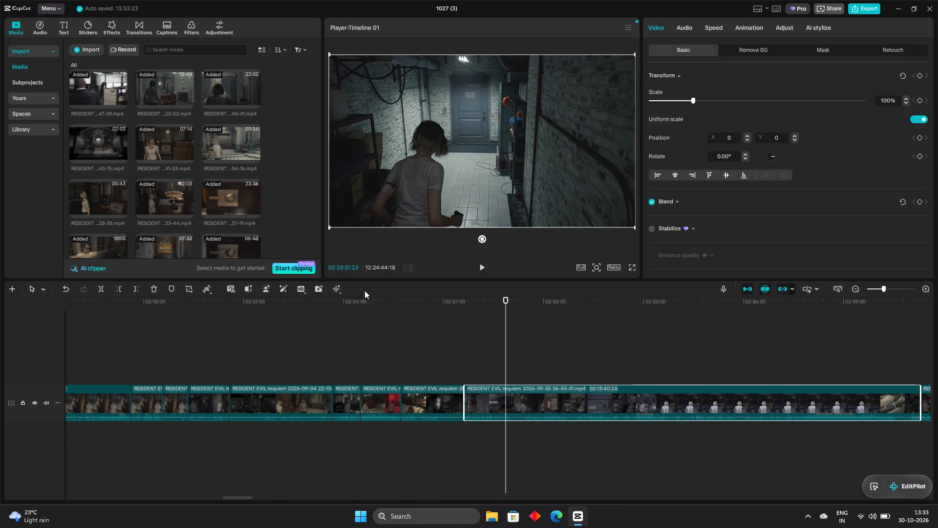
# Examine the 06-45-41 clip closely from 02:28:51 to 02:29:06, from the white-brick corridor into the dark barred storage area.
pyautogui.click(479, 263)
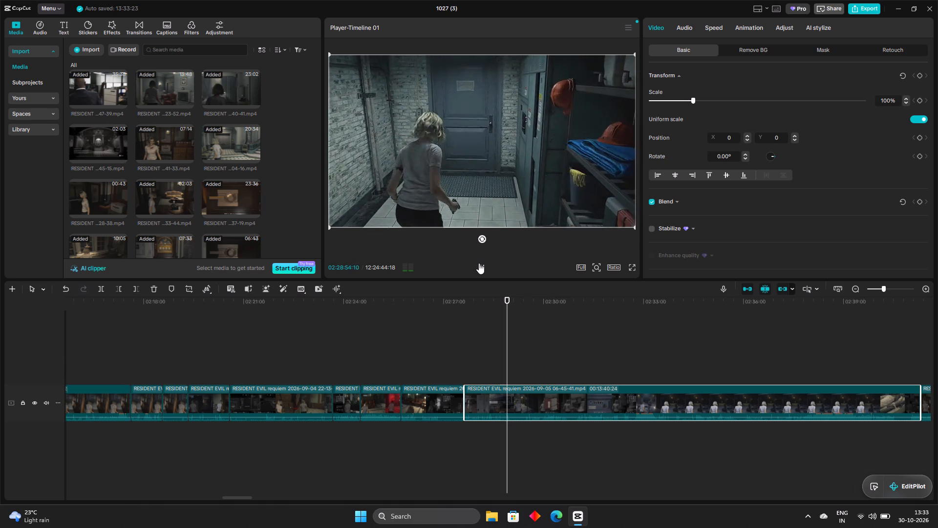
pyautogui.press('Right')
pyautogui.press('Right')
pyautogui.press('Right')
pyautogui.press('Right')
pyautogui.press('Right')
pyautogui.press('Right')
pyautogui.press('Right')
pyautogui.press('Right')
pyautogui.press('Right')
pyautogui.press('Right')
pyautogui.press('Right')
pyautogui.press('Right')
pyautogui.press('Right')
pyautogui.press('Right')
pyautogui.press('Right')
pyautogui.press('Right')
pyautogui.press('Right')
pyautogui.press('Right')
pyautogui.press('Right')
pyautogui.press('Right')
pyautogui.press('Right')
pyautogui.press('Right')
pyautogui.press('Right')
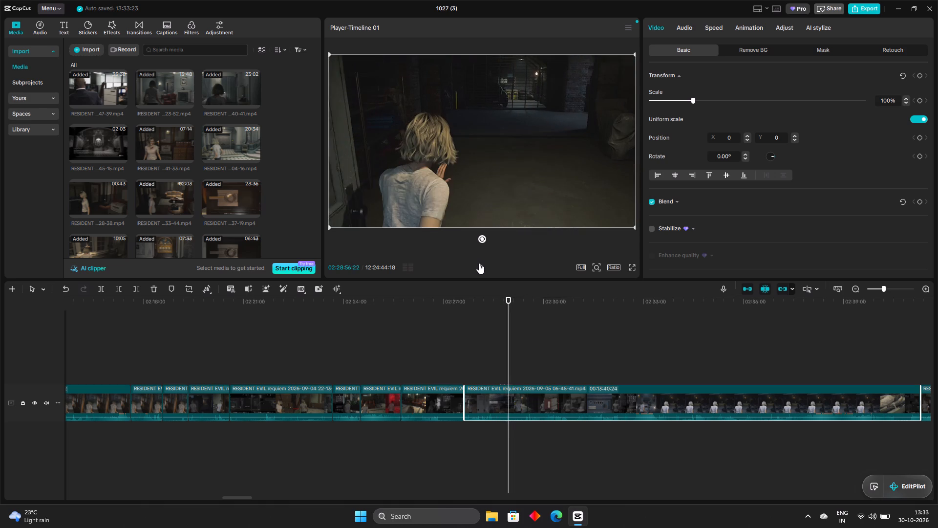
pyautogui.press('Right')
pyautogui.press('Right')
pyautogui.press('Right')
pyautogui.press('Right')
pyautogui.press('Right')
pyautogui.press('Right')
pyautogui.press('Right')
pyautogui.press('Right')
pyautogui.press('Right')
pyautogui.press('Right')
pyautogui.press('Right')
pyautogui.press('Right')
pyautogui.press('Right')
pyautogui.press('Right')
pyautogui.press('Right')
pyautogui.press('Right')
pyautogui.press('Right')
pyautogui.press('Right')
pyautogui.press('Right')
pyautogui.press('Right')
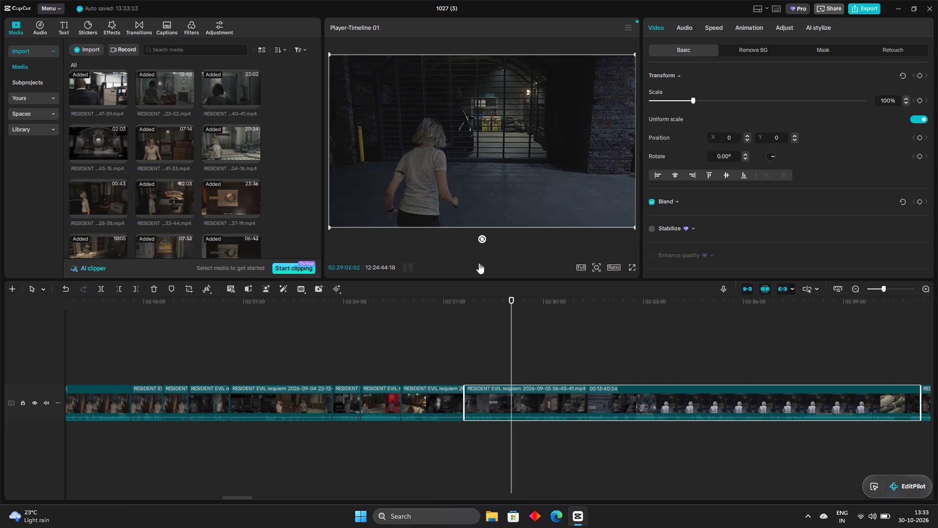
pyautogui.press('Right')
pyautogui.press('Right')
pyautogui.press('Right')
pyautogui.press('Right')
pyautogui.press('Right')
pyautogui.press('Right')
pyautogui.press('Right')
pyautogui.press('Right')
pyautogui.press('Right')
pyautogui.press('Right')
pyautogui.press('Right')
pyautogui.press('Right')
pyautogui.press('Right')
pyautogui.press('Right')
pyautogui.press('Right')
pyautogui.press('Right')
pyautogui.press('Right')
pyautogui.press('Right')
pyautogui.press('Right')
pyautogui.press('Right')
pyautogui.press('Right')
pyautogui.press('Right')
pyautogui.press('Right')
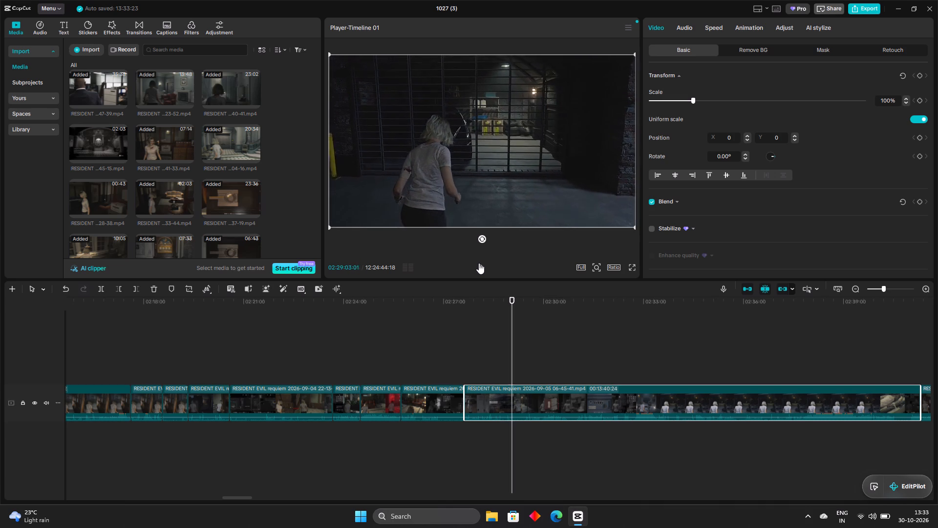
pyautogui.press('Right')
pyautogui.press('Right')
pyautogui.press('Right')
pyautogui.press('Right')
pyautogui.press('Right')
pyautogui.press('Right')
pyautogui.press('Right')
pyautogui.press('Right')
pyautogui.press('Right')
pyautogui.press('Right')
pyautogui.press('Right')
pyautogui.press('Right')
pyautogui.press('Right')
pyautogui.press('Right')
pyautogui.press('Right')
pyautogui.press('Right')
pyautogui.press('Right')
pyautogui.press('Right')
pyautogui.press('Right')
pyautogui.press('Right')
pyautogui.press('Right')
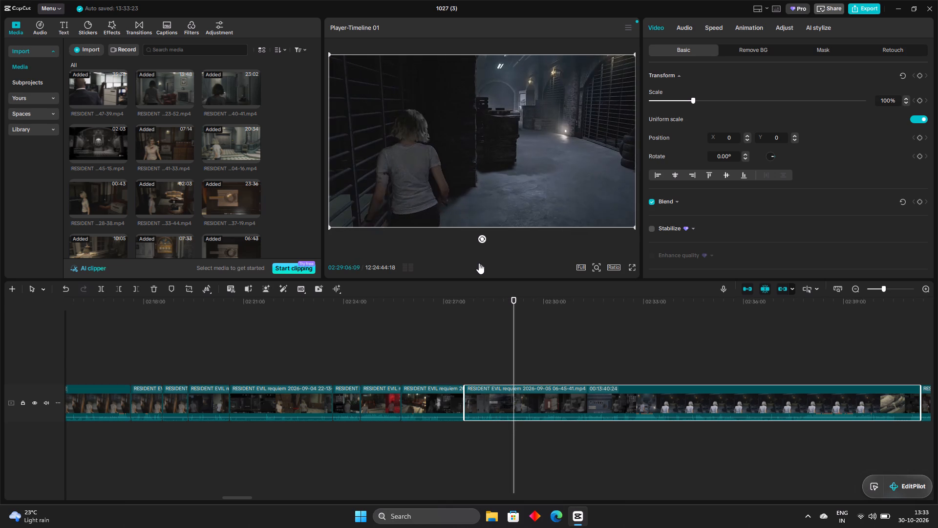
pyautogui.press('Left')
pyautogui.press('Left')
pyautogui.press('Left')
pyautogui.press('Left')
pyautogui.press('Left')
pyautogui.press('Left')
pyautogui.press('Left')
pyautogui.press('Left')
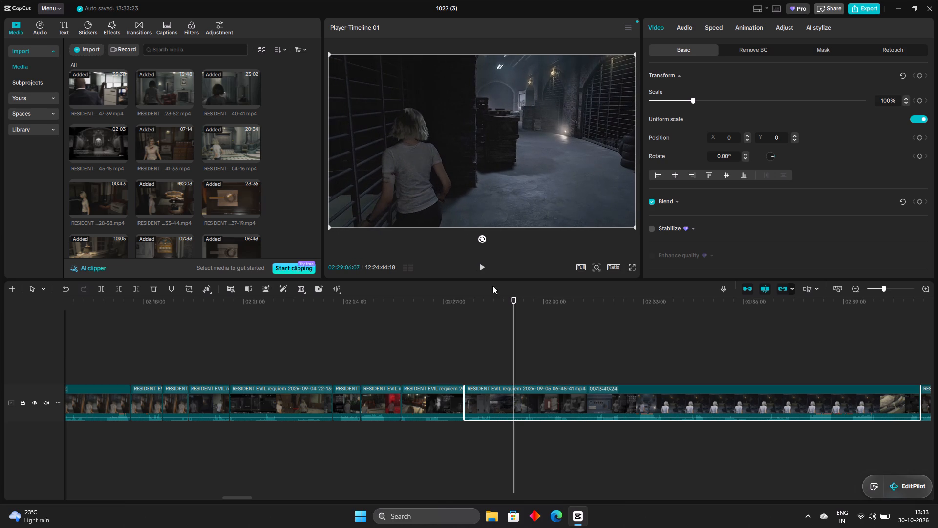
# Split the piece just before the 06-45-41 clip at about 02:26:45, where the inventory begins to open.
pyautogui.moveTo(516, 326); pyautogui.dragTo(445, 363)
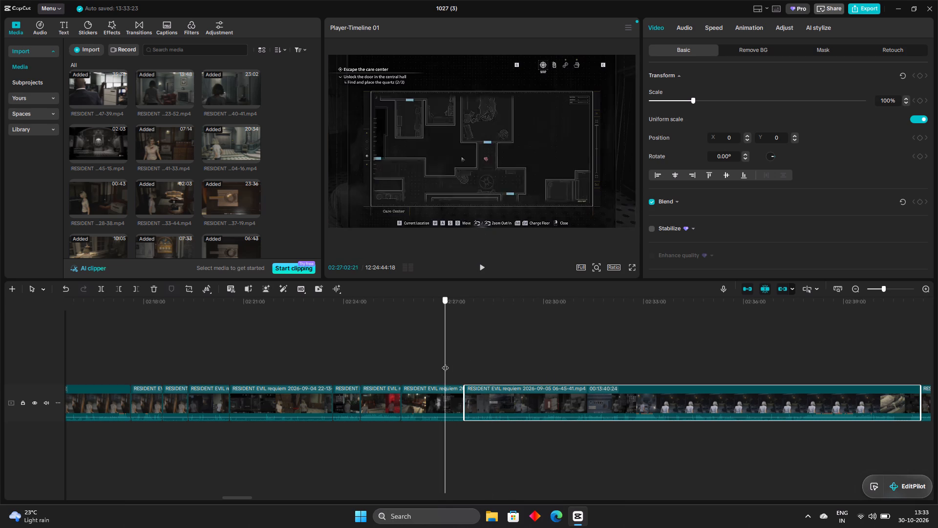
pyautogui.moveTo(445, 363); pyautogui.dragTo(435, 357)
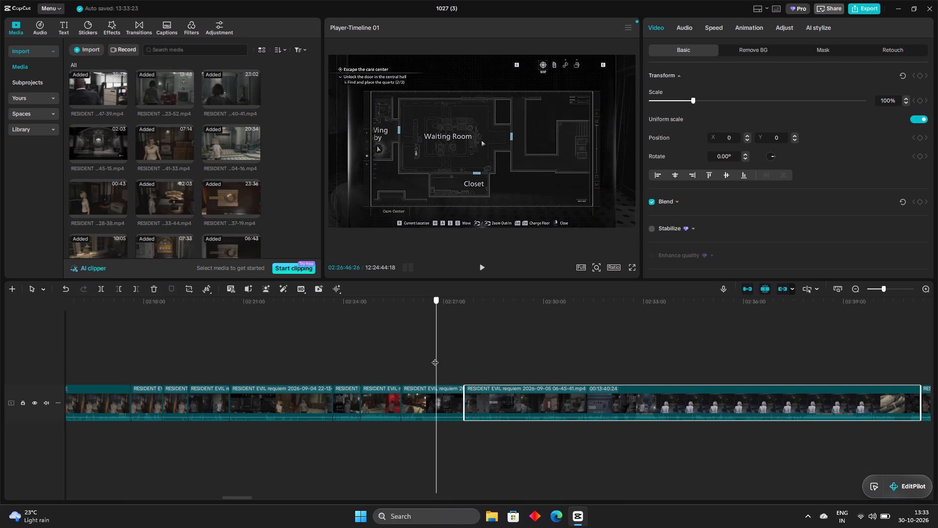
pyautogui.moveTo(435, 357); pyautogui.dragTo(436, 358)
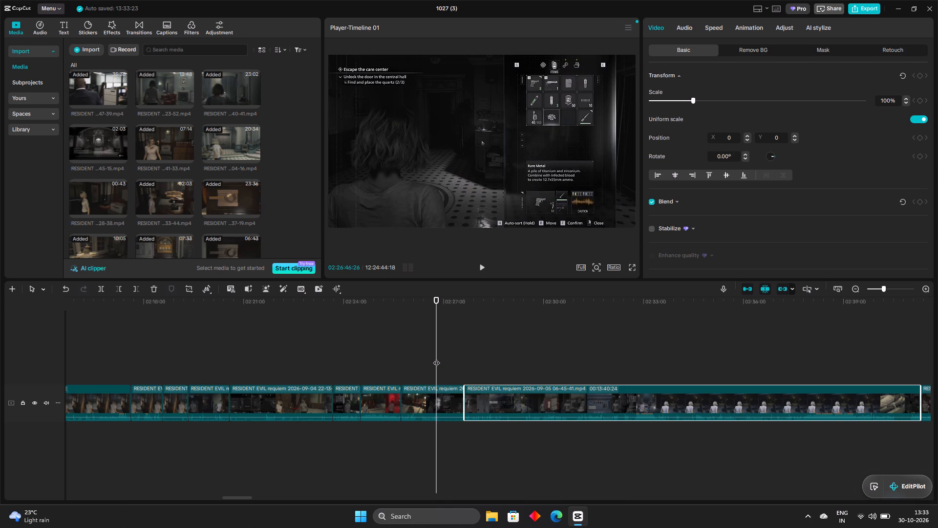
pyautogui.press('Left')
pyautogui.press('Left')
pyautogui.press('Left')
pyautogui.press('Left')
pyautogui.press('Left')
pyautogui.press('Left')
pyautogui.press('Left')
pyautogui.press('Left')
pyautogui.press('Left')
pyautogui.press('Left')
pyautogui.press('Left')
pyautogui.press('Left')
pyautogui.press('Left')
pyautogui.press('Left')
pyautogui.press('Left')
pyautogui.press('Left')
pyautogui.press('Left')
pyautogui.press('Left')
pyautogui.press('Left')
pyautogui.press('Left')
pyautogui.press('Left')
pyautogui.press('Left')
pyautogui.press('Left')
pyautogui.press('Left')
pyautogui.press('Left')
pyautogui.press('Left')
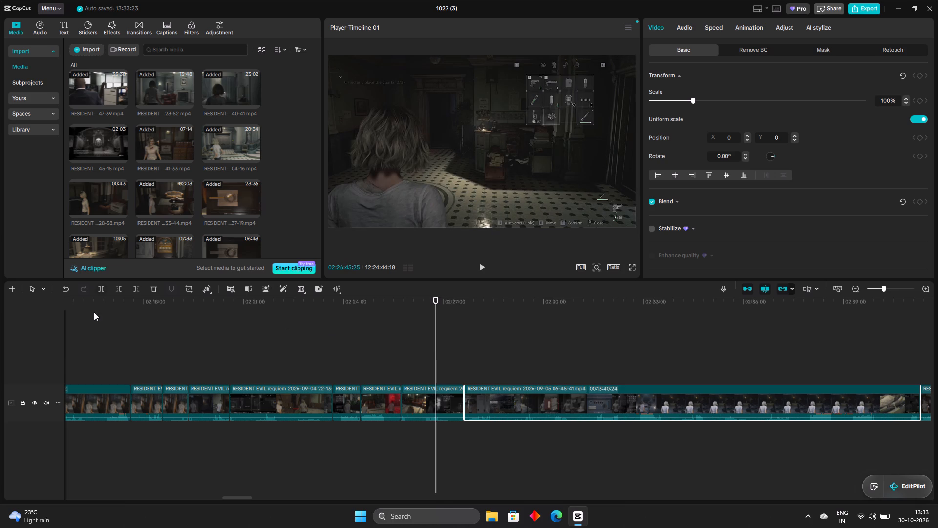
pyautogui.click(99, 288)
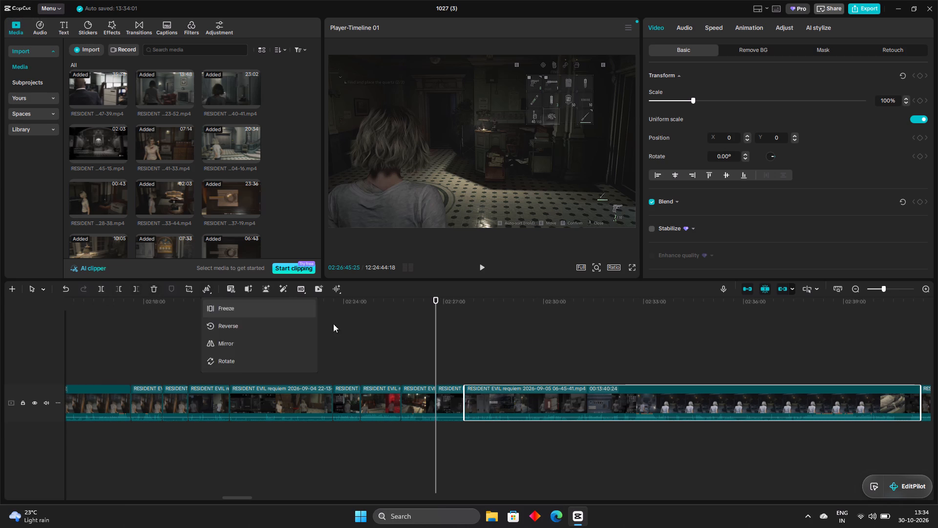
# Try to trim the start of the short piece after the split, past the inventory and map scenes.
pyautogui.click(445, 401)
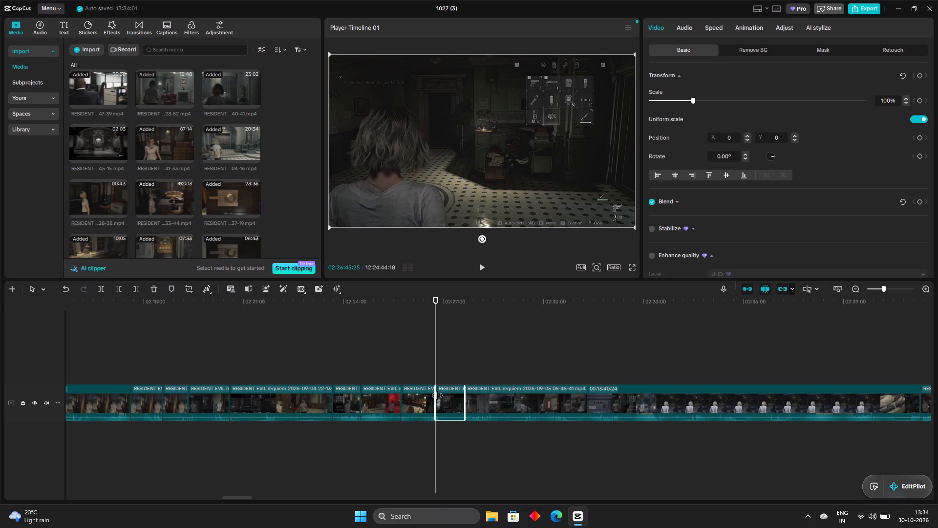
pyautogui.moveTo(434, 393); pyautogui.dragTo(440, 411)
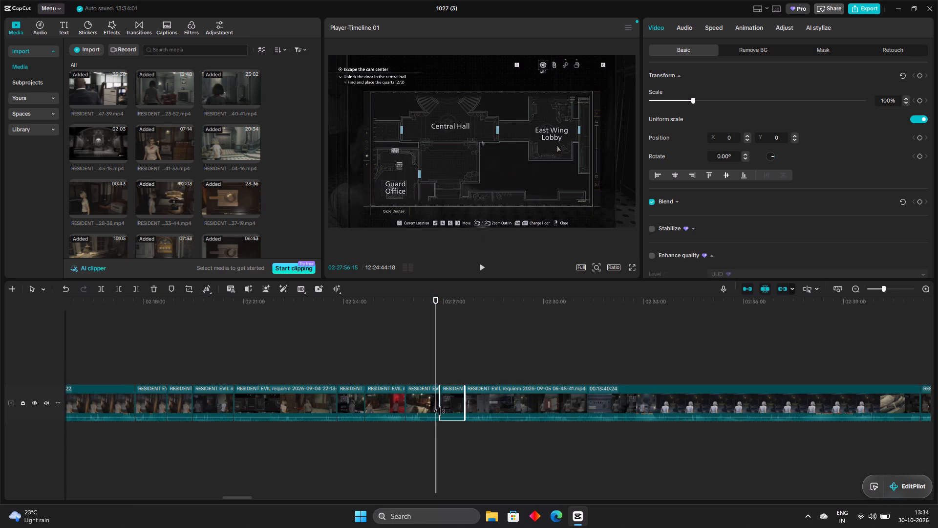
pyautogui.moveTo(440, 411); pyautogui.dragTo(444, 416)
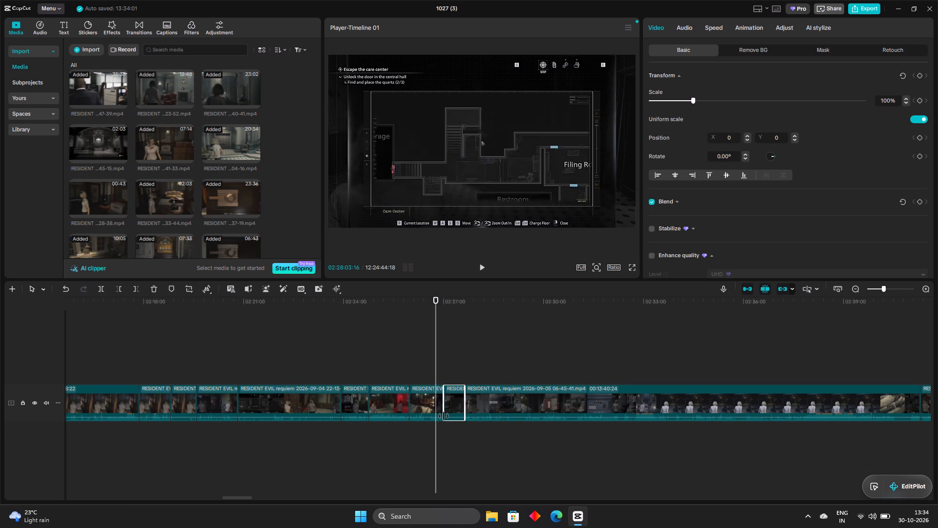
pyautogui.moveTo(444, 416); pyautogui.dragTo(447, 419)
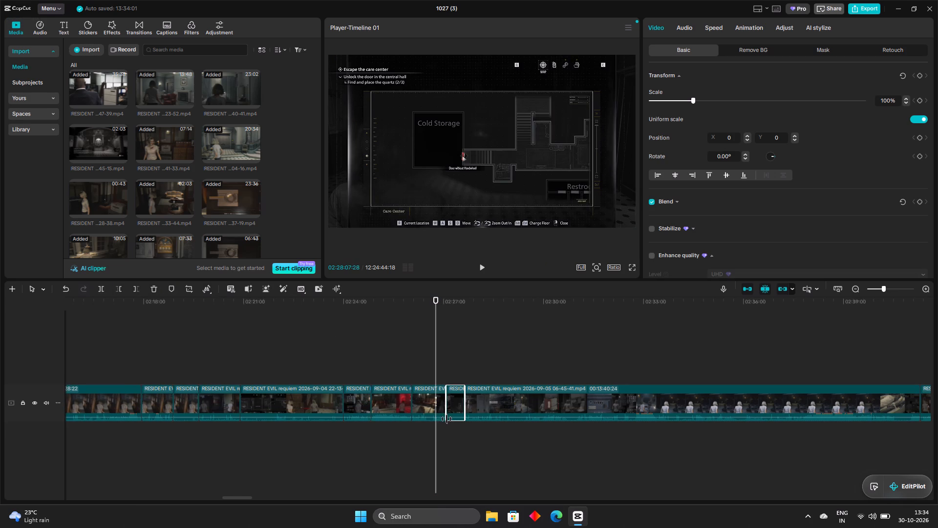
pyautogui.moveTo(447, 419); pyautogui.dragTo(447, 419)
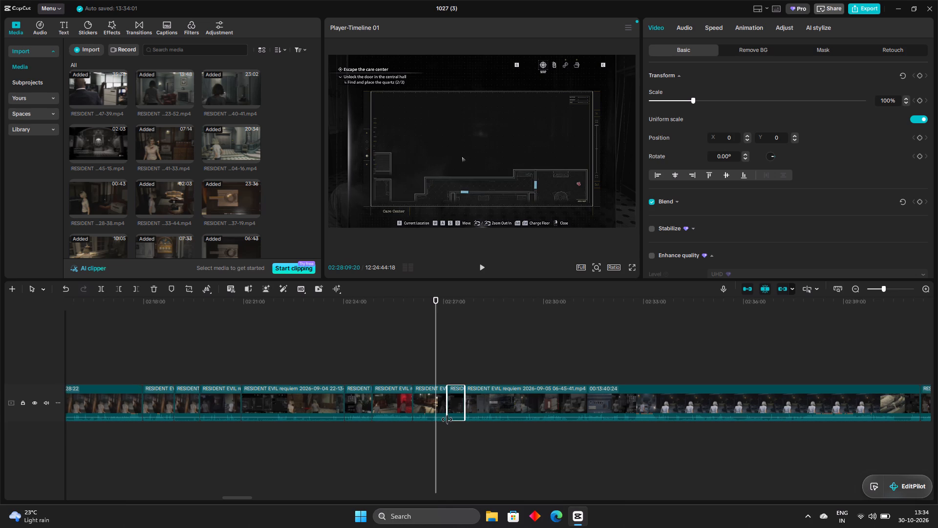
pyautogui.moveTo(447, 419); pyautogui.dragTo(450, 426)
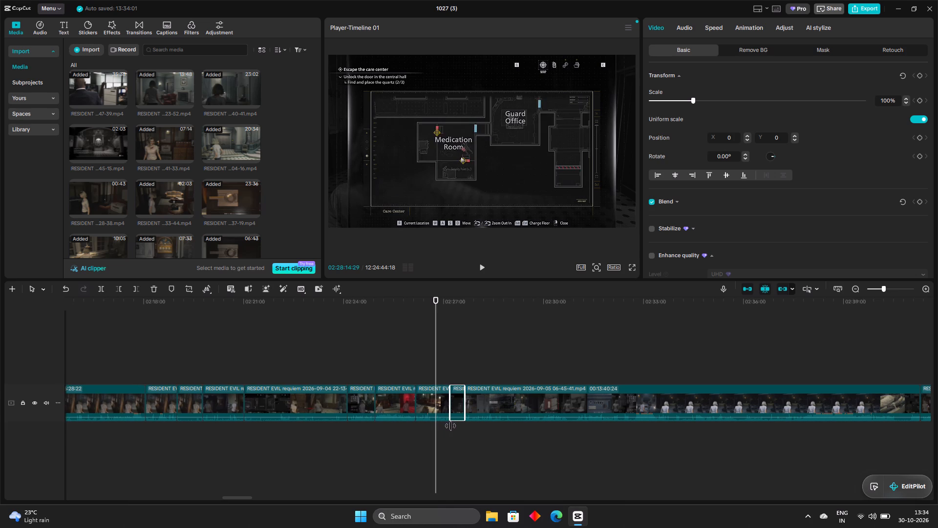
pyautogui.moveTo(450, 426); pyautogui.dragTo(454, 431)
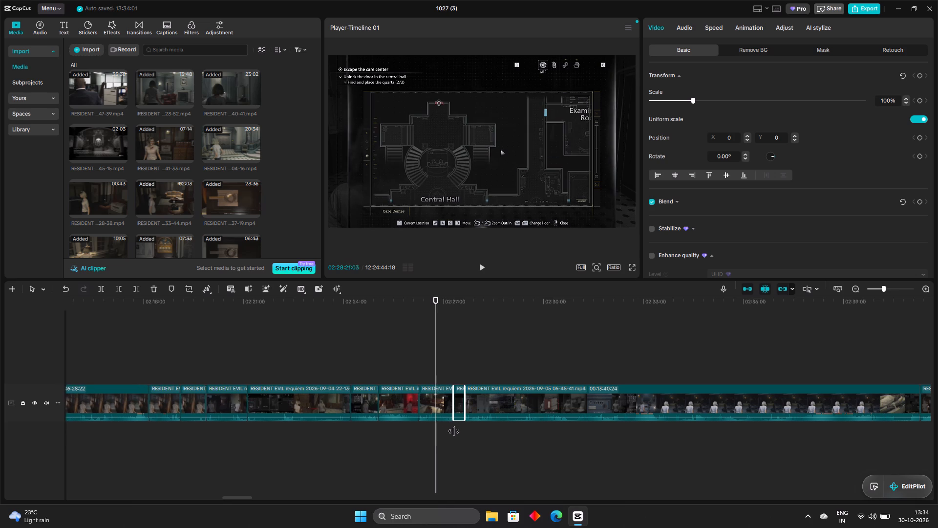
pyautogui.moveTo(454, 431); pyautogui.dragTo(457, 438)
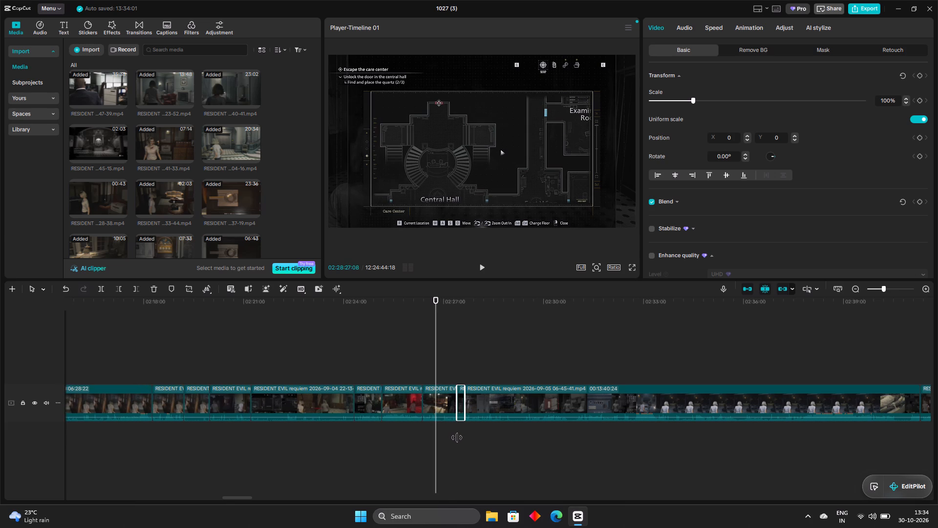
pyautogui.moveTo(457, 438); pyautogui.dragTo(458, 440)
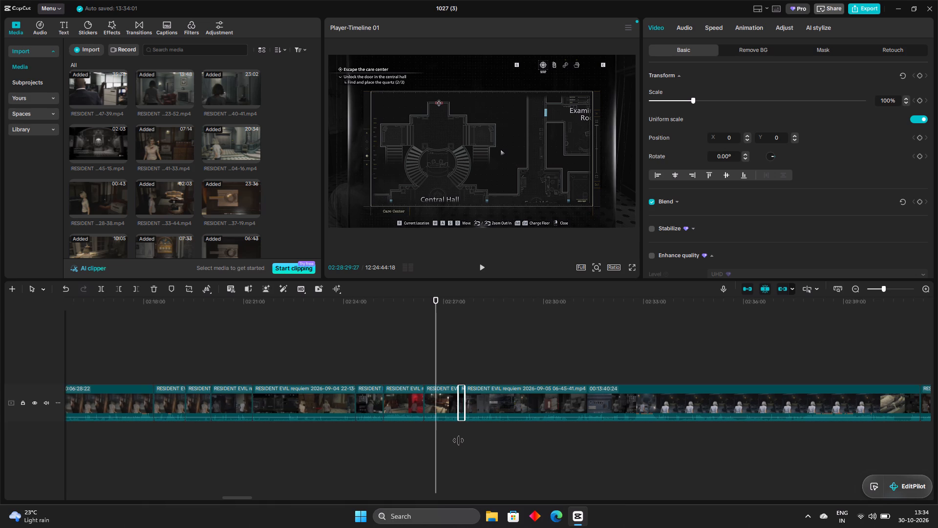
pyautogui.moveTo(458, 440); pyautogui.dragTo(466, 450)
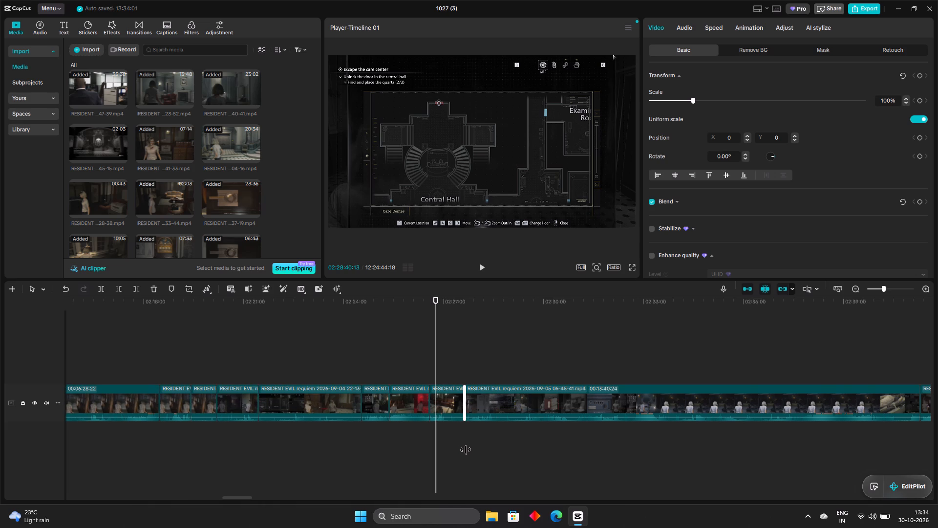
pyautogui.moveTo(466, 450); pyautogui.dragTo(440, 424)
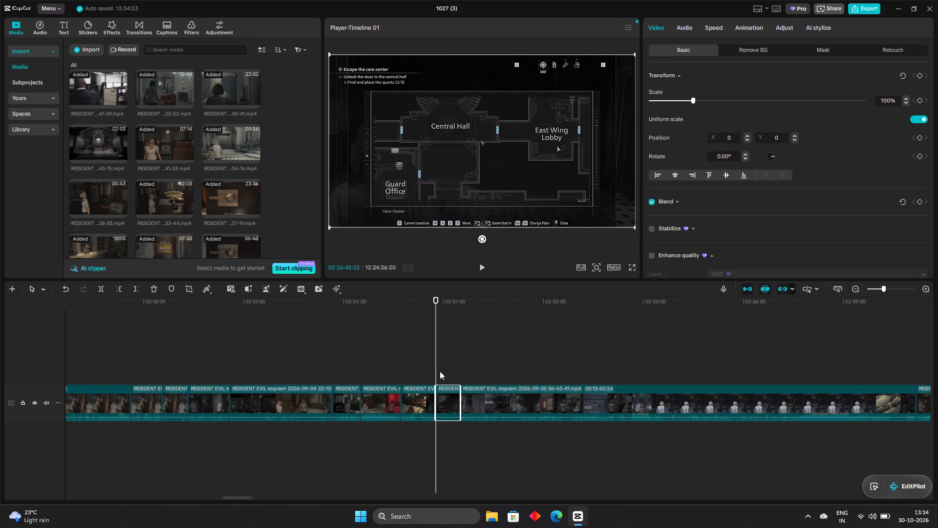
# Delete the short inventory and map piece between the split and the 06-45-41 clip.
pyautogui.moveTo(437, 340); pyautogui.dragTo(458, 364)
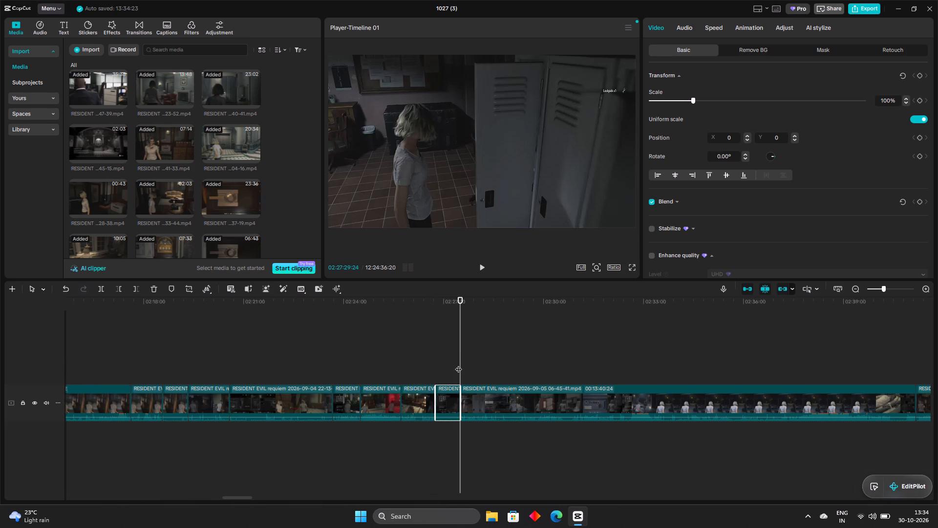
pyautogui.click(458, 364)
pyautogui.click(151, 290)
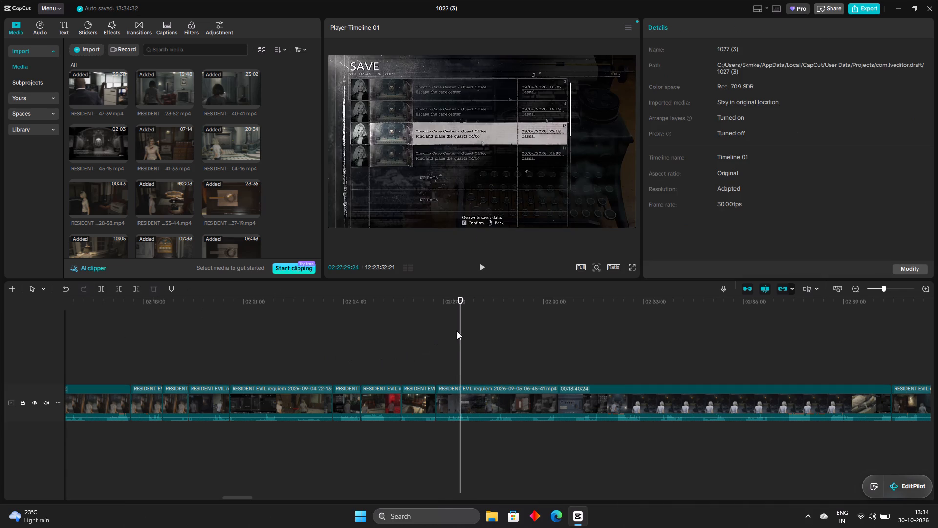
# Review the footage around the join and split the 06-45-41 clip at about 02:27:37, after the typewriter save.
pyautogui.moveTo(459, 332); pyautogui.dragTo(433, 354)
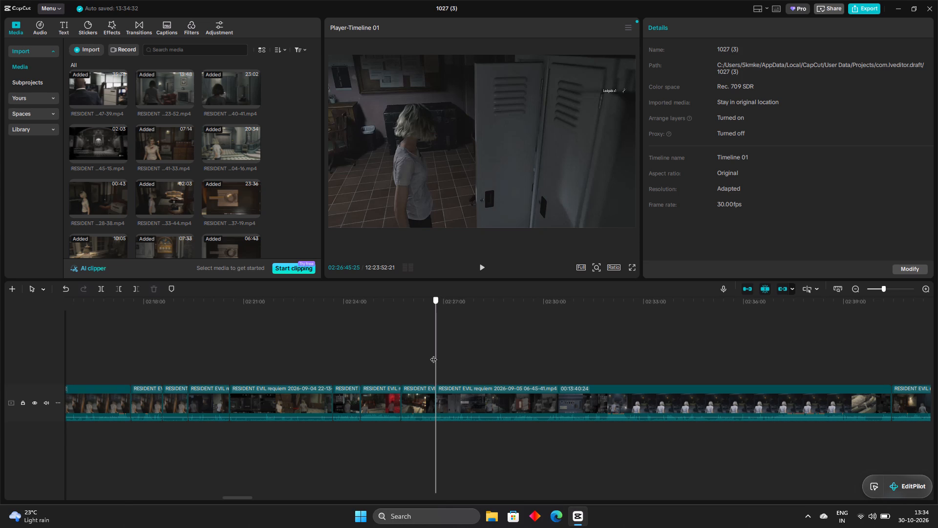
pyautogui.moveTo(433, 354); pyautogui.dragTo(424, 346)
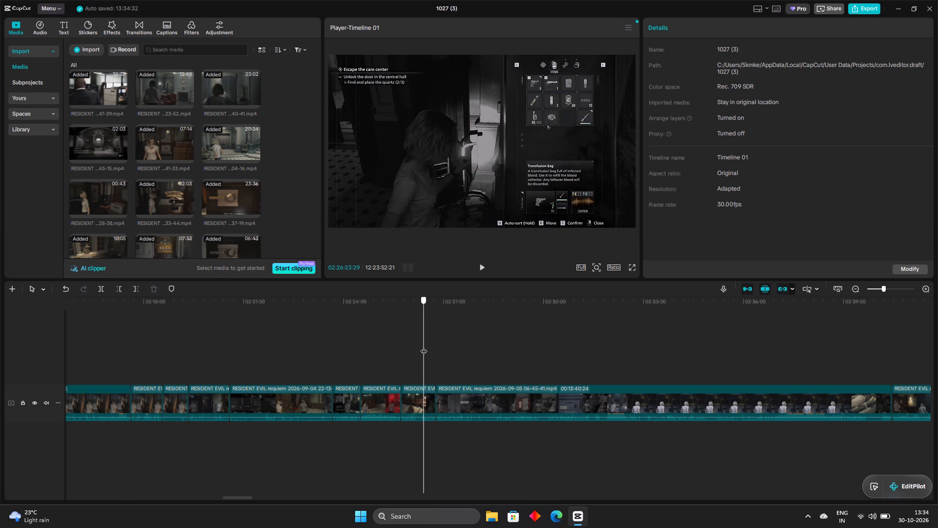
pyautogui.moveTo(424, 346); pyautogui.dragTo(411, 344)
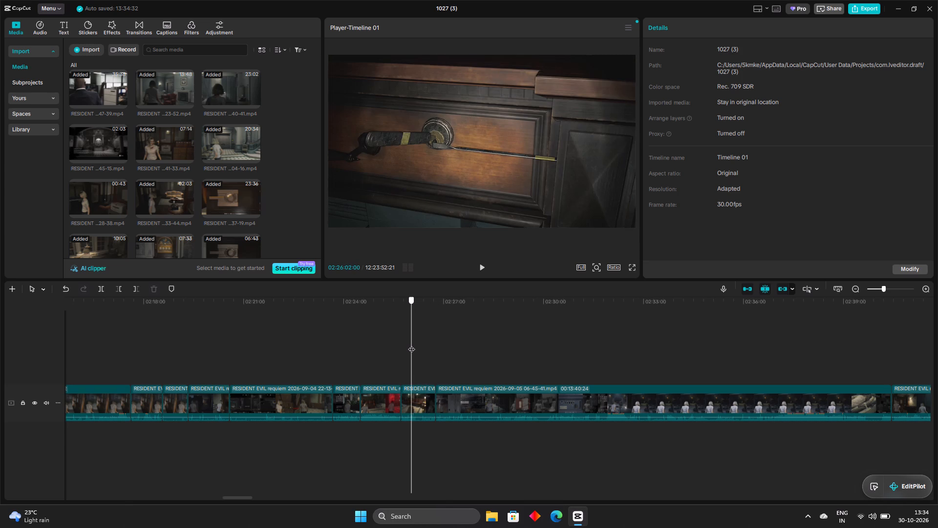
pyautogui.moveTo(411, 344); pyautogui.dragTo(421, 356)
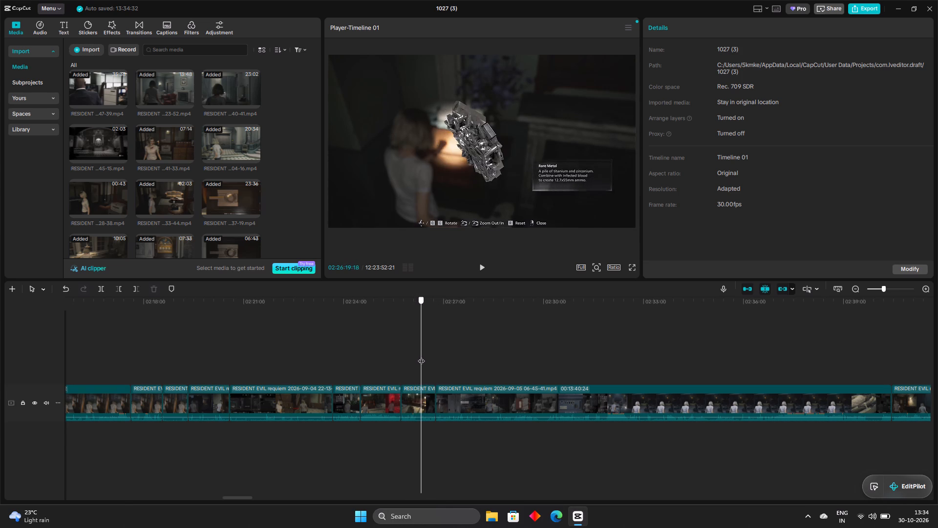
pyautogui.moveTo(421, 356); pyautogui.dragTo(423, 358)
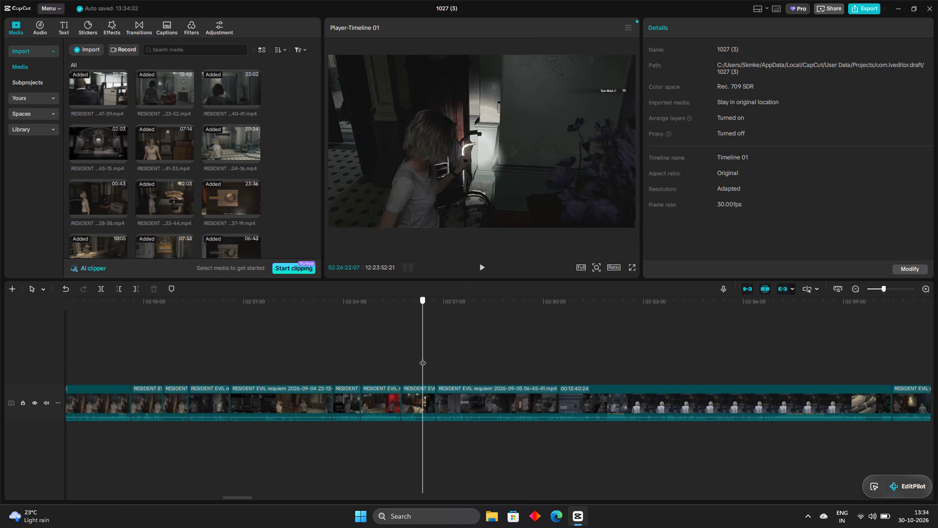
pyautogui.moveTo(423, 358); pyautogui.dragTo(448, 376)
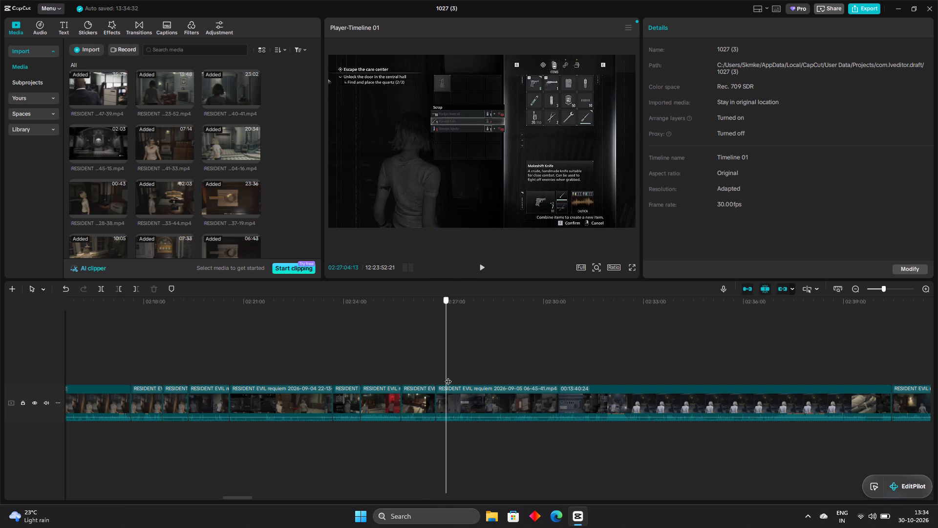
pyautogui.moveTo(448, 376); pyautogui.dragTo(461, 391)
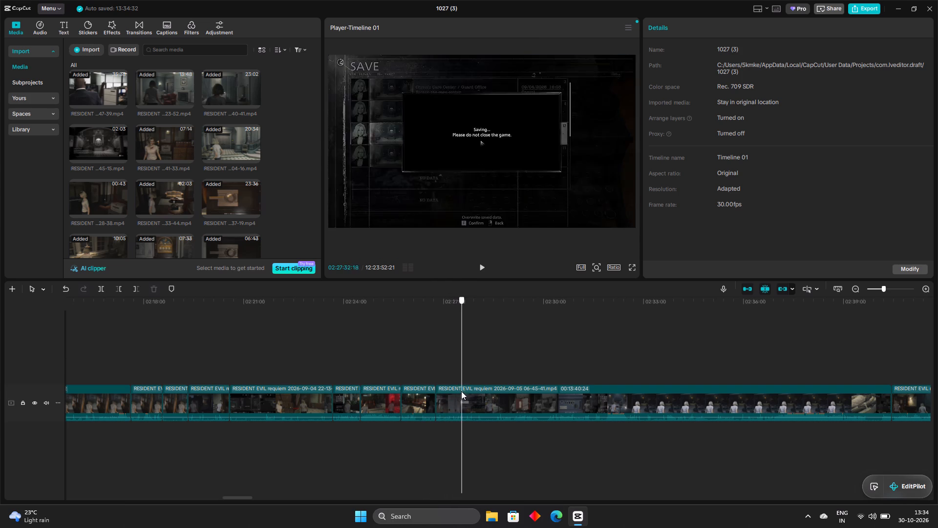
pyautogui.moveTo(461, 391); pyautogui.dragTo(470, 397)
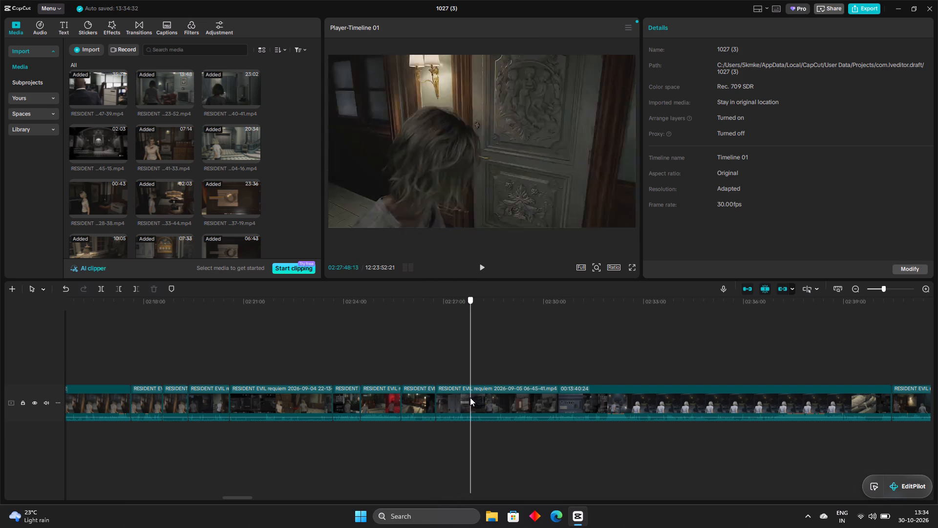
pyautogui.moveTo(470, 397); pyautogui.dragTo(467, 396)
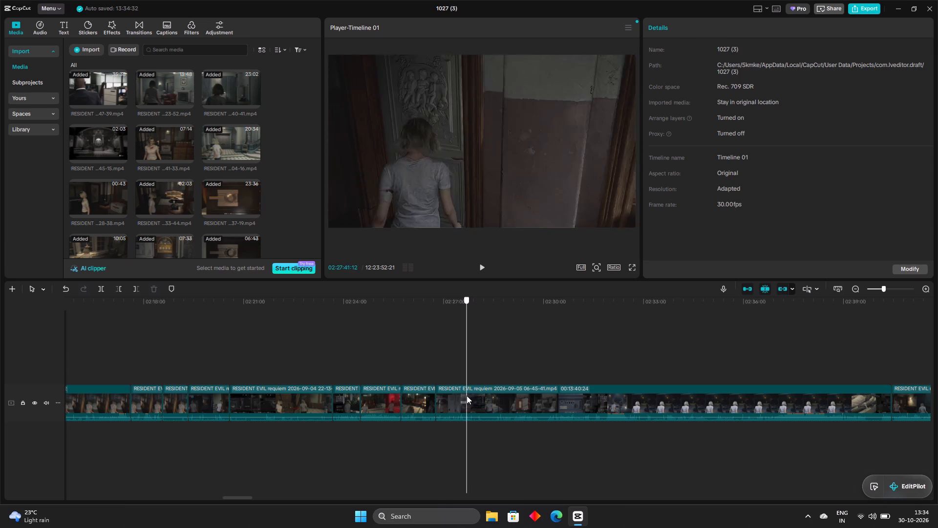
pyautogui.moveTo(467, 396); pyautogui.dragTo(465, 399)
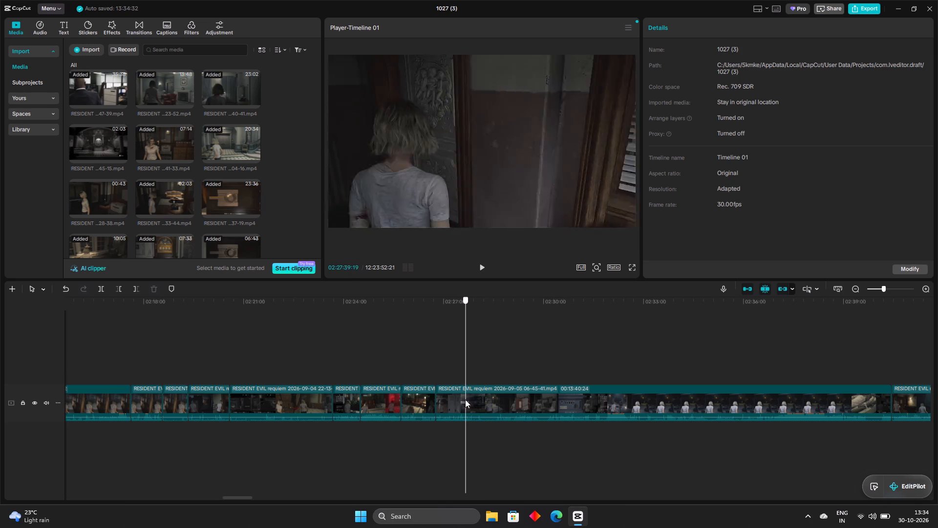
pyautogui.moveTo(465, 399); pyautogui.dragTo(464, 399)
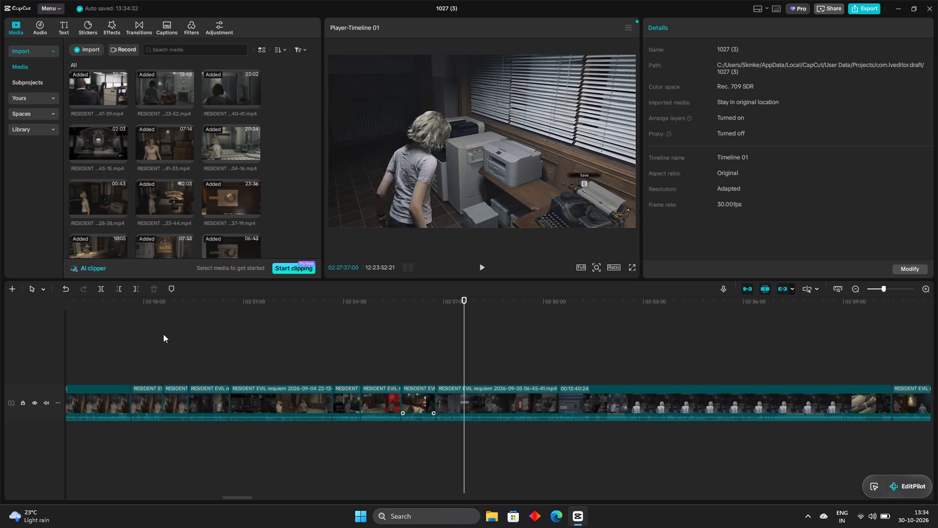
pyautogui.click(103, 290)
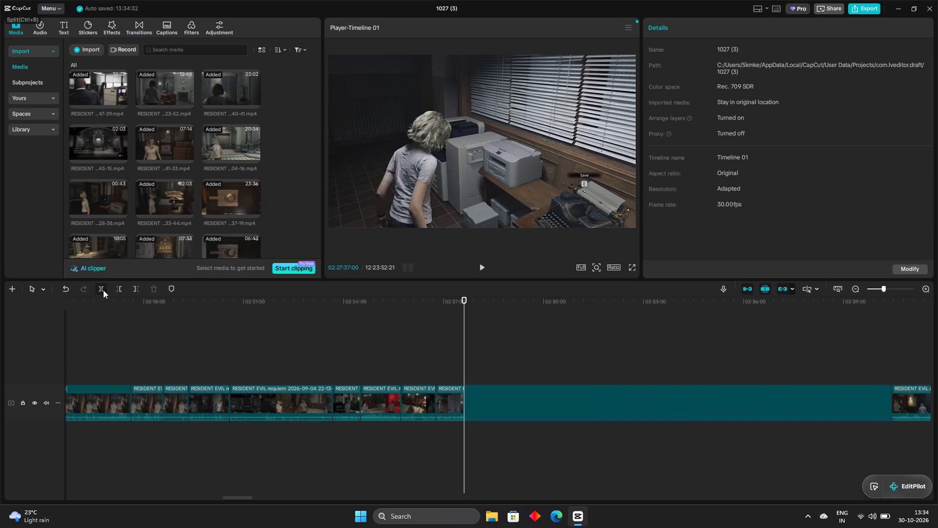
# Delete the 06-45-41 piece before the split, from about 02:26:45 to 02:27:37, containing the crafting and save-menu scenes.
pyautogui.click(454, 396)
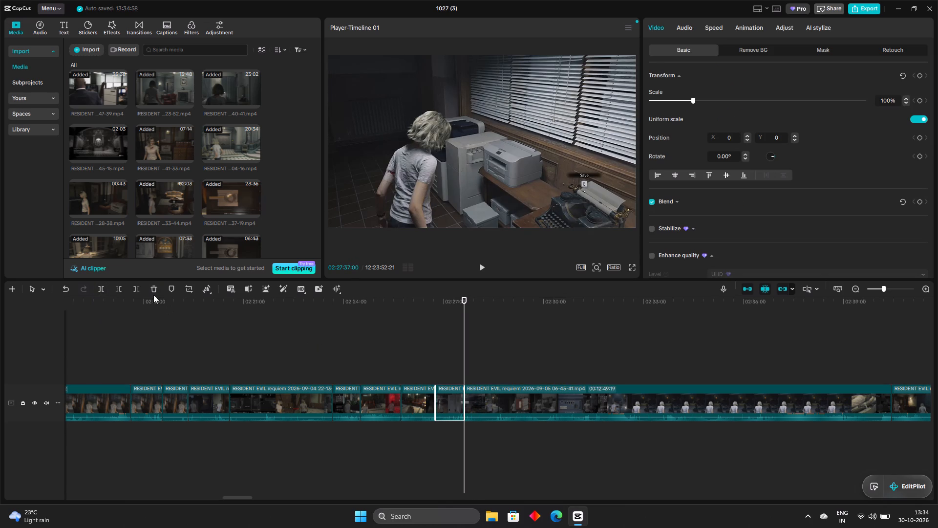
pyautogui.click(152, 289)
# Trim the end of the piece before the 06-45-41 clip back to about 02:26:44, removing the inventory fade-in.
pyautogui.click(424, 402)
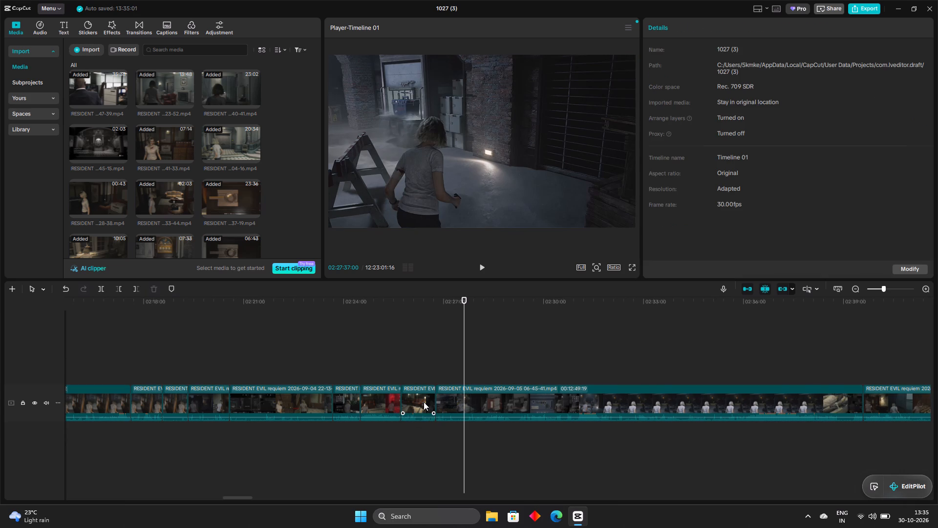
pyautogui.moveTo(438, 396); pyautogui.dragTo(435, 404)
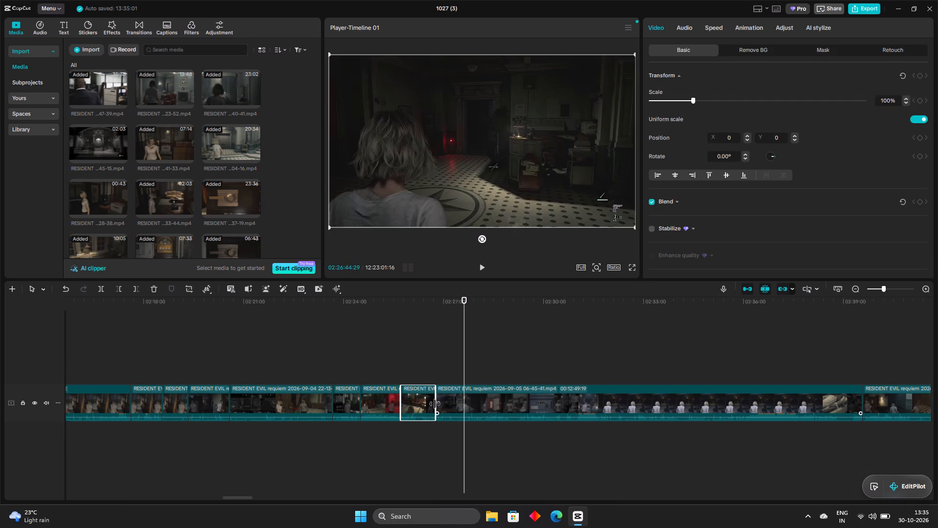
pyautogui.moveTo(435, 404); pyautogui.dragTo(435, 404)
# Review the footage after the crafting cut and split the 06-45-41 clip at about 02:27:51, as the organ transport box's switch panel appears.
pyautogui.moveTo(464, 342); pyautogui.dragTo(441, 360)
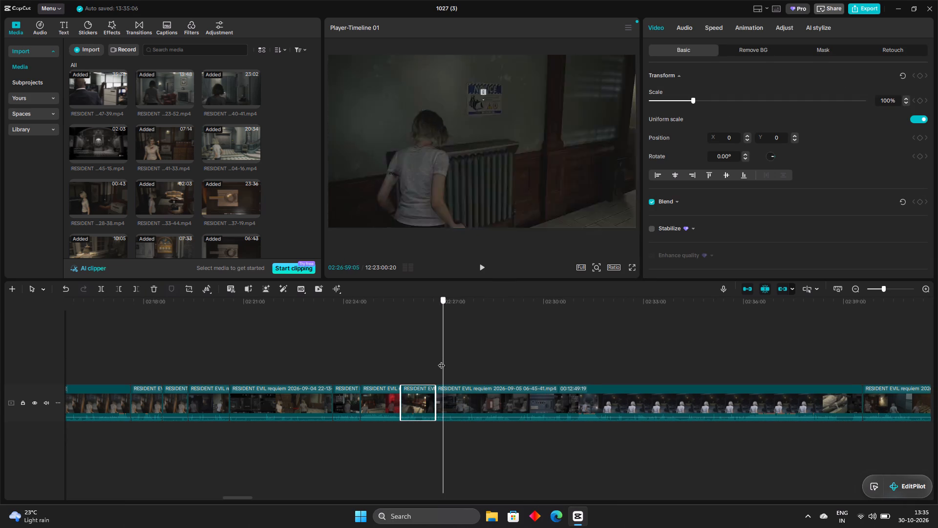
pyautogui.moveTo(441, 360); pyautogui.dragTo(446, 373)
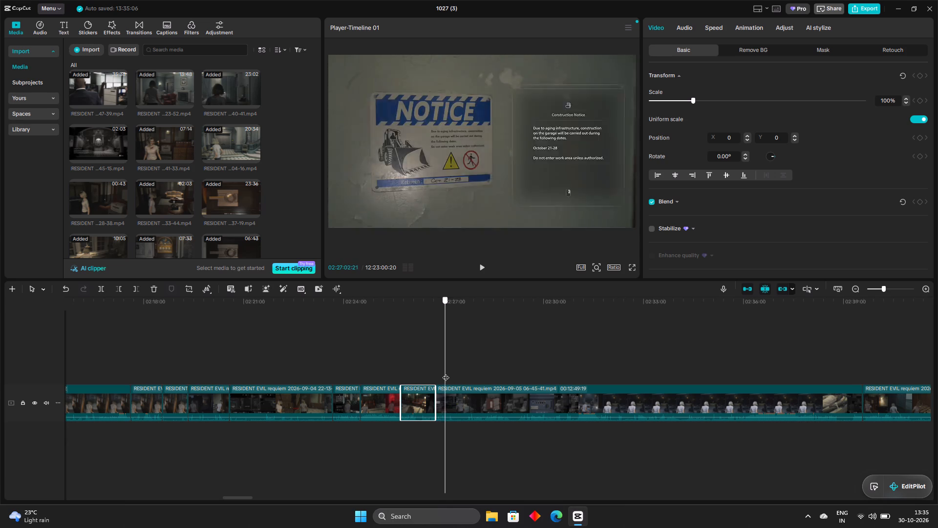
pyautogui.moveTo(446, 373); pyautogui.dragTo(472, 388)
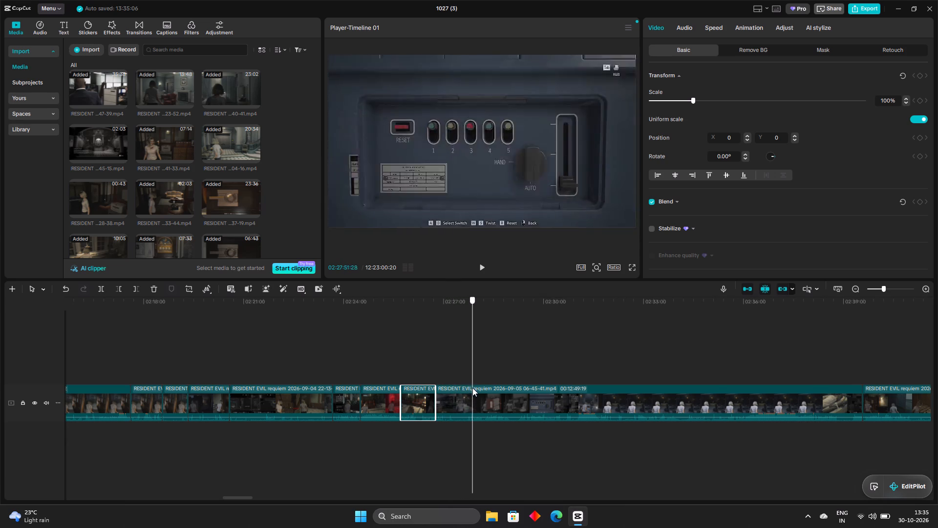
pyautogui.moveTo(472, 388); pyautogui.dragTo(490, 392)
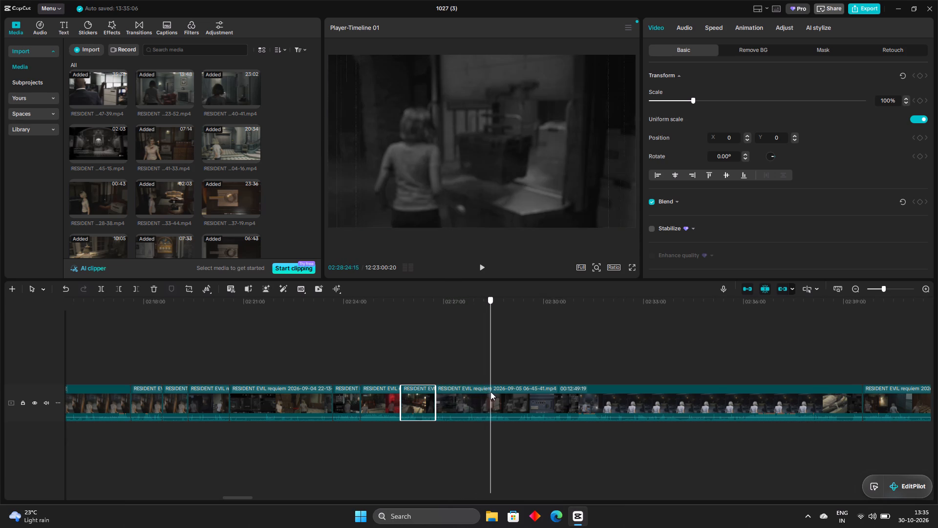
pyautogui.moveTo(490, 392); pyautogui.dragTo(469, 395)
pyautogui.press('Right')
pyautogui.press('Right')
pyautogui.press('Right')
pyautogui.press('Right')
pyautogui.press('Right')
pyautogui.press('Right')
pyautogui.press('Right')
pyautogui.press('Right')
pyautogui.press('Right')
pyautogui.press('Right')
pyautogui.press('Right')
pyautogui.press('Right')
pyautogui.press('Right')
pyautogui.press('Right')
pyautogui.press('Right')
pyautogui.press('Right')
pyautogui.press('Right')
pyautogui.press('Right')
pyautogui.press('Right')
pyautogui.press('Right')
pyautogui.press('Right')
pyautogui.press('Right')
pyautogui.press('Right')
pyautogui.press('Right')
pyautogui.press('Right')
pyautogui.press('Right')
pyautogui.press('Right')
pyautogui.press('Right')
pyautogui.press('Right')
pyautogui.press('Right')
pyautogui.press('Right')
pyautogui.press('Right')
pyautogui.press('Right')
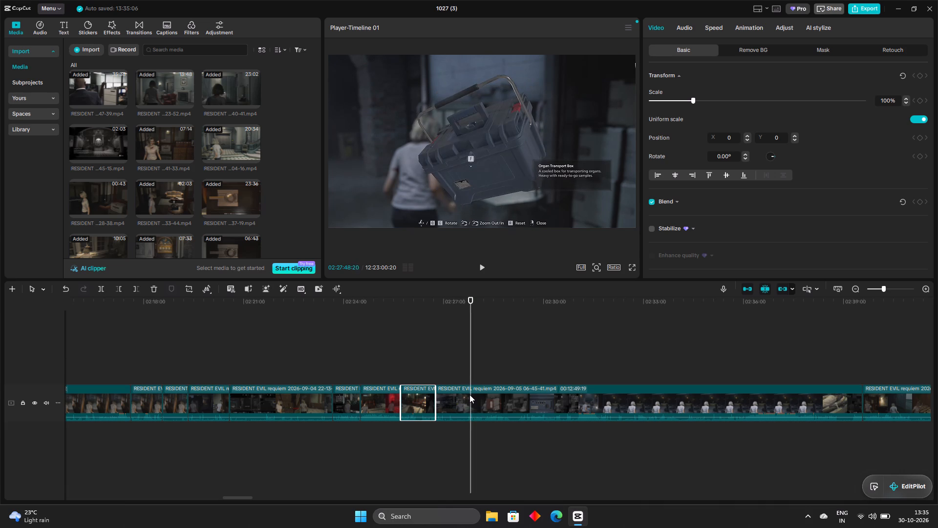
pyautogui.press('Right')
pyautogui.press('Right')
pyautogui.press('Right')
pyautogui.press('Right')
pyautogui.press('Right')
pyautogui.press('Right')
pyautogui.press('Right')
pyautogui.press('Right')
pyautogui.press('Right')
pyautogui.press('Right')
pyautogui.press('Right')
pyautogui.press('Right')
pyautogui.press('Right')
pyautogui.press('Right')
pyautogui.press('Right')
pyautogui.press('Right')
pyautogui.press('Right')
pyautogui.press('Right')
pyautogui.press('Right')
pyautogui.press('Right')
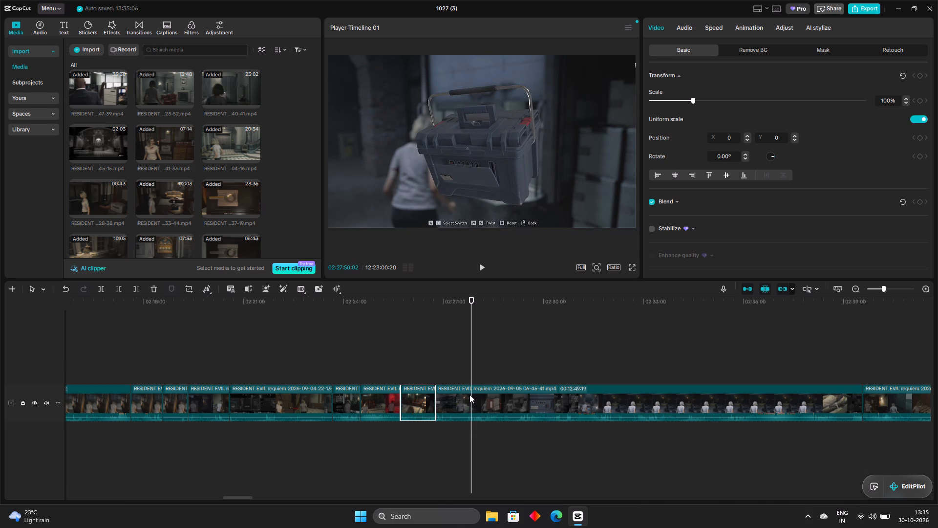
pyautogui.press('Right')
pyautogui.press('Right')
pyautogui.press('Right')
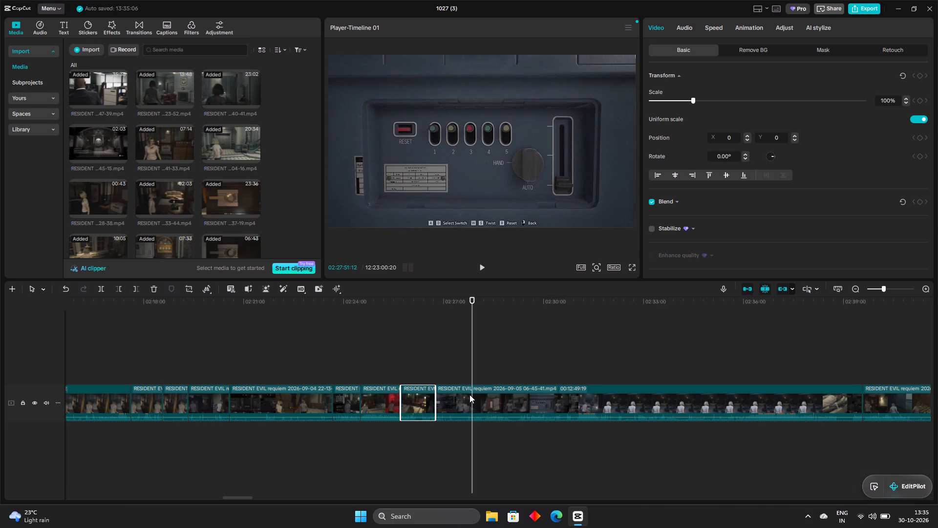
pyautogui.press('Right')
pyautogui.press('Right')
pyautogui.press('Right')
pyautogui.press('Right')
pyautogui.press('Right')
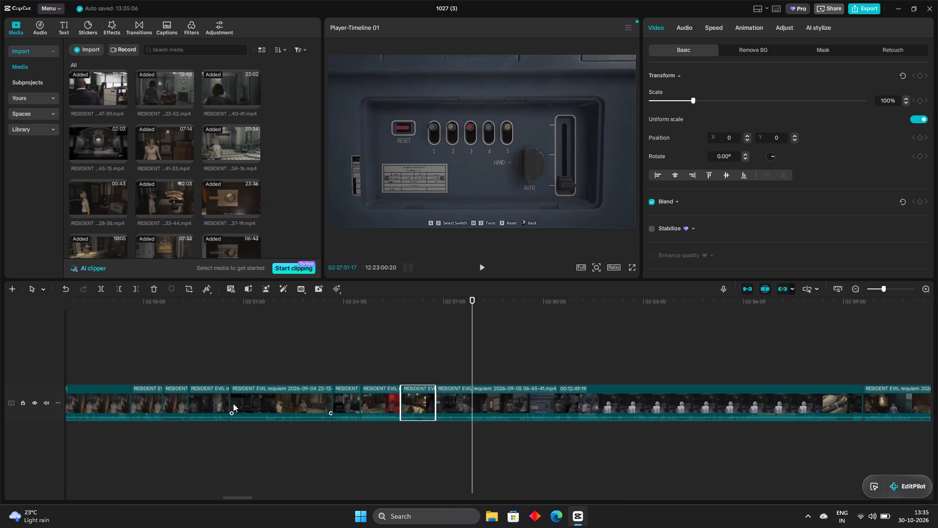
pyautogui.click(103, 286)
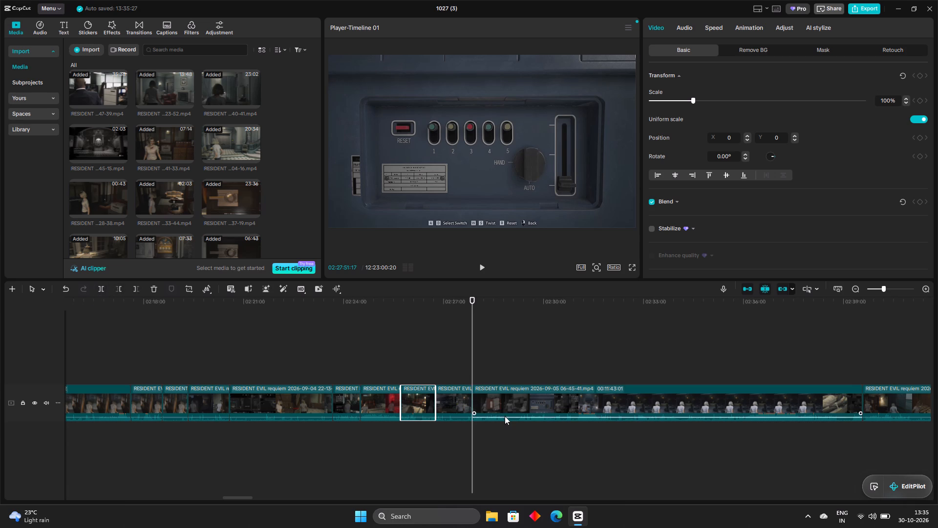
# Trim about 36 seconds off the start of the piece after the split, shortening it to about 11:06 and resuming at the switch panel.
pyautogui.click(493, 398)
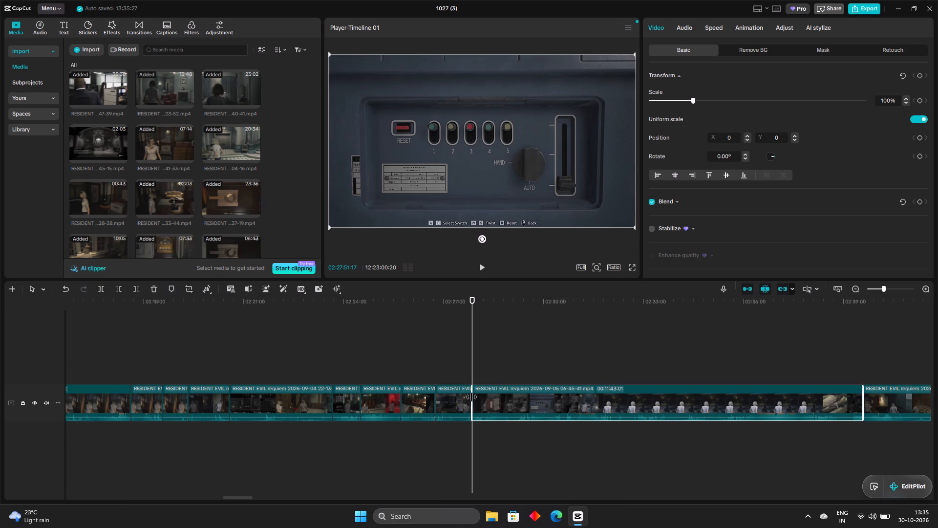
pyautogui.moveTo(471, 397); pyautogui.dragTo(481, 411)
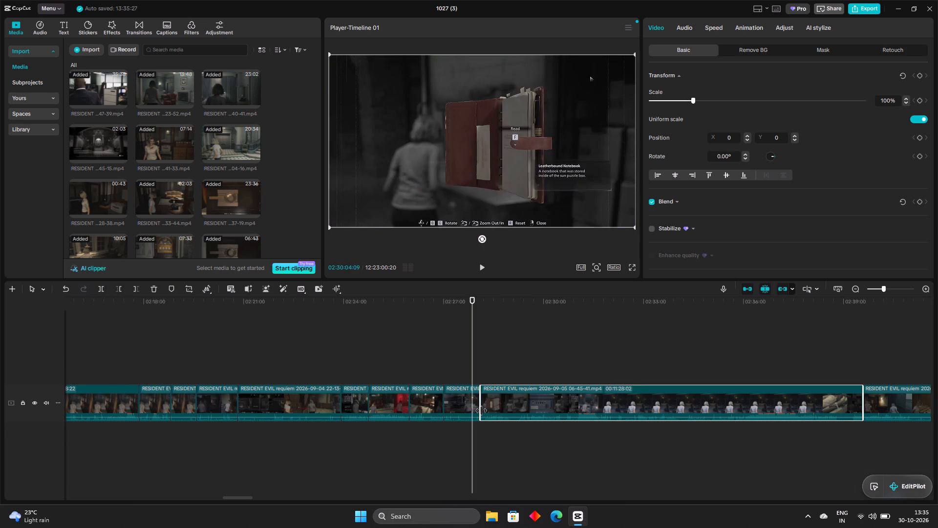
pyautogui.moveTo(481, 411); pyautogui.dragTo(489, 418)
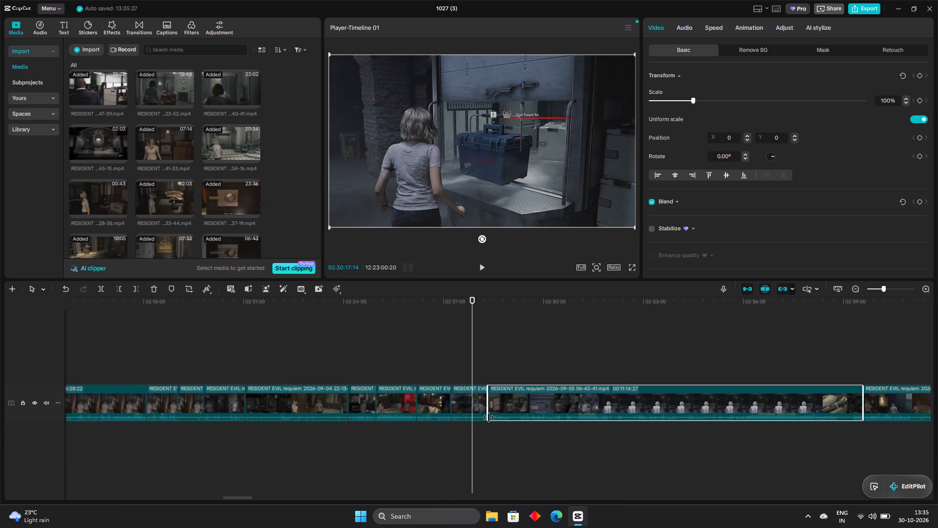
pyautogui.moveTo(489, 418); pyautogui.dragTo(494, 420)
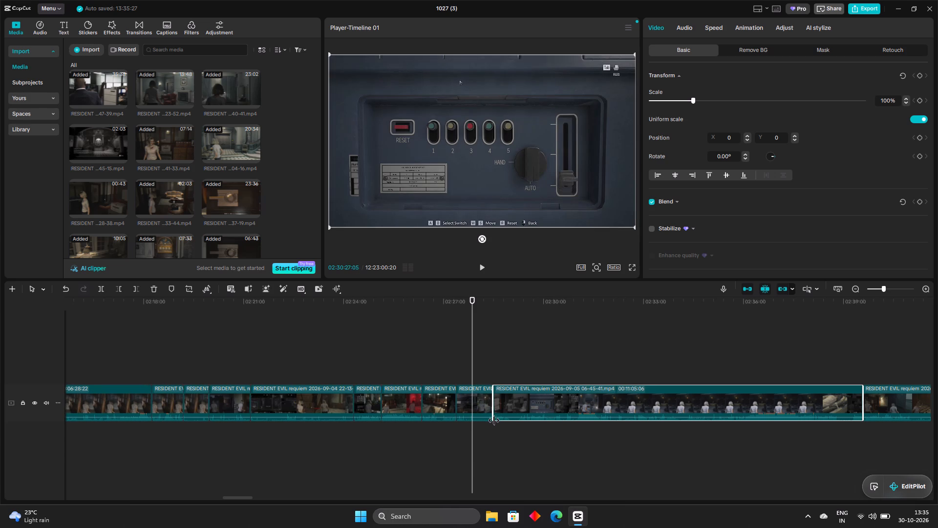
pyautogui.moveTo(494, 420); pyautogui.dragTo(492, 420)
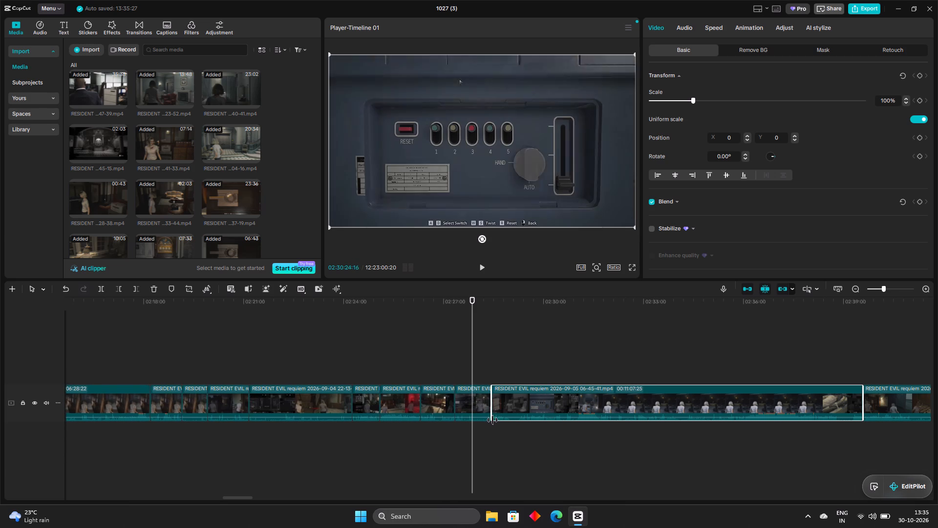
pyautogui.moveTo(492, 420); pyautogui.dragTo(493, 420)
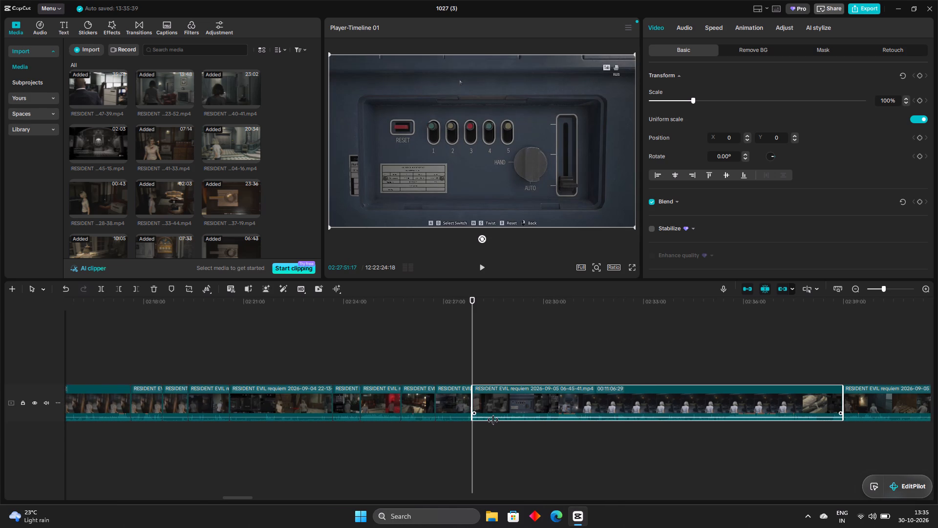
# Review the puzzle attempt and split the 06-45-41 clip at about 02:28:12, before the notebook page is reopened.
pyautogui.moveTo(472, 356); pyautogui.dragTo(483, 368)
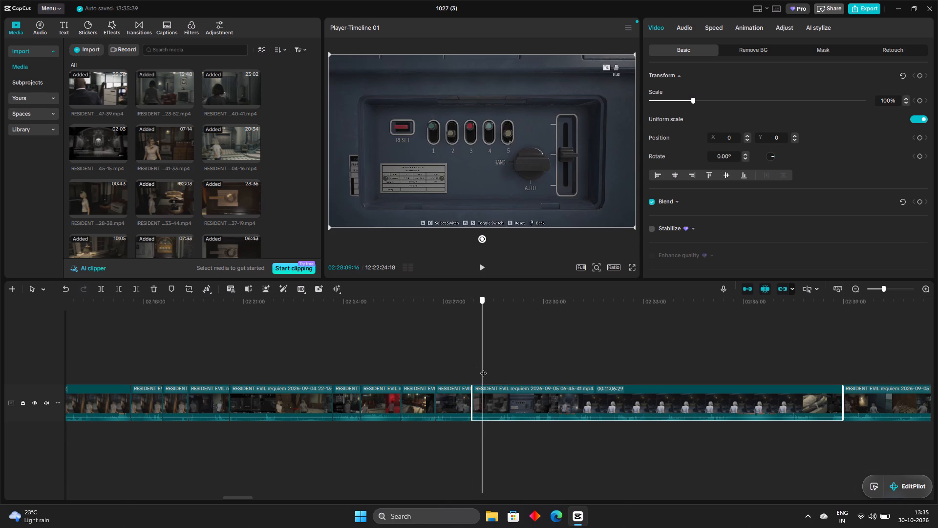
pyautogui.moveTo(483, 368); pyautogui.dragTo(489, 375)
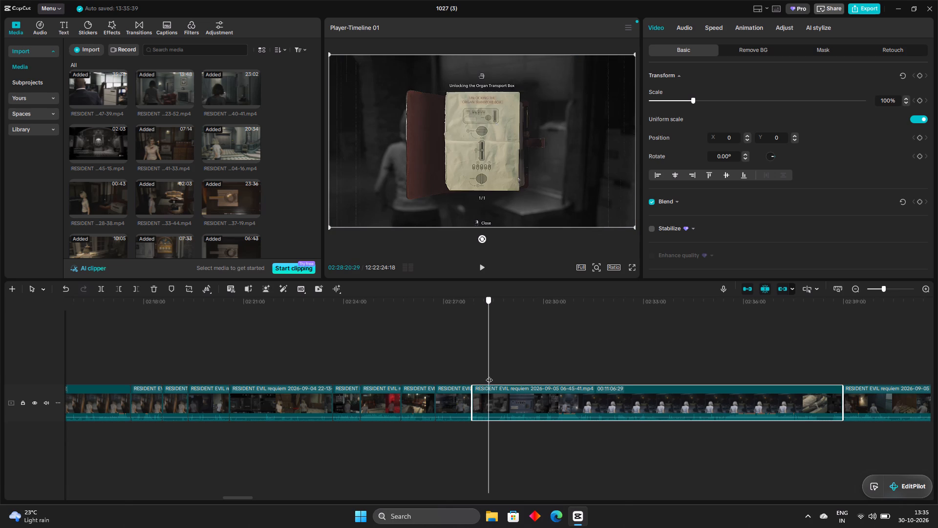
pyautogui.moveTo(489, 375); pyautogui.dragTo(484, 377)
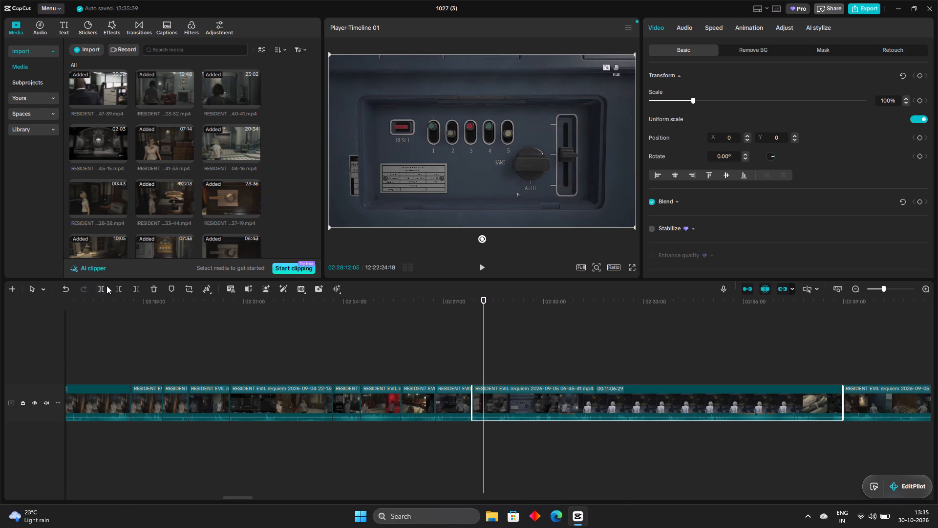
pyautogui.click(107, 286)
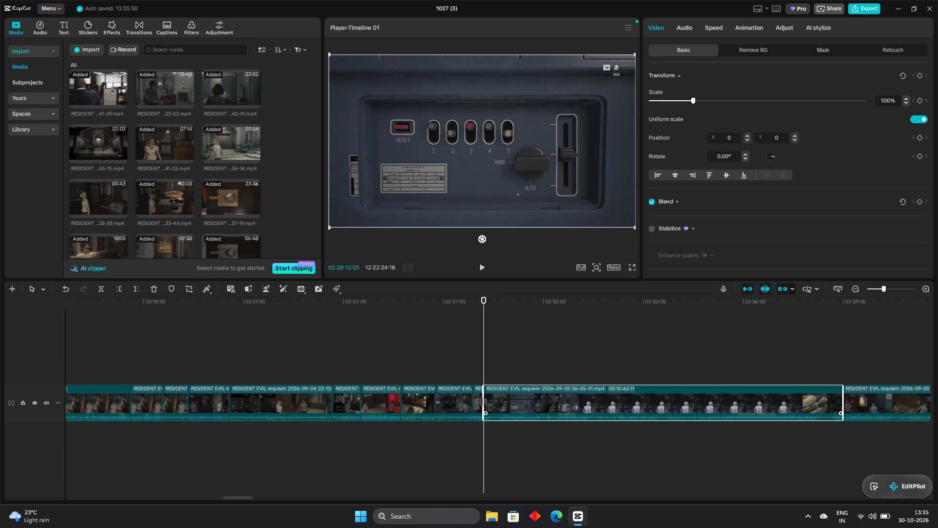
# Trim the start of the piece after the split past the notebook and inventory scenes to the later switch panel, leaving about 10:02.
pyautogui.moveTo(482, 401); pyautogui.dragTo(491, 414)
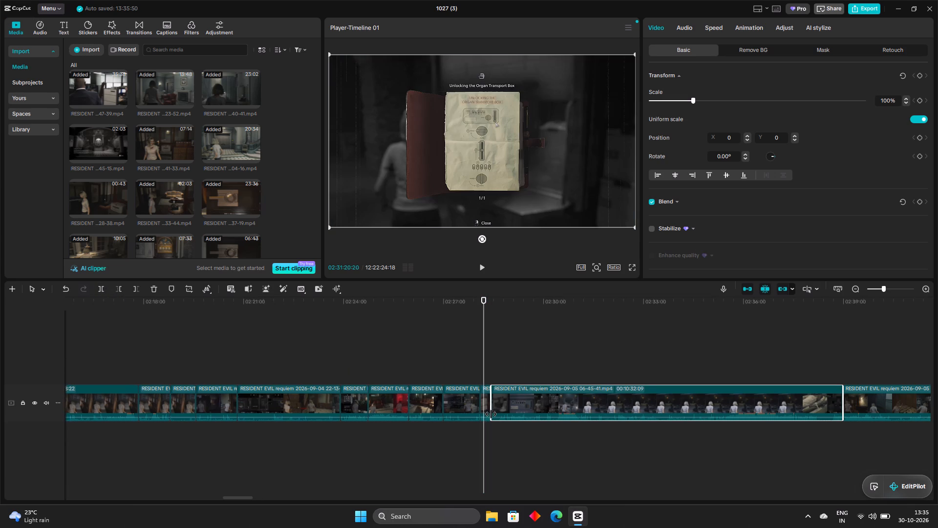
pyautogui.moveTo(491, 414); pyautogui.dragTo(503, 424)
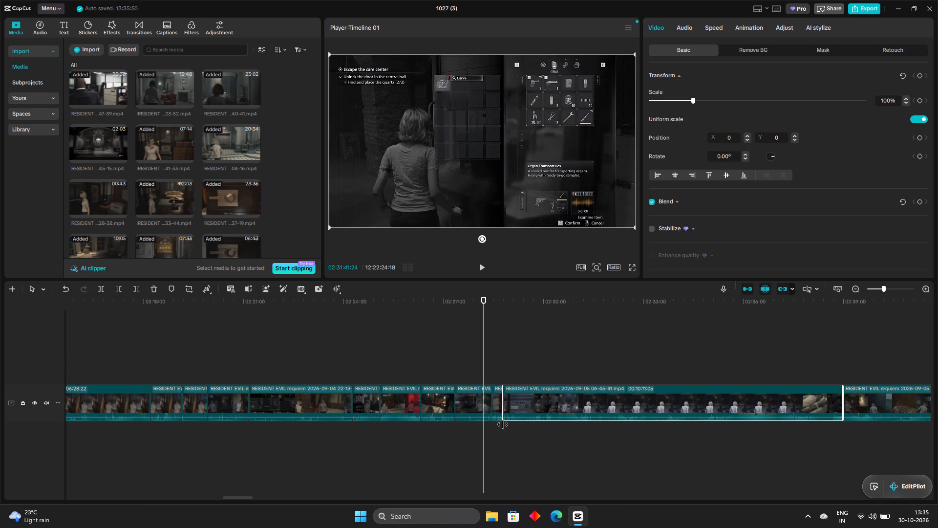
pyautogui.moveTo(503, 424); pyautogui.dragTo(505, 430)
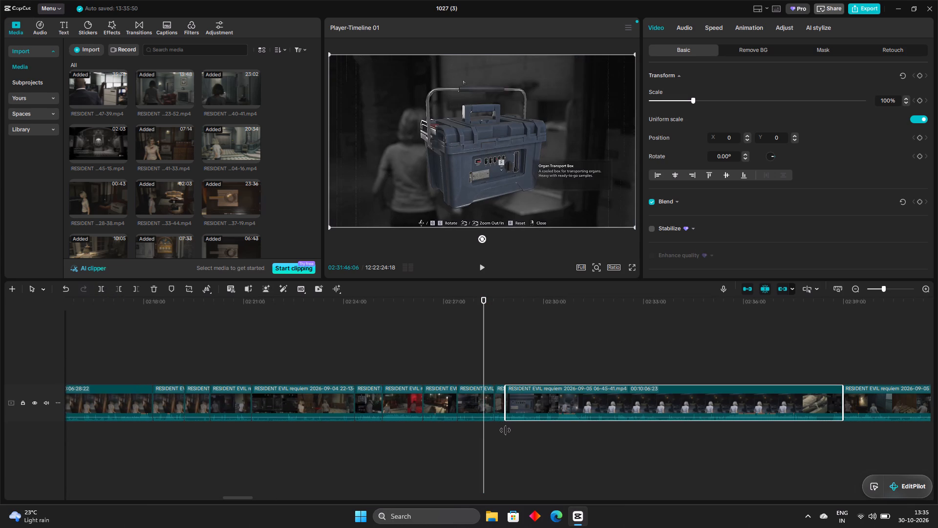
pyautogui.moveTo(505, 430); pyautogui.dragTo(508, 432)
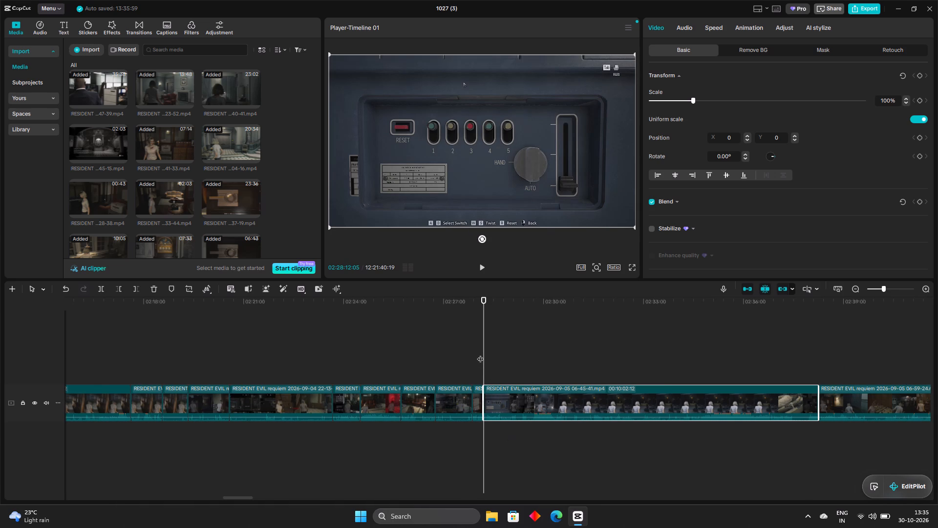
# Delete the short puzzle-attempt piece between about 02:27:51 and 02:28:12.
pyautogui.moveTo(489, 342); pyautogui.dragTo(495, 348)
pyautogui.click(474, 399)
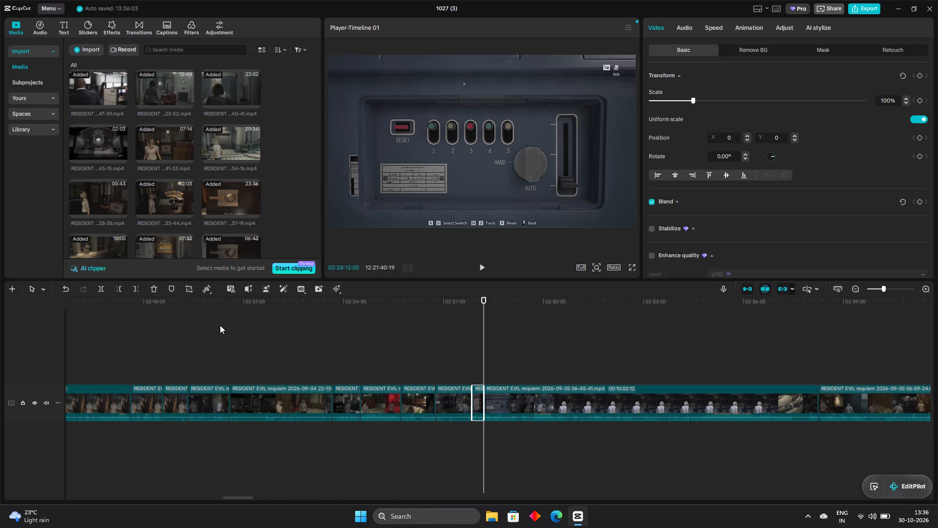
pyautogui.click(152, 286)
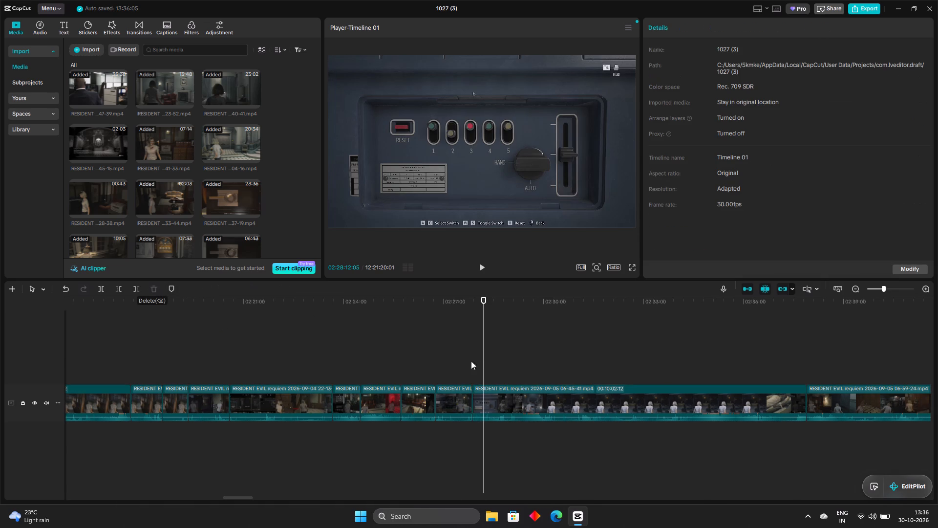
# Review the footage after the switch panel and split the 06-45-41 clip at about 02:31:24, just before the office save room.
pyautogui.moveTo(484, 350); pyautogui.dragTo(494, 363)
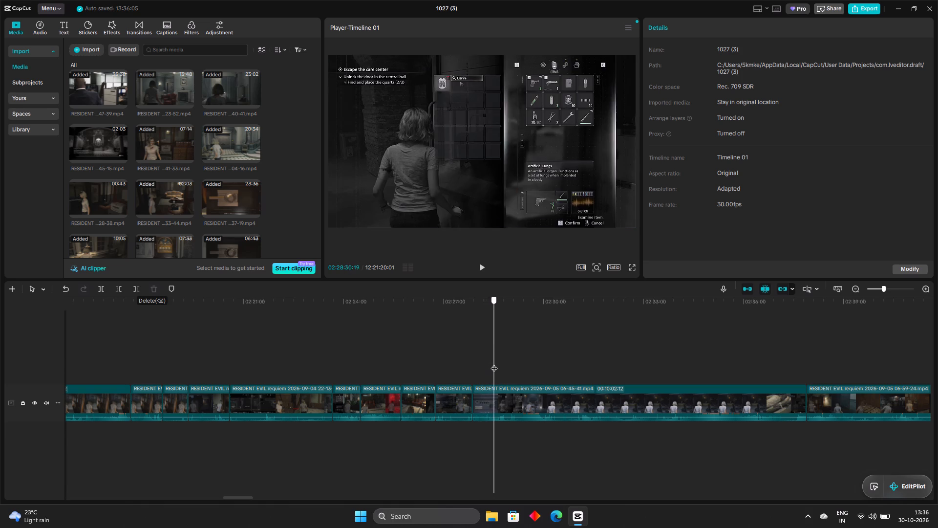
pyautogui.moveTo(494, 363); pyautogui.dragTo(517, 384)
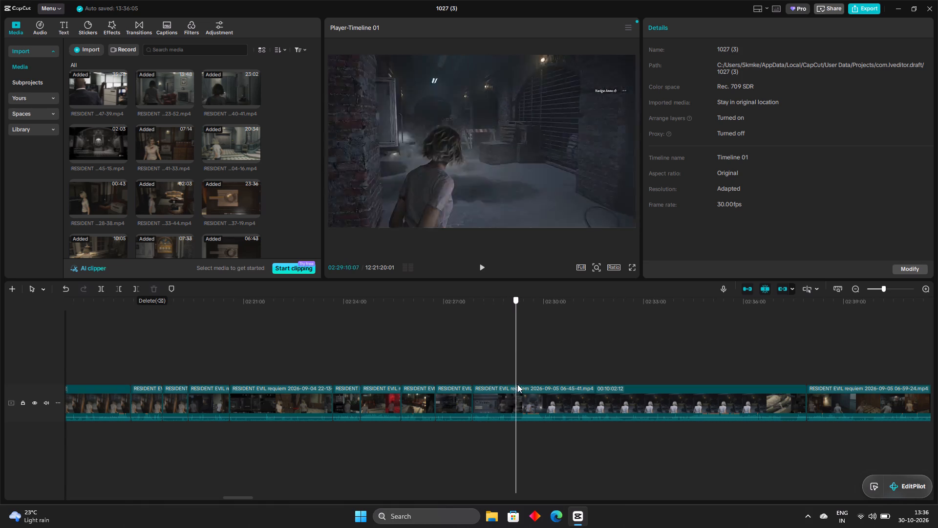
pyautogui.moveTo(517, 384); pyautogui.dragTo(538, 394)
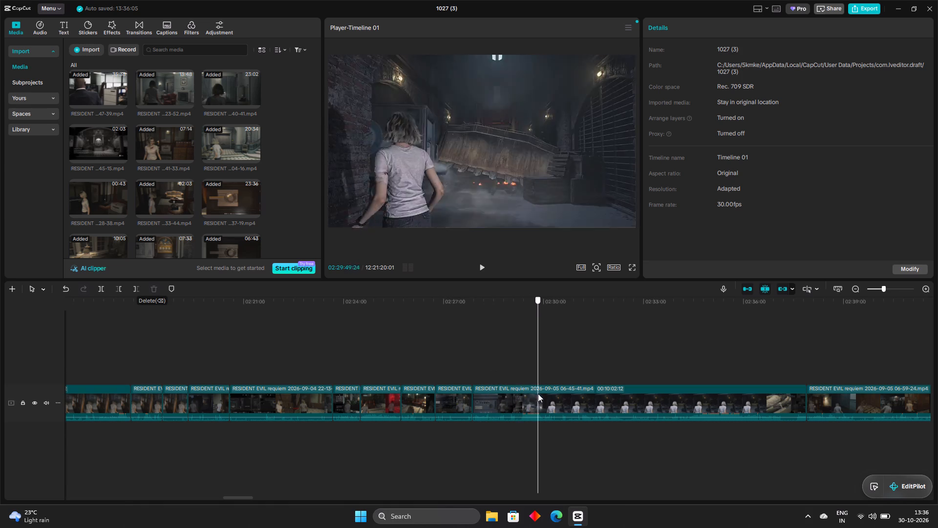
pyautogui.moveTo(538, 394); pyautogui.dragTo(566, 396)
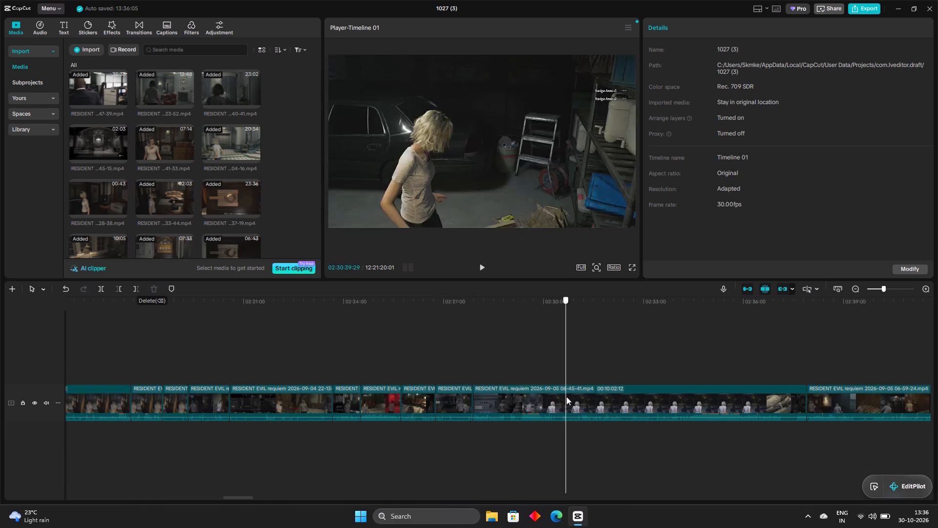
pyautogui.moveTo(566, 396); pyautogui.dragTo(593, 399)
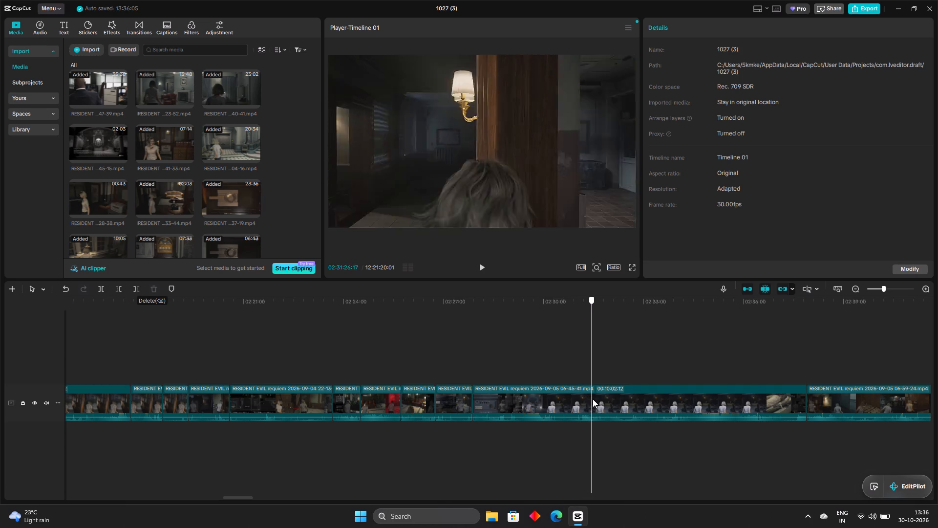
pyautogui.moveTo(593, 399); pyautogui.dragTo(586, 401)
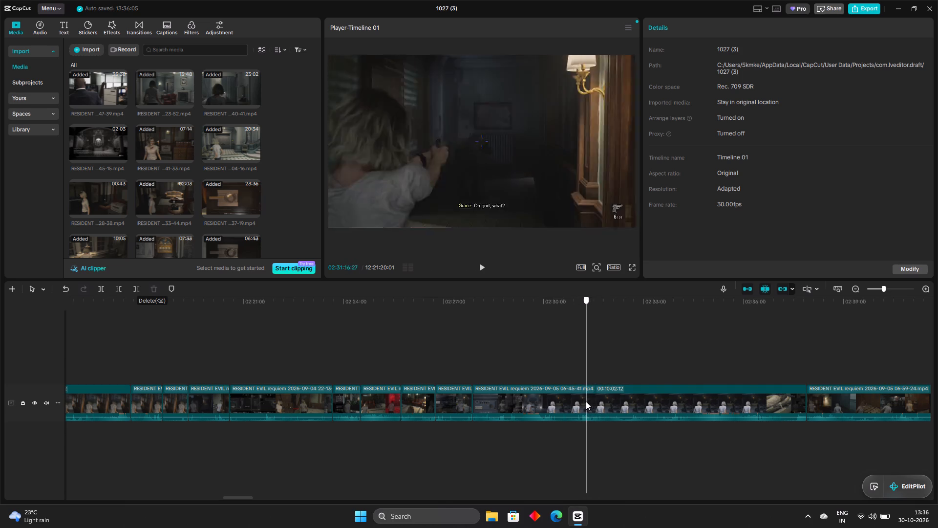
pyautogui.moveTo(586, 401); pyautogui.dragTo(591, 400)
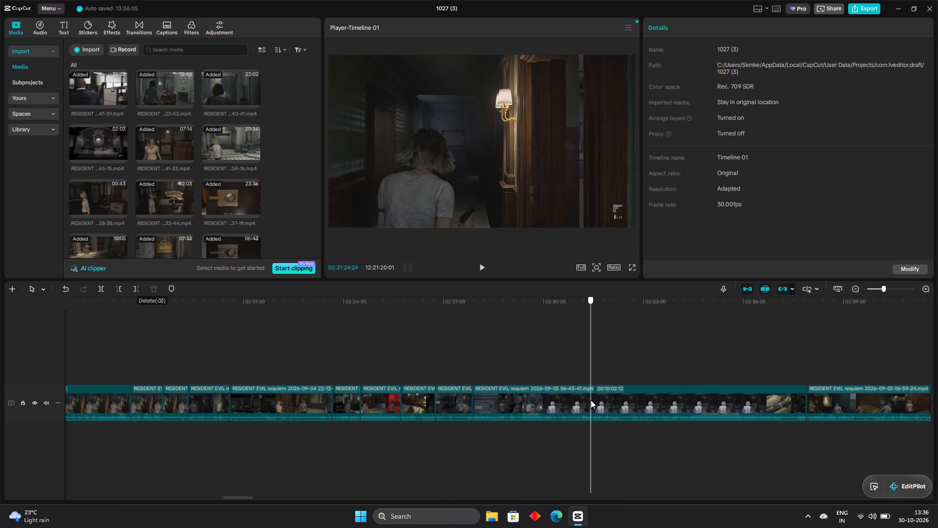
pyautogui.moveTo(591, 400); pyautogui.dragTo(594, 399)
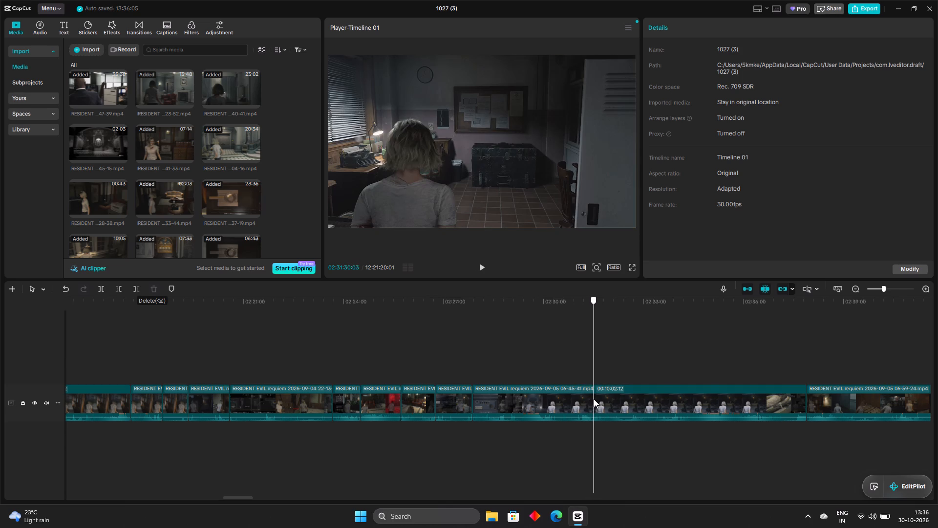
pyautogui.moveTo(594, 399); pyautogui.dragTo(590, 397)
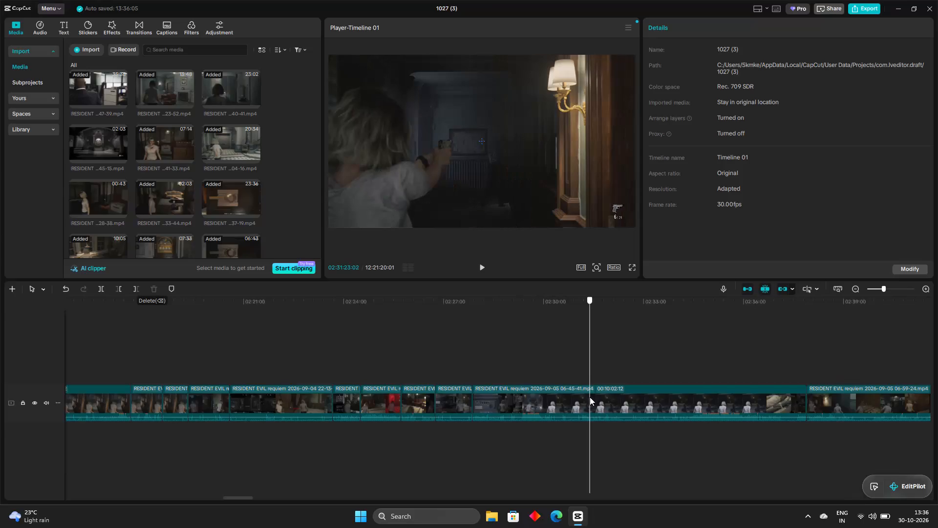
pyautogui.moveTo(590, 397); pyautogui.dragTo(591, 397)
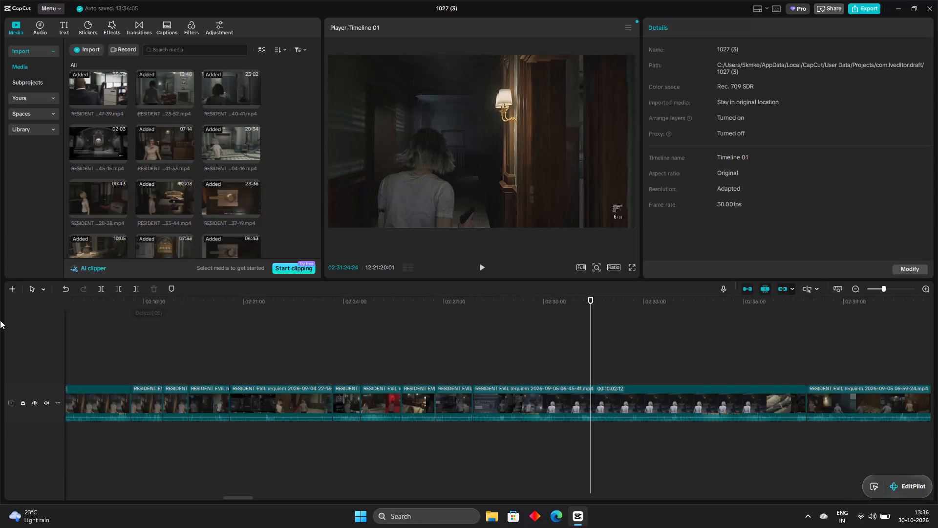
pyautogui.click(101, 287)
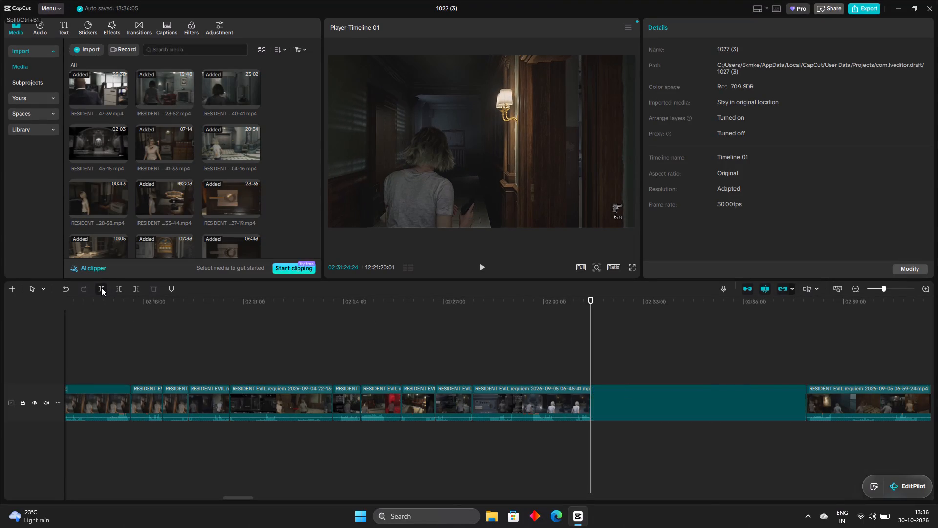
# Examine the footage after the split through the save-menu, inventory, crafting and map scenes to find where the unwanted segment ends.
pyautogui.moveTo(589, 340); pyautogui.dragTo(628, 360)
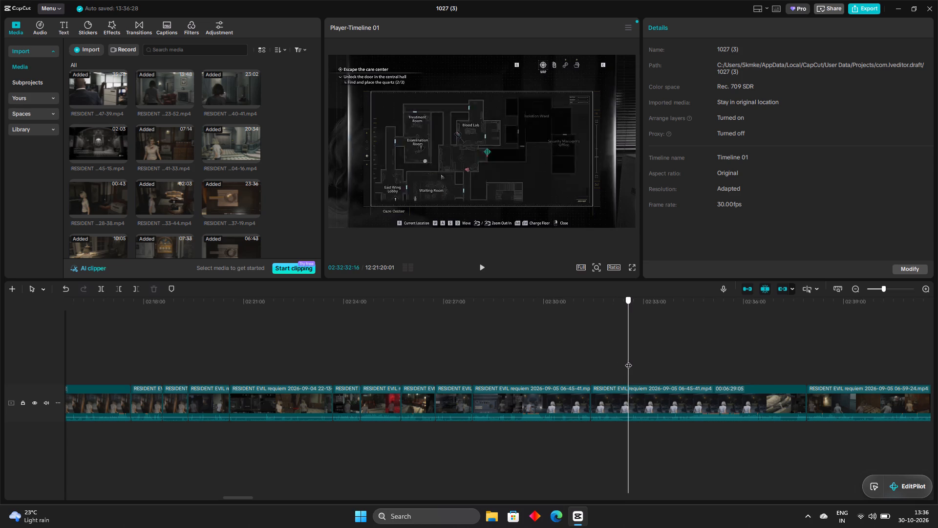
pyautogui.moveTo(628, 360); pyautogui.dragTo(629, 361)
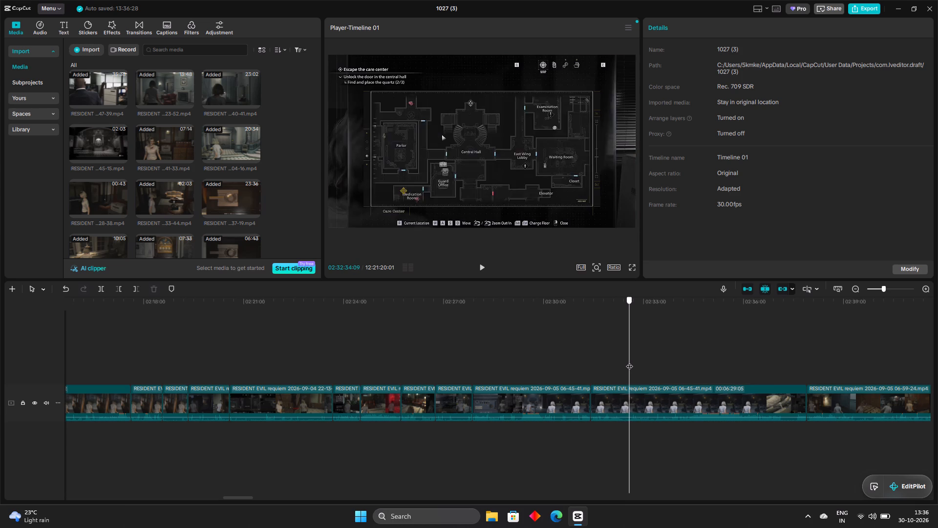
pyautogui.moveTo(629, 361); pyautogui.dragTo(637, 362)
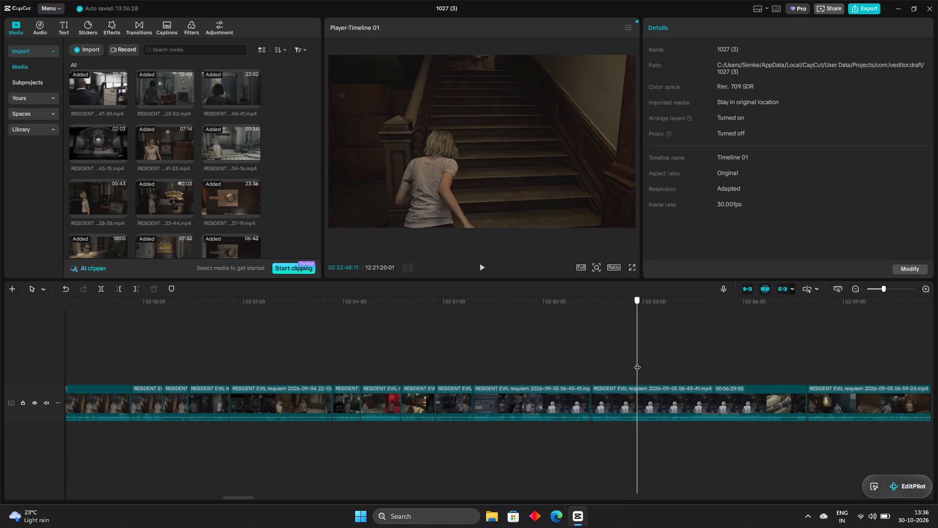
pyautogui.moveTo(637, 362); pyautogui.dragTo(617, 352)
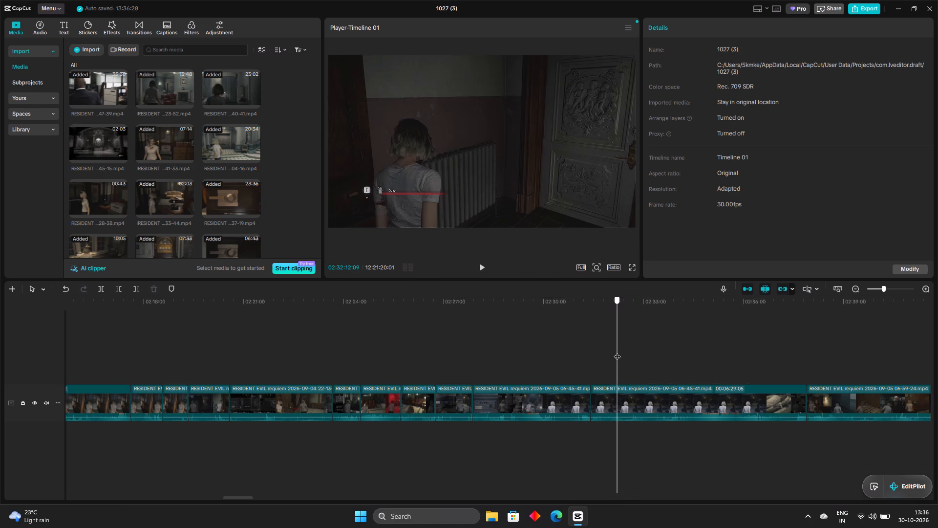
pyautogui.moveTo(617, 352); pyautogui.dragTo(617, 352)
pyautogui.moveTo(617, 352); pyautogui.dragTo(611, 349)
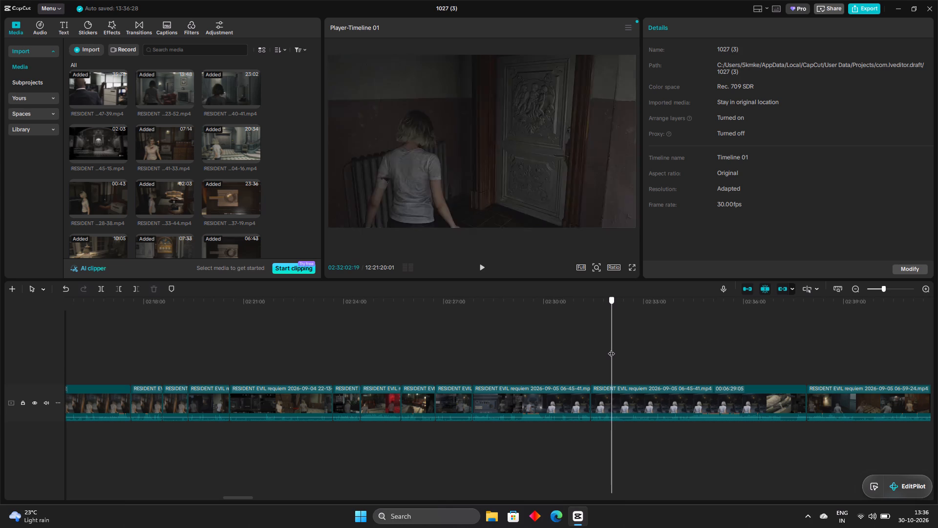
pyautogui.moveTo(611, 349); pyautogui.dragTo(608, 347)
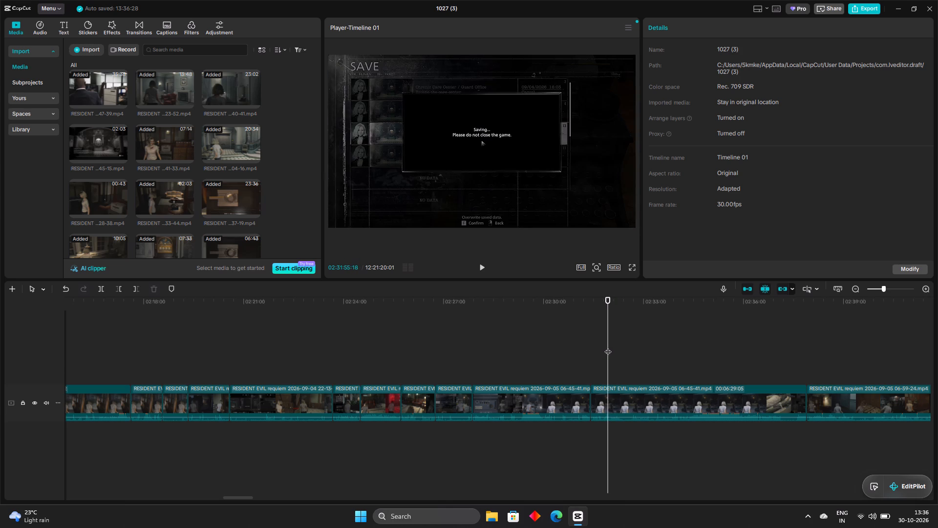
pyautogui.click(483, 262)
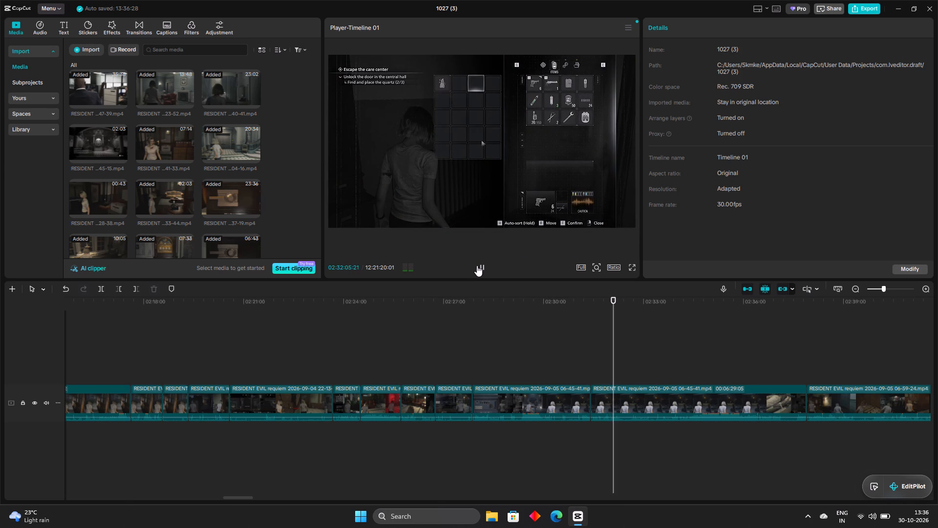
pyautogui.press('Right')
pyautogui.press('Right')
pyautogui.press('Right')
pyautogui.click(477, 265)
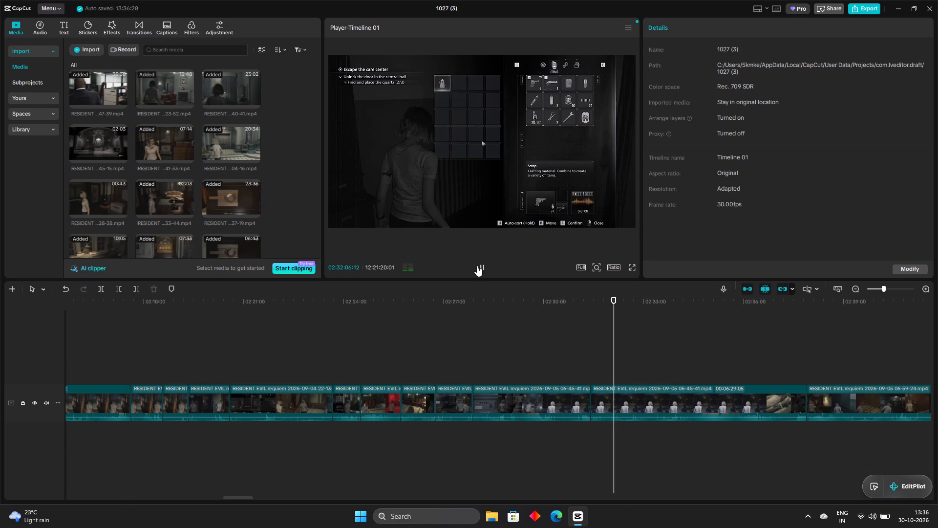
pyautogui.press('Right')
pyautogui.press('Right')
pyautogui.press('Right')
pyautogui.press('Right')
pyautogui.press('Right')
pyautogui.press('Right')
pyautogui.press('Right')
pyautogui.press('Right')
pyautogui.press('Right')
pyautogui.press('Right')
pyautogui.press('Right')
pyautogui.press('Right')
pyautogui.press('Right')
pyautogui.press('Right')
pyautogui.press('Right')
pyautogui.press('Right')
pyautogui.press('Right')
pyautogui.press('Right')
pyautogui.press('Right')
pyautogui.press('Right')
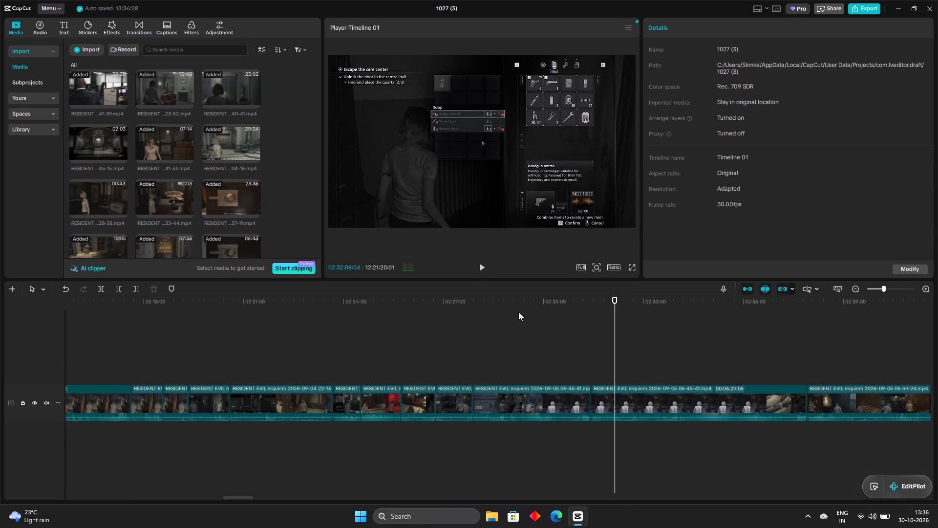
pyautogui.press('Right')
pyautogui.press('Right')
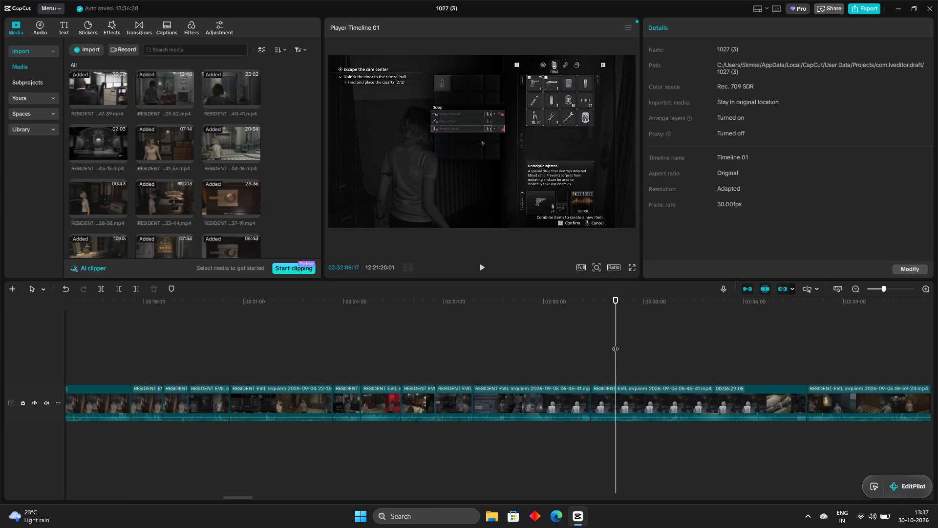
# Split the 06-45-41 clip at about 02:32:43, after the map scenes, once the character has gone through the carved door.
pyautogui.moveTo(615, 343); pyautogui.dragTo(618, 354)
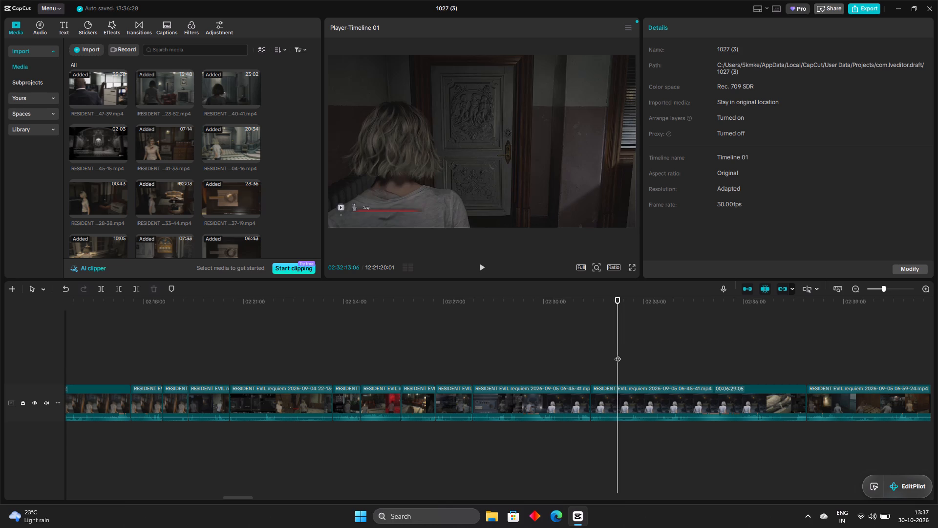
pyautogui.click(477, 265)
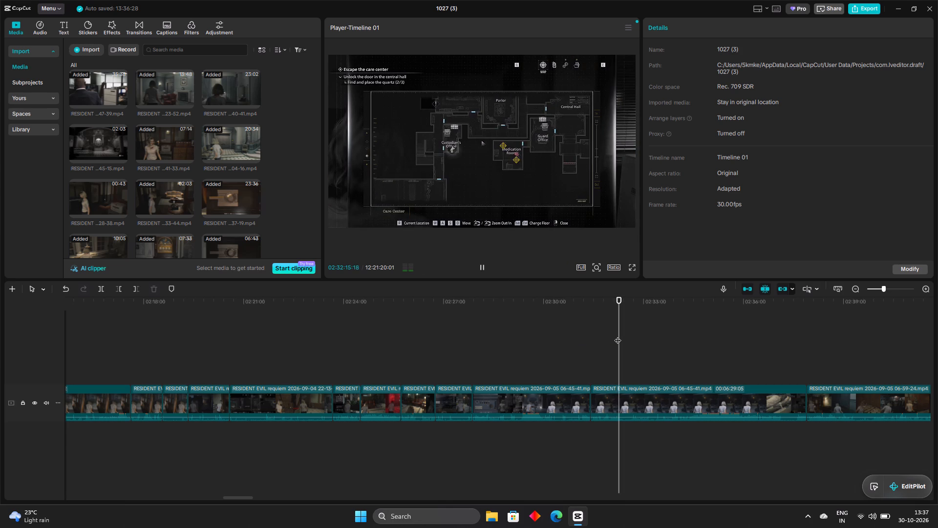
pyautogui.moveTo(618, 335); pyautogui.dragTo(624, 344)
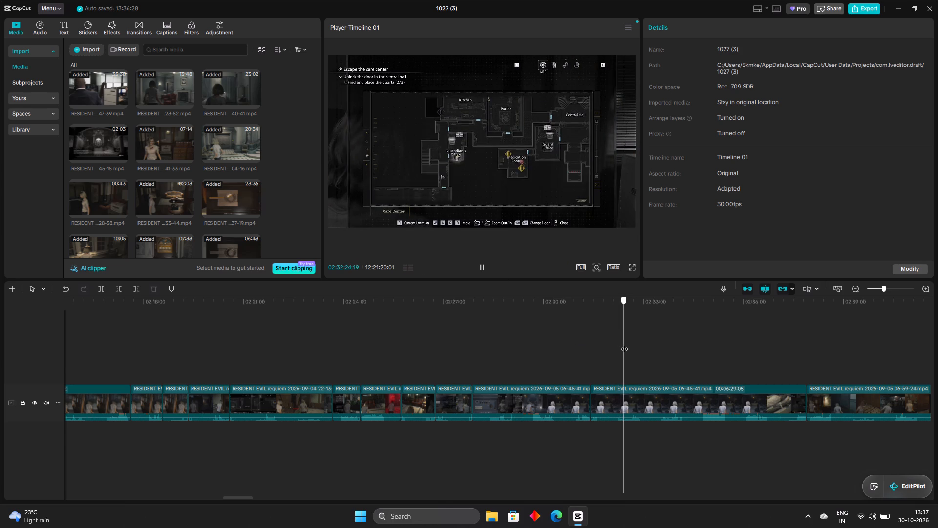
pyautogui.moveTo(624, 344); pyautogui.dragTo(632, 352)
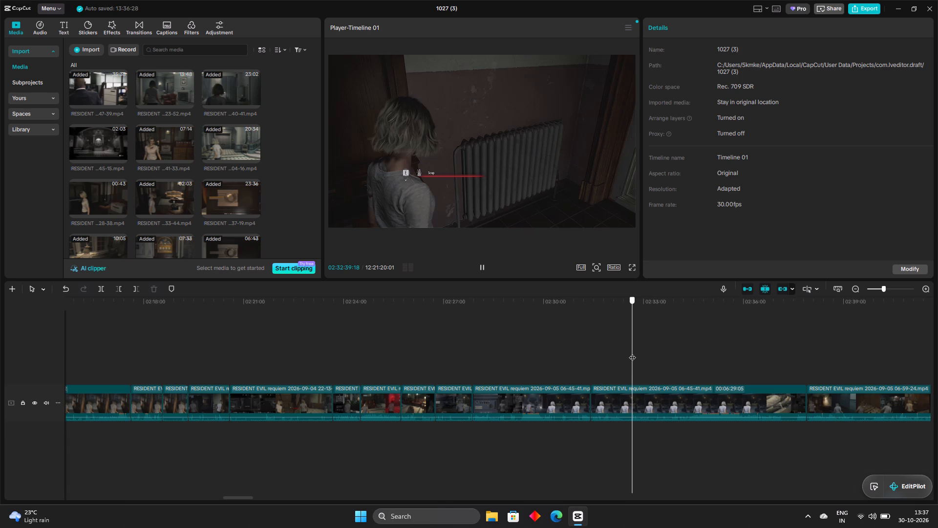
pyautogui.moveTo(632, 352); pyautogui.dragTo(634, 354)
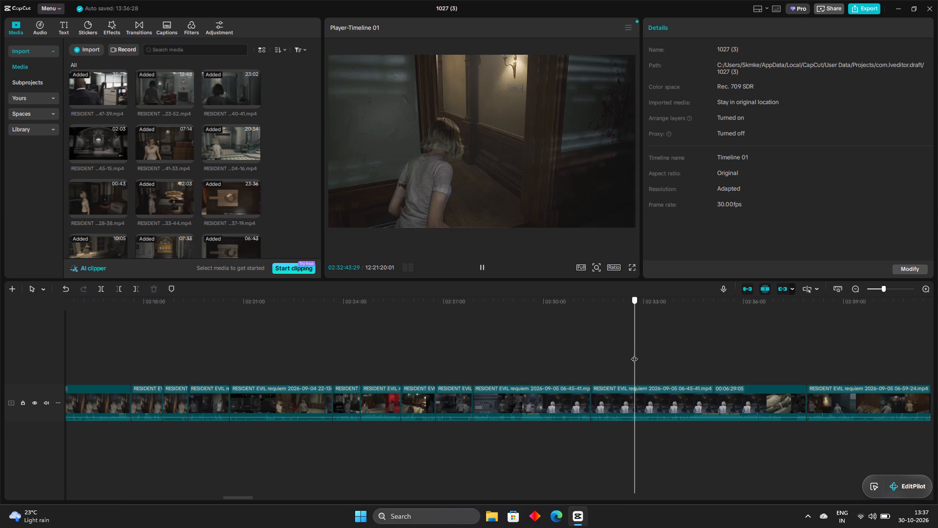
pyautogui.moveTo(634, 354); pyautogui.dragTo(633, 354)
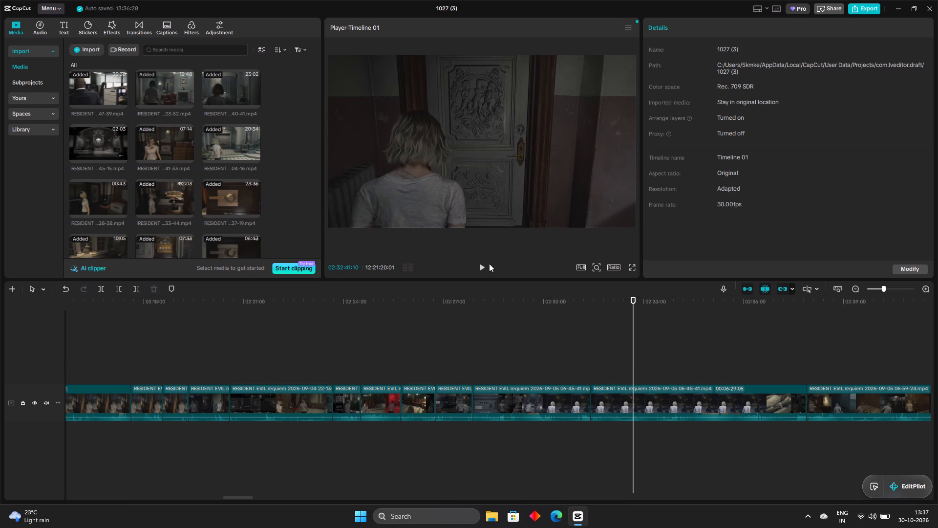
pyautogui.moveTo(489, 264); pyautogui.dragTo(486, 268)
pyautogui.click(486, 268)
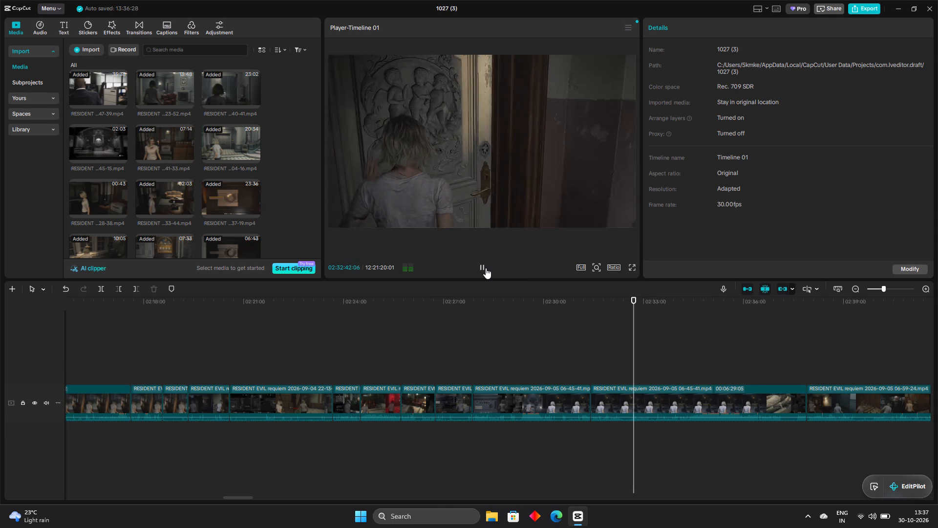
pyautogui.click(486, 268)
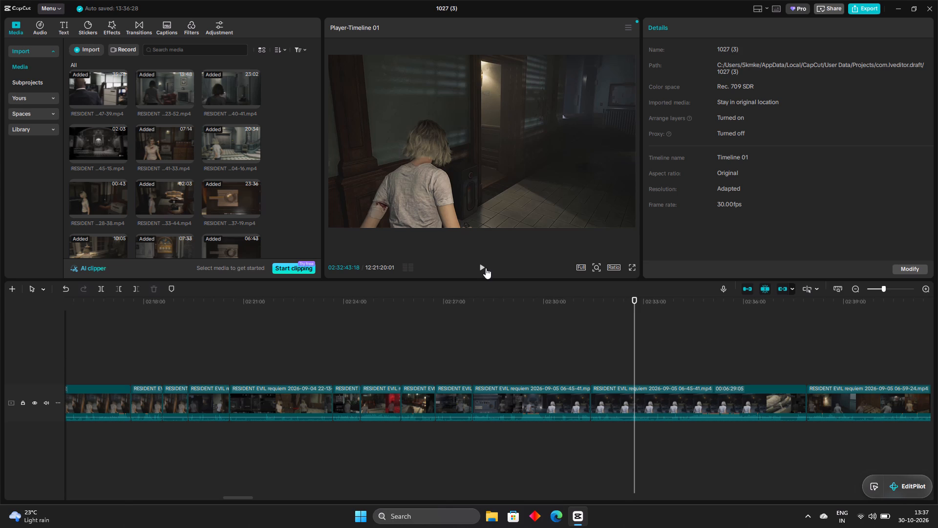
pyautogui.click(102, 285)
# Delete the save-menu, inventory and map piece between about 02:31:24 and 02:32:43.
pyautogui.click(608, 405)
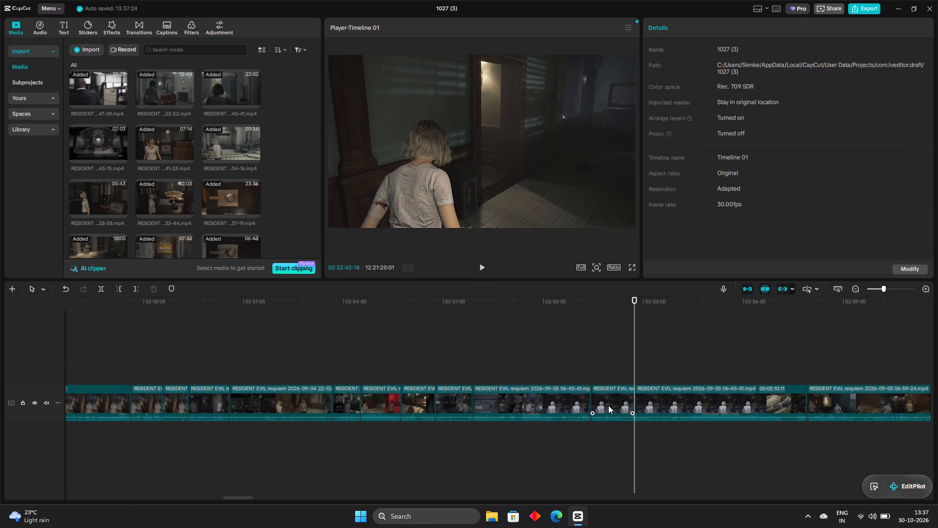
pyautogui.click(160, 289)
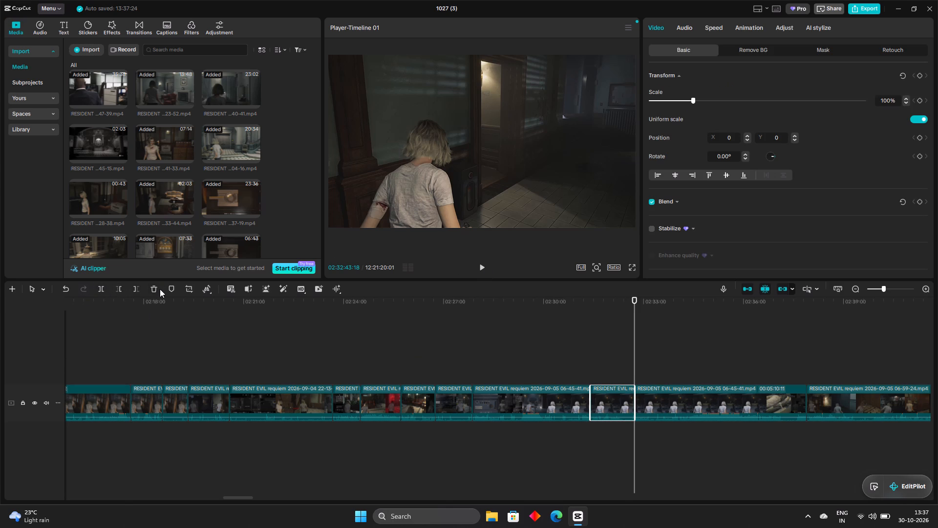
pyautogui.click(157, 286)
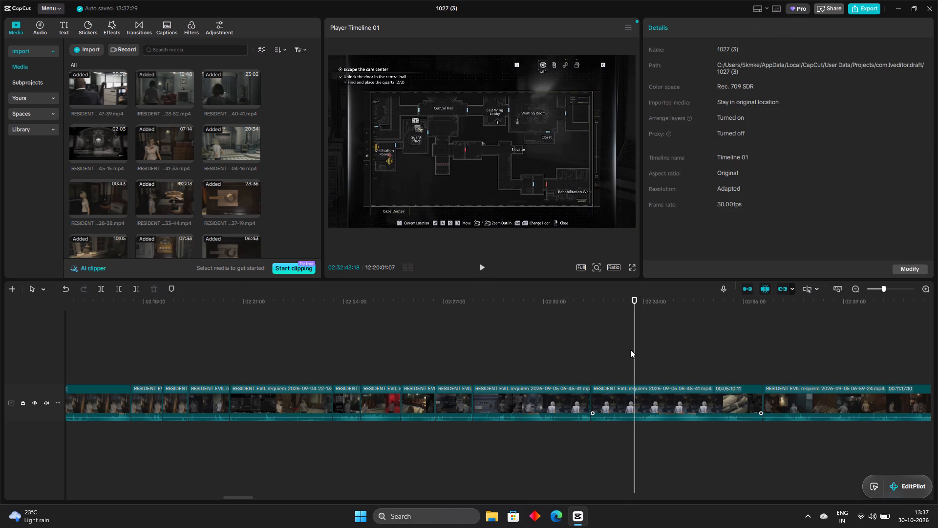
# Split the 06-45-41 clip at about 02:32:33, where the character reaches the carved door before the map scene.
pyautogui.moveTo(634, 346); pyautogui.dragTo(610, 385)
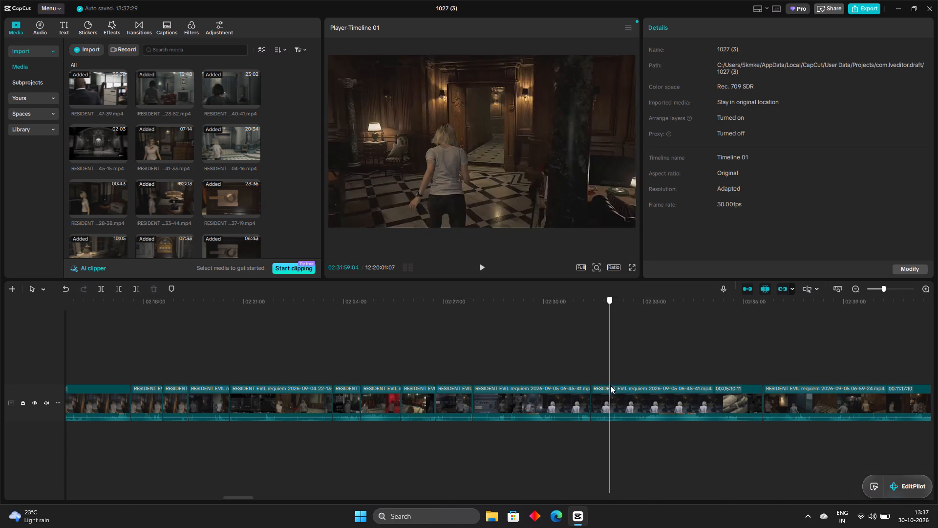
pyautogui.moveTo(610, 385); pyautogui.dragTo(629, 402)
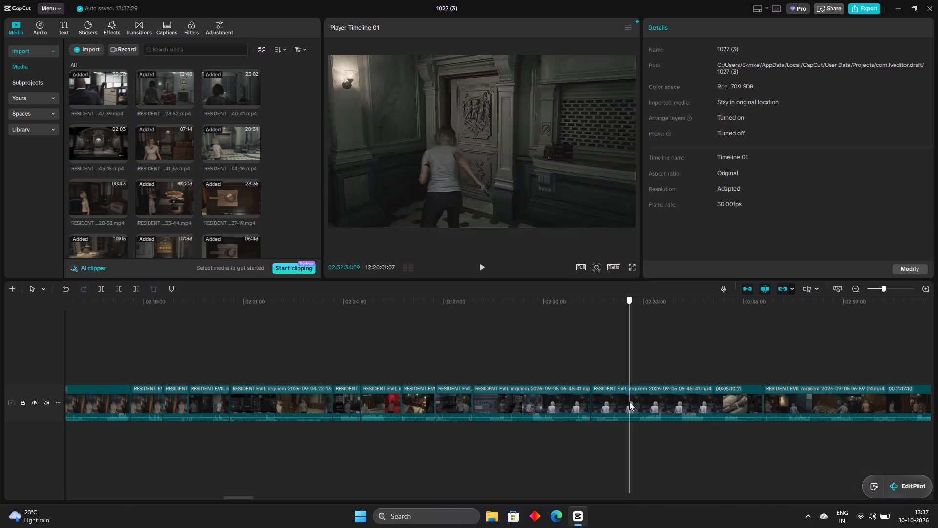
pyautogui.moveTo(629, 402); pyautogui.dragTo(629, 404)
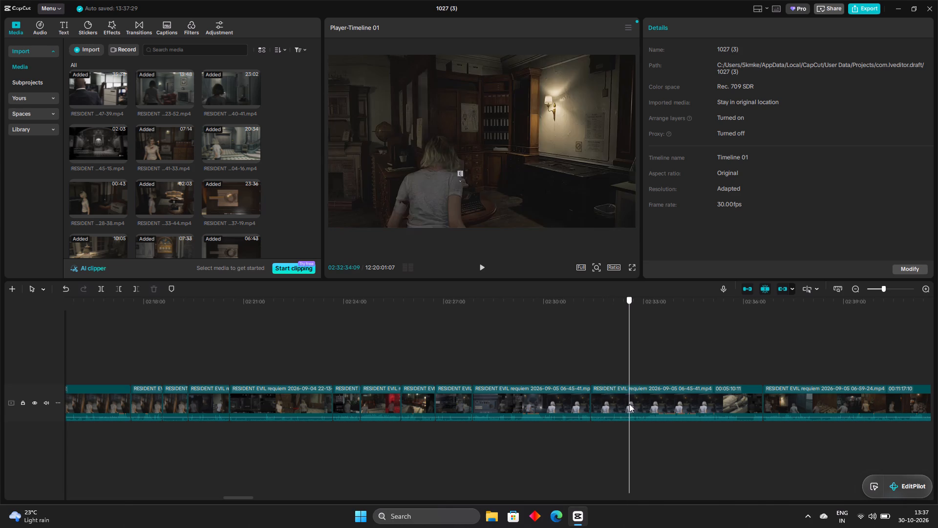
pyautogui.moveTo(629, 404); pyautogui.dragTo(629, 402)
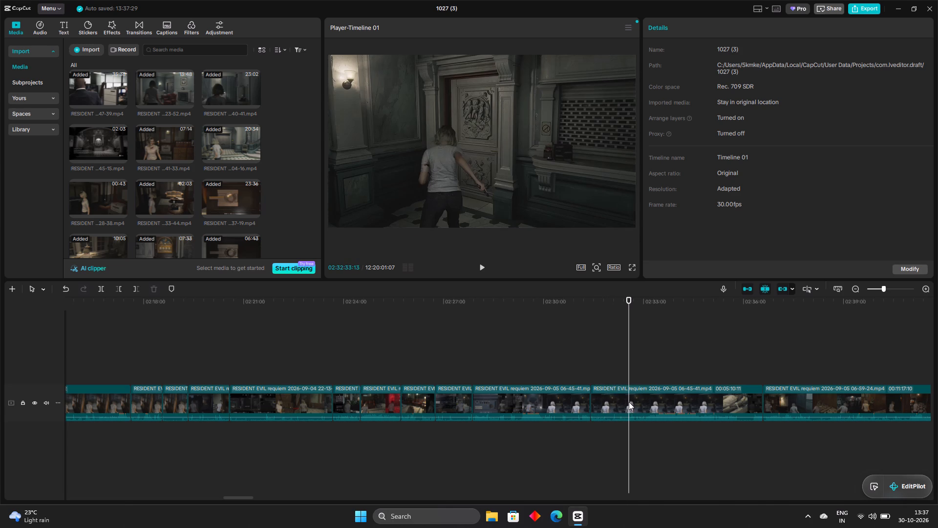
pyautogui.click(103, 291)
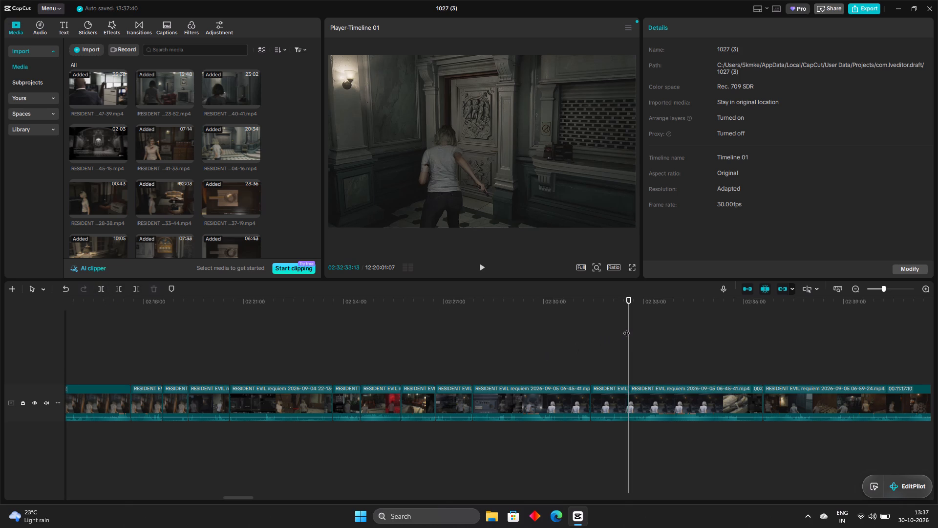
# Find the end of the map scene and split the 06-45-41 clip at about 02:32:52, as the character opens the door into the hall.
pyautogui.moveTo(626, 328); pyautogui.dragTo(641, 345)
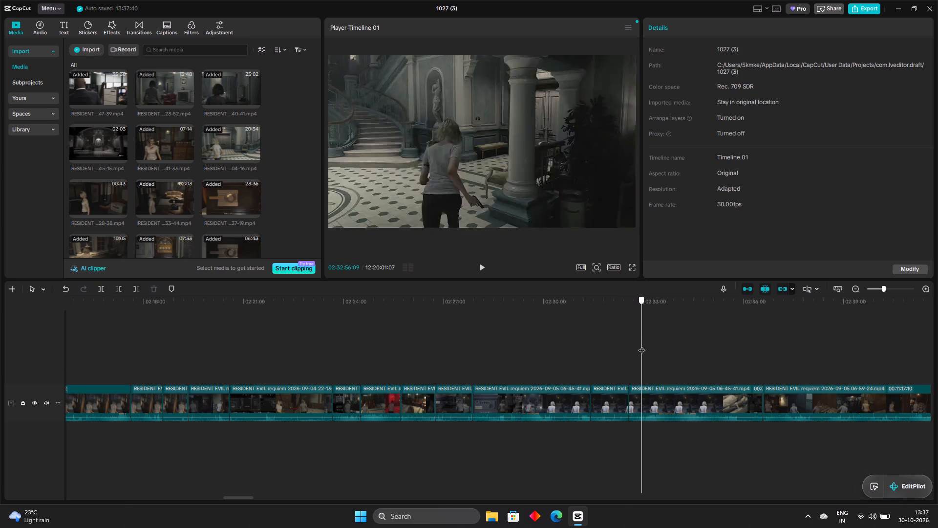
pyautogui.moveTo(641, 345); pyautogui.dragTo(654, 355)
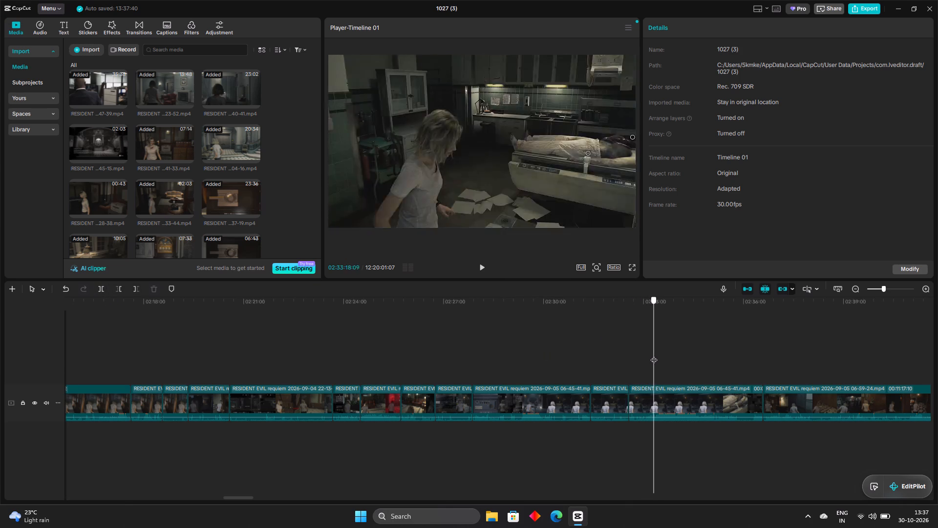
pyautogui.moveTo(654, 355); pyautogui.dragTo(669, 367)
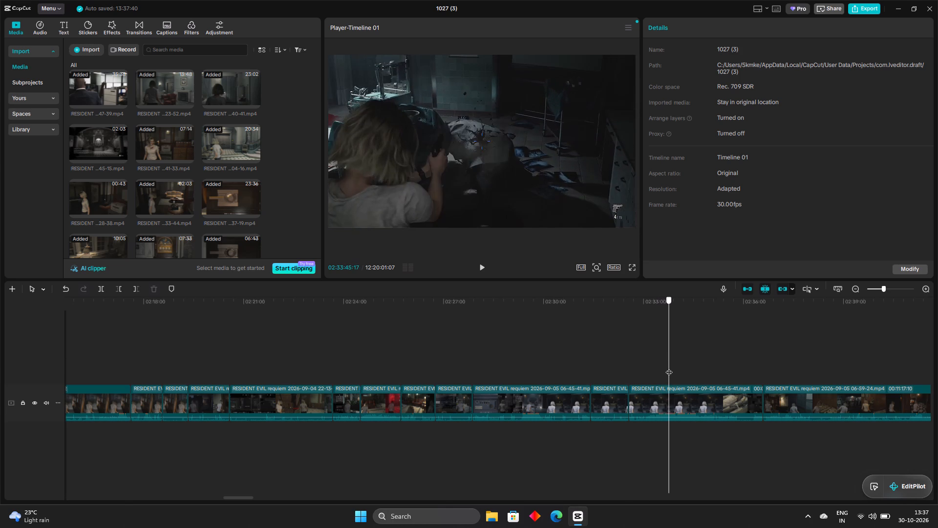
pyautogui.moveTo(669, 367); pyautogui.dragTo(631, 360)
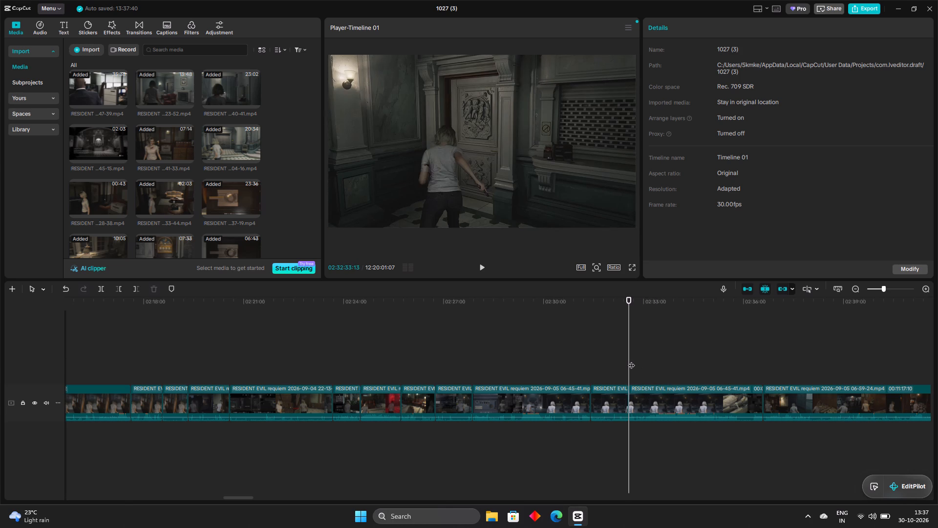
pyautogui.moveTo(630, 355); pyautogui.dragTo(636, 362)
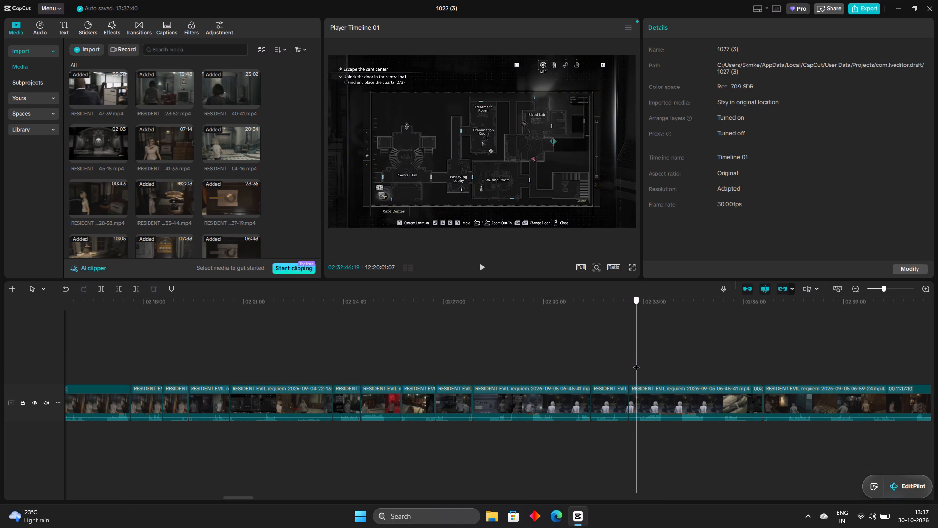
pyautogui.moveTo(636, 362); pyautogui.dragTo(639, 364)
pyautogui.press('Right')
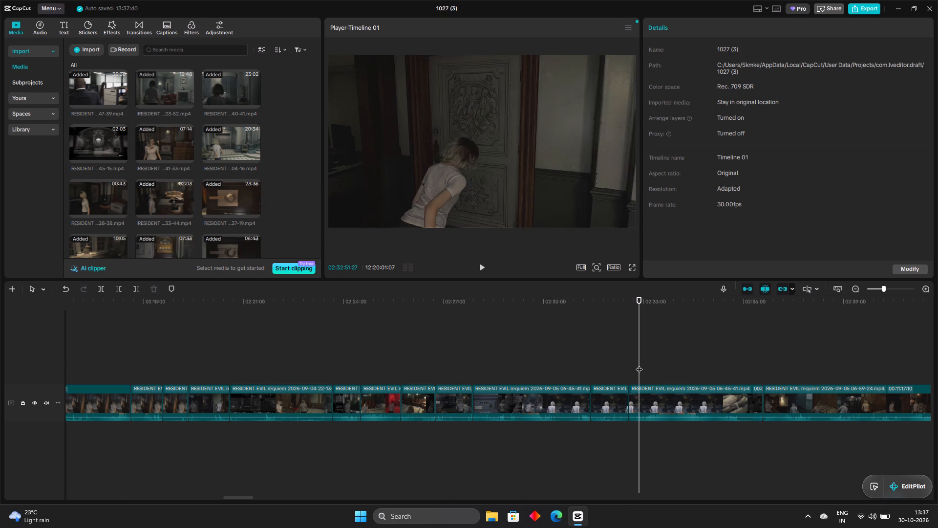
pyautogui.press('Right')
pyautogui.press('Right')
pyautogui.press('Right')
pyautogui.press('Right')
pyautogui.press('Right')
pyautogui.press('Right')
pyautogui.press('Right')
pyautogui.press('Right')
pyautogui.press('Right')
pyautogui.press('Right')
pyautogui.press('Right')
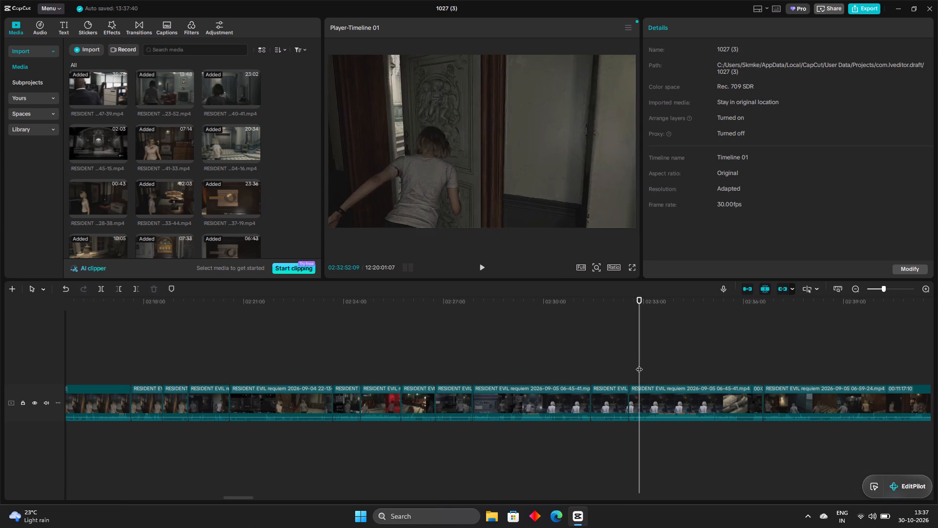
pyautogui.press('Right')
pyautogui.press('Right')
pyautogui.press('Right')
pyautogui.press('Right')
pyautogui.press('Right')
pyautogui.press('Right')
pyautogui.press('Right')
pyautogui.press('Right')
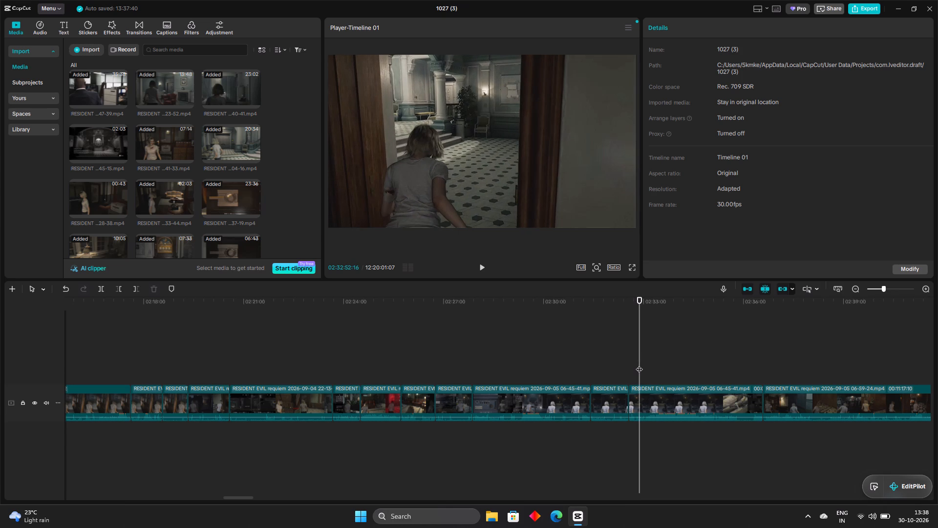
pyautogui.click(101, 287)
# Delete the map piece of the 06-45-41 clip between about 02:32:33 and 02:32:52.
pyautogui.click(630, 390)
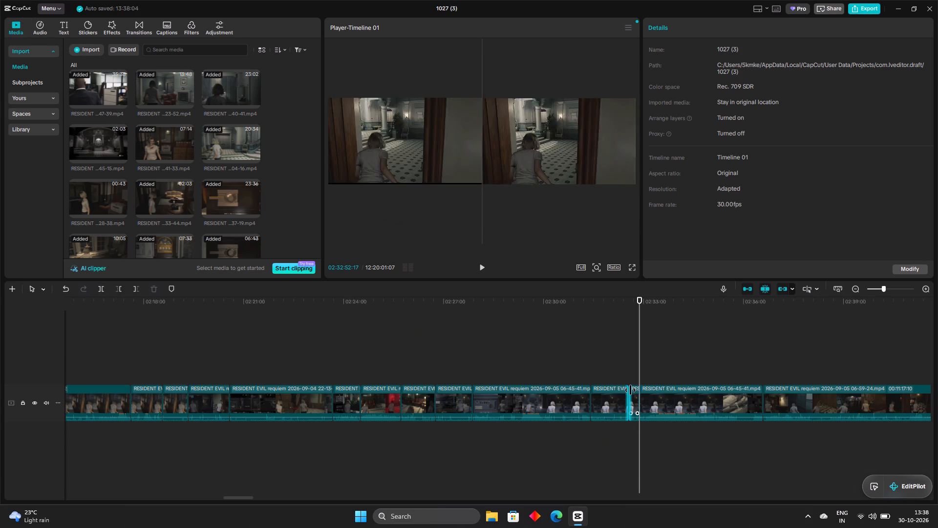
pyautogui.click(636, 397)
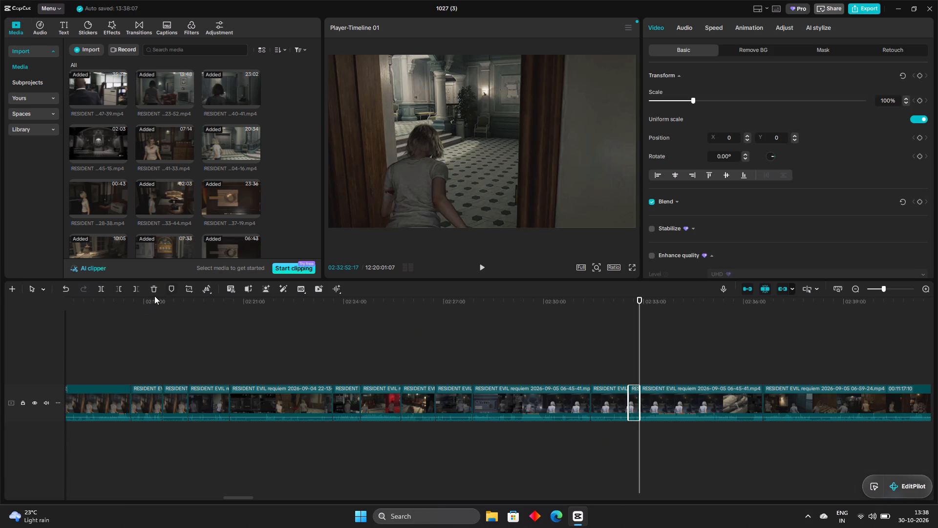
pyautogui.click(152, 289)
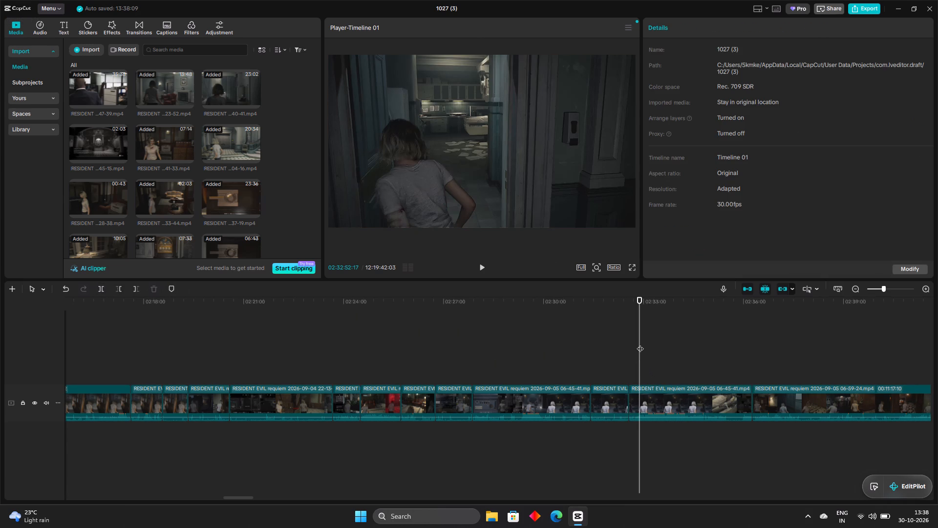
# Examine the footage after the deleted map piece, from the medical-room fight through the heart monitor and shackled-body scenes.
pyautogui.moveTo(640, 342); pyautogui.dragTo(632, 362)
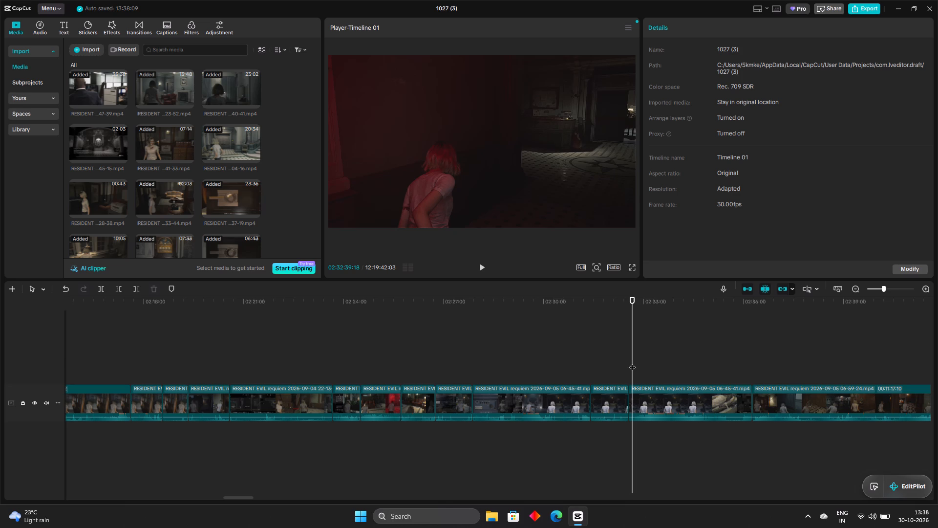
pyautogui.moveTo(632, 362); pyautogui.dragTo(637, 364)
pyautogui.click(637, 364)
pyautogui.moveTo(637, 364); pyautogui.dragTo(640, 365)
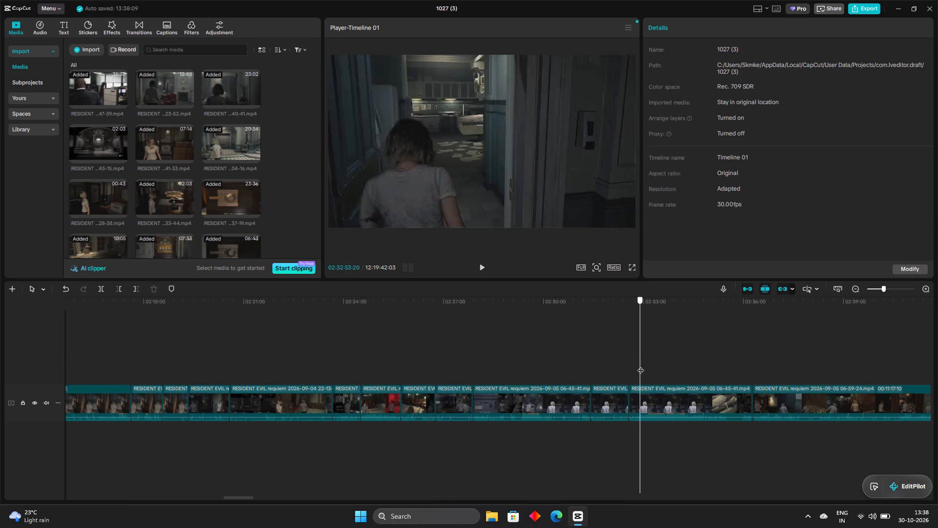
pyautogui.moveTo(640, 365); pyautogui.dragTo(647, 367)
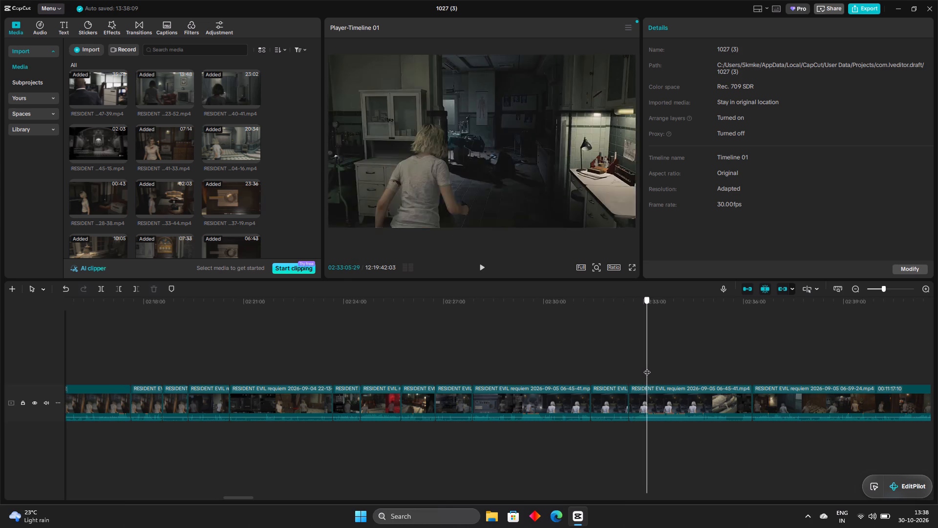
pyautogui.moveTo(647, 367); pyautogui.dragTo(657, 369)
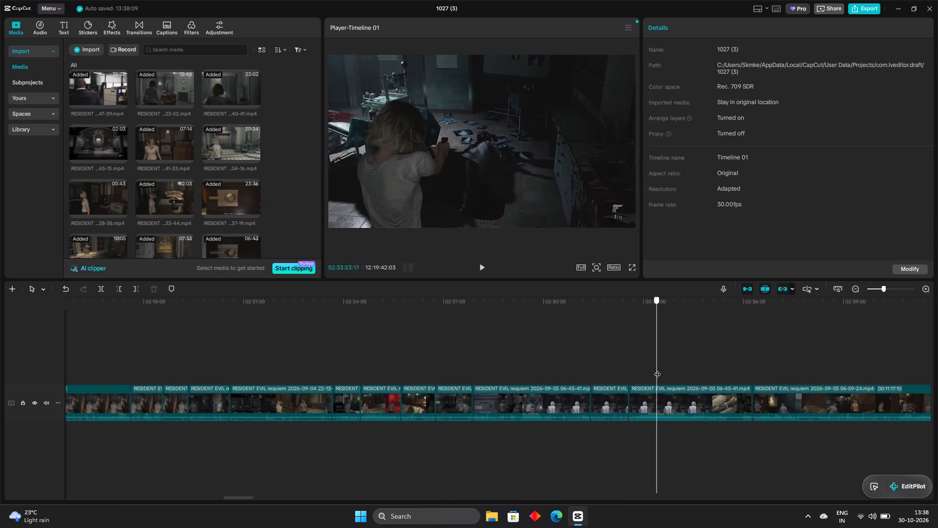
pyautogui.moveTo(657, 369); pyautogui.dragTo(671, 374)
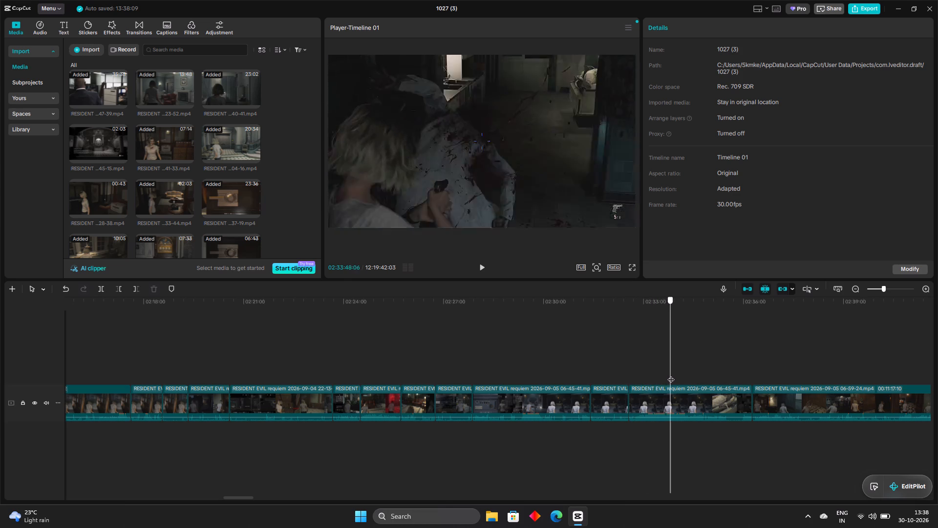
pyautogui.moveTo(671, 374); pyautogui.dragTo(697, 381)
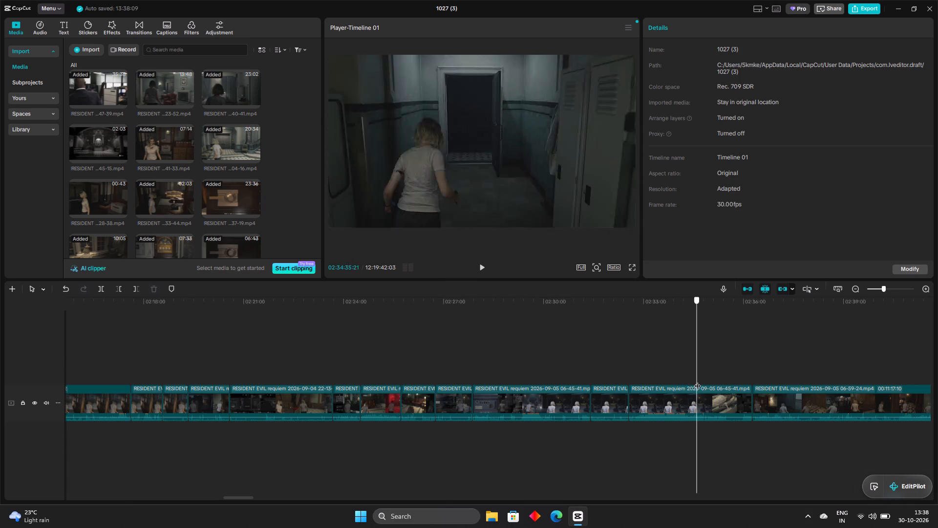
pyautogui.moveTo(697, 381); pyautogui.dragTo(707, 383)
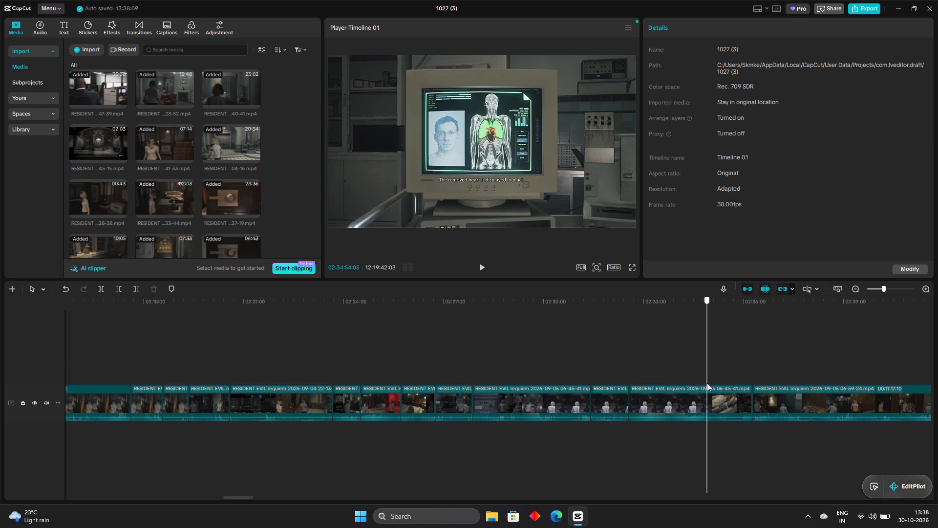
pyautogui.moveTo(707, 383); pyautogui.dragTo(714, 384)
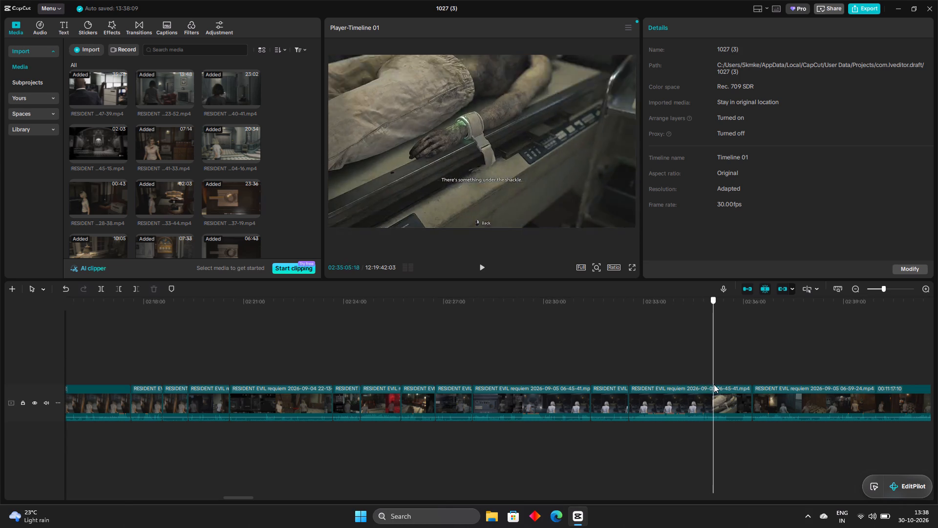
pyautogui.moveTo(714, 384); pyautogui.dragTo(718, 386)
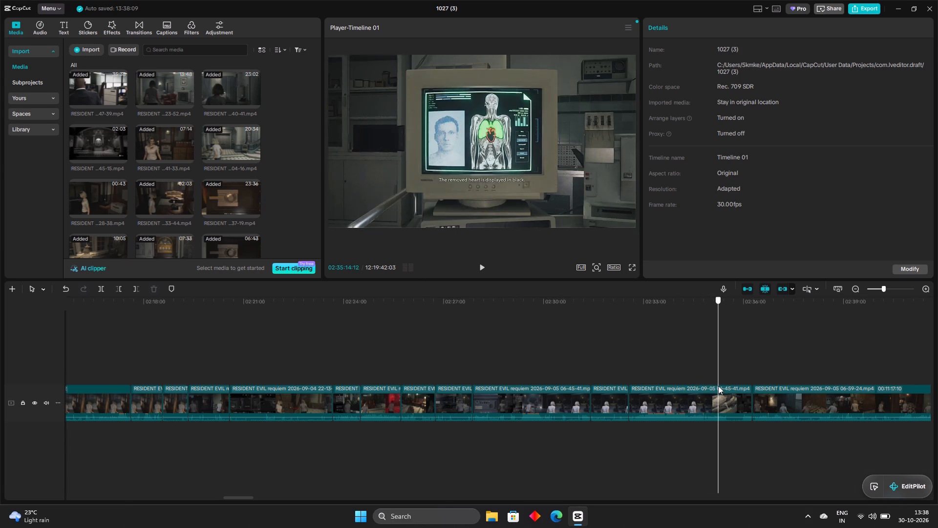
# Split the 06-45-41 clip at about 02:34:55, just after the close-up of the heart monitor.
pyautogui.moveTo(718, 386); pyautogui.dragTo(696, 384)
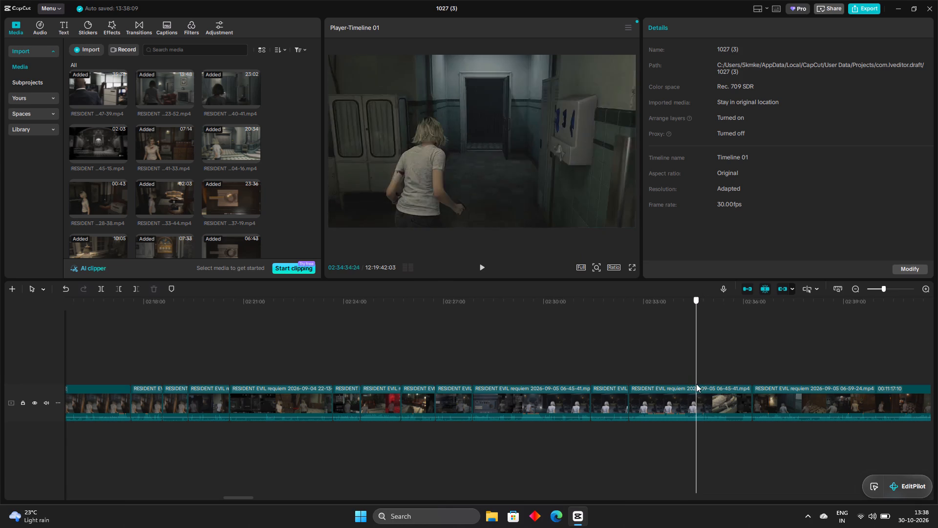
pyautogui.moveTo(696, 384); pyautogui.dragTo(707, 386)
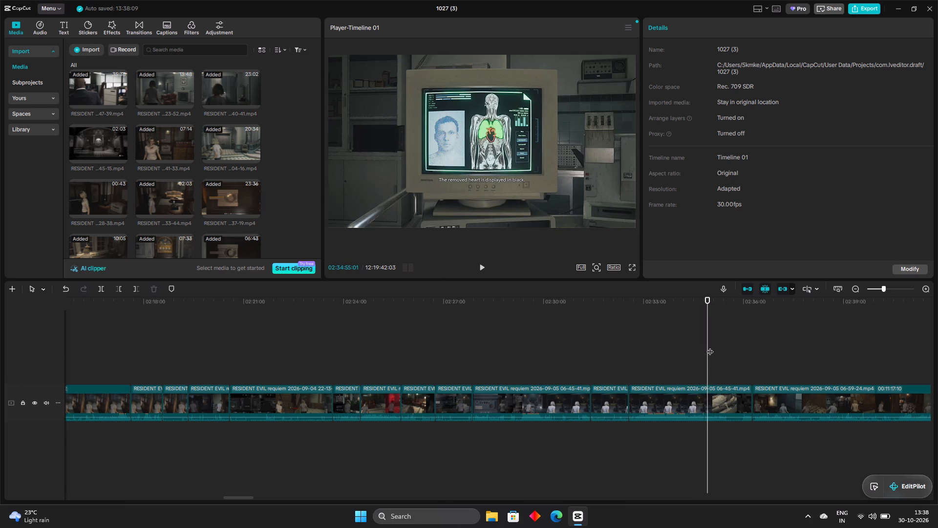
pyautogui.moveTo(710, 347); pyautogui.dragTo(722, 352)
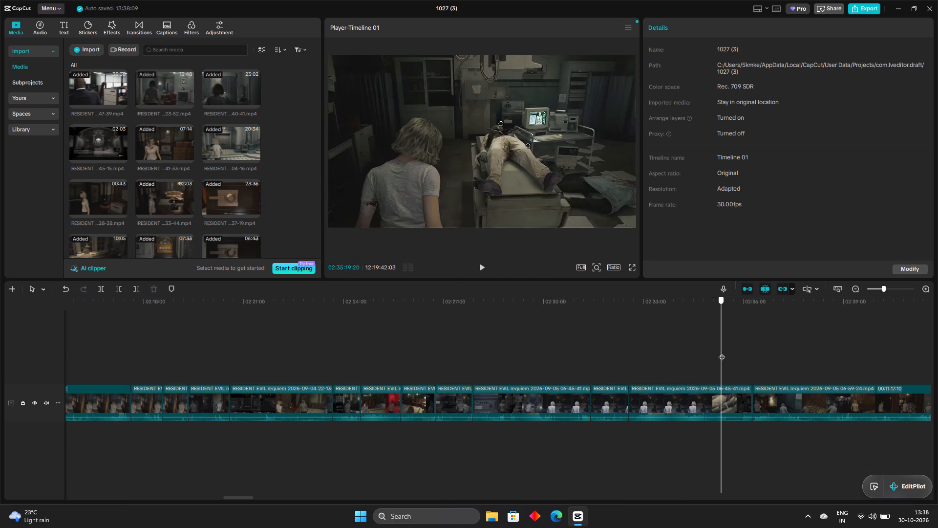
pyautogui.moveTo(722, 352); pyautogui.dragTo(706, 353)
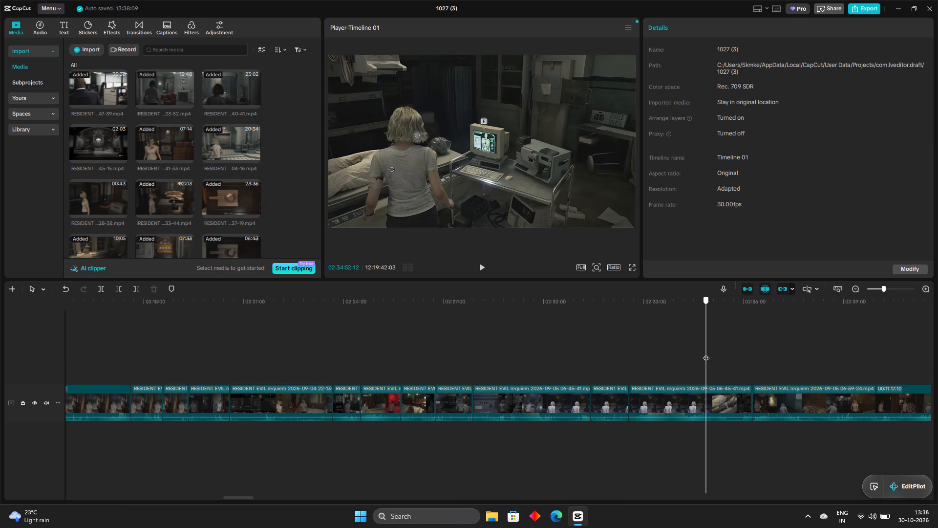
pyautogui.moveTo(706, 353); pyautogui.dragTo(708, 353)
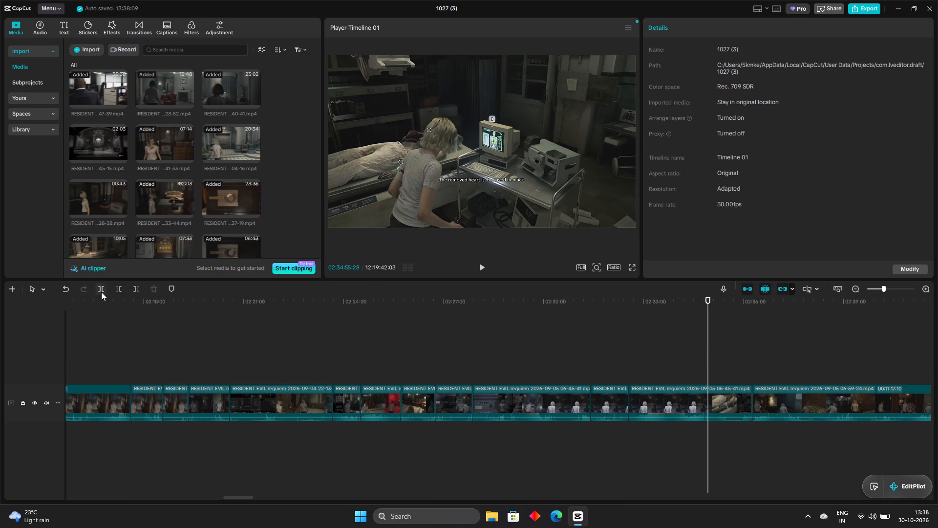
pyautogui.click(101, 292)
# Find the end of the map scene and split the 06-45-41 clip at about 02:35:59, as the character walks past the lockers.
pyautogui.moveTo(710, 336); pyautogui.dragTo(721, 347)
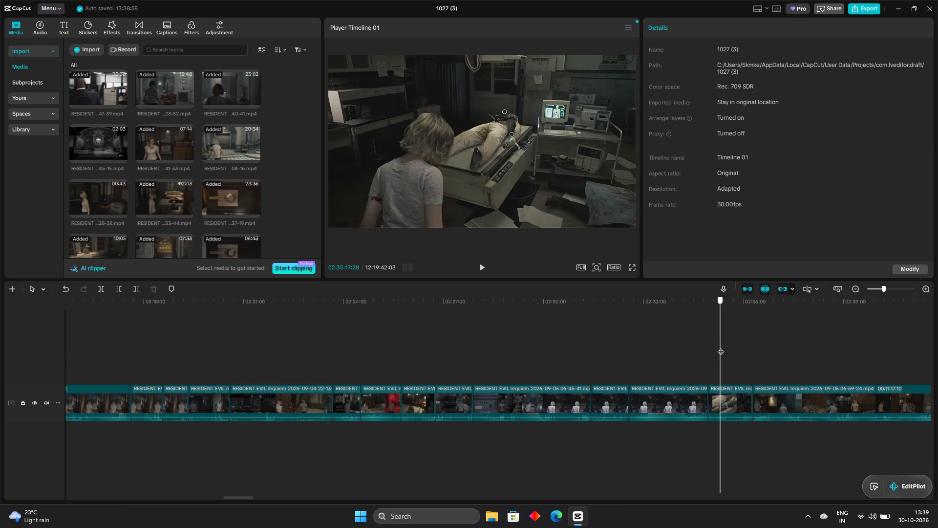
pyautogui.moveTo(721, 347); pyautogui.dragTo(726, 349)
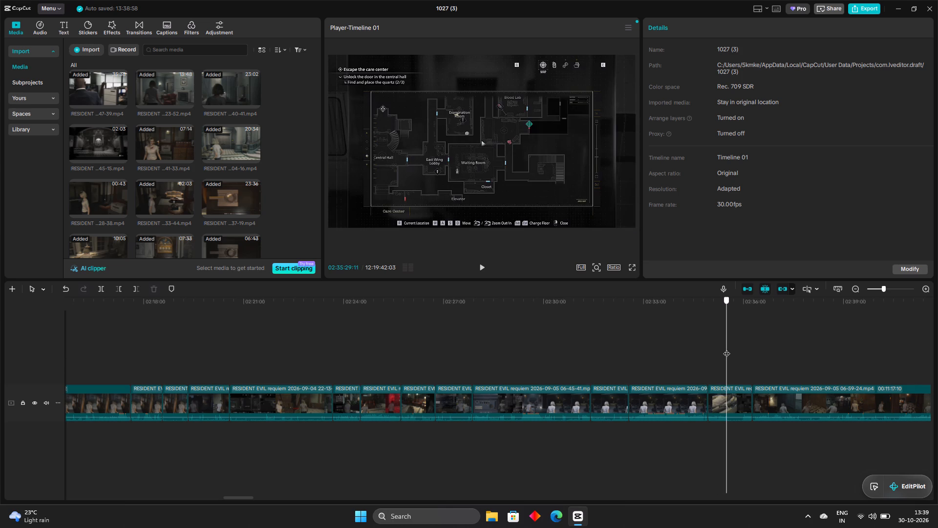
pyautogui.moveTo(726, 349); pyautogui.dragTo(736, 351)
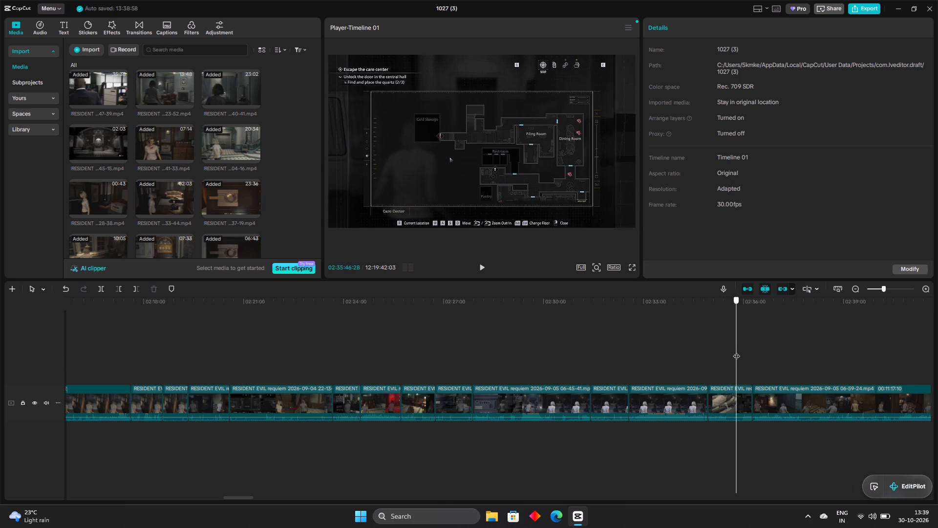
pyautogui.moveTo(736, 351); pyautogui.dragTo(745, 354)
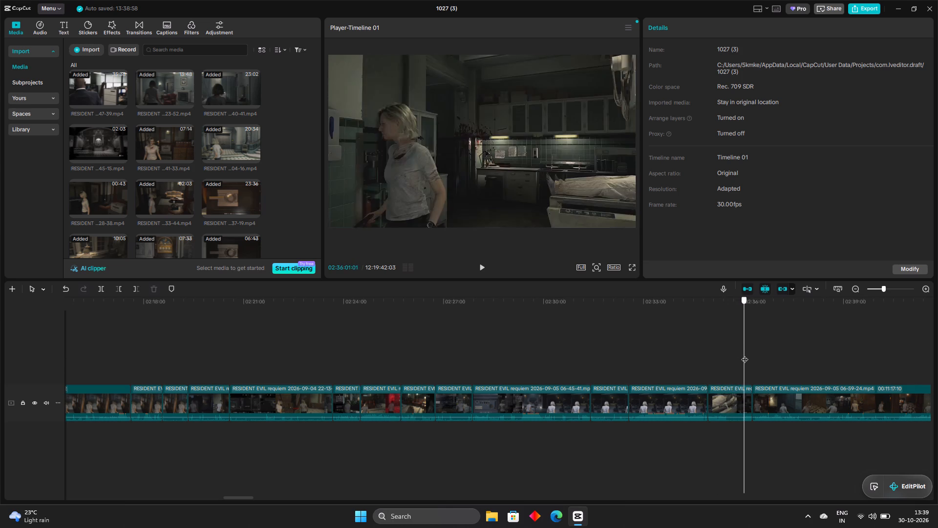
pyautogui.moveTo(745, 354); pyautogui.dragTo(740, 356)
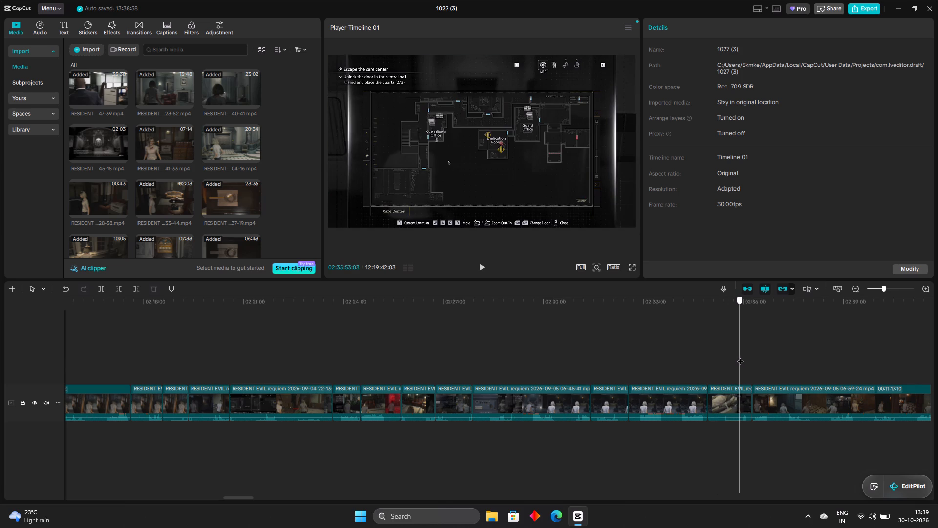
pyautogui.moveTo(740, 356); pyautogui.dragTo(742, 360)
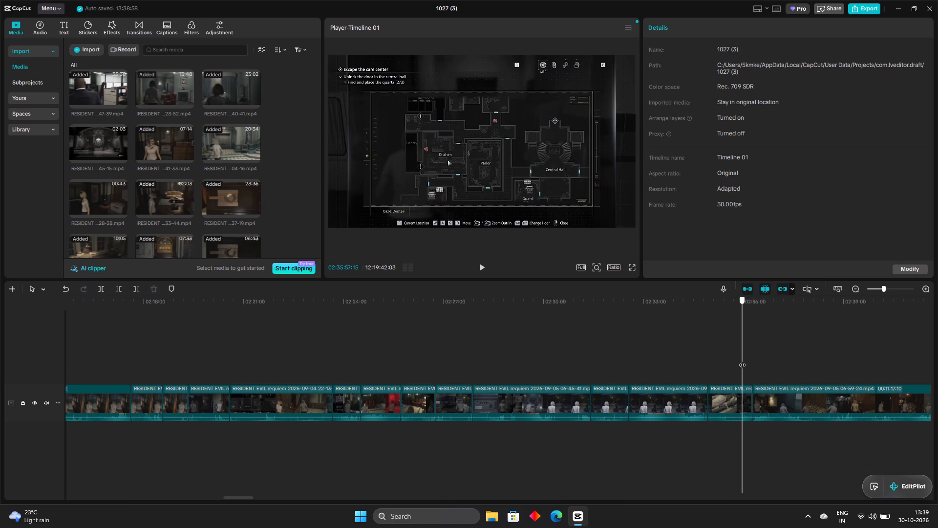
pyautogui.moveTo(742, 360); pyautogui.dragTo(743, 360)
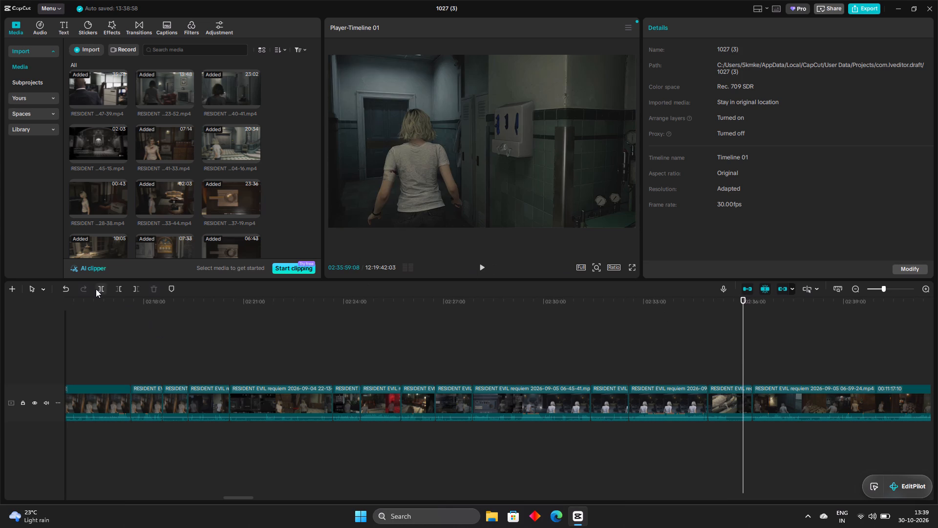
pyautogui.click(100, 286)
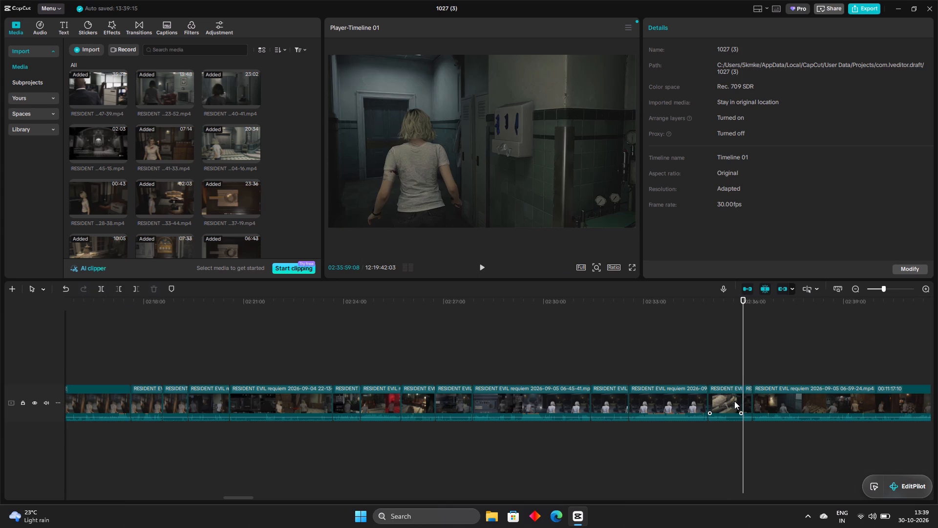
# Delete the heart-monitor and map piece of the 06-45-41 clip between about 02:34:55 and 02:35:59.
pyautogui.click(734, 401)
pyautogui.click(152, 290)
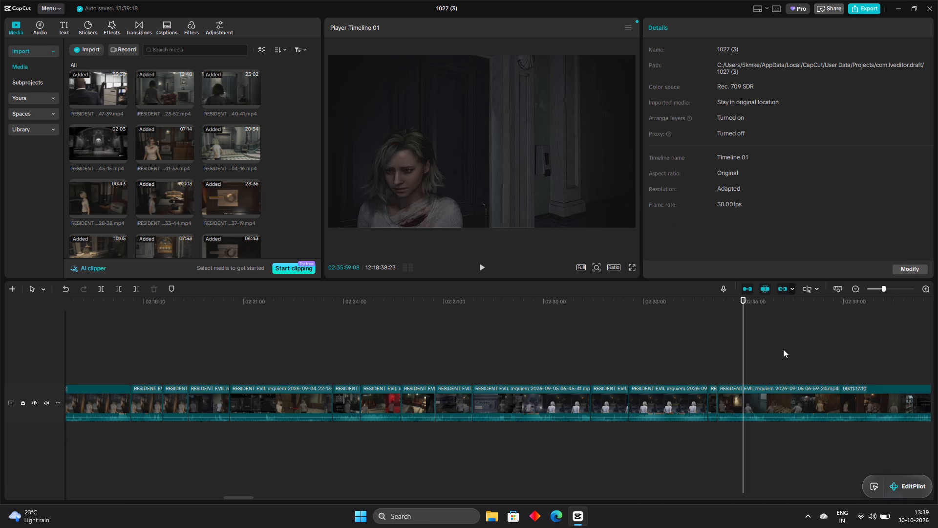
# Find where the save menu starts and split the 06-59-24 clip at about 02:36:17, on the last frame of the typewriter close-up.
pyautogui.click(745, 347)
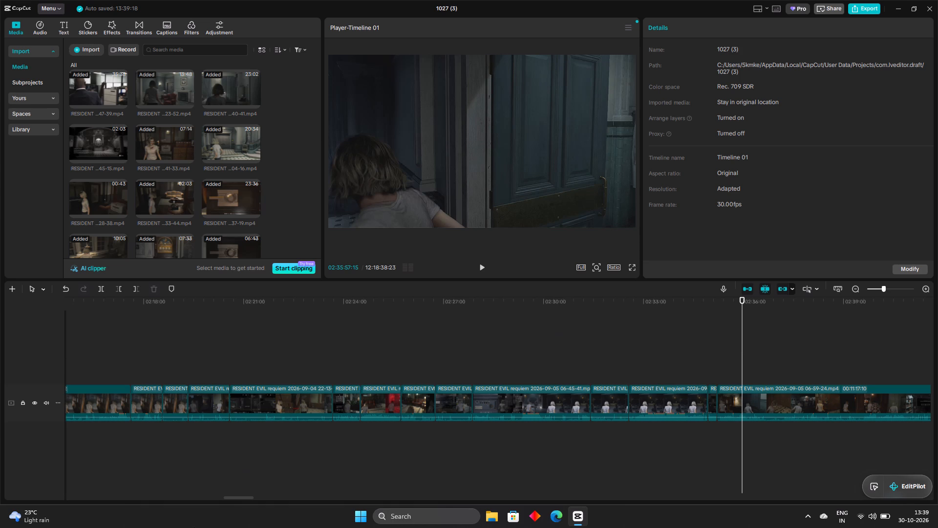
pyautogui.moveTo(237, 499); pyautogui.dragTo(235, 499)
pyautogui.moveTo(235, 499); pyautogui.dragTo(259, 511)
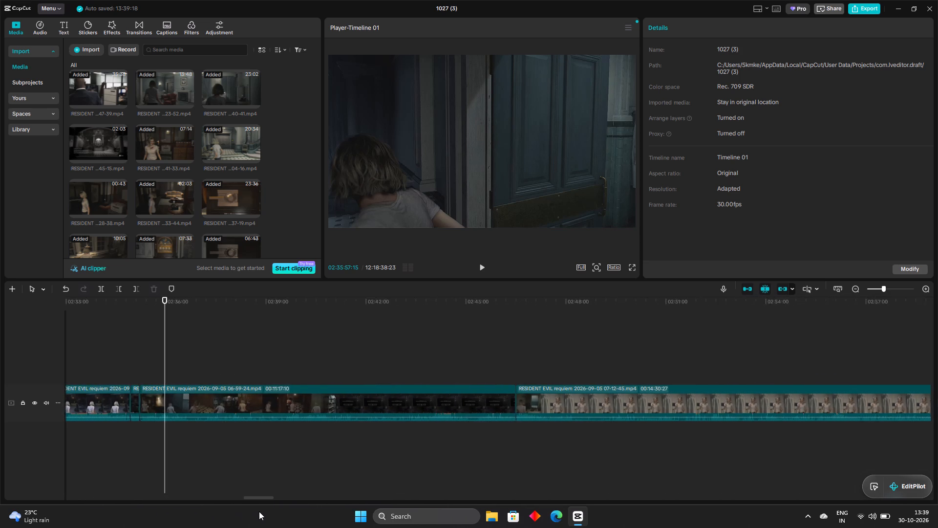
pyautogui.moveTo(259, 511); pyautogui.dragTo(259, 512)
pyautogui.moveTo(110, 328); pyautogui.dragTo(123, 355)
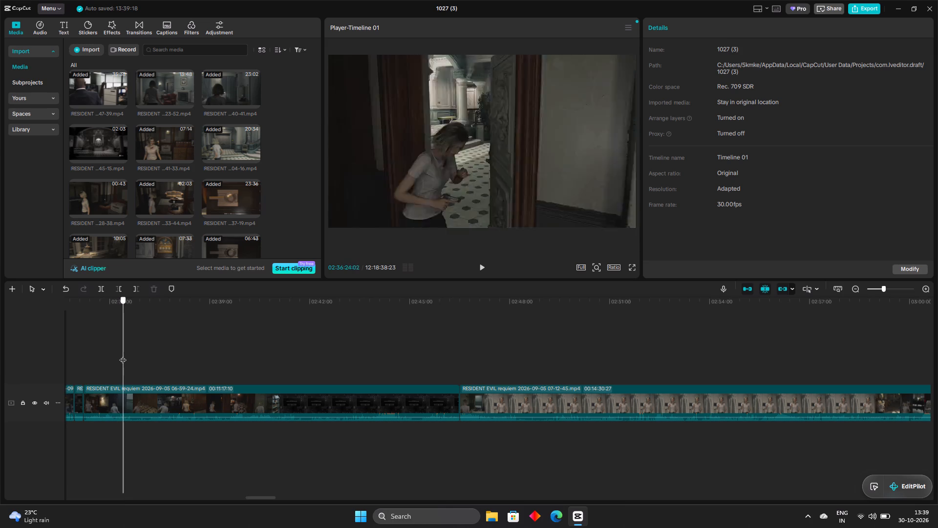
pyautogui.moveTo(123, 355); pyautogui.dragTo(119, 350)
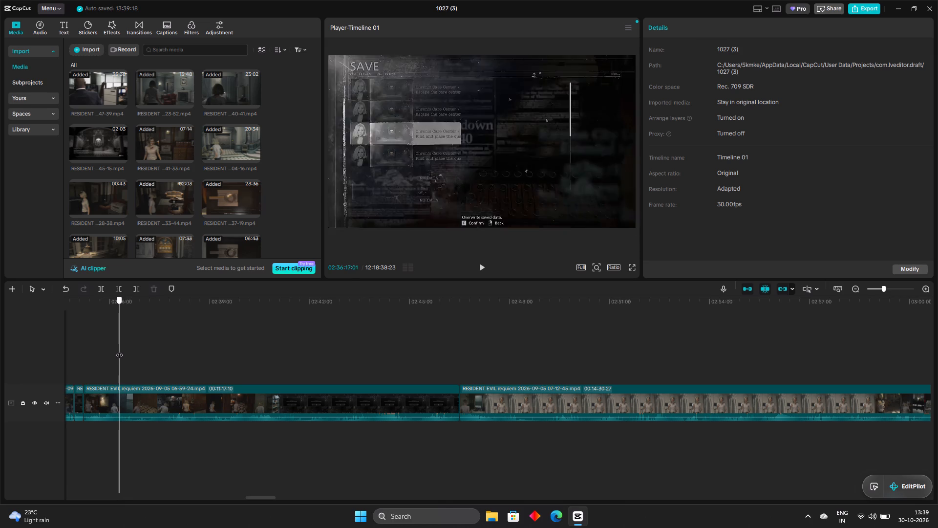
pyautogui.moveTo(119, 350); pyautogui.dragTo(120, 350)
pyautogui.moveTo(120, 350); pyautogui.dragTo(119, 350)
pyautogui.press('Right')
pyautogui.press('Right')
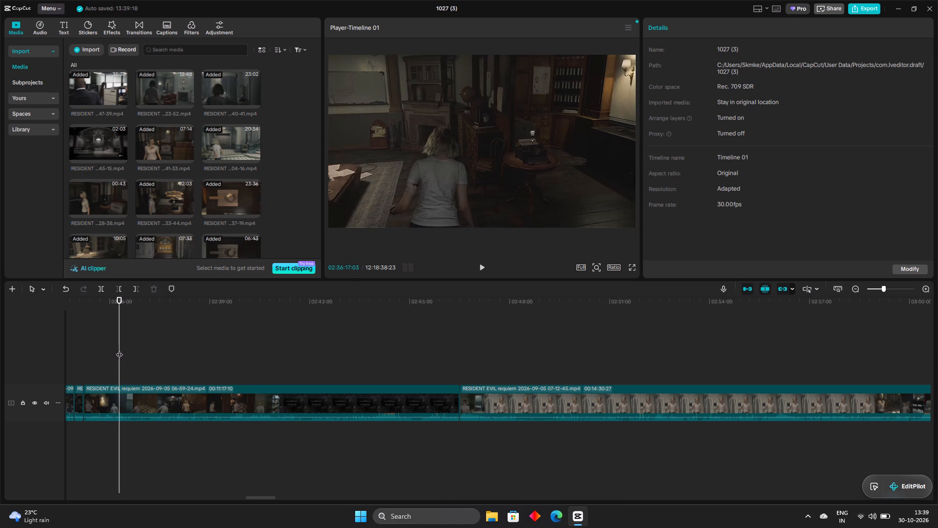
pyautogui.press('Right')
pyautogui.press('Right')
pyautogui.press('Right')
pyautogui.press('Right')
pyautogui.press('Right')
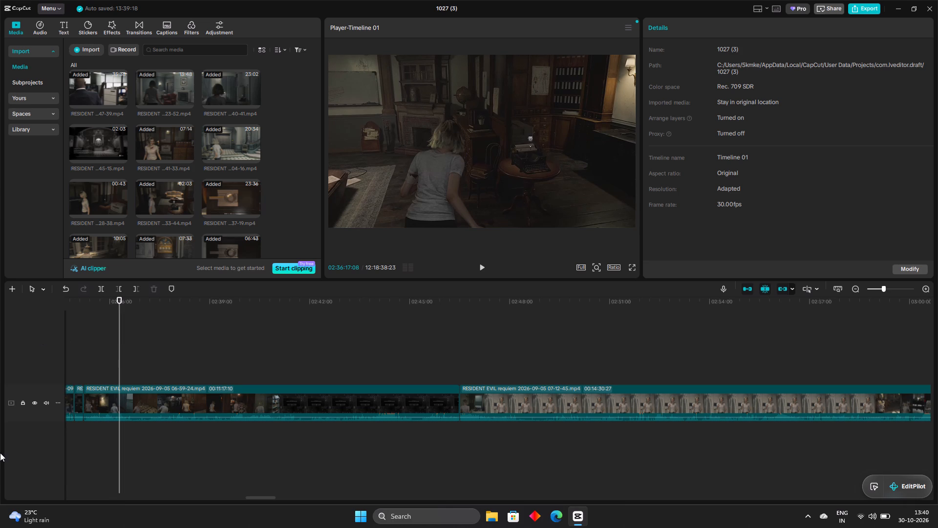
pyautogui.moveTo(117, 330); pyautogui.dragTo(120, 336)
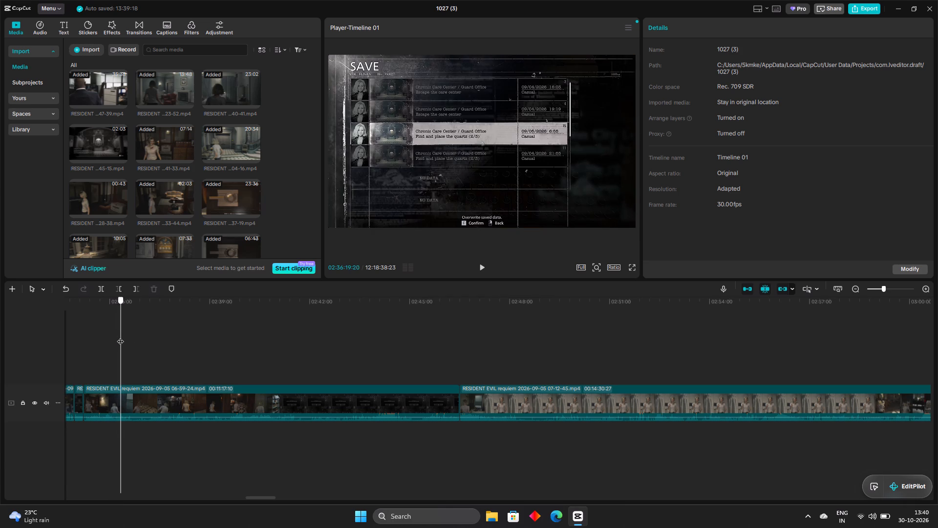
pyautogui.moveTo(120, 336); pyautogui.dragTo(120, 337)
pyautogui.moveTo(120, 337); pyautogui.dragTo(120, 336)
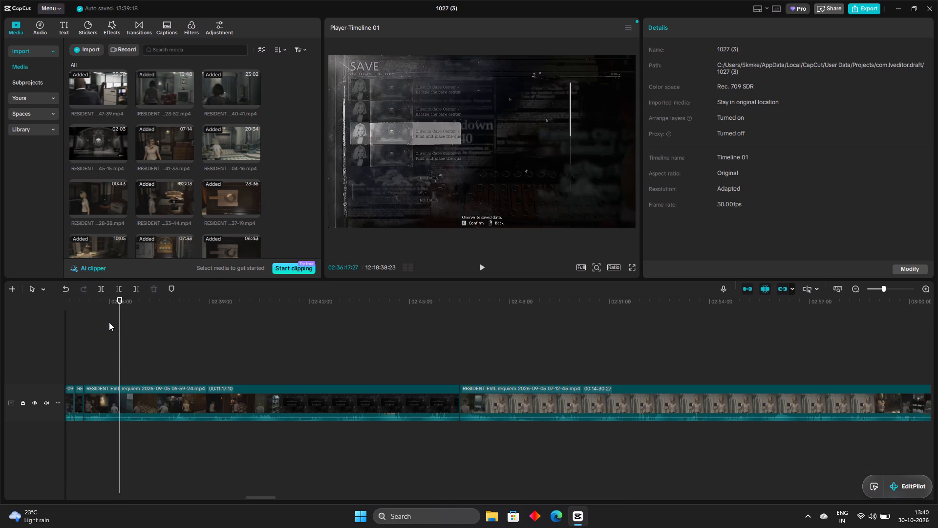
pyautogui.press('Left')
pyautogui.press('Left')
pyautogui.press('Left')
pyautogui.press('Left')
pyautogui.press('Left')
pyautogui.press('Right')
pyautogui.press('Right')
pyautogui.press('Right')
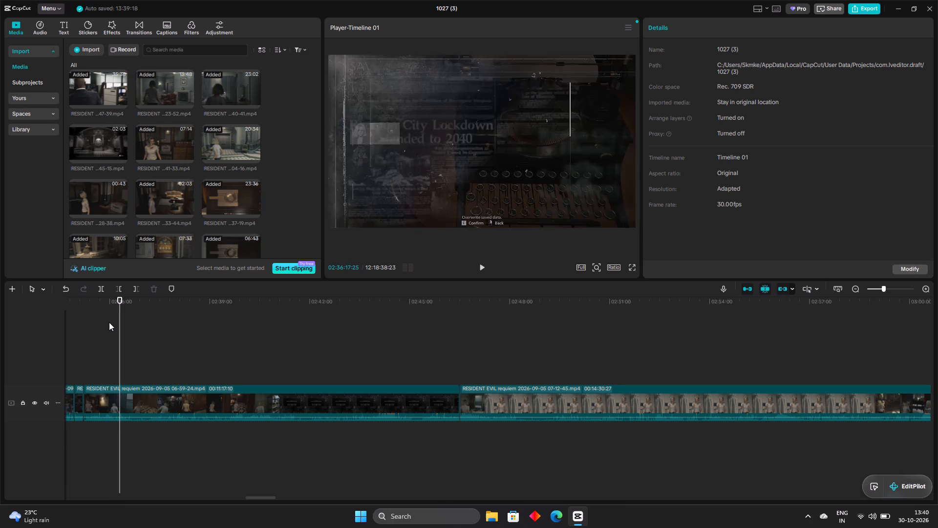
pyautogui.press('Right')
pyautogui.press('Right')
pyautogui.press('Right')
pyautogui.press('Left')
pyautogui.press('Left')
pyautogui.press('Left')
pyautogui.press('Left')
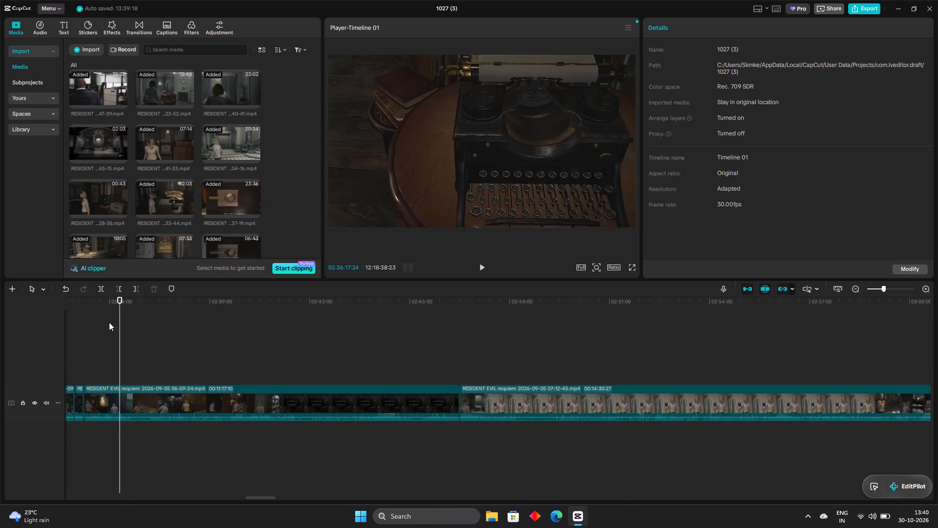
pyautogui.click(99, 287)
# Trim about 10 seconds of save-menu footage from the start of the second 06-59-24 piece, so it begins in the central hall.
pyautogui.click(141, 404)
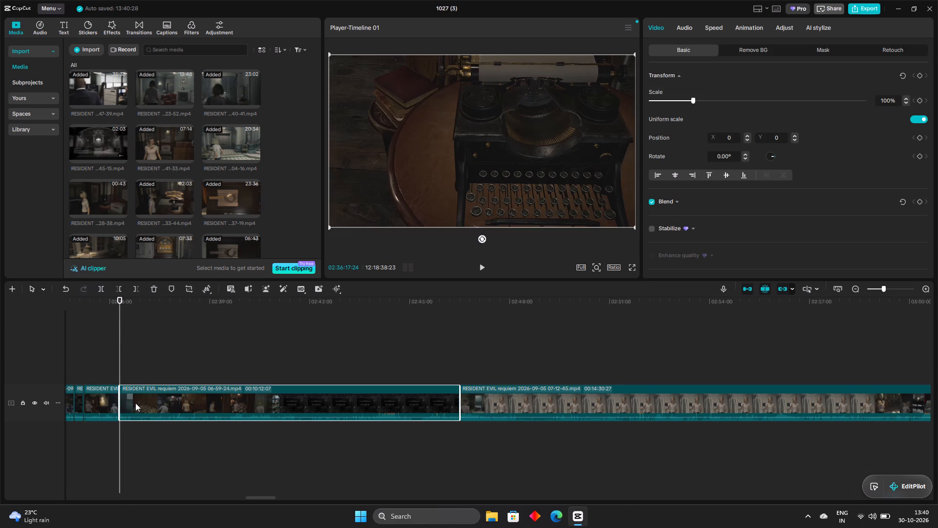
pyautogui.moveTo(119, 396); pyautogui.dragTo(125, 401)
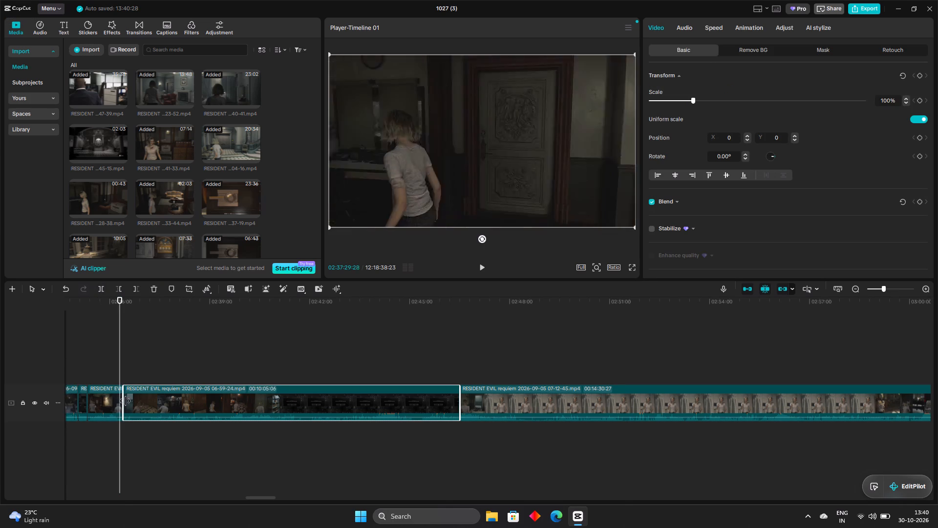
pyautogui.moveTo(125, 401); pyautogui.dragTo(126, 403)
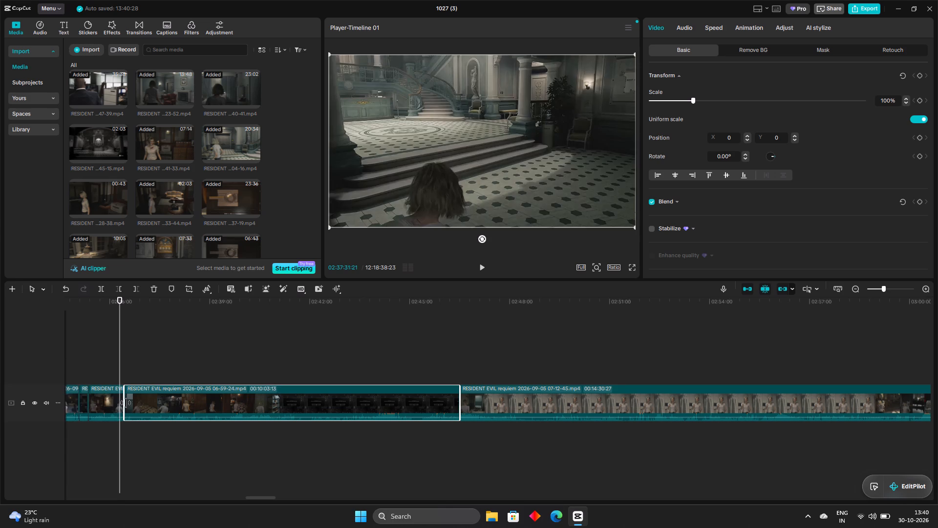
pyautogui.moveTo(126, 403); pyautogui.dragTo(126, 403)
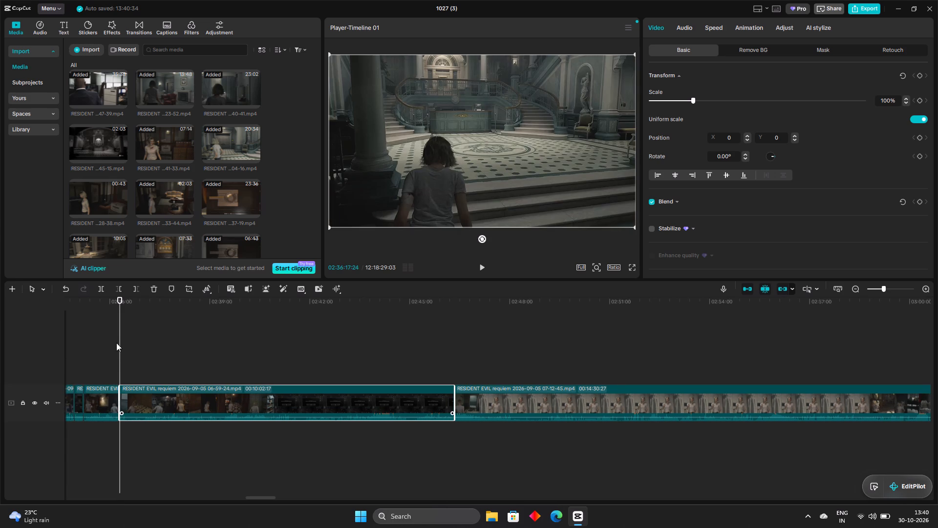
# Find where the map screen opens and split the 06-59-24 clip at about 02:36:46, while the character is still in the dark corridor.
pyautogui.click(116, 343)
pyautogui.click(116, 343)
pyautogui.moveTo(116, 343); pyautogui.dragTo(135, 354)
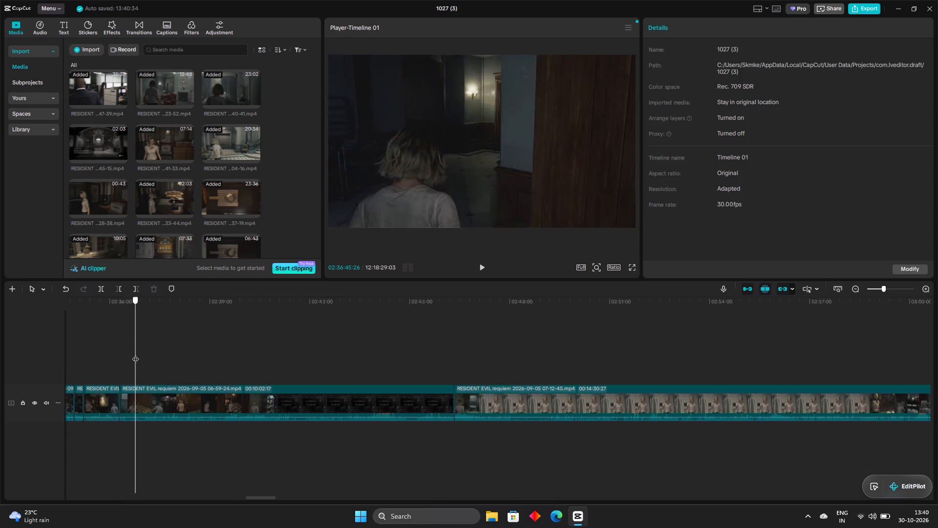
pyautogui.moveTo(135, 354); pyautogui.dragTo(140, 359)
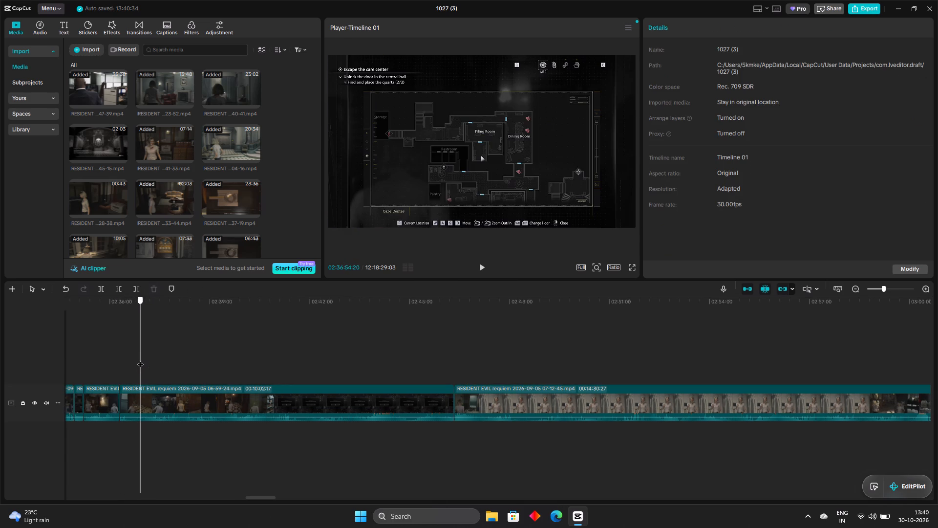
pyautogui.moveTo(140, 359); pyautogui.dragTo(140, 360)
pyautogui.moveTo(140, 360); pyautogui.dragTo(143, 361)
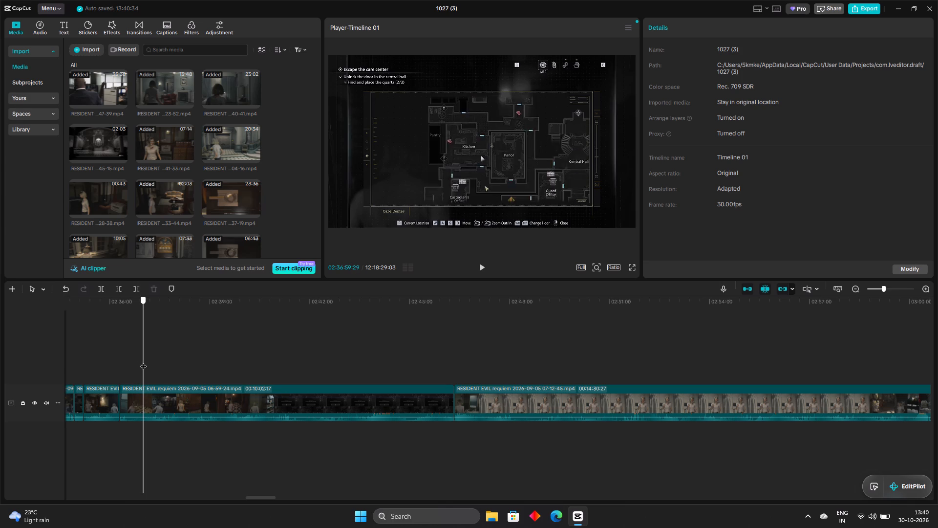
pyautogui.moveTo(143, 361); pyautogui.dragTo(143, 361)
pyautogui.press('Left')
pyautogui.press('Left')
pyautogui.press('Left')
pyautogui.press('Left')
pyautogui.press('Left')
pyautogui.press('Left')
pyautogui.press('Left')
pyautogui.press('Left')
pyautogui.press('Left')
pyautogui.press('Left')
pyautogui.press('Left')
pyautogui.press('Left')
pyautogui.press('Left')
pyautogui.press('Left')
pyautogui.press('Left')
pyautogui.press('Left')
pyautogui.press('Left')
pyautogui.press('Left')
pyautogui.press('Left')
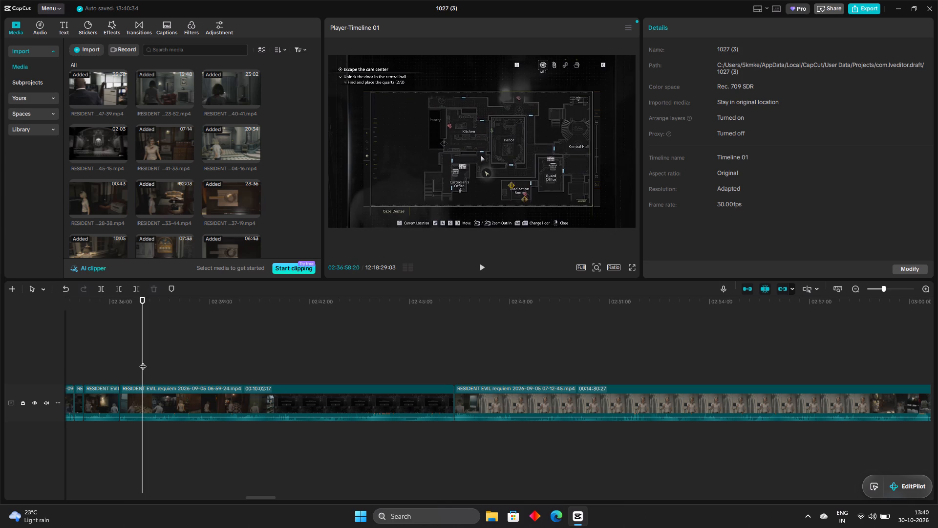
pyautogui.press('Left')
pyautogui.press('Left')
pyautogui.press('Left')
pyautogui.press('Left')
pyautogui.press('Left')
pyautogui.press('Left')
pyautogui.press('Left')
pyautogui.press('Left')
pyautogui.press('Left')
pyautogui.press('Left')
pyautogui.press('Left')
pyautogui.press('Left')
pyautogui.press('Left')
pyautogui.press('Left')
pyautogui.press('Left')
pyautogui.press('Left')
pyautogui.press('Left')
pyautogui.press('Left')
pyautogui.press('Left')
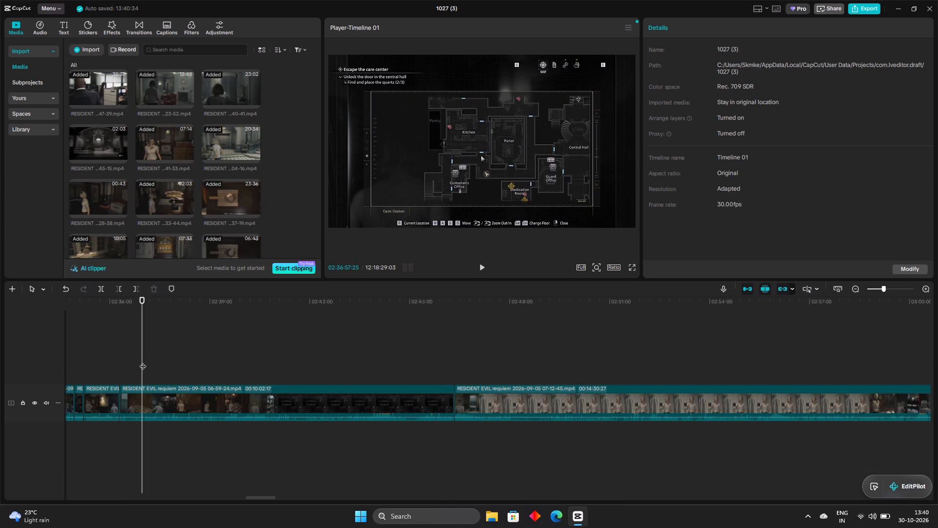
pyautogui.press('Left')
pyautogui.press('Left')
pyautogui.press('Left')
pyautogui.press('Left')
pyautogui.press('Left')
pyautogui.press('Left')
pyautogui.press('Left')
pyautogui.press('Left')
pyautogui.press('Left')
pyautogui.press('Left')
pyautogui.press('Left')
pyautogui.press('Left')
pyautogui.press('Left')
pyautogui.press('Left')
pyautogui.press('Left')
pyautogui.press('Left')
pyautogui.press('Left')
pyautogui.press('Left')
pyautogui.press('Left')
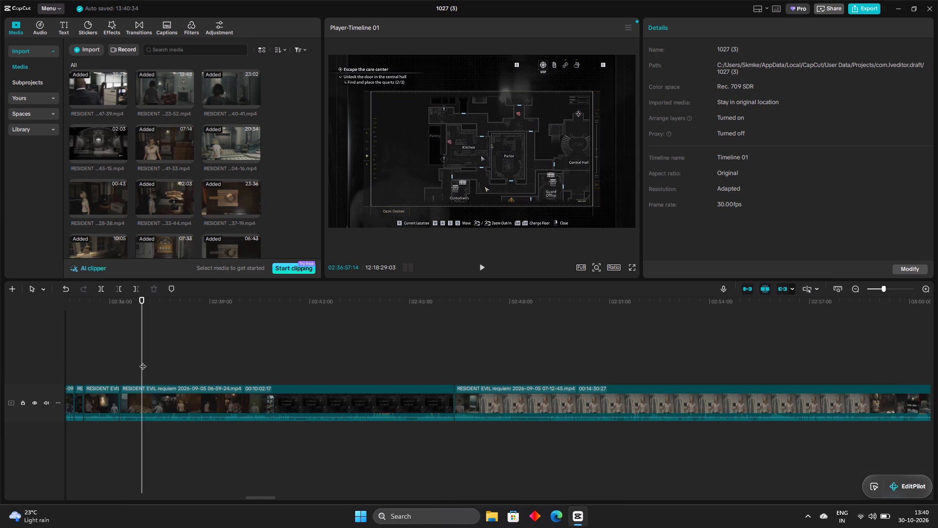
pyautogui.press('Left')
pyautogui.press('Left')
pyautogui.press('Left')
pyautogui.press('Left')
pyautogui.press('Left')
pyautogui.press('Left')
pyautogui.press('Left')
pyautogui.press('Left')
pyautogui.press('Left')
pyautogui.press('Left')
pyautogui.press('Left')
pyautogui.press('Left')
pyautogui.press('Left')
pyautogui.press('Left')
pyautogui.press('Left')
pyautogui.press('Left')
pyautogui.press('Left')
pyautogui.press('Left')
pyautogui.press('Left')
pyautogui.press('Left')
pyautogui.press('Left')
pyautogui.press('Left')
pyautogui.press('Left')
pyautogui.press('Left')
pyautogui.press('Left')
pyautogui.press('Left')
pyautogui.press('Left')
pyautogui.press('Left')
pyautogui.press('Left')
pyautogui.press('Left')
pyautogui.press('Left')
pyautogui.press('Left')
pyautogui.press('Left')
pyautogui.press('Left')
pyautogui.press('Left')
pyautogui.press('Left')
pyautogui.press('Left')
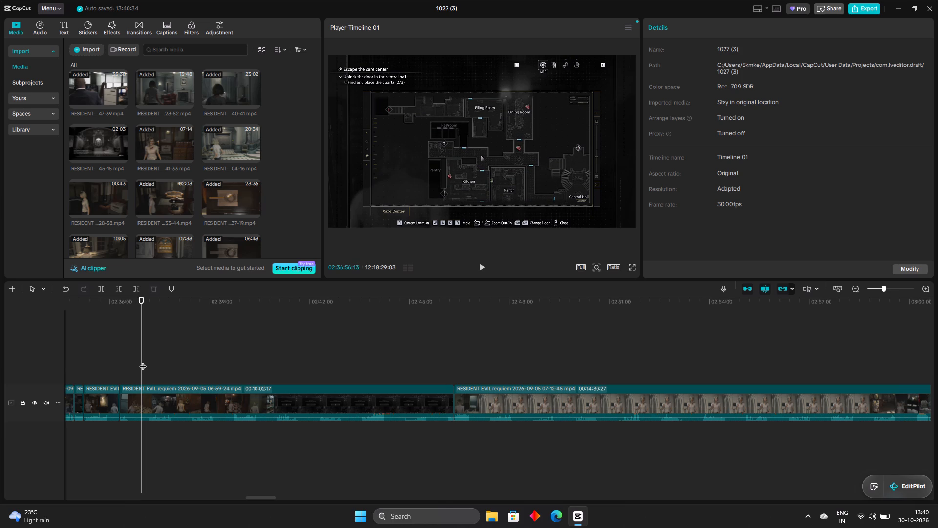
pyautogui.press('Left')
pyautogui.press('Left')
pyautogui.press('Left')
pyautogui.moveTo(143, 361); pyautogui.dragTo(137, 355)
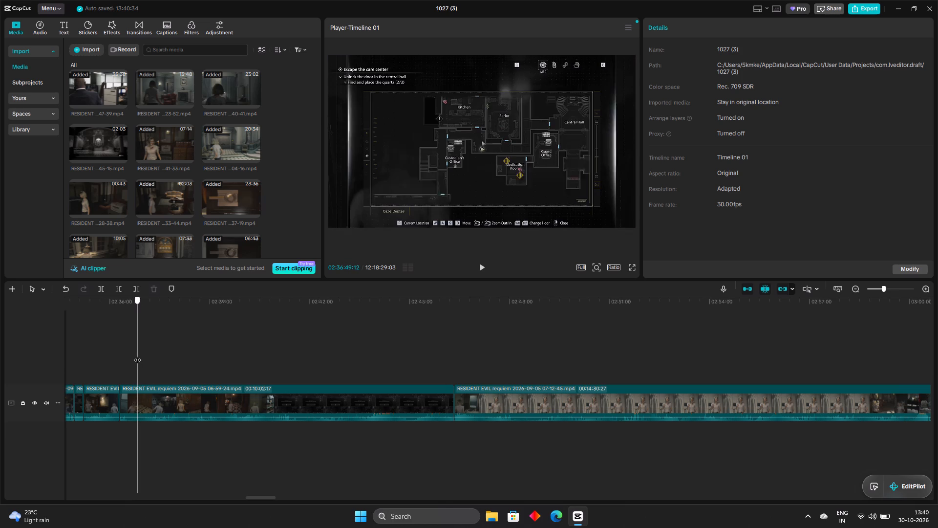
pyautogui.moveTo(137, 355); pyautogui.dragTo(137, 355)
pyautogui.moveTo(137, 355); pyautogui.dragTo(136, 354)
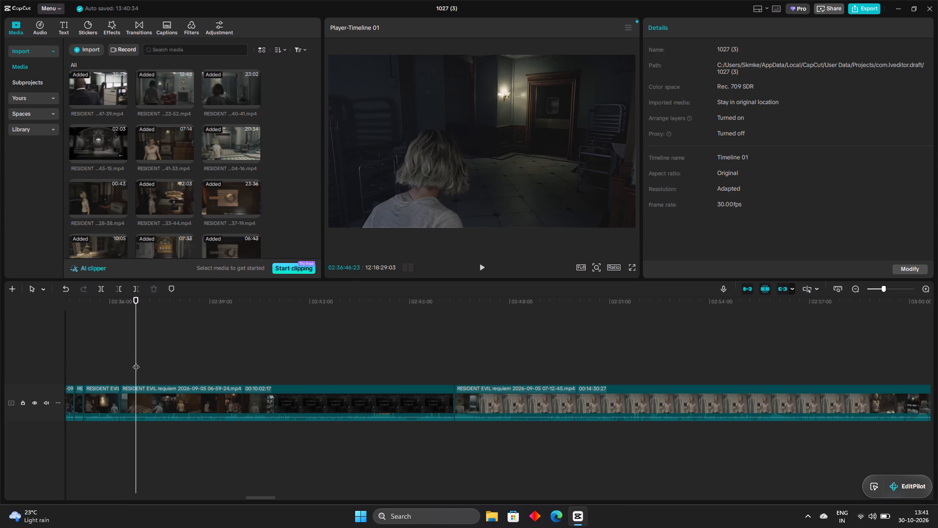
pyautogui.click(101, 284)
# Trim about 15 seconds of map footage from the start of the new 06-59-24 piece, so it begins back in the dark corridor.
pyautogui.click(149, 399)
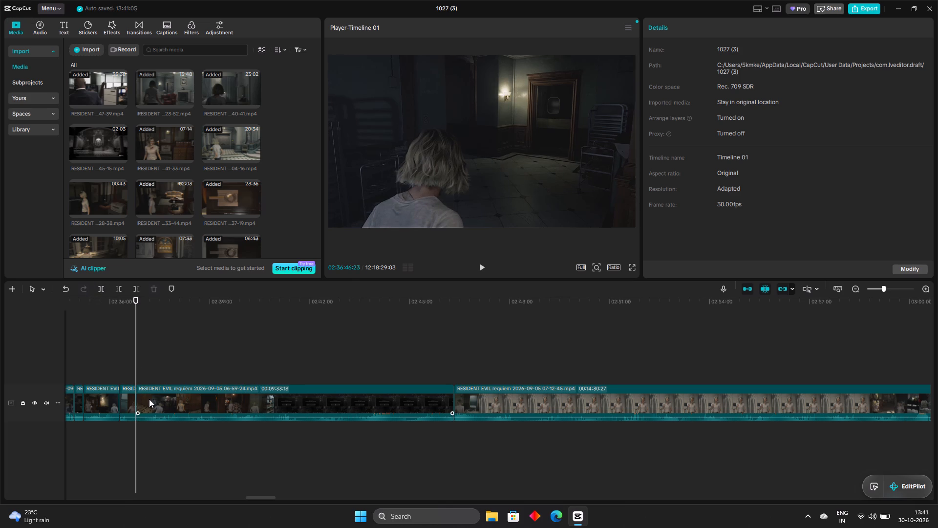
pyautogui.moveTo(136, 393); pyautogui.dragTo(141, 396)
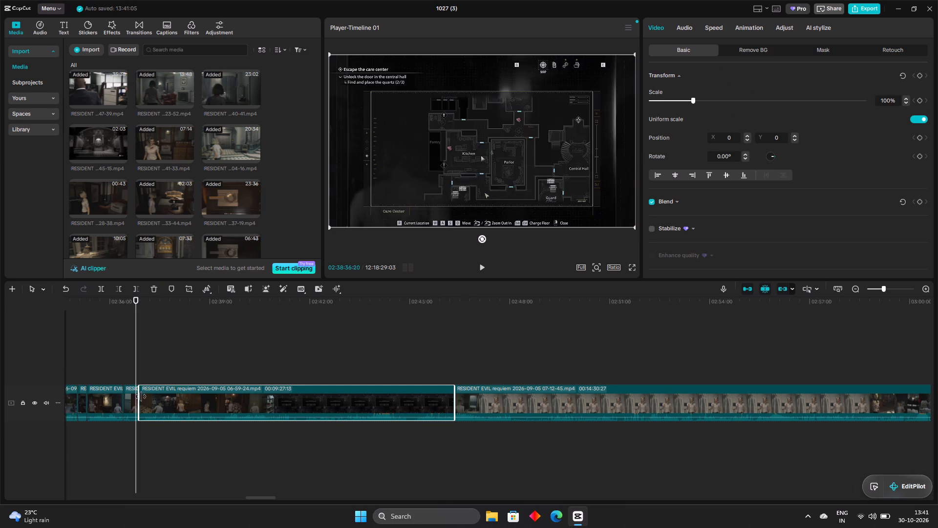
pyautogui.moveTo(141, 396); pyautogui.dragTo(147, 402)
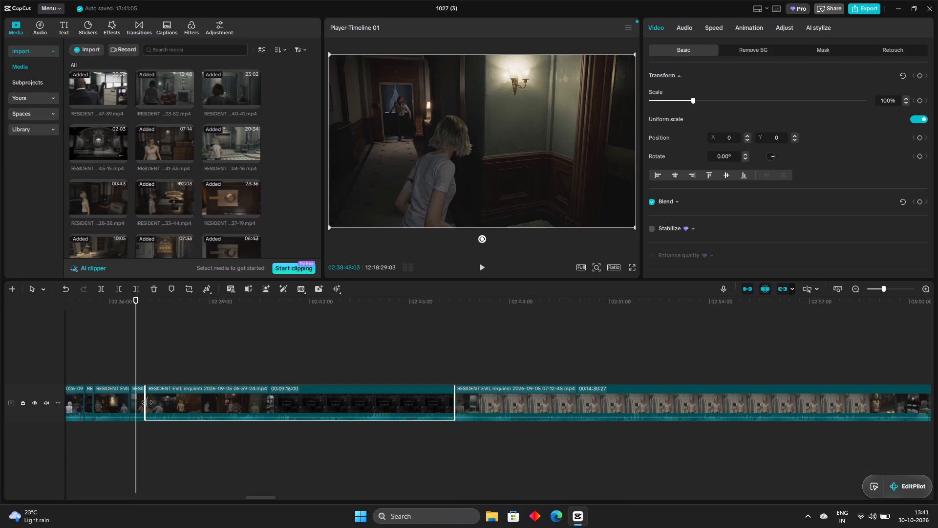
pyautogui.moveTo(147, 402); pyautogui.dragTo(146, 401)
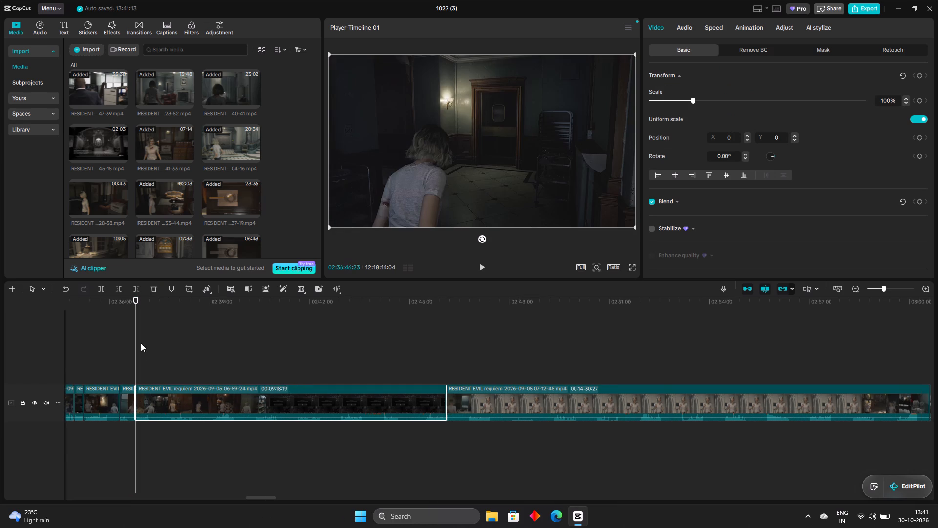
# Find where the inventory opens after the Rare Metal pickup, split the 06-59-24 clip at about 02:37:49 beside the green door, and select the later piece.
pyautogui.moveTo(136, 335); pyautogui.dragTo(151, 346)
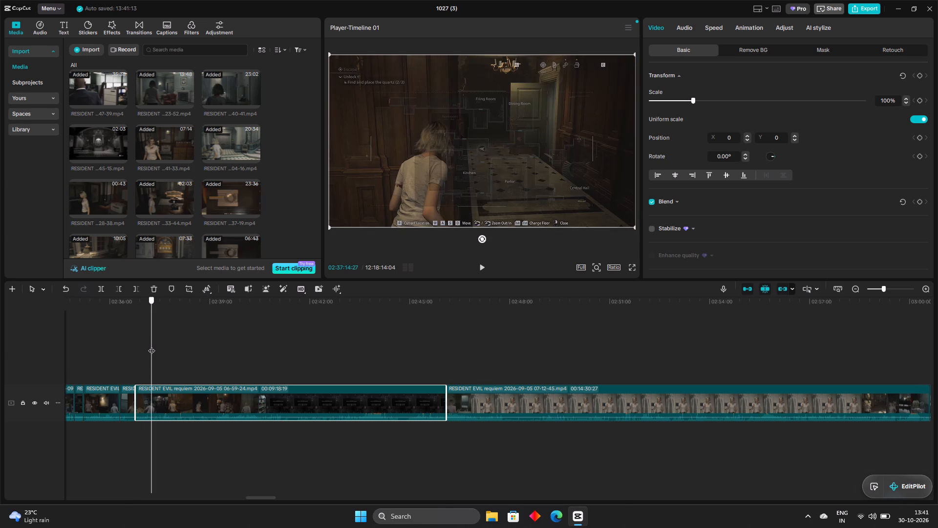
pyautogui.moveTo(151, 346); pyautogui.dragTo(152, 347)
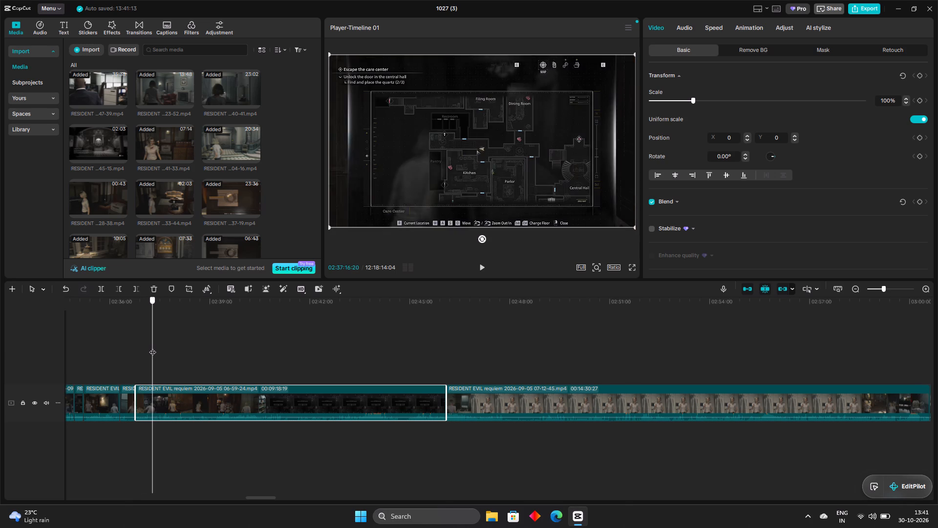
pyautogui.moveTo(152, 347); pyautogui.dragTo(160, 352)
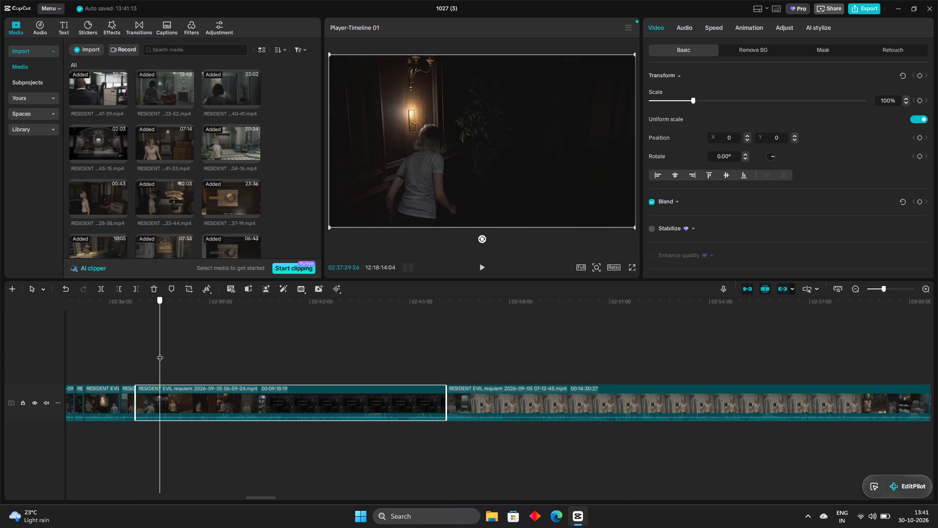
pyautogui.moveTo(160, 352); pyautogui.dragTo(162, 355)
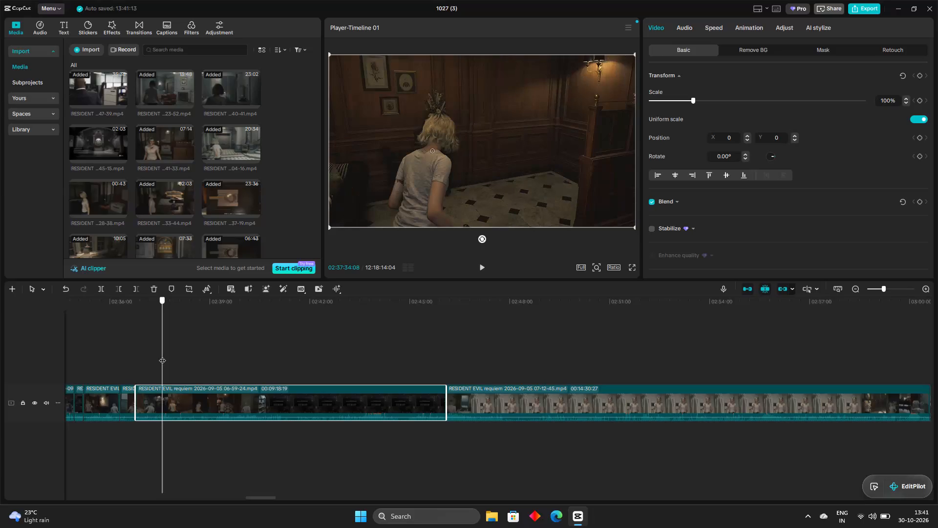
pyautogui.moveTo(162, 355); pyautogui.dragTo(169, 358)
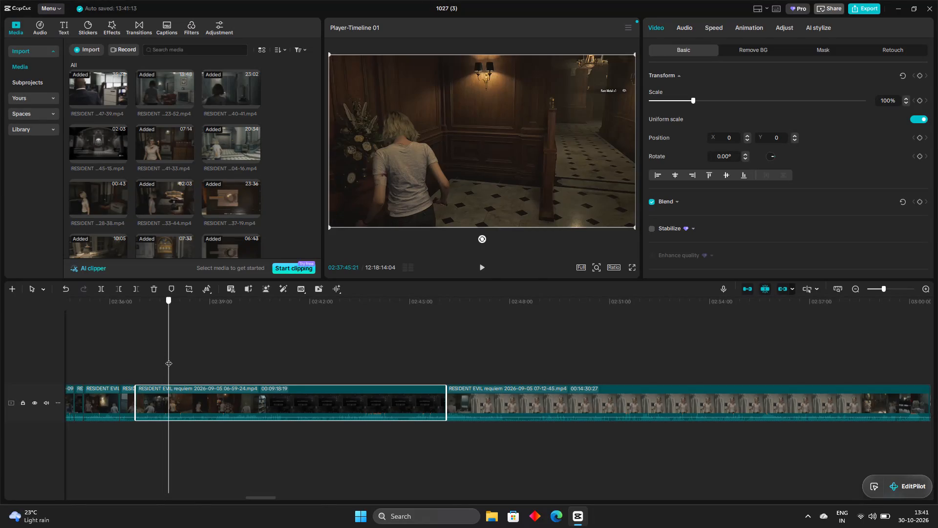
pyautogui.moveTo(169, 358); pyautogui.dragTo(160, 355)
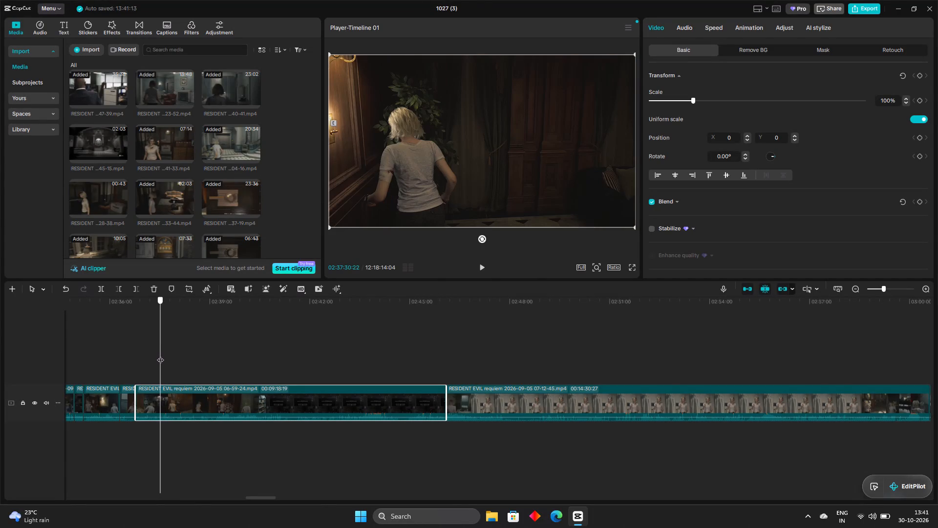
pyautogui.moveTo(160, 355); pyautogui.dragTo(160, 353)
pyautogui.moveTo(160, 353); pyautogui.dragTo(171, 357)
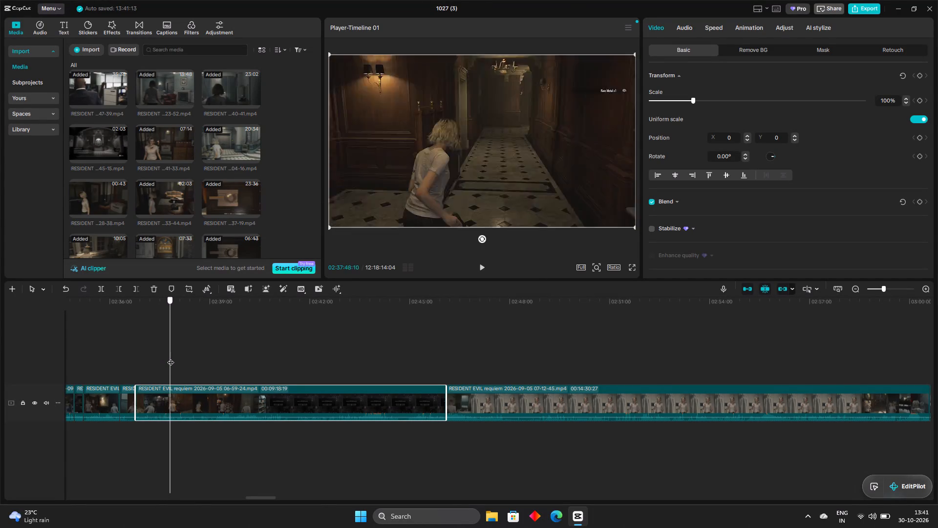
pyautogui.moveTo(171, 357); pyautogui.dragTo(168, 359)
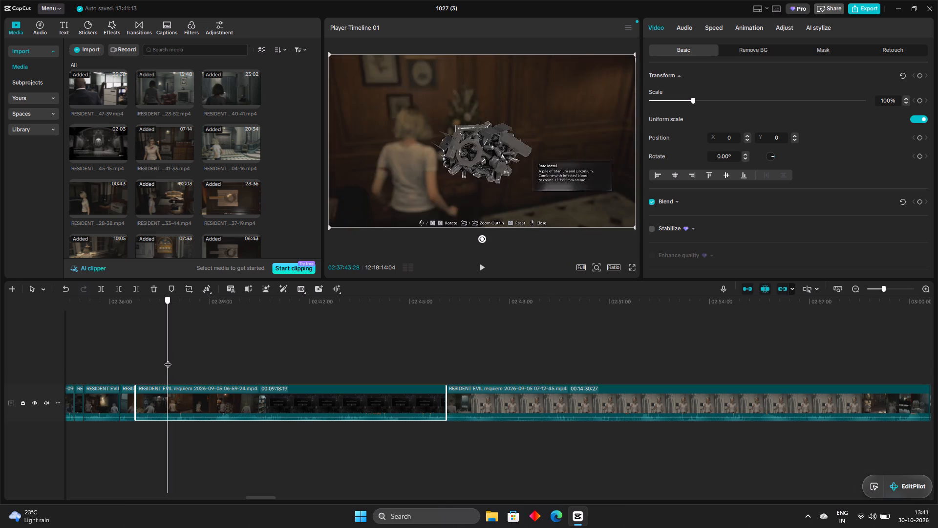
pyautogui.moveTo(168, 359); pyautogui.dragTo(171, 360)
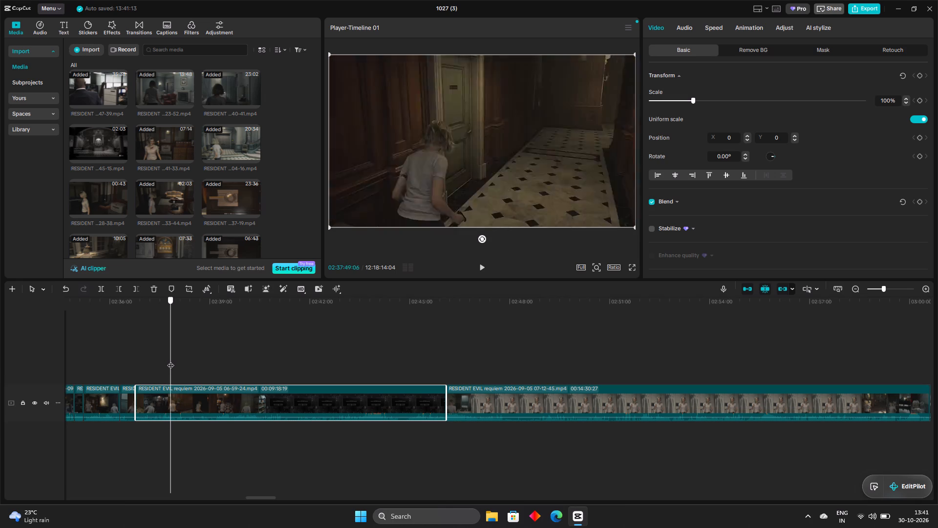
pyautogui.moveTo(171, 360); pyautogui.dragTo(169, 359)
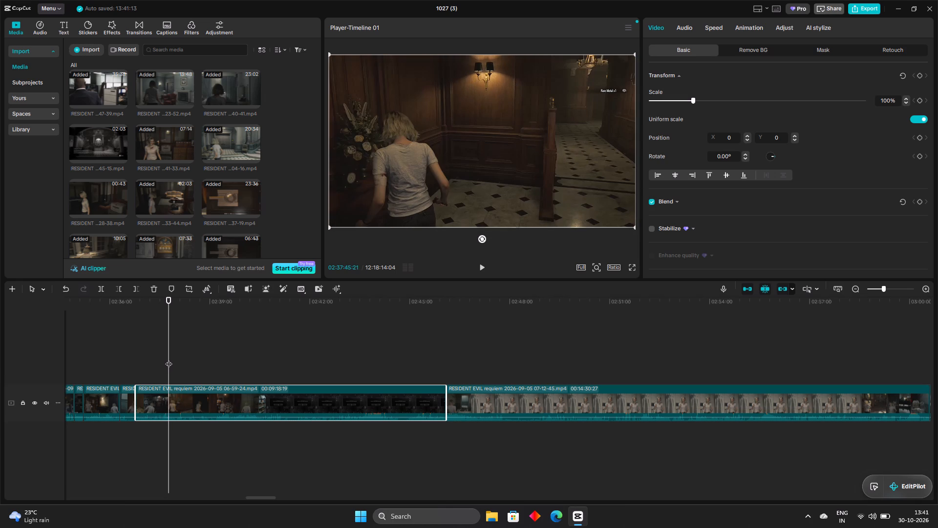
pyautogui.keyDown('ctrl'); pyautogui.scroll(4, 169, 359); pyautogui.keyUp('ctrl')
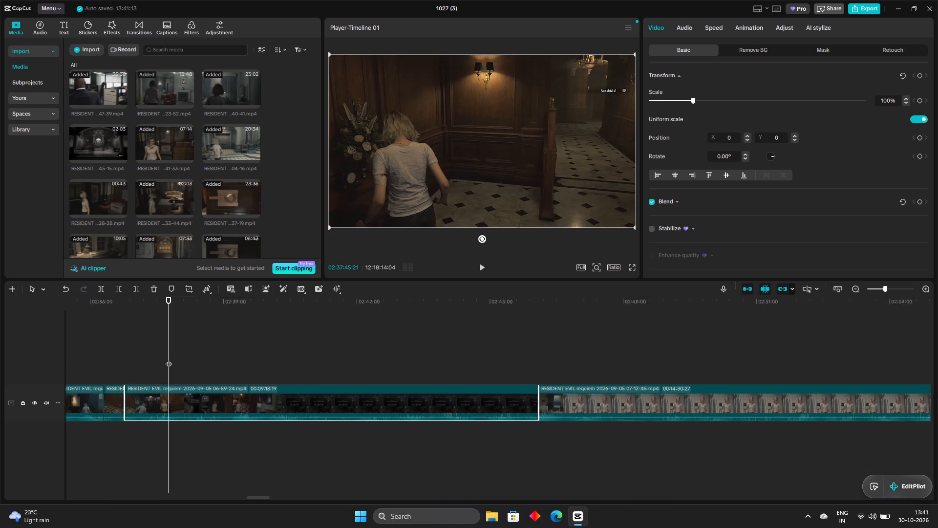
pyautogui.keyDown('ctrl'); pyautogui.scroll(4, 169, 359); pyautogui.keyUp('ctrl')
pyautogui.moveTo(169, 359); pyautogui.dragTo(164, 353)
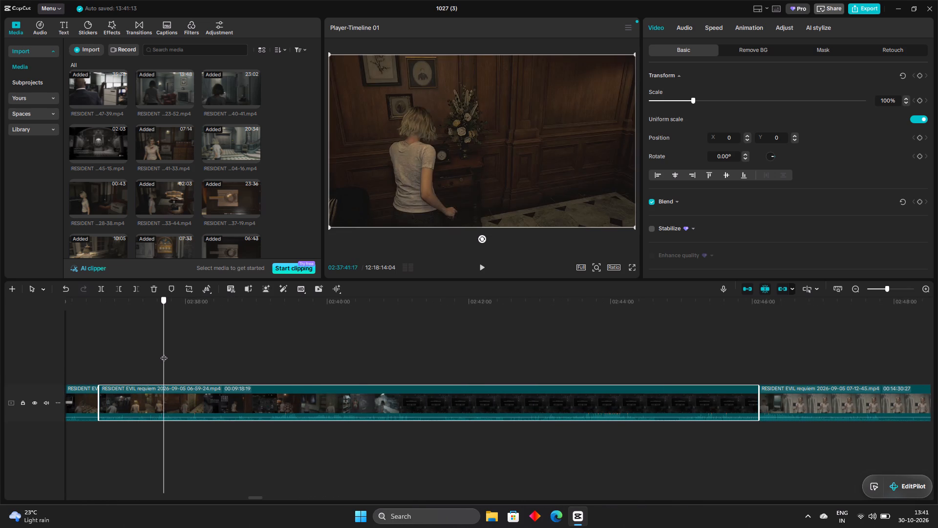
pyautogui.moveTo(164, 353); pyautogui.dragTo(173, 359)
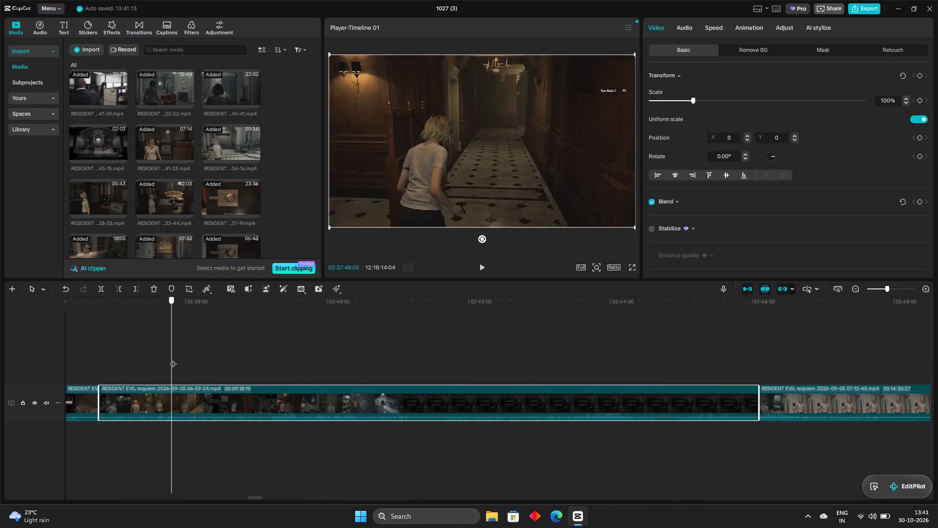
pyautogui.moveTo(173, 359); pyautogui.dragTo(177, 361)
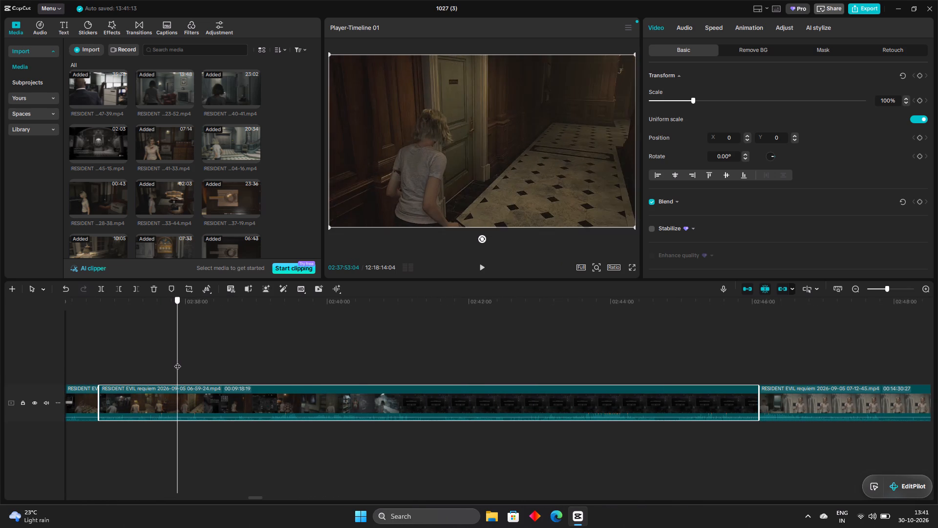
pyautogui.moveTo(177, 361); pyautogui.dragTo(172, 355)
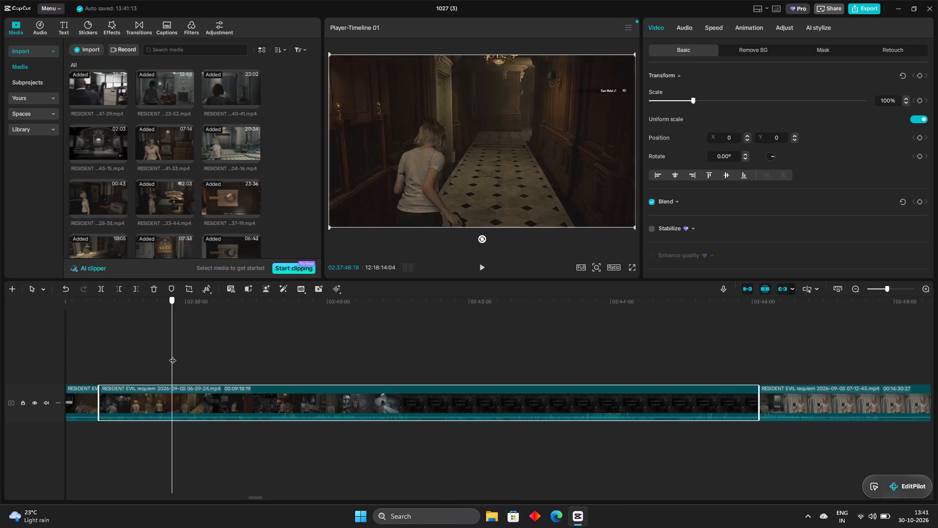
pyautogui.moveTo(172, 355); pyautogui.dragTo(174, 356)
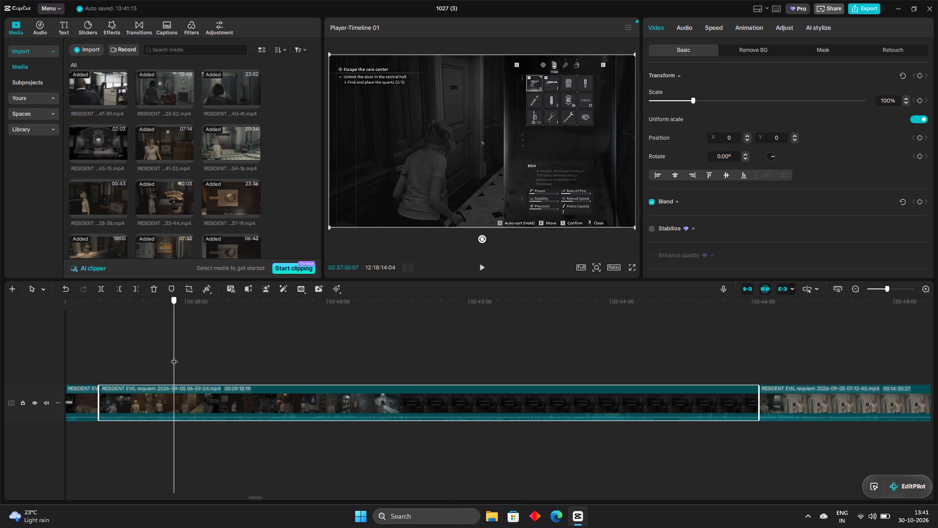
pyautogui.moveTo(174, 356); pyautogui.dragTo(173, 356)
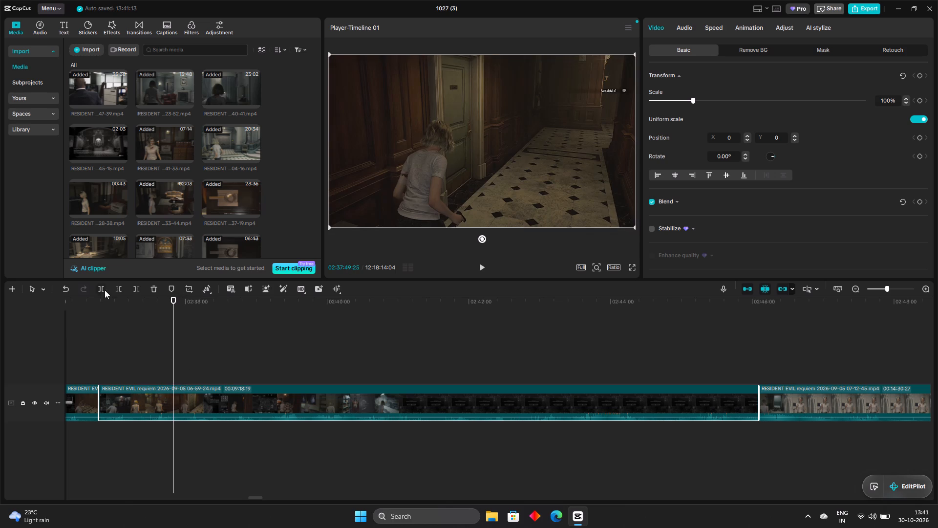
pyautogui.click(105, 287)
pyautogui.click(192, 395)
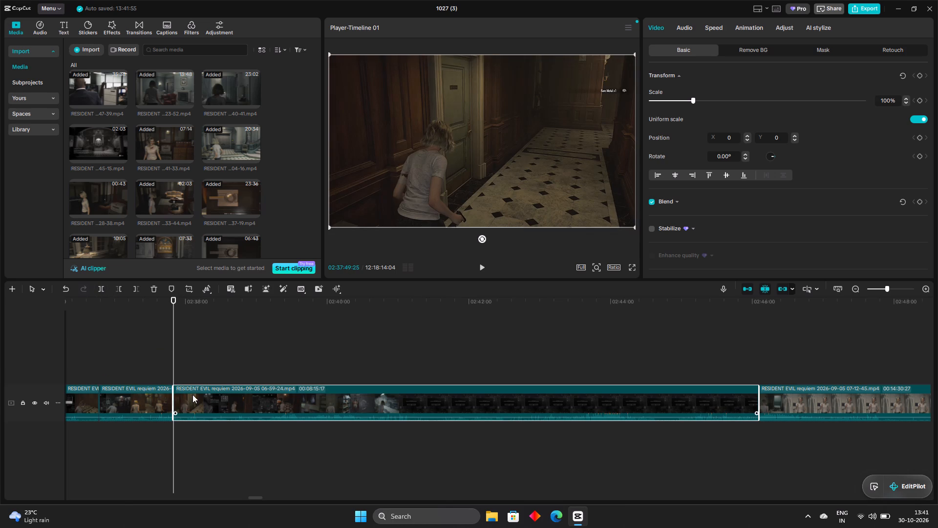
# Trim about 4 seconds of inventory footage from the start of the selected 06-59-24 piece, so it resumes beside the green door.
pyautogui.moveTo(172, 397); pyautogui.dragTo(176, 399)
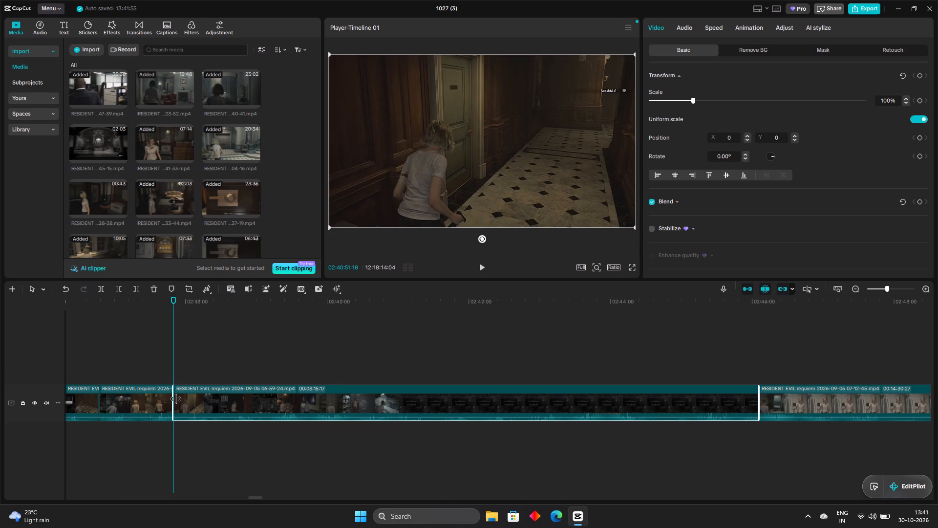
pyautogui.moveTo(176, 399); pyautogui.dragTo(178, 402)
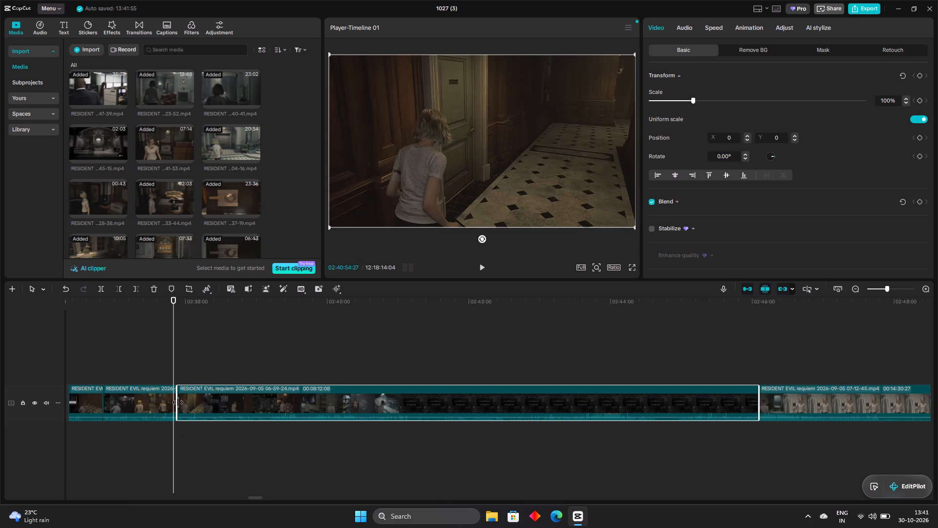
pyautogui.moveTo(178, 402); pyautogui.dragTo(180, 402)
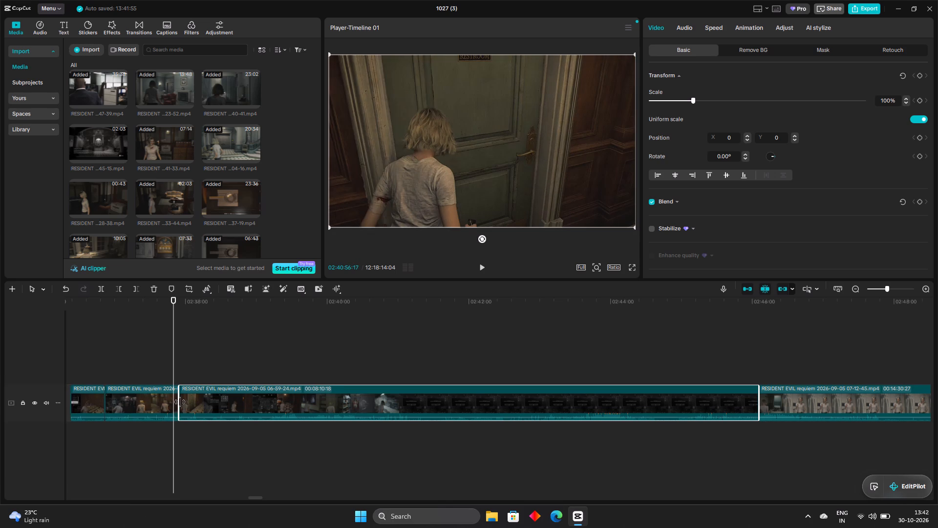
pyautogui.moveTo(180, 402); pyautogui.dragTo(179, 400)
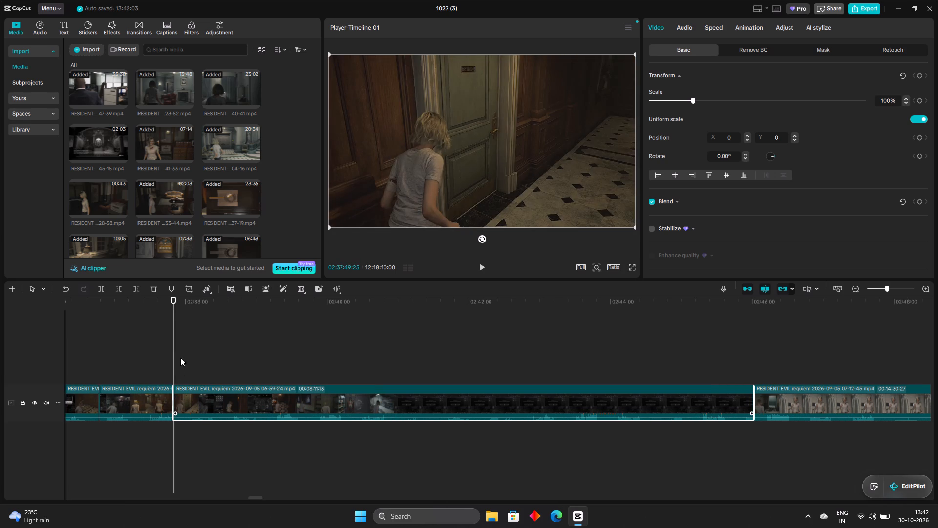
# Find where the map opens after the Green Herb pickup and split the 06-59-24 clip at about 02:38:12 in the dark corridor.
pyautogui.moveTo(174, 352); pyautogui.dragTo(203, 370)
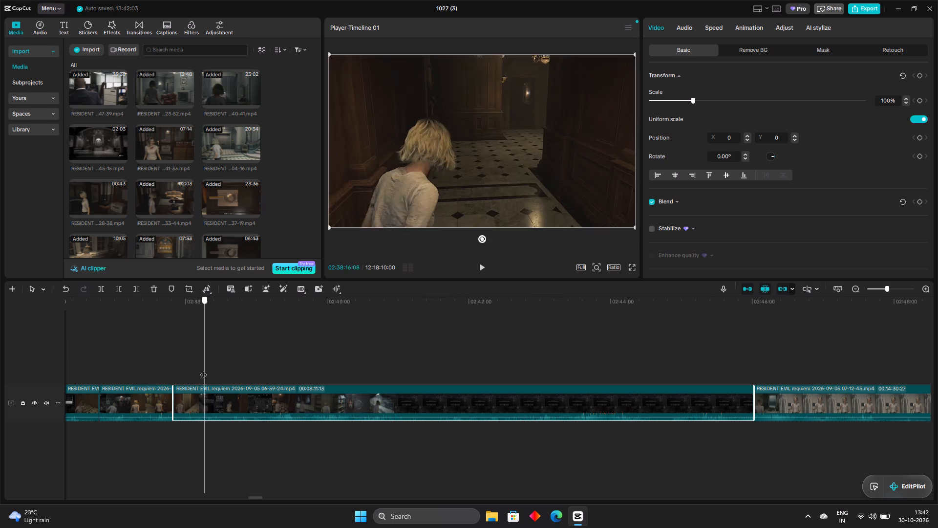
pyautogui.moveTo(203, 370); pyautogui.dragTo(195, 372)
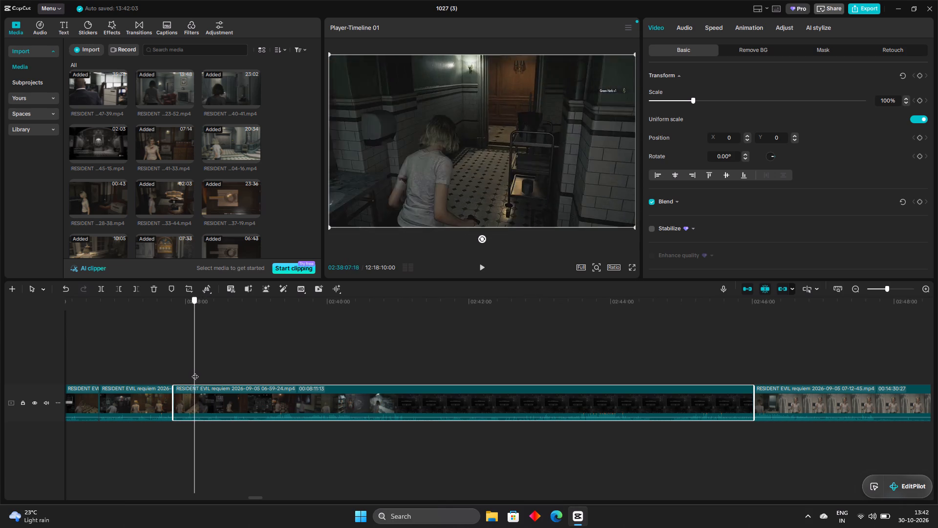
pyautogui.moveTo(195, 372); pyautogui.dragTo(201, 375)
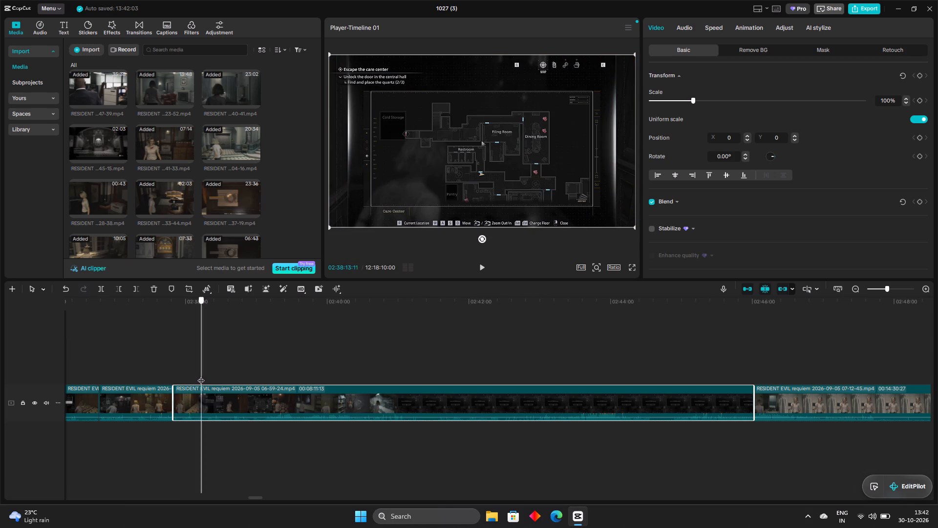
pyautogui.moveTo(201, 375); pyautogui.dragTo(199, 375)
pyautogui.press('Right')
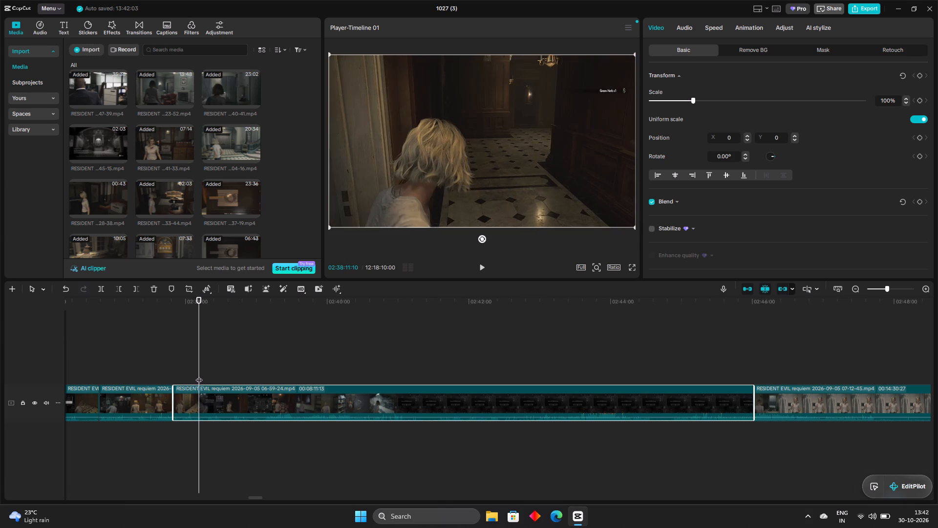
pyautogui.press('Right')
pyautogui.press('Right')
pyautogui.press('Right')
pyautogui.press('Right')
pyautogui.press('Right')
pyautogui.press('Right')
pyautogui.press('Right')
pyautogui.press('Right')
pyautogui.press('Right')
pyautogui.press('Right')
pyautogui.press('Right')
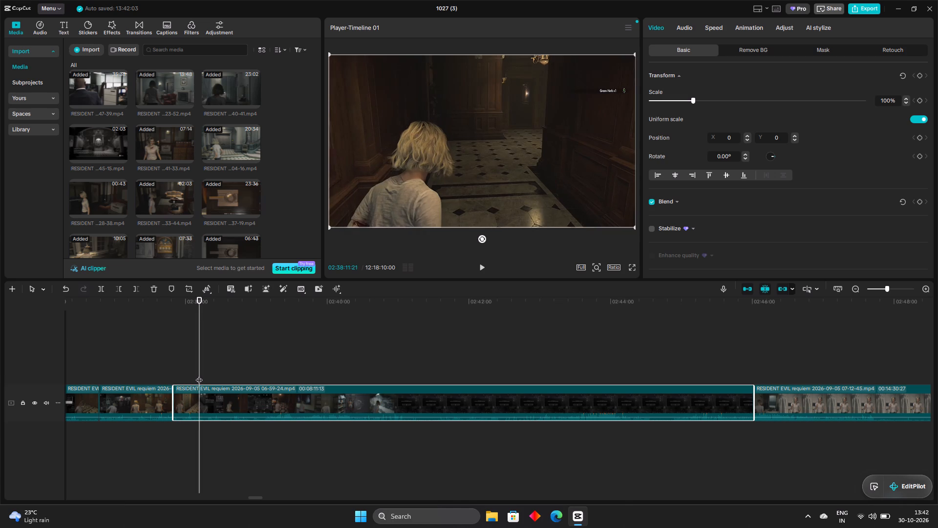
pyautogui.press('Right')
pyautogui.press('Right')
pyautogui.press('Right')
pyautogui.press('Right')
pyautogui.press('Right')
pyautogui.press('Right')
pyautogui.press('Right')
pyautogui.press('Right')
pyautogui.press('Right')
pyautogui.press('Right')
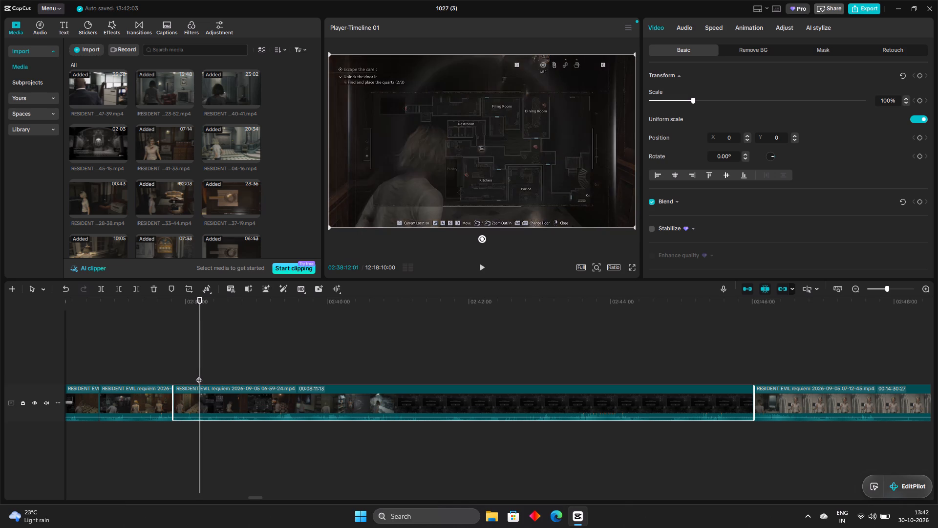
pyautogui.press('Left')
pyautogui.press('Left')
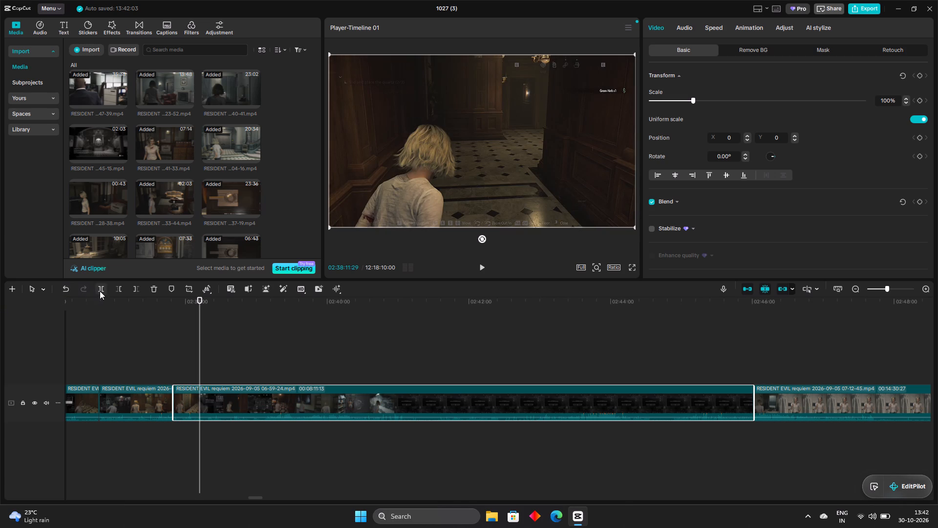
pyautogui.click(100, 291)
# Split the 06-59-24 clip at about 02:38:16, where the map closes, and delete the short map segment before the split.
pyautogui.moveTo(200, 336); pyautogui.dragTo(205, 343)
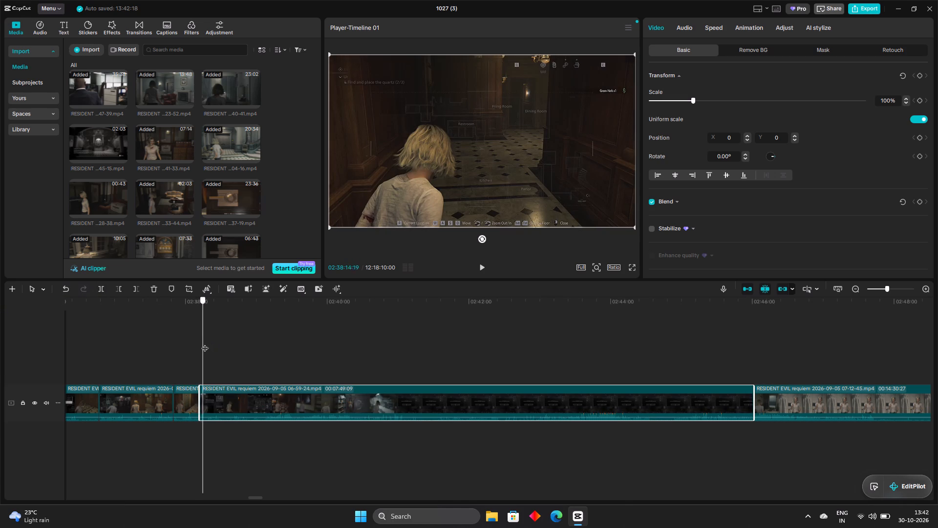
pyautogui.moveTo(205, 343); pyautogui.dragTo(204, 349)
pyautogui.press('Right')
pyautogui.press('Right')
pyautogui.press('Right')
pyautogui.press('Right')
pyautogui.press('Right')
pyautogui.press('Right')
pyautogui.press('Right')
pyautogui.press('Right')
pyautogui.press('Right')
pyautogui.press('Right')
pyautogui.press('Right')
pyautogui.press('Right')
pyautogui.press('Right')
pyautogui.press('Right')
pyautogui.press('Right')
pyautogui.press('Right')
pyautogui.press('Right')
pyautogui.press('Right')
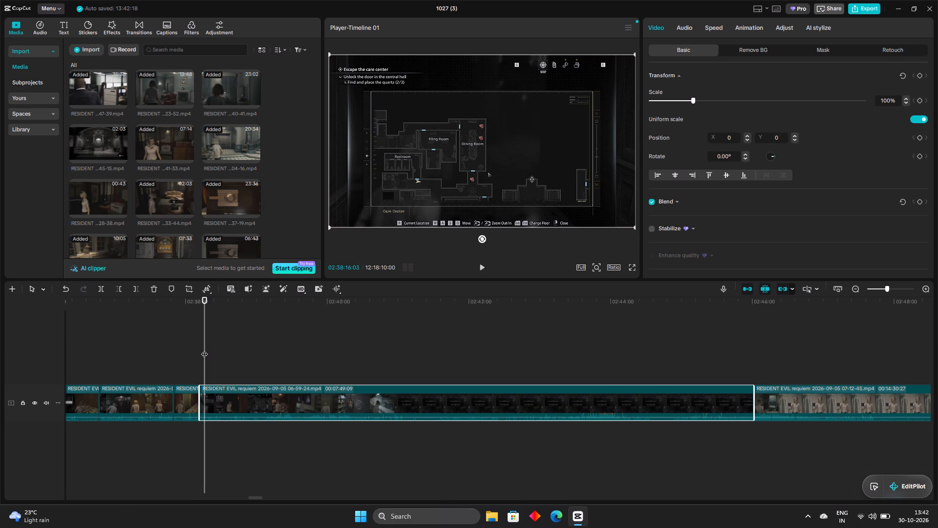
pyautogui.press('Right')
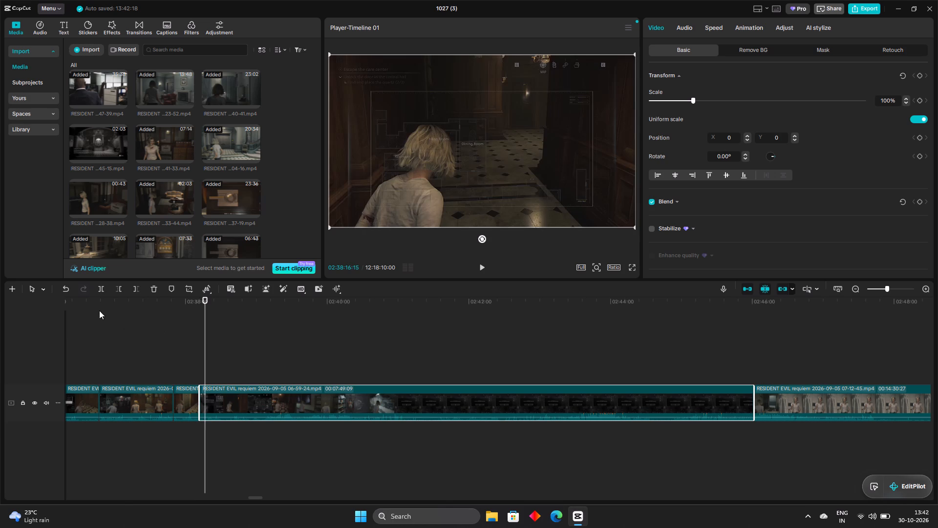
pyautogui.click(101, 288)
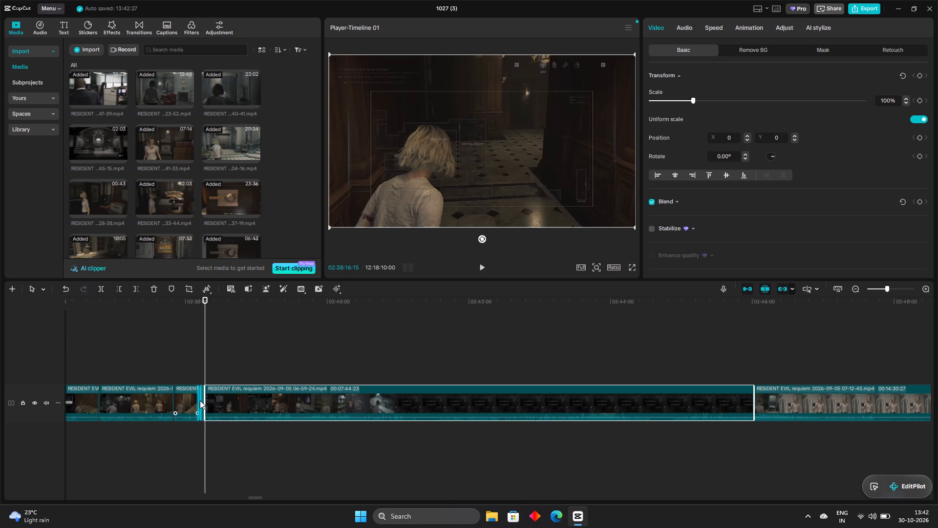
pyautogui.click(201, 399)
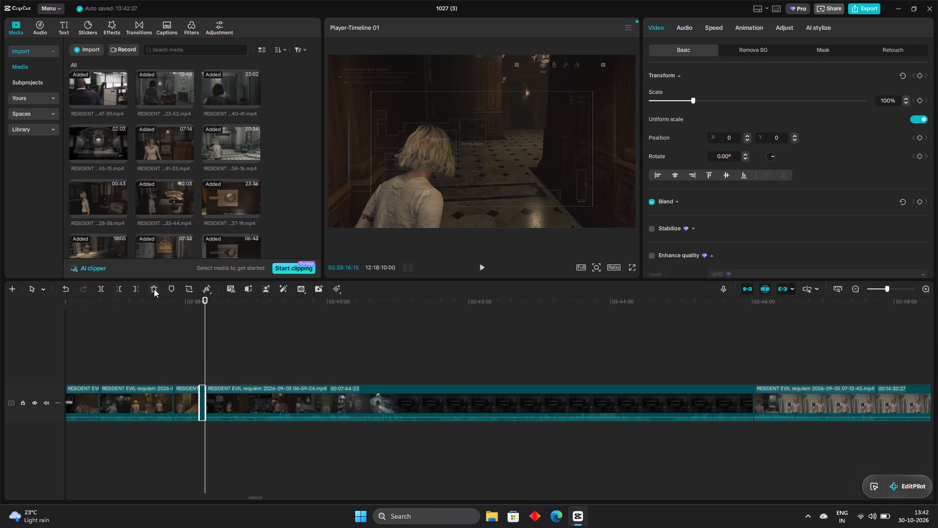
pyautogui.click(154, 289)
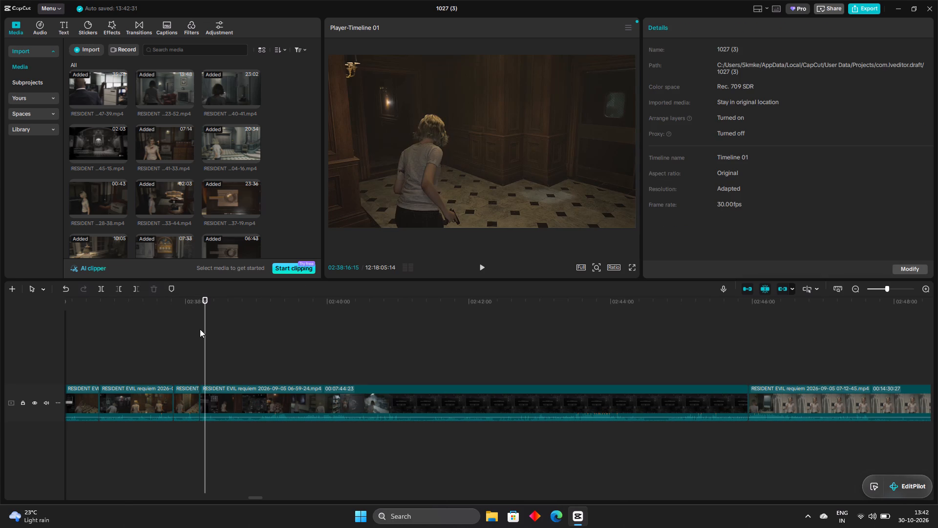
# Find where the map opens in the dining room and split the 06-59-24 clip at about 02:38:44 beside the long table.
pyautogui.moveTo(204, 335); pyautogui.dragTo(215, 347)
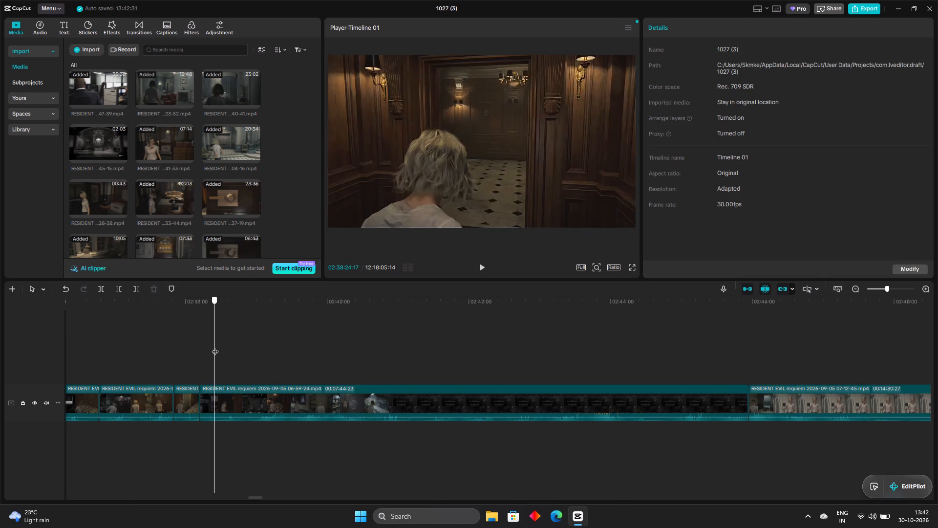
pyautogui.moveTo(215, 347); pyautogui.dragTo(247, 365)
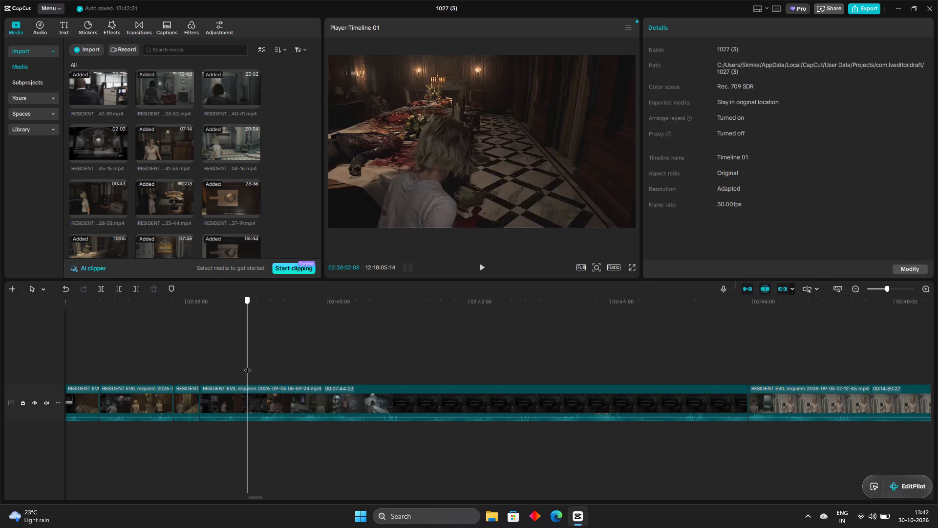
pyautogui.moveTo(247, 365); pyautogui.dragTo(236, 359)
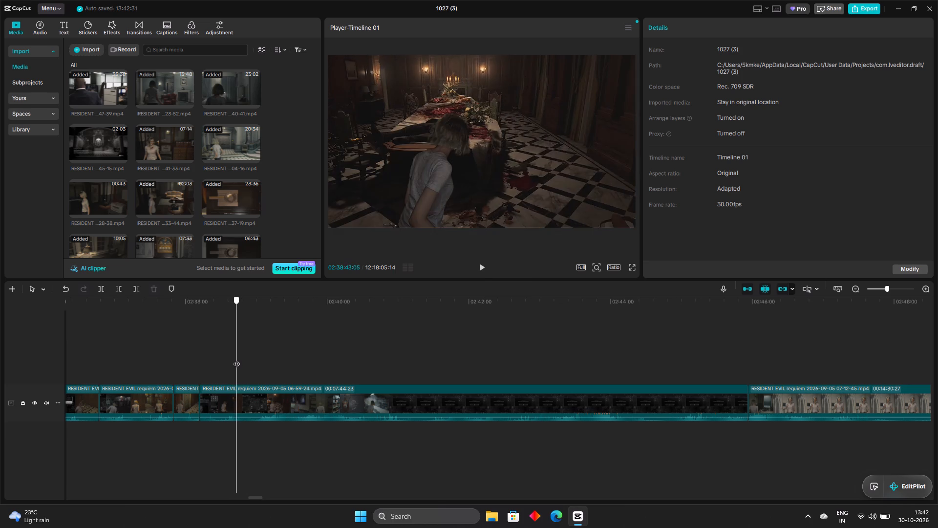
pyautogui.moveTo(236, 359); pyautogui.dragTo(235, 365)
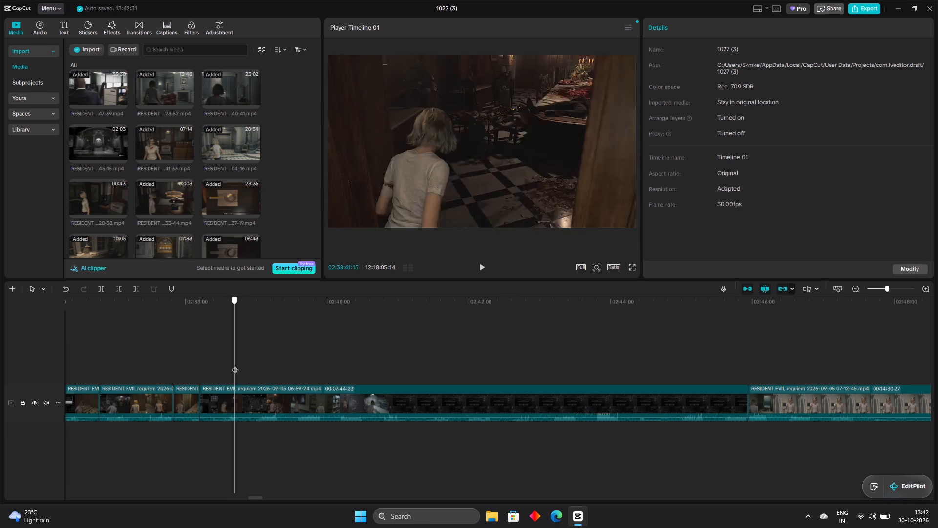
pyautogui.moveTo(235, 365); pyautogui.dragTo(239, 366)
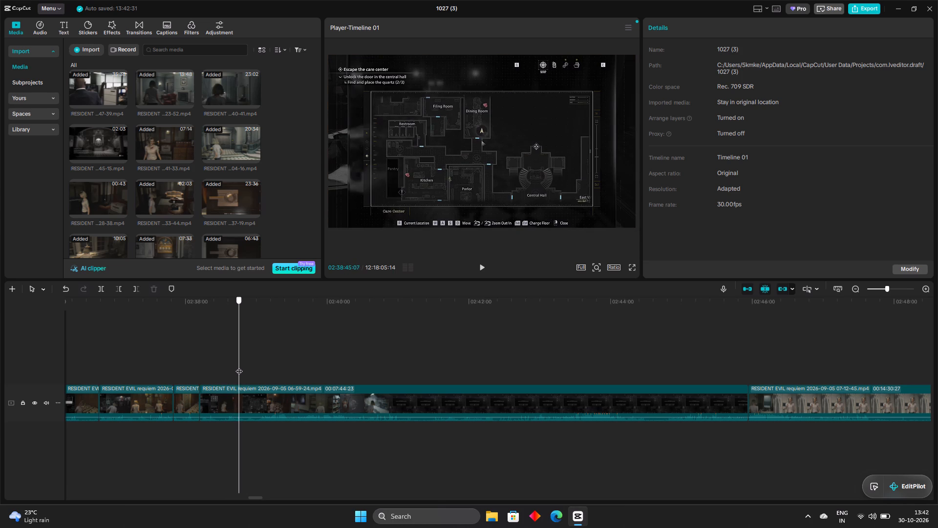
pyautogui.moveTo(239, 366); pyautogui.dragTo(237, 366)
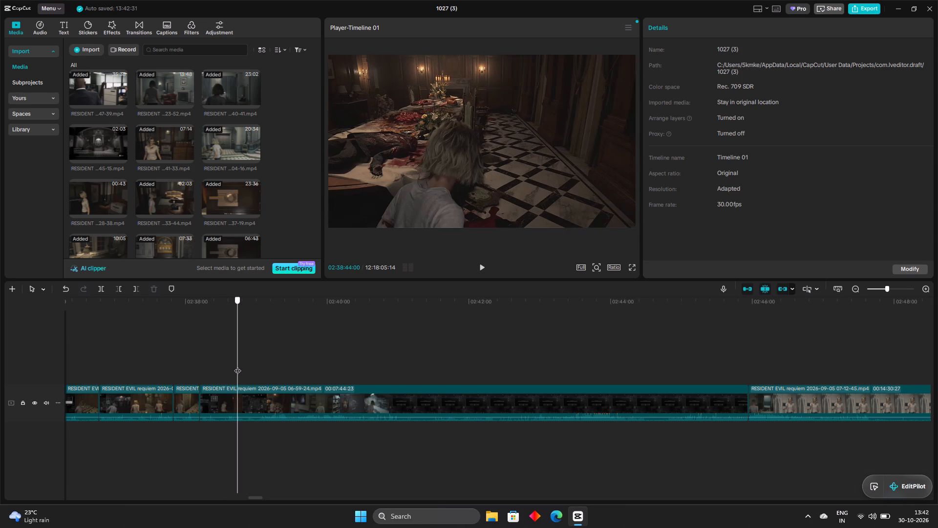
pyautogui.press('Right')
pyautogui.press('Right')
pyautogui.press('Right')
pyautogui.press('Right')
pyautogui.press('Right')
pyautogui.press('Right')
pyautogui.press('Right')
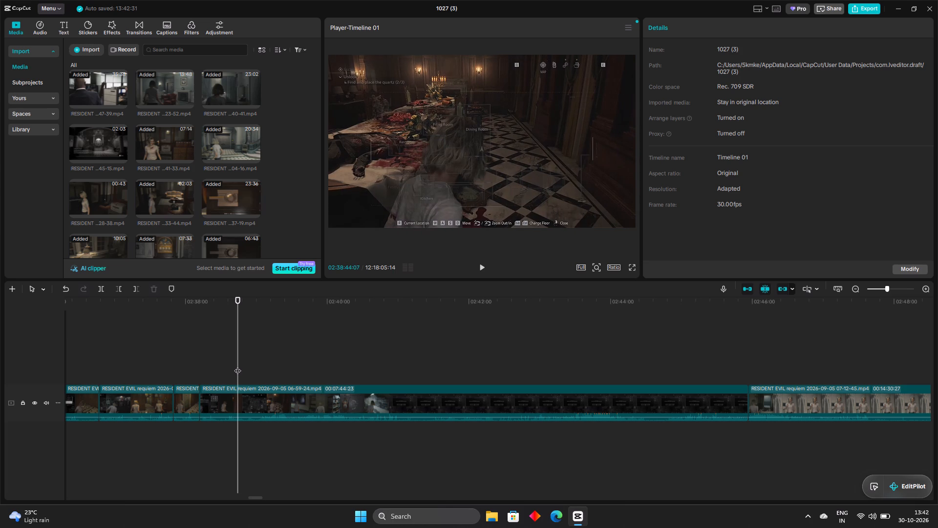
pyautogui.press('Left')
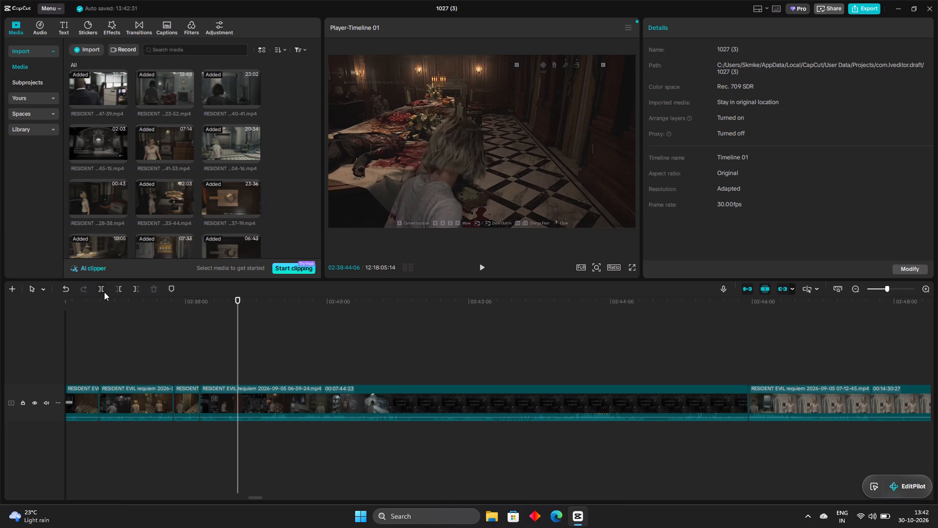
pyautogui.click(102, 289)
# Trim about 9 seconds of map footage from the start of the new 06-59-24 piece, so it resumes in the dining room.
pyautogui.click(258, 404)
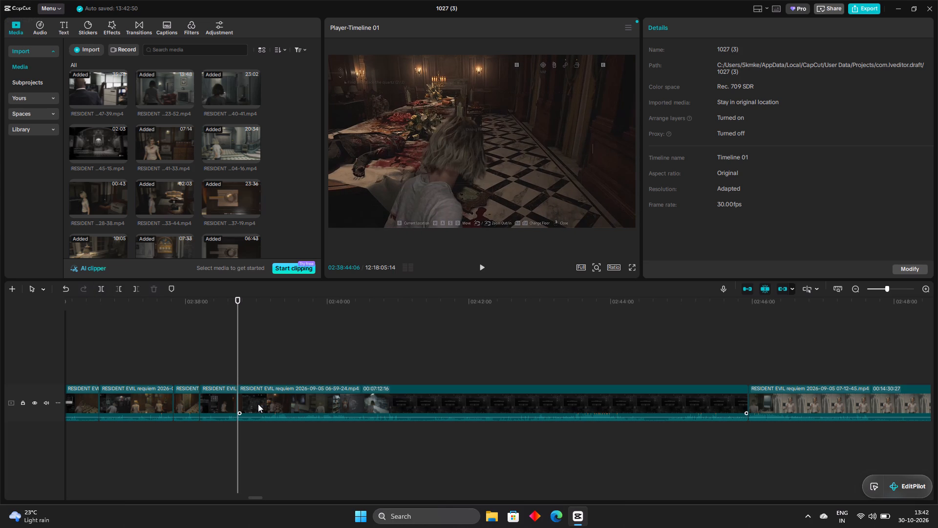
pyautogui.moveTo(238, 399); pyautogui.dragTo(245, 409)
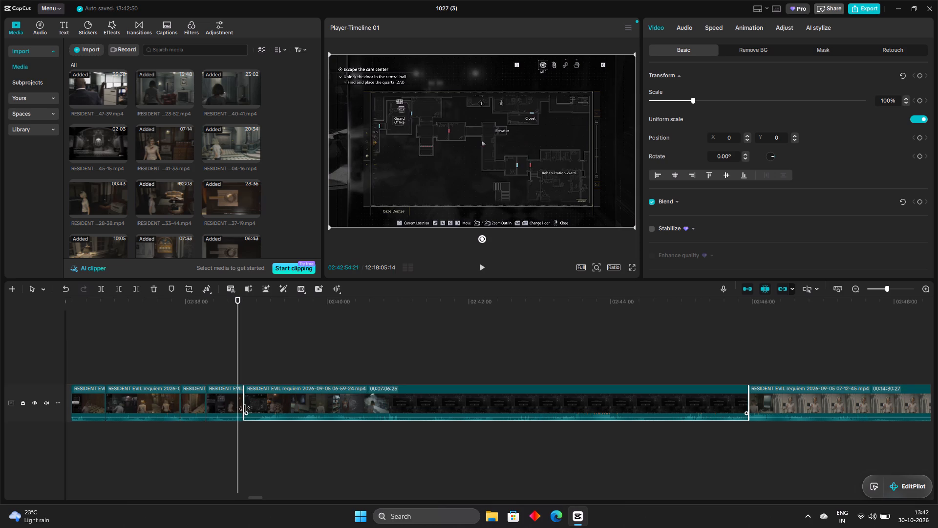
pyautogui.moveTo(245, 409); pyautogui.dragTo(248, 412)
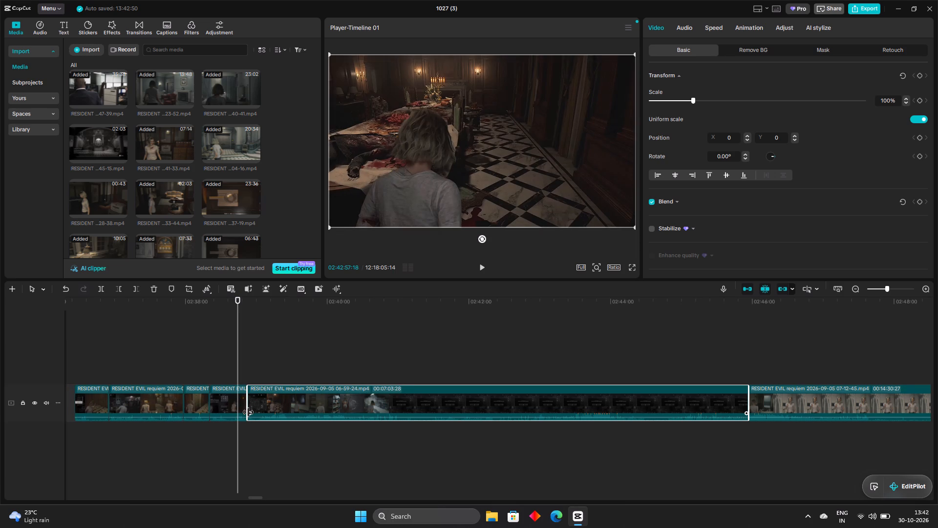
pyautogui.moveTo(248, 412); pyautogui.dragTo(248, 413)
pyautogui.moveTo(238, 351); pyautogui.dragTo(246, 358)
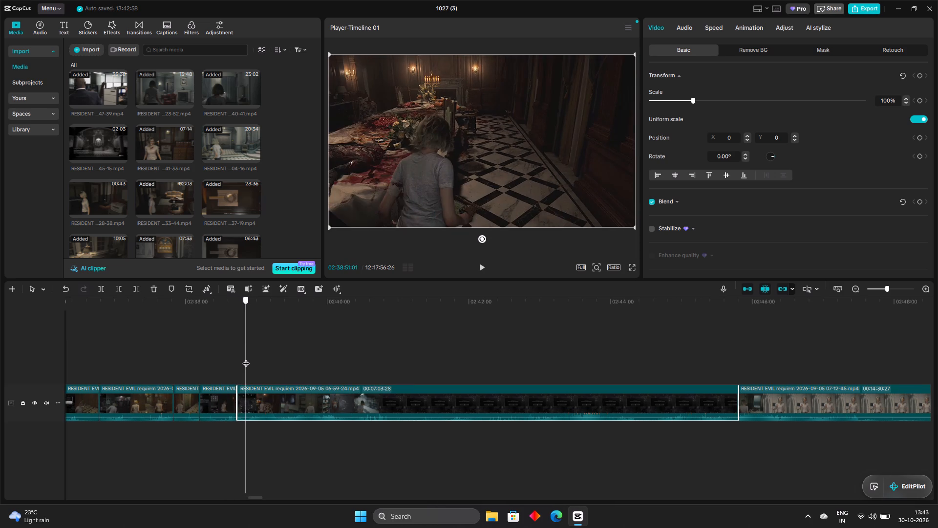
pyautogui.moveTo(246, 358); pyautogui.dragTo(245, 358)
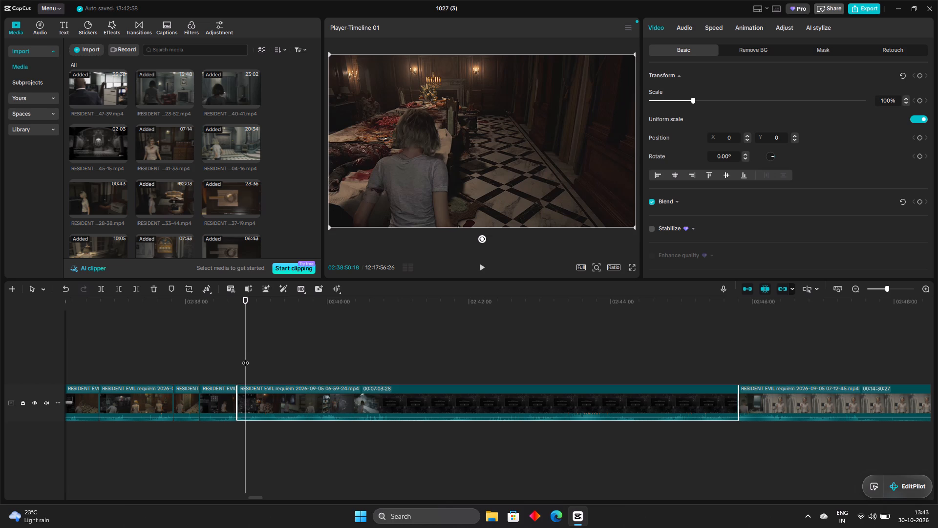
# Switch to Loggy3 from the desktop to check the recording session, and minimize it again.
pyautogui.click(893, 8)
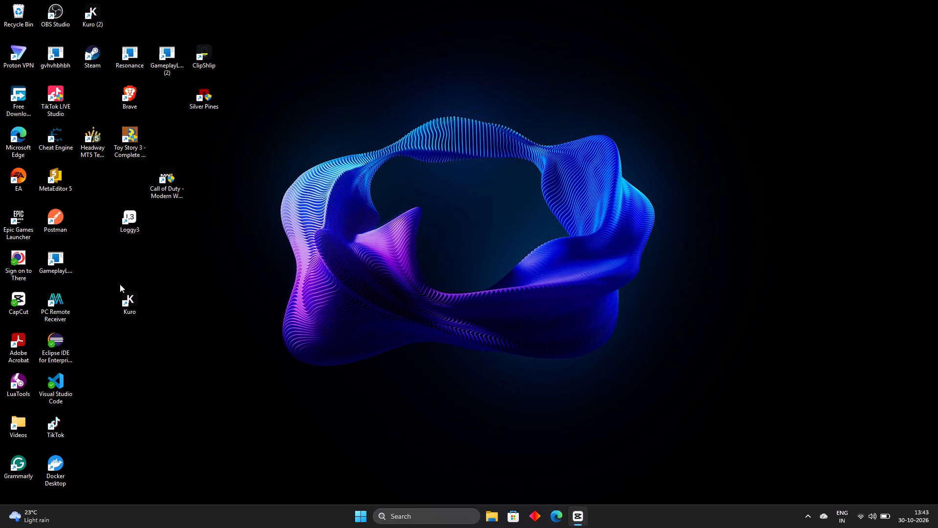
pyautogui.doubleClick(134, 222)
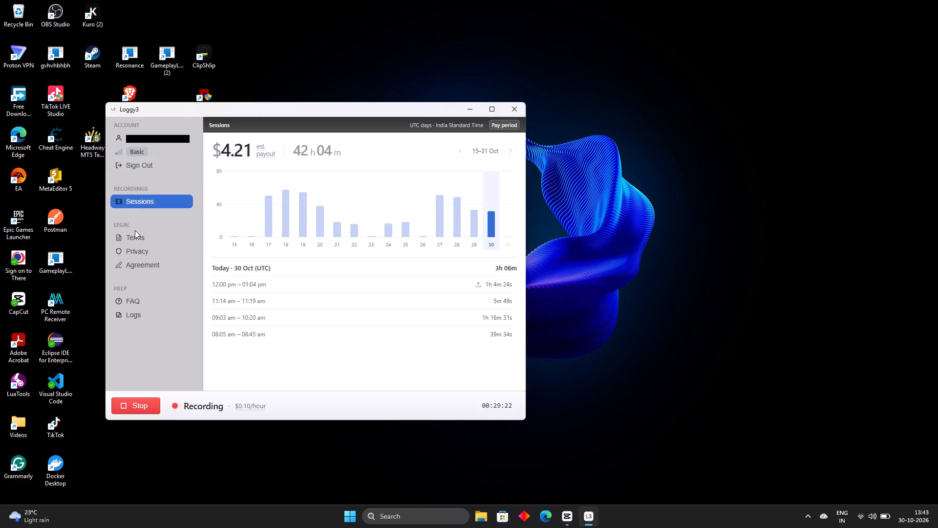
pyautogui.click(468, 107)
# Launch Kuro from the desktop.
pyautogui.doubleClick(138, 299)
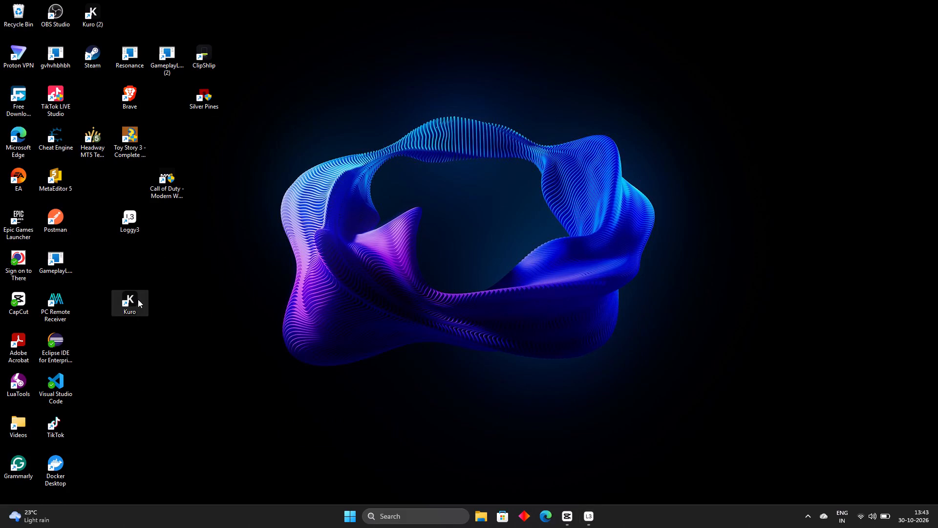
pyautogui.click(515, 216)
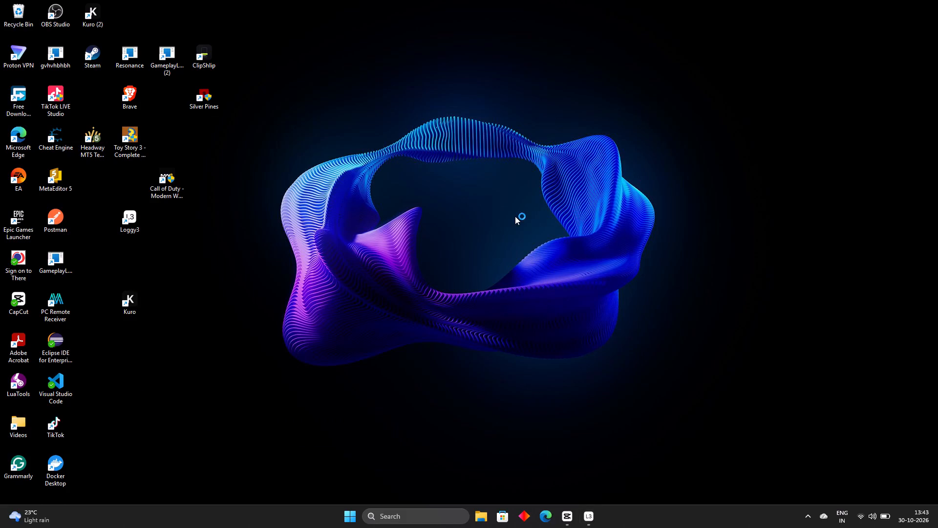
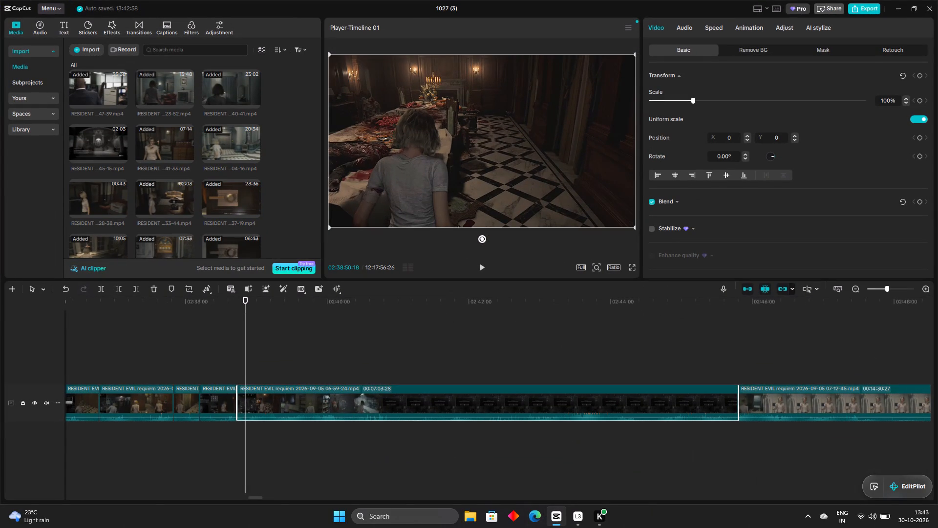
# Find where the map opens in the dark room with shelves and split the 06-59-24 clip at about 02:39:21.
pyautogui.moveTo(244, 337); pyautogui.dragTo(255, 356)
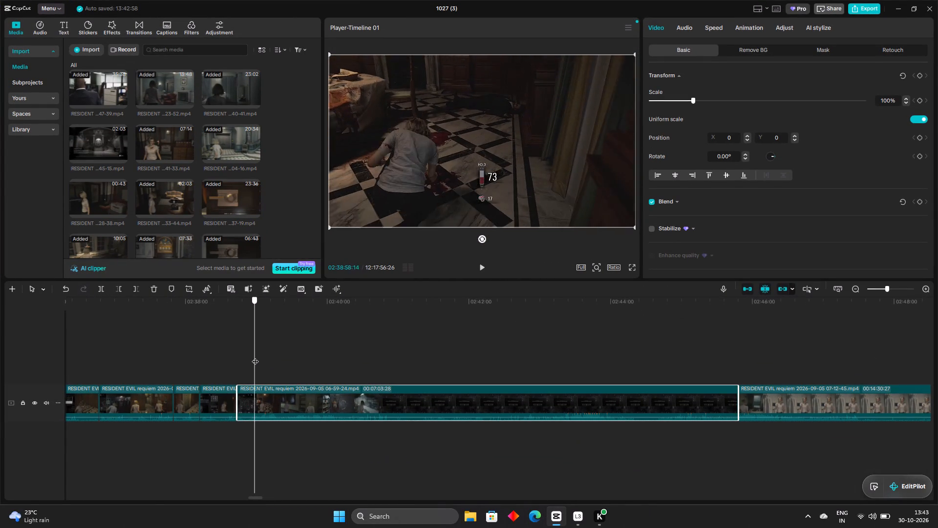
pyautogui.moveTo(255, 356); pyautogui.dragTo(275, 367)
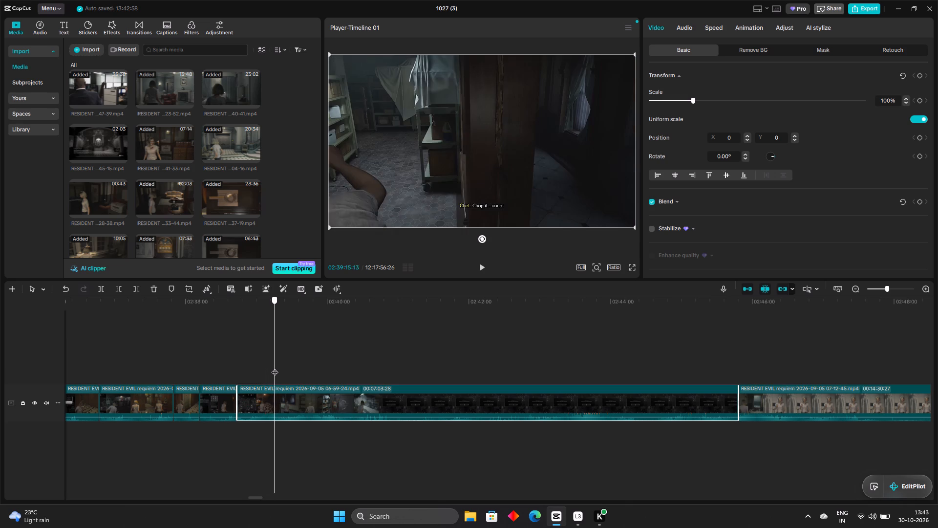
pyautogui.moveTo(275, 367); pyautogui.dragTo(283, 371)
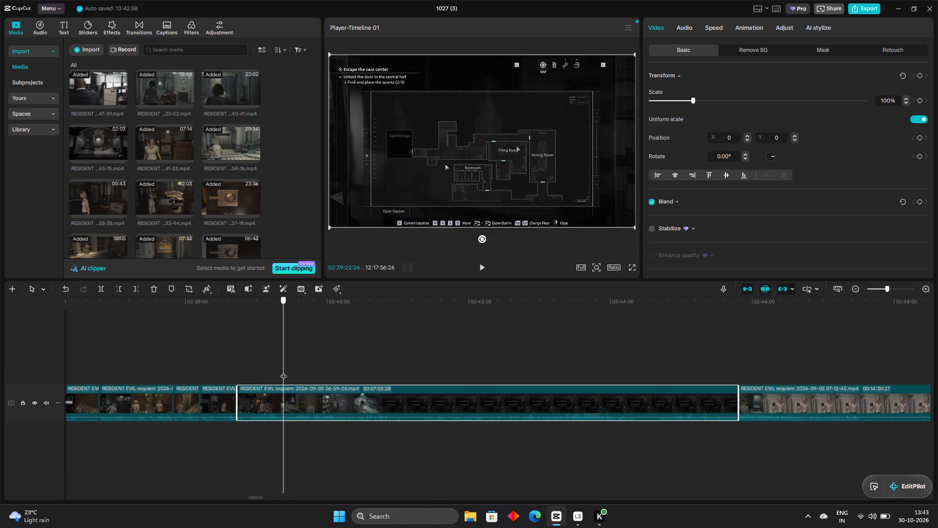
pyautogui.moveTo(283, 371); pyautogui.dragTo(282, 371)
pyautogui.press('Left')
pyautogui.press('Left')
pyautogui.press('Left')
pyautogui.press('Left')
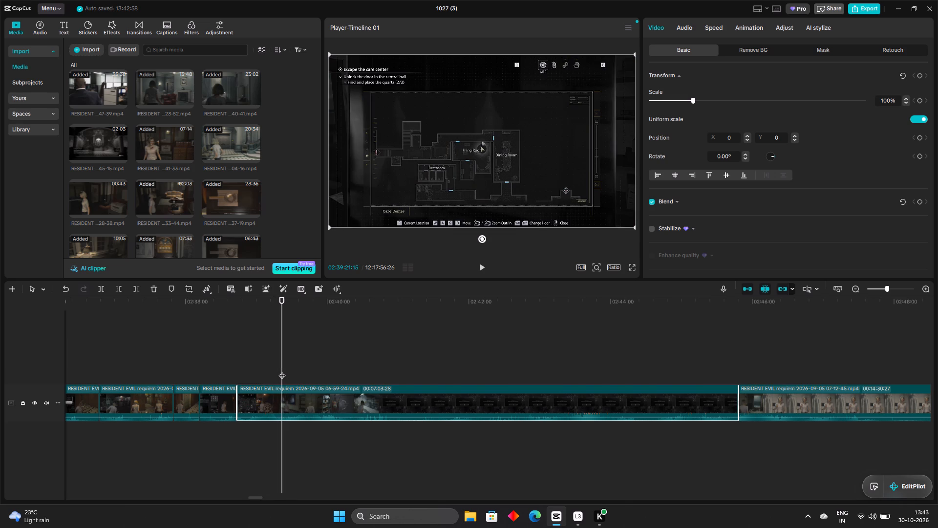
pyautogui.press('Left')
pyautogui.press('Left')
pyautogui.press('Left')
pyautogui.press('Left')
pyautogui.press('Left')
pyautogui.press('Left')
pyautogui.press('Left')
pyautogui.press('Left')
pyautogui.press('Left')
pyautogui.press('Left')
pyautogui.press('Left')
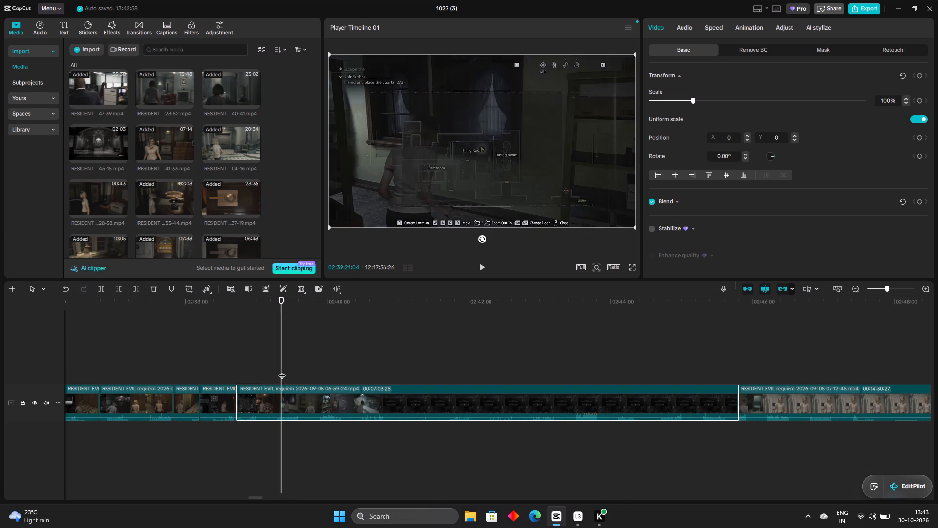
pyautogui.press('Left')
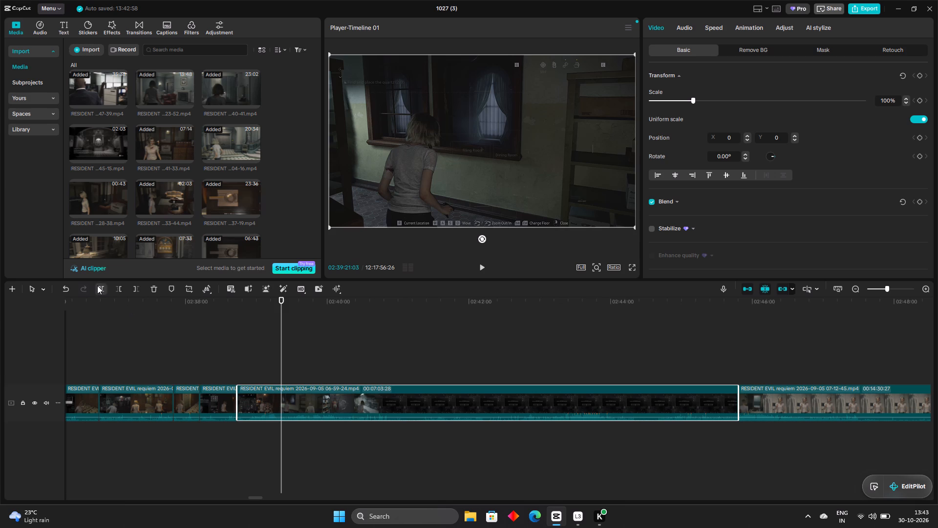
pyautogui.click(97, 286)
# Trim about 4 seconds of map footage from the start of the new 06-59-24 piece, so it resumes in the room.
pyautogui.moveTo(280, 400); pyautogui.dragTo(287, 408)
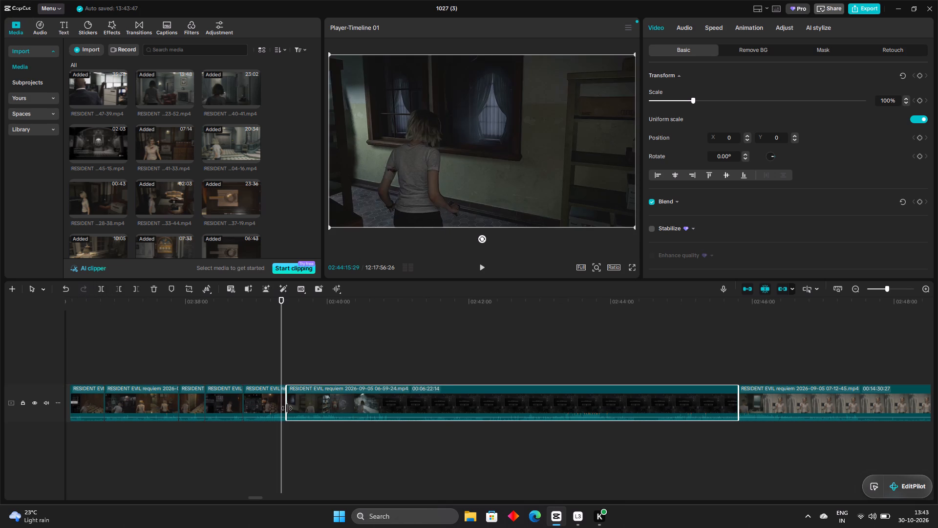
pyautogui.moveTo(287, 408); pyautogui.dragTo(286, 407)
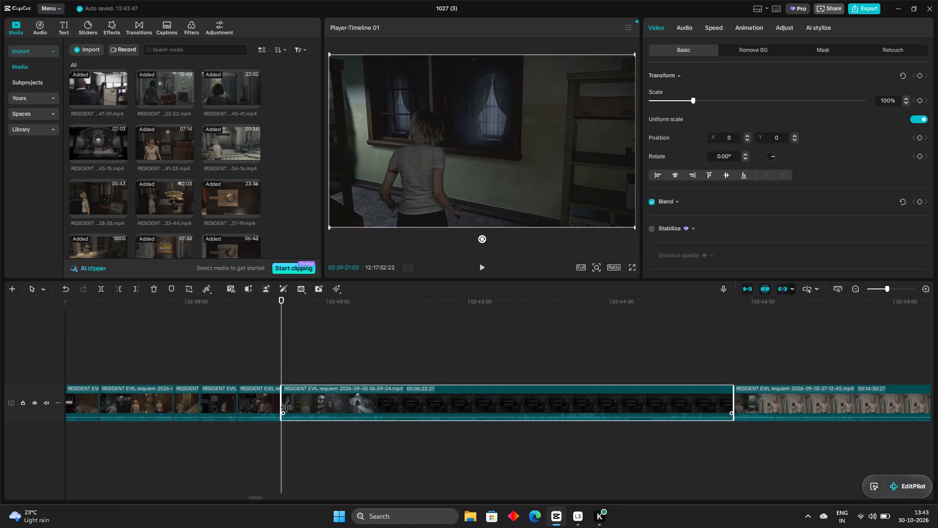
# Review the 06-59-24 footage after the cut, through the shelved room up to about 02:39:34.
pyautogui.moveTo(278, 325); pyautogui.dragTo(284, 331)
pyautogui.moveTo(284, 331); pyautogui.dragTo(284, 331)
pyautogui.moveTo(284, 331); pyautogui.dragTo(285, 336)
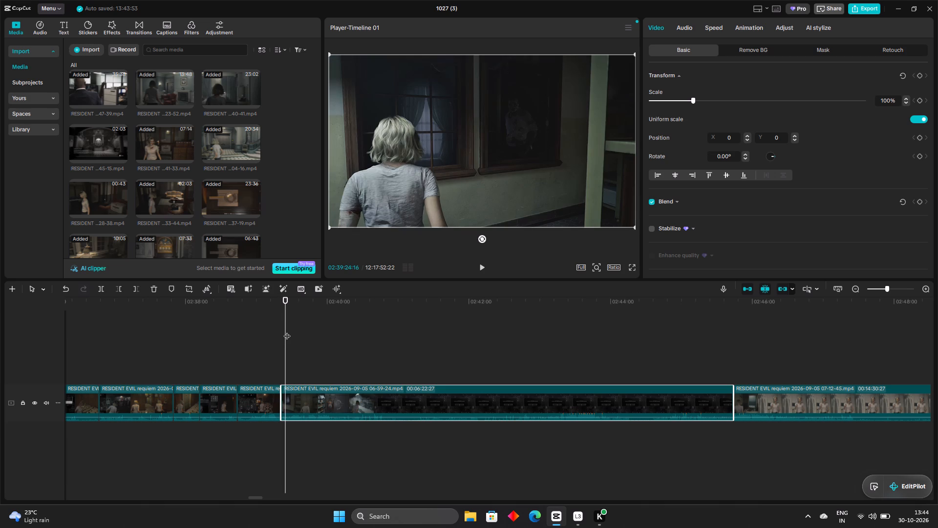
pyautogui.moveTo(287, 331); pyautogui.dragTo(292, 338)
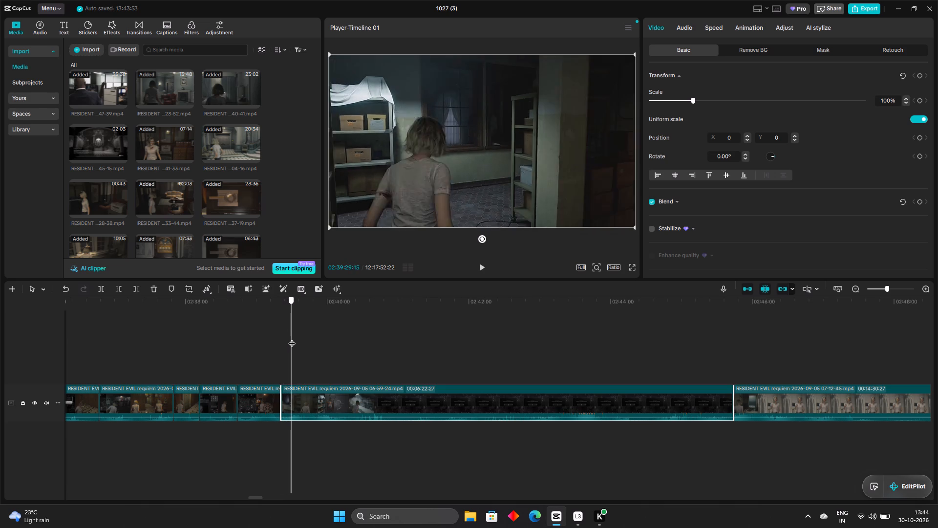
pyautogui.moveTo(292, 338); pyautogui.dragTo(297, 346)
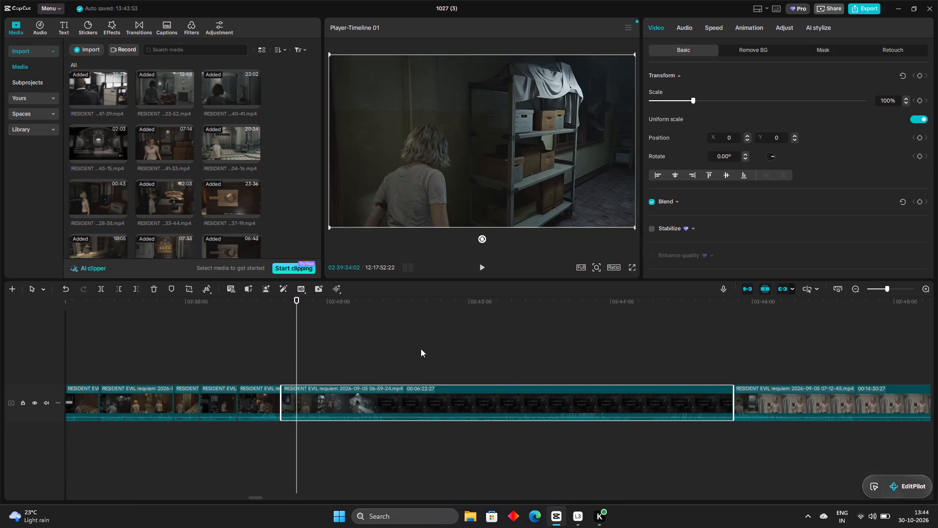
# Switch to Loggy3 to check the recording session, and minimize it again.
pyautogui.click(586, 516)
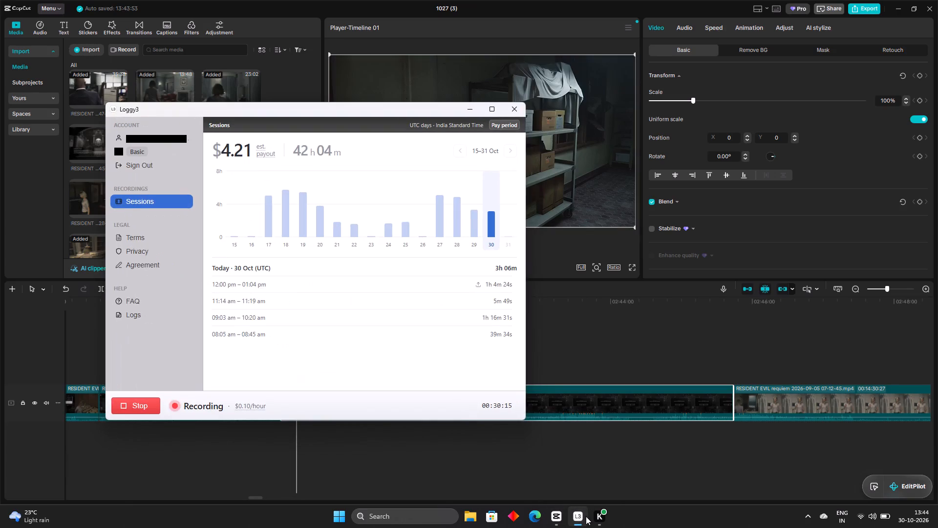
pyautogui.click(586, 516)
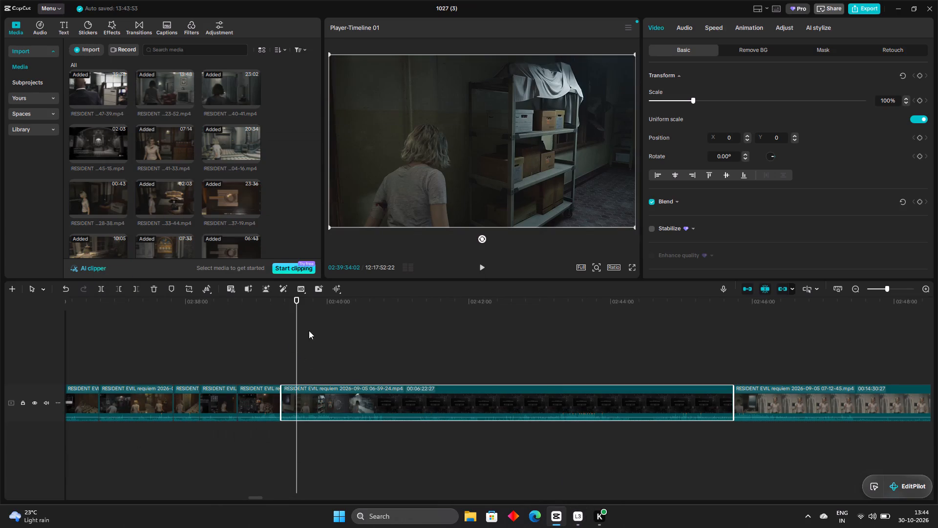
# Examine the 06-59-24 footage from the shelved room through the hexagonal lock, kitchen, crafting and map scenes up to about 02:41:27.
pyautogui.moveTo(295, 329); pyautogui.dragTo(298, 338)
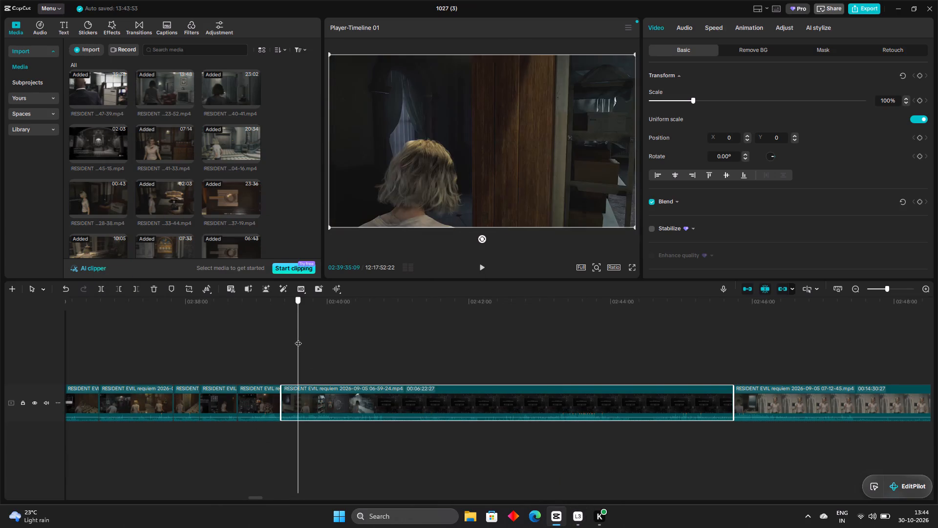
pyautogui.moveTo(298, 338); pyautogui.dragTo(304, 343)
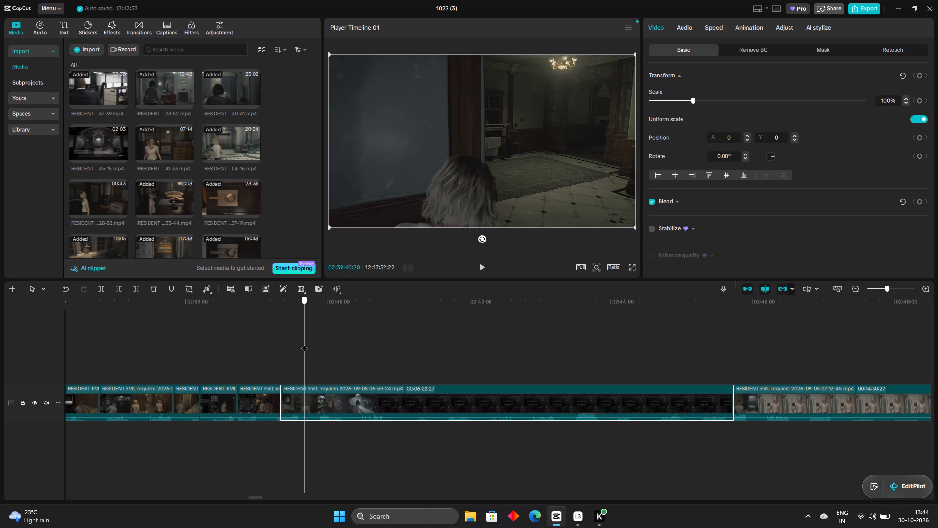
pyautogui.moveTo(304, 343); pyautogui.dragTo(305, 345)
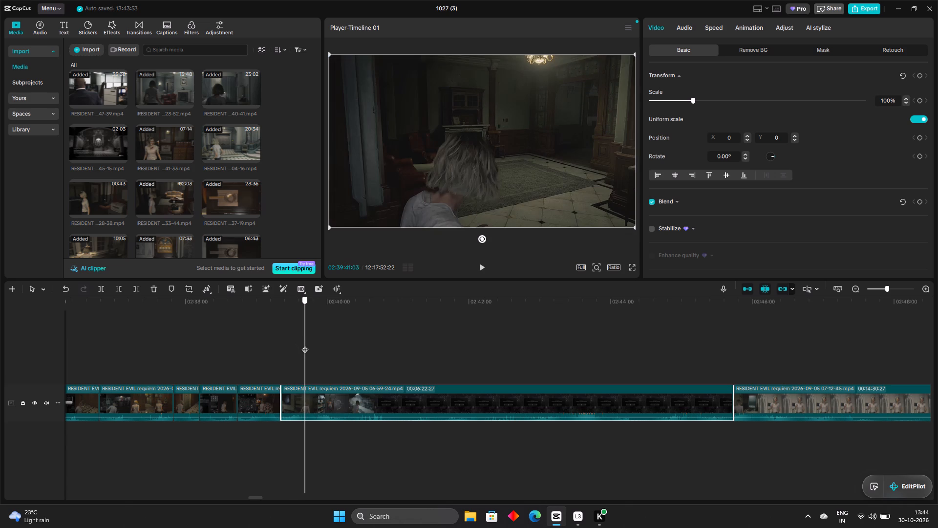
pyautogui.moveTo(305, 345); pyautogui.dragTo(301, 339)
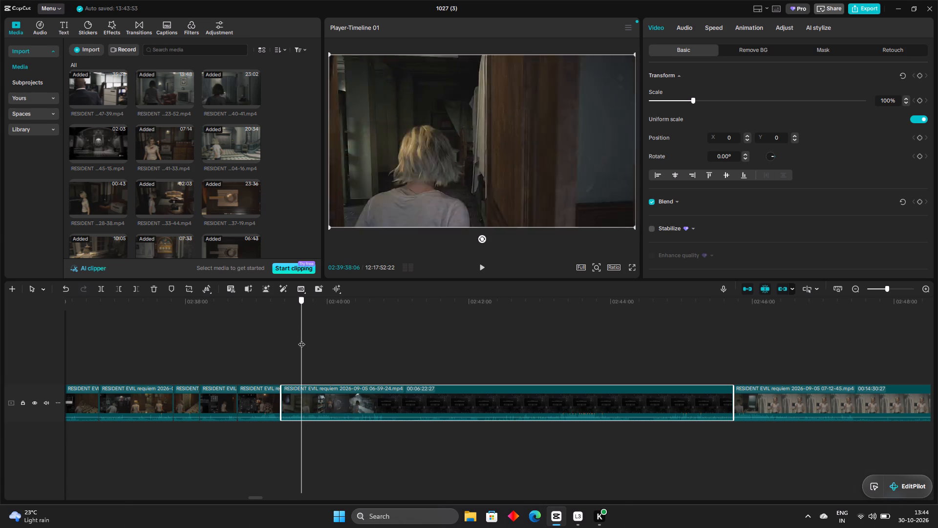
pyautogui.moveTo(301, 339); pyautogui.dragTo(308, 346)
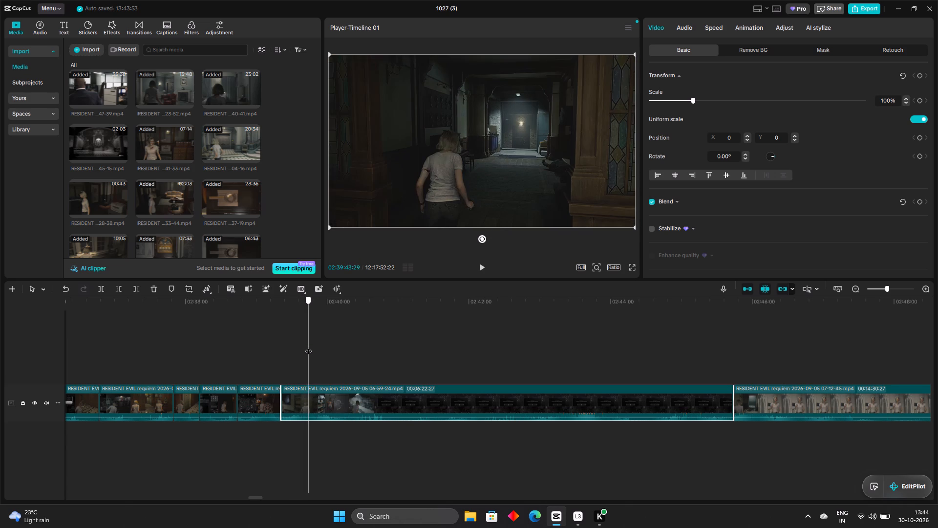
pyautogui.moveTo(308, 346); pyautogui.dragTo(308, 347)
pyautogui.moveTo(308, 347); pyautogui.dragTo(312, 352)
pyautogui.moveTo(312, 352); pyautogui.dragTo(317, 359)
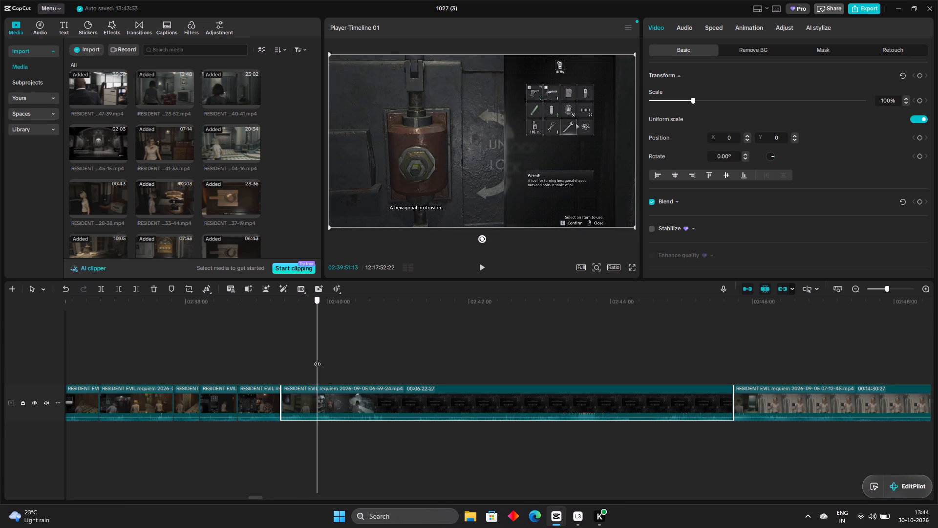
pyautogui.moveTo(317, 359); pyautogui.dragTo(312, 356)
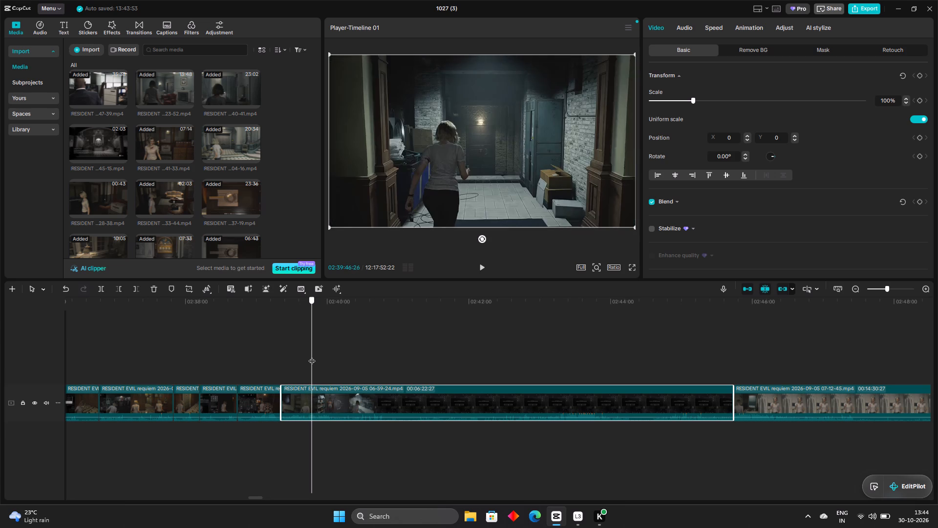
pyautogui.moveTo(312, 356); pyautogui.dragTo(317, 358)
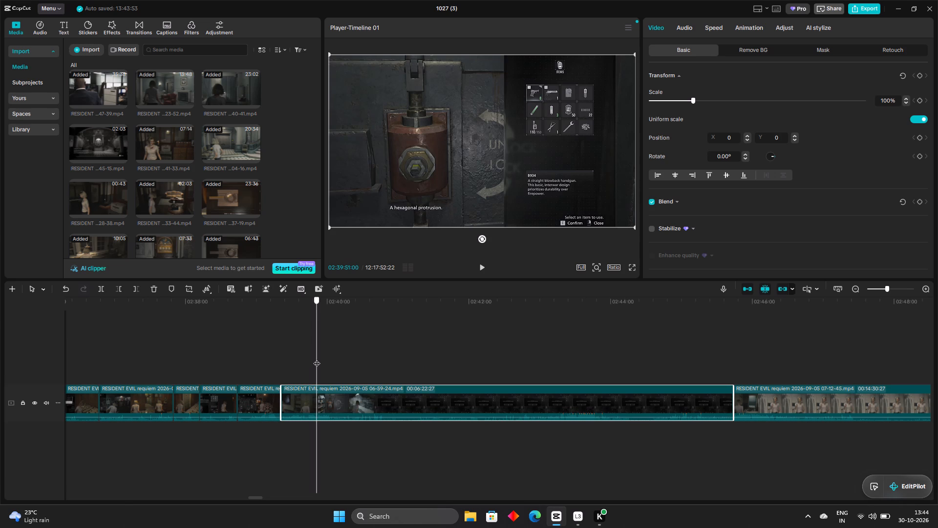
pyautogui.moveTo(317, 358); pyautogui.dragTo(329, 365)
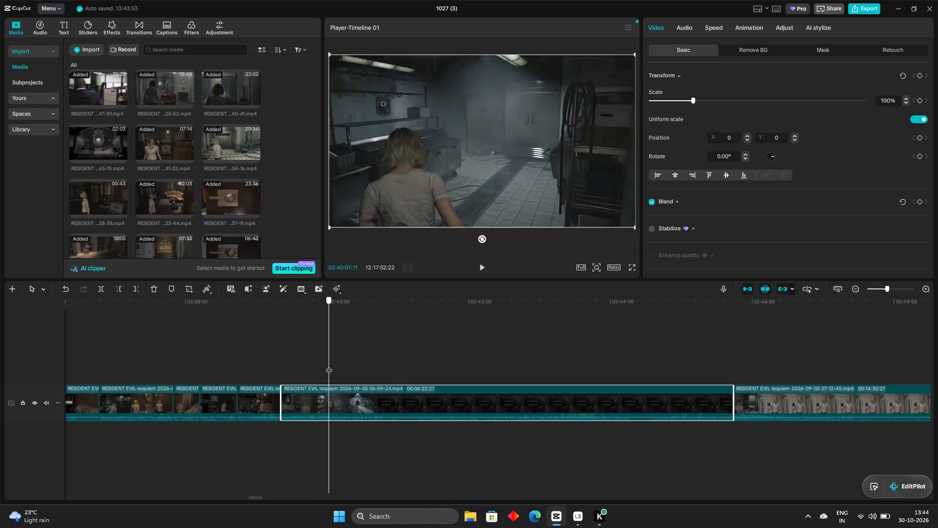
pyautogui.moveTo(329, 365); pyautogui.dragTo(344, 372)
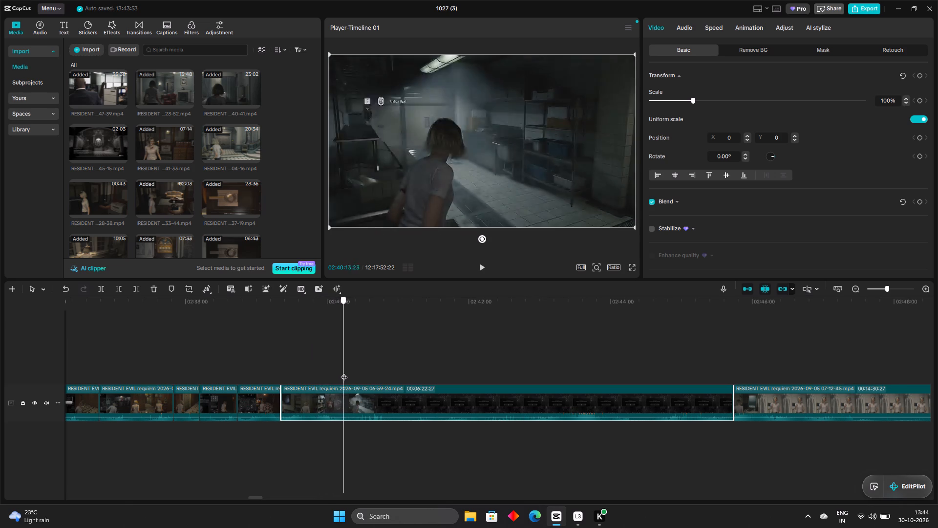
pyautogui.moveTo(344, 372); pyautogui.dragTo(359, 379)
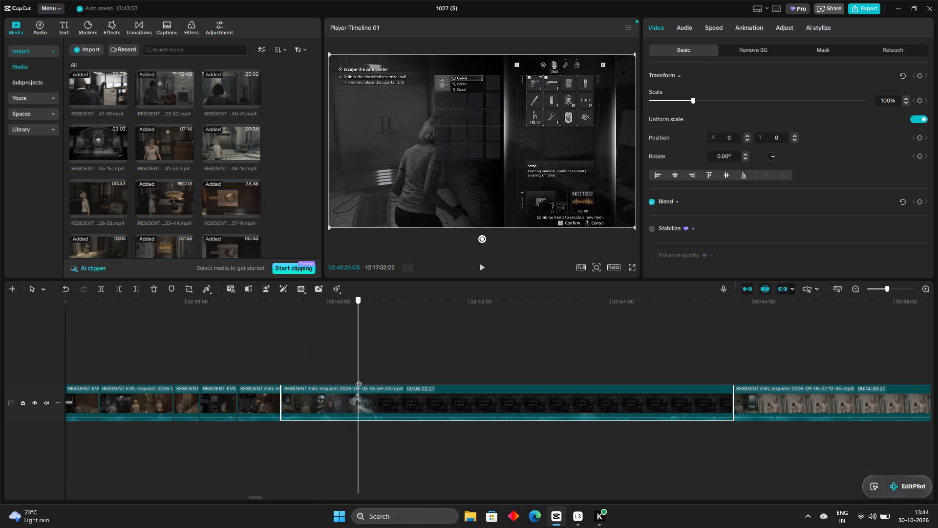
pyautogui.moveTo(359, 379); pyautogui.dragTo(382, 386)
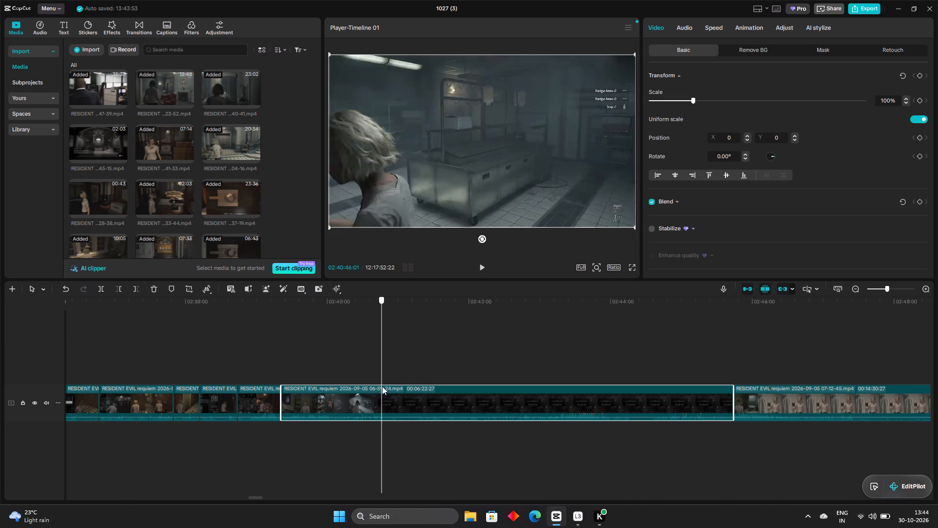
pyautogui.moveTo(382, 386); pyautogui.dragTo(405, 390)
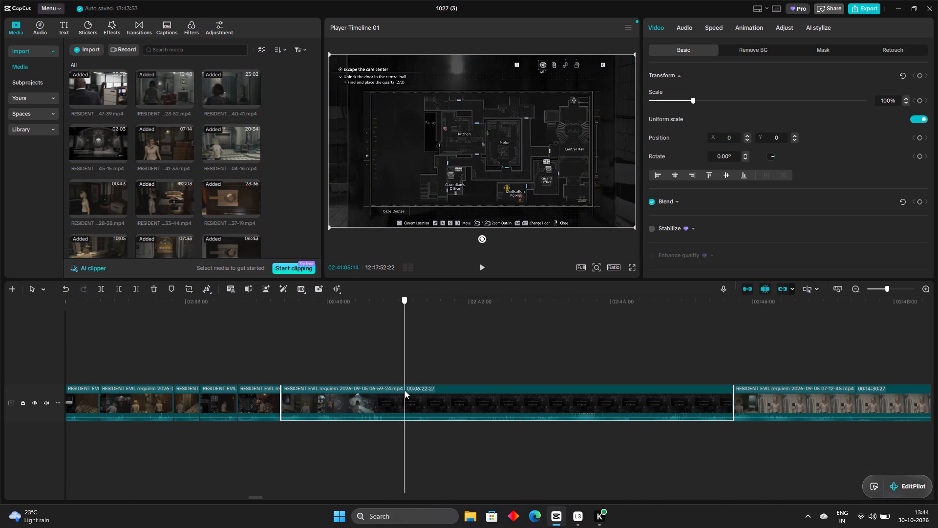
pyautogui.moveTo(405, 390); pyautogui.dragTo(418, 374)
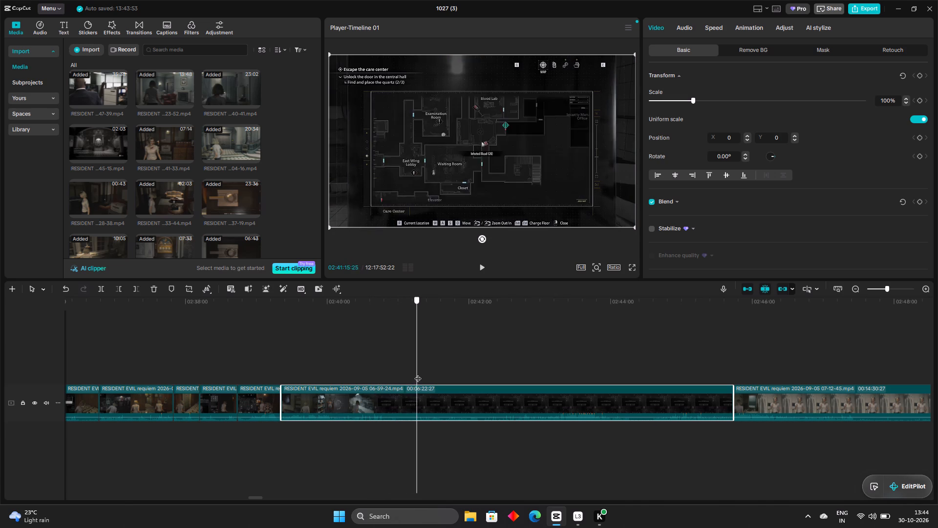
pyautogui.moveTo(418, 374); pyautogui.dragTo(426, 360)
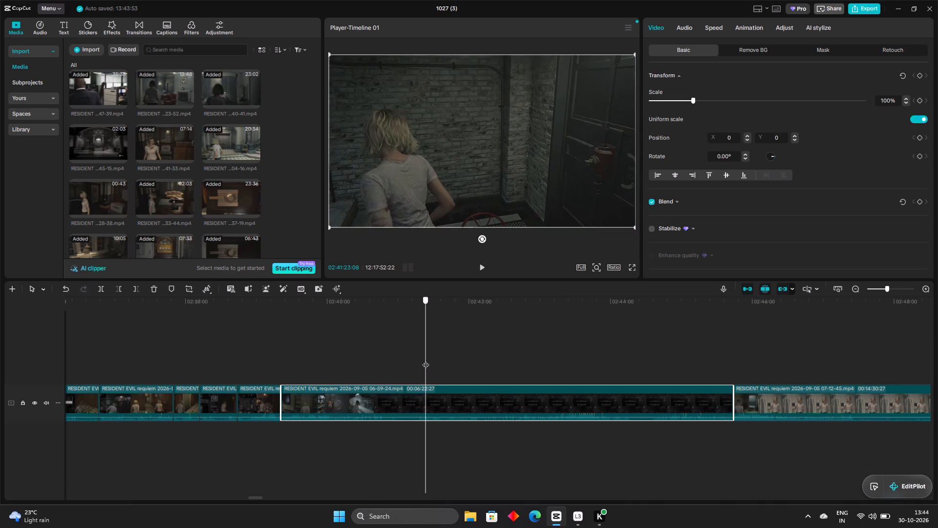
pyautogui.moveTo(426, 360); pyautogui.dragTo(430, 354)
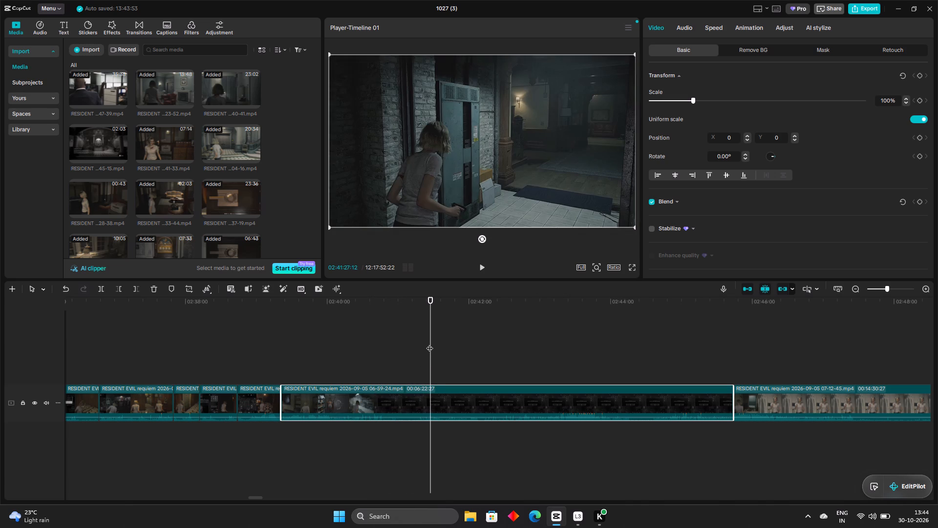
# Find the point before the next map view and split the 06-59-24 clip at about 02:42:06 in the wood-panelled hall.
pyautogui.moveTo(429, 343); pyautogui.dragTo(456, 355)
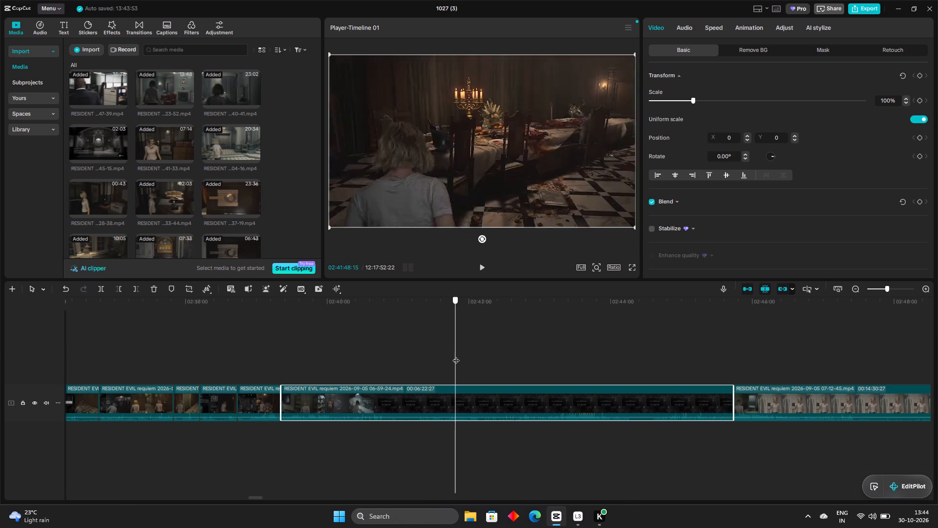
pyautogui.moveTo(456, 355); pyautogui.dragTo(482, 360)
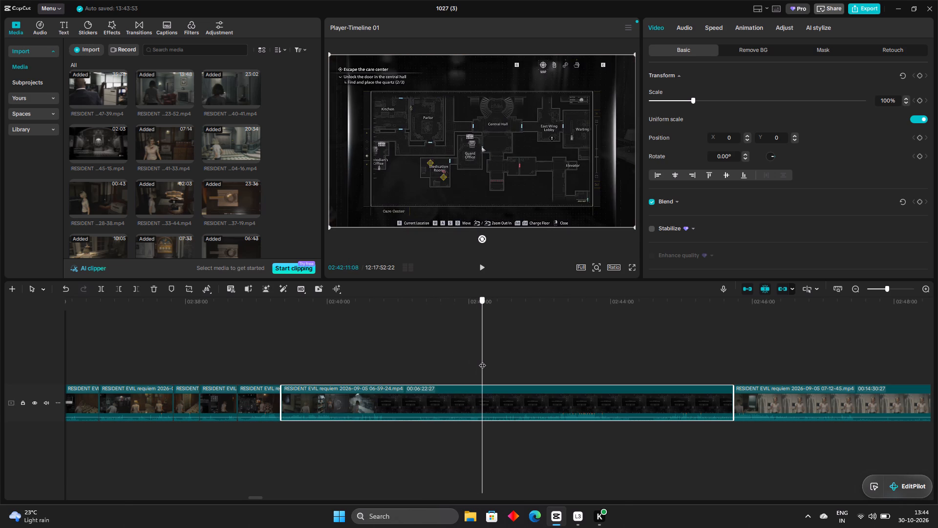
pyautogui.moveTo(482, 360); pyautogui.dragTo(476, 360)
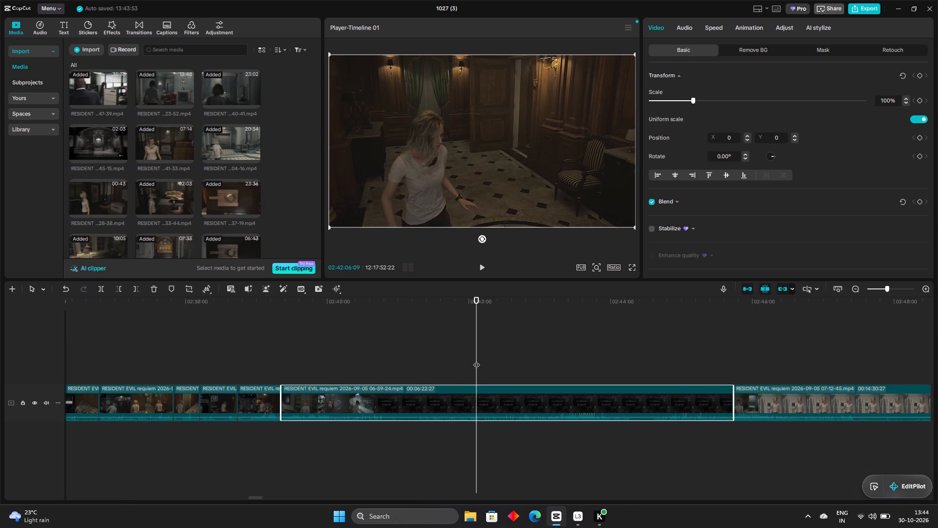
pyautogui.click(102, 290)
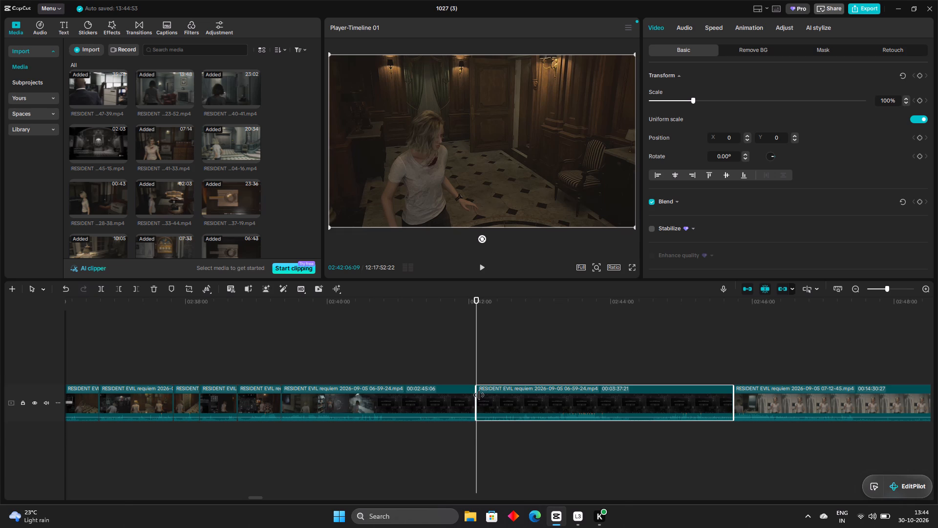
# Trim about 7 seconds of map view off the start of the 06-59-24 clip following the split at 02:42:06.
pyautogui.doubleClick(479, 396)
pyautogui.moveTo(475, 395); pyautogui.dragTo(486, 411)
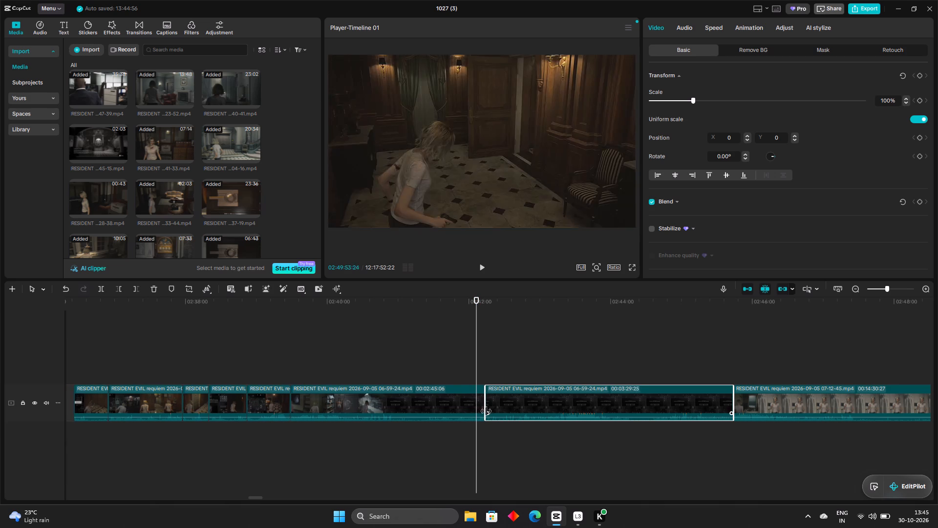
pyautogui.moveTo(486, 411); pyautogui.dragTo(485, 411)
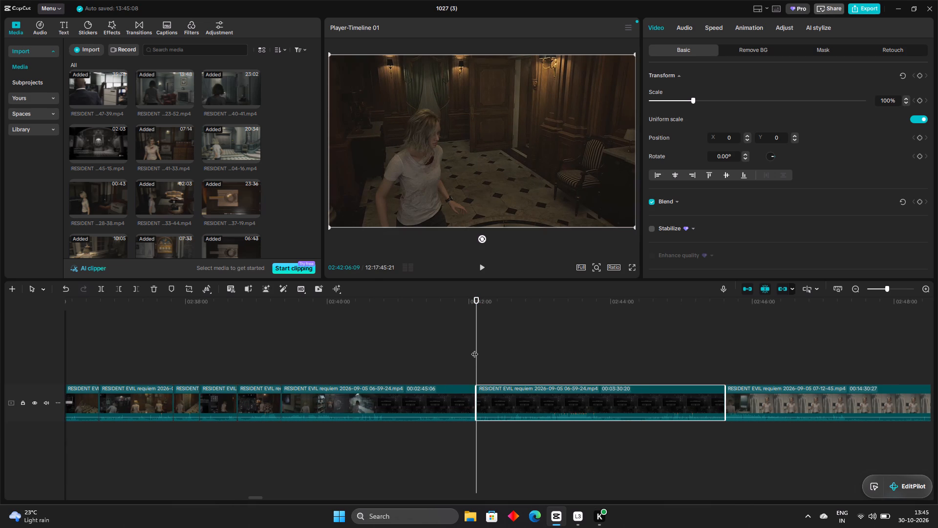
# Find the frame just before the typewriter save menu and split the 06-59-24 clip at about 02:42:37.
pyautogui.moveTo(478, 333); pyautogui.dragTo(496, 353)
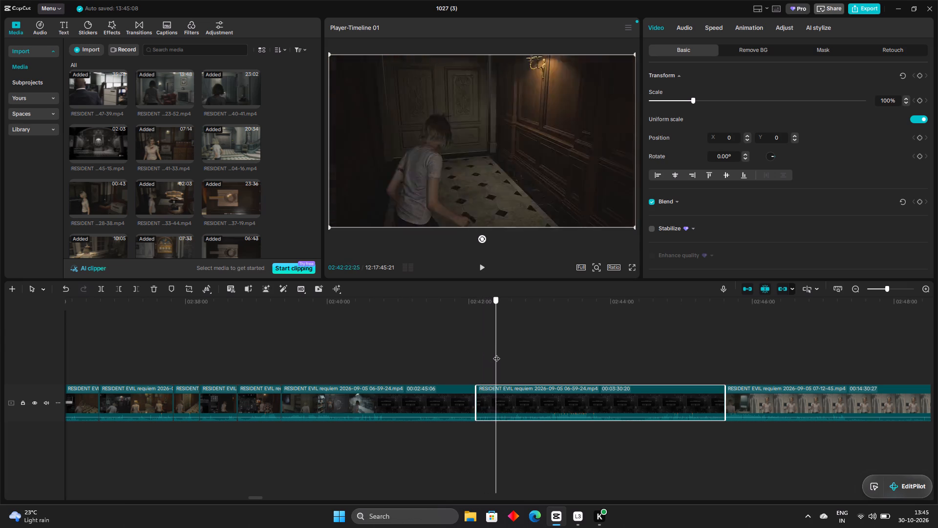
pyautogui.moveTo(496, 353); pyautogui.dragTo(518, 370)
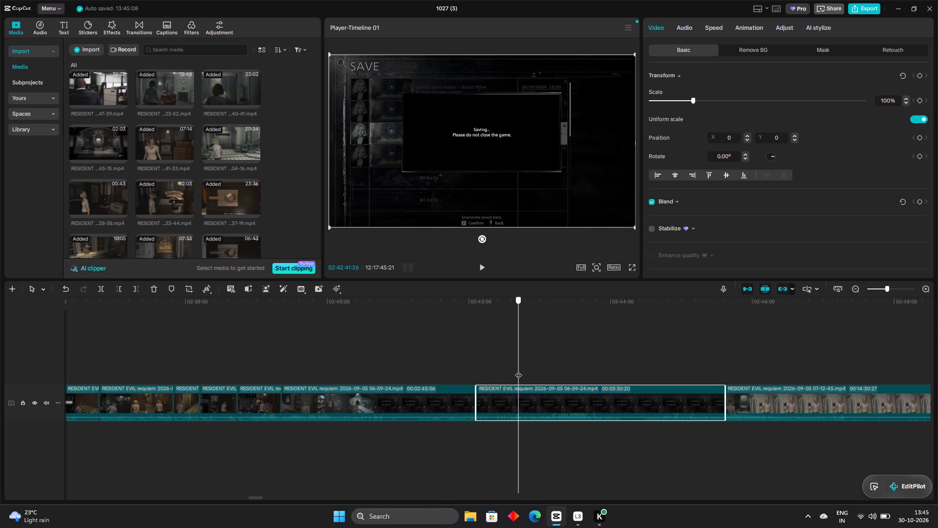
pyautogui.moveTo(518, 370); pyautogui.dragTo(512, 363)
pyautogui.press('Right')
pyautogui.press('Right')
pyautogui.press('Right')
pyautogui.press('Right')
pyautogui.press('Right')
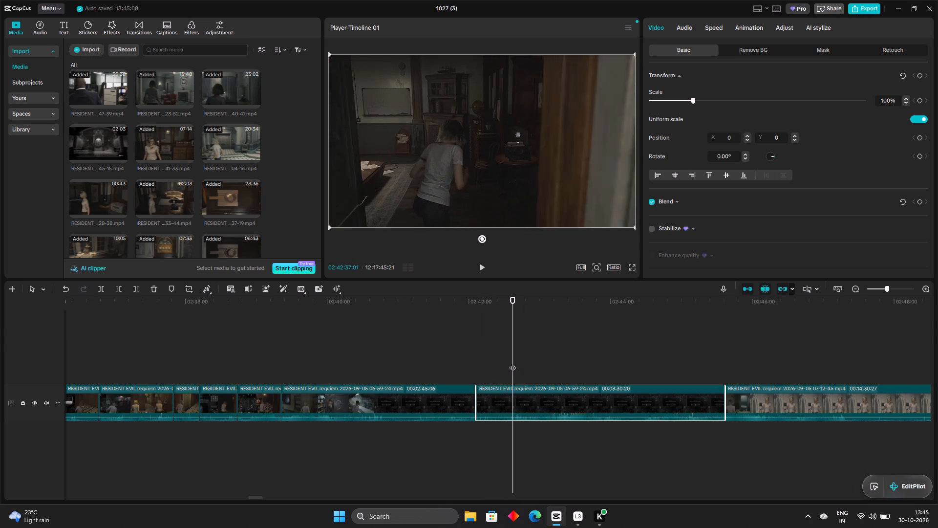
pyautogui.press('Right')
pyautogui.press('Right')
pyautogui.press('Right')
pyautogui.press('Right')
pyautogui.press('Right')
pyautogui.press('Right')
pyautogui.press('Right')
pyautogui.press('Right')
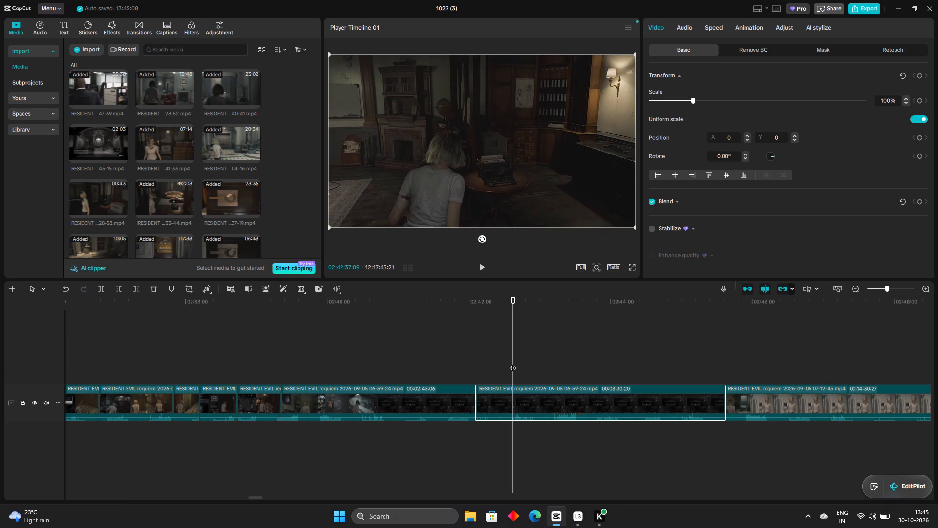
pyautogui.press('Right')
pyautogui.press('Right')
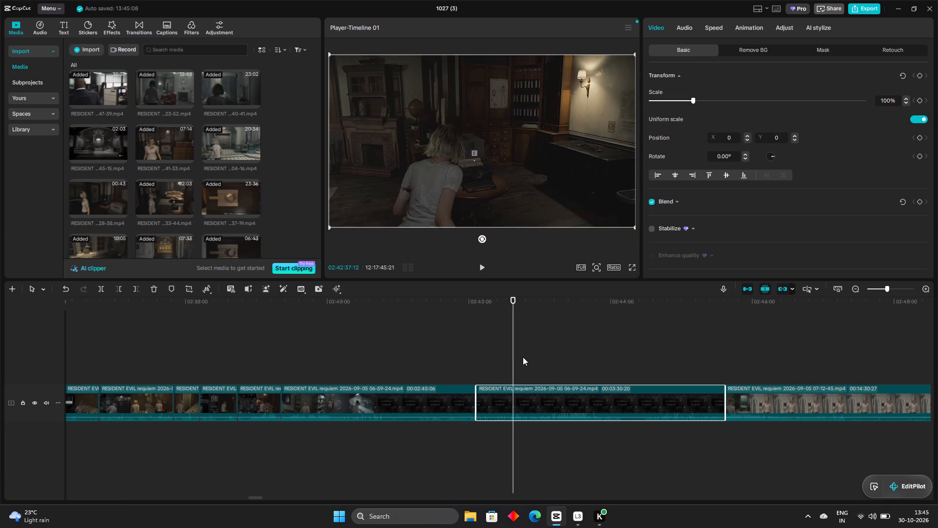
pyautogui.press('Right')
pyautogui.press('Right')
pyautogui.press('Right')
pyautogui.press('Right')
pyautogui.press('Right')
pyautogui.press('Right')
pyautogui.press('Right')
pyautogui.press('Right')
pyautogui.press('Right')
pyautogui.press('Right')
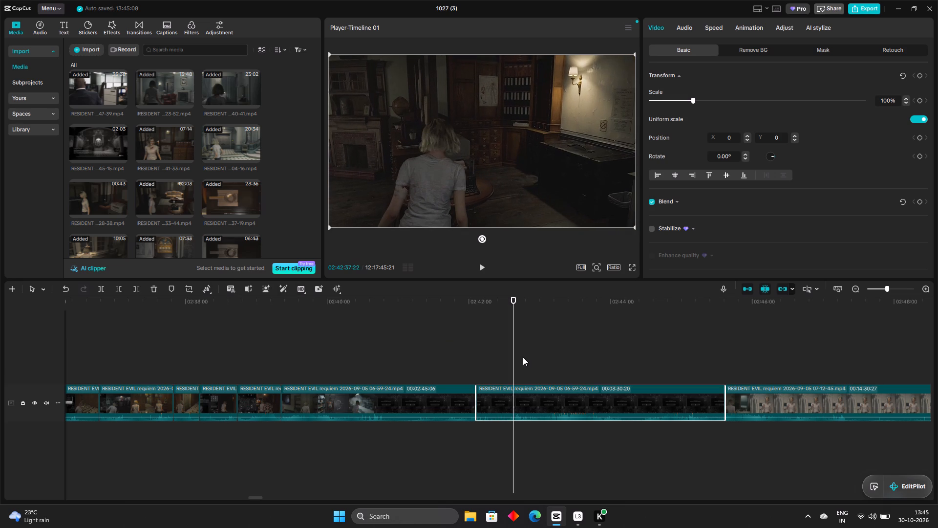
pyautogui.click(105, 291)
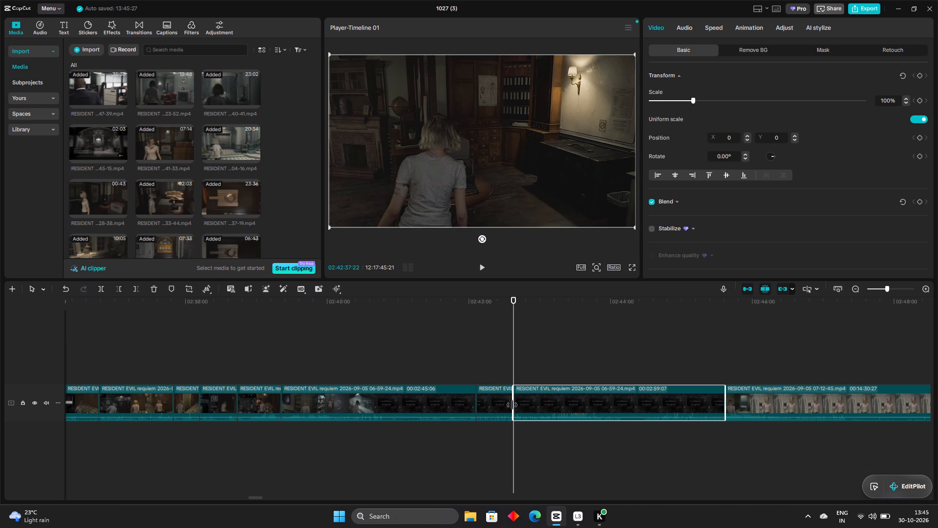
# Trim about 6 seconds of save menu off the start of the clip following the 02:42:37 split.
pyautogui.moveTo(512, 405); pyautogui.dragTo(518, 415)
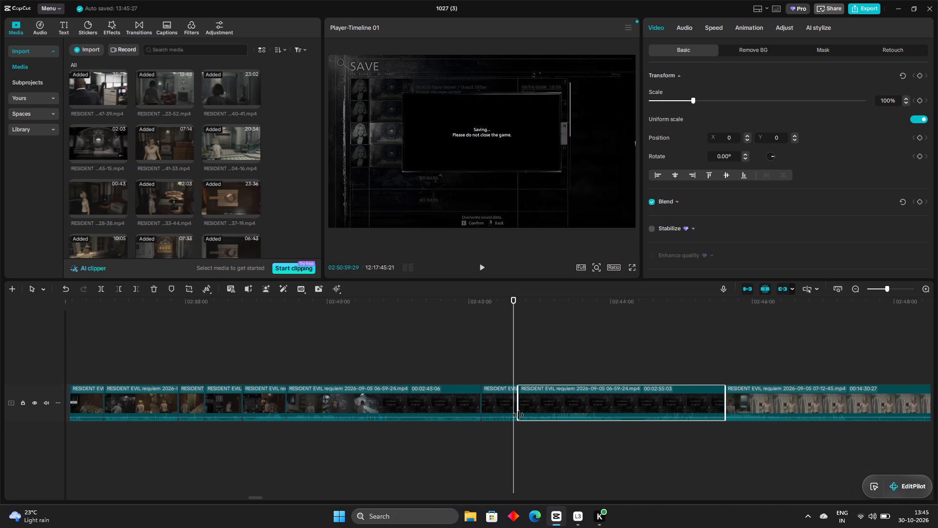
pyautogui.moveTo(518, 415); pyautogui.dragTo(521, 418)
# Review the 06-59-24 footage after the save cut, through the hall, dissected body and shooting scenes up to the map at about 02:44:03.
pyautogui.moveTo(514, 332); pyautogui.dragTo(519, 338)
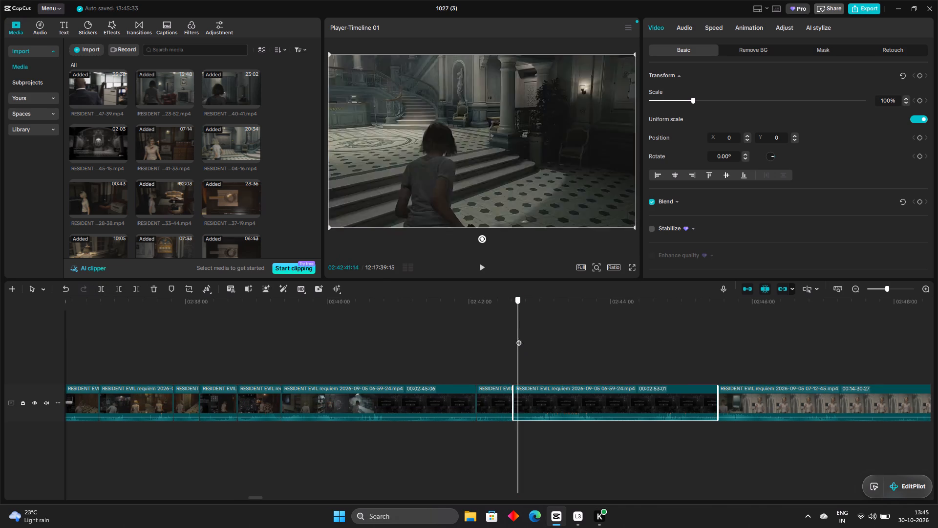
pyautogui.moveTo(519, 338); pyautogui.dragTo(548, 369)
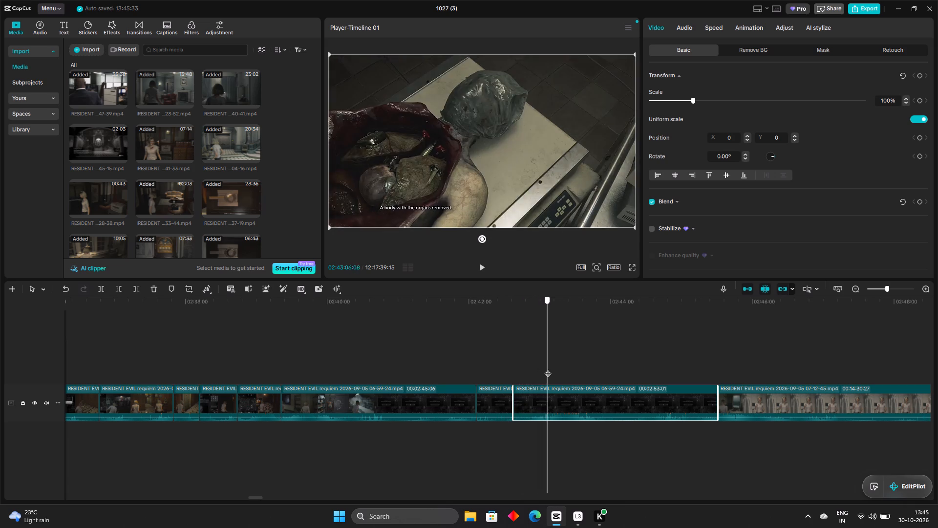
pyautogui.moveTo(548, 369); pyautogui.dragTo(563, 377)
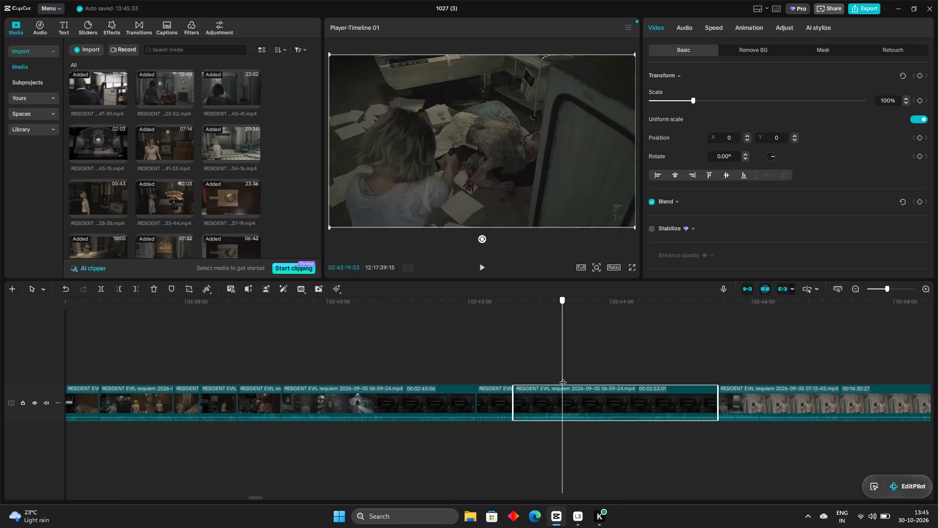
pyautogui.moveTo(563, 377); pyautogui.dragTo(576, 380)
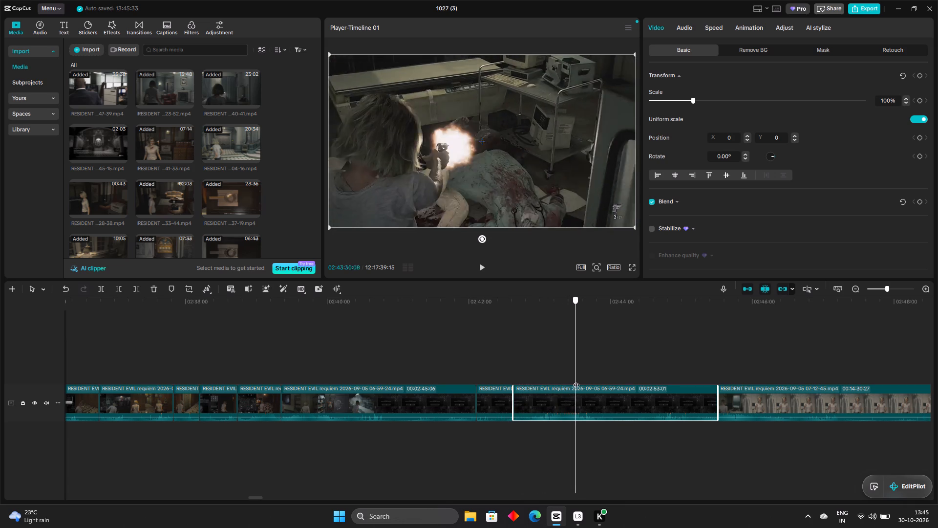
pyautogui.moveTo(576, 380); pyautogui.dragTo(580, 380)
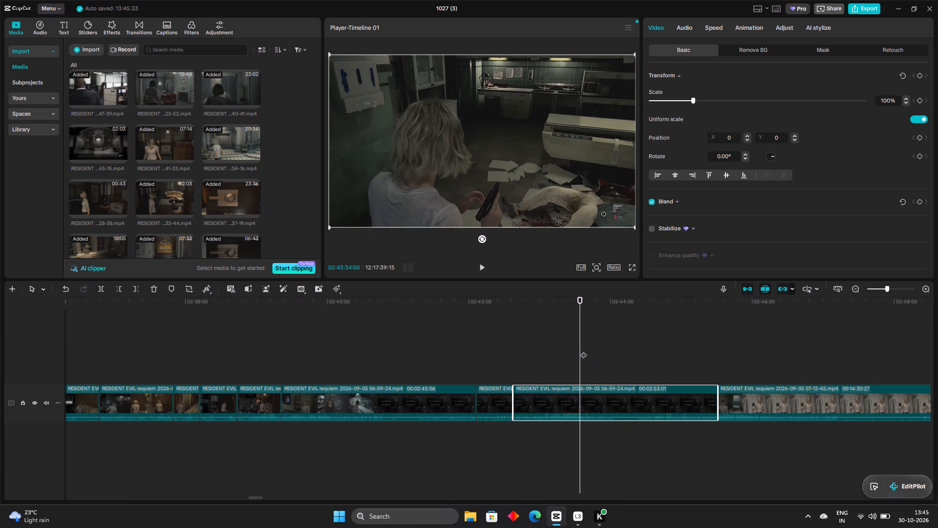
pyautogui.moveTo(583, 350); pyautogui.dragTo(593, 359)
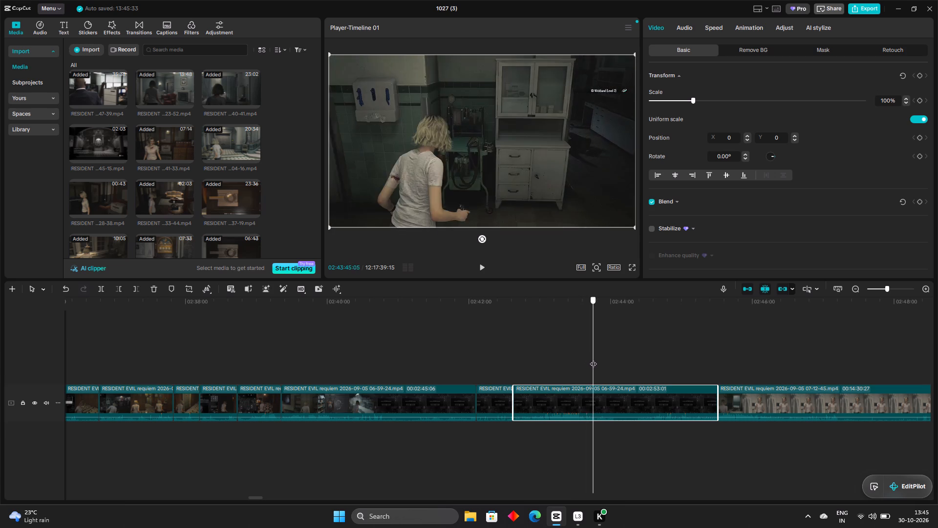
pyautogui.moveTo(593, 359); pyautogui.dragTo(615, 368)
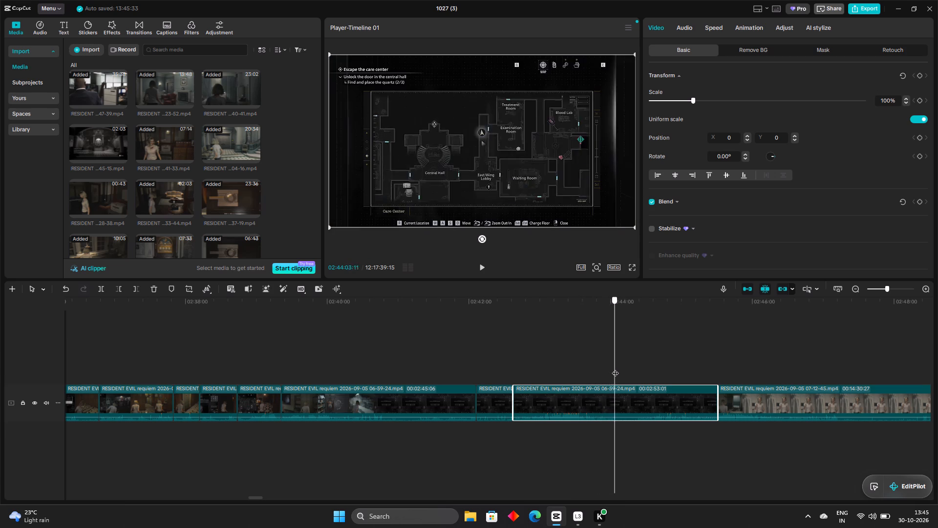
# Find the frame where the map starts fading in and split the 06-59-24 clip at about 02:44:01 in the dark corridor.
pyautogui.moveTo(615, 368); pyautogui.dragTo(616, 366)
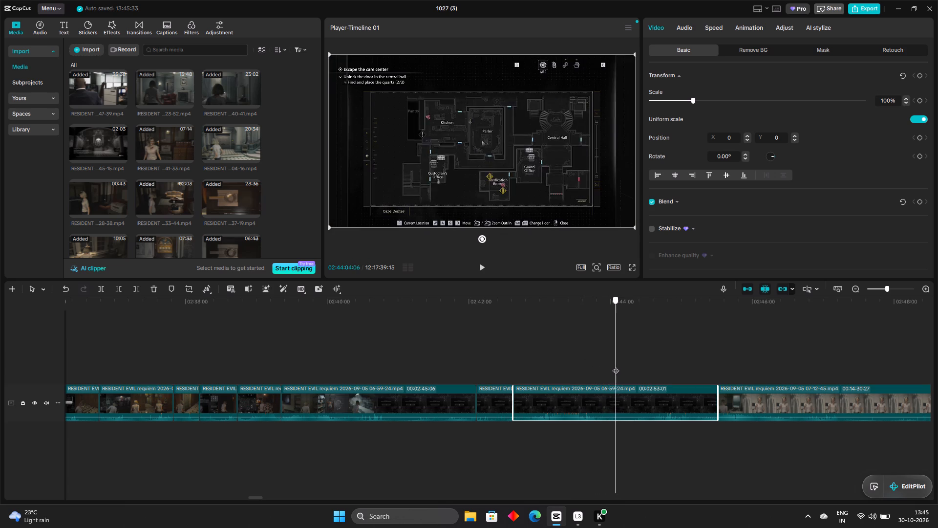
pyautogui.moveTo(616, 366); pyautogui.dragTo(613, 364)
pyautogui.press('Right')
pyautogui.press('Right')
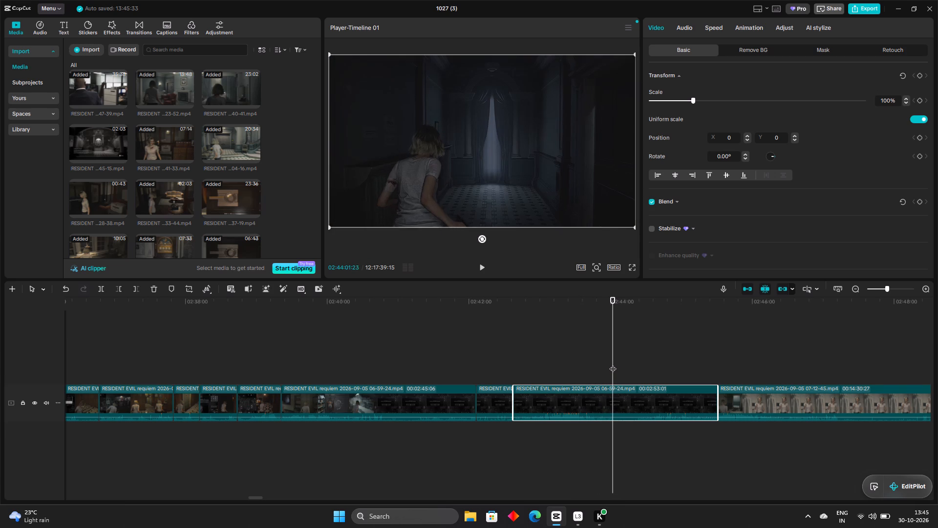
pyautogui.press('Right')
pyautogui.press('Right')
pyautogui.press('Right')
pyautogui.press('Right')
pyautogui.press('Right')
pyautogui.press('Right')
pyautogui.press('Right')
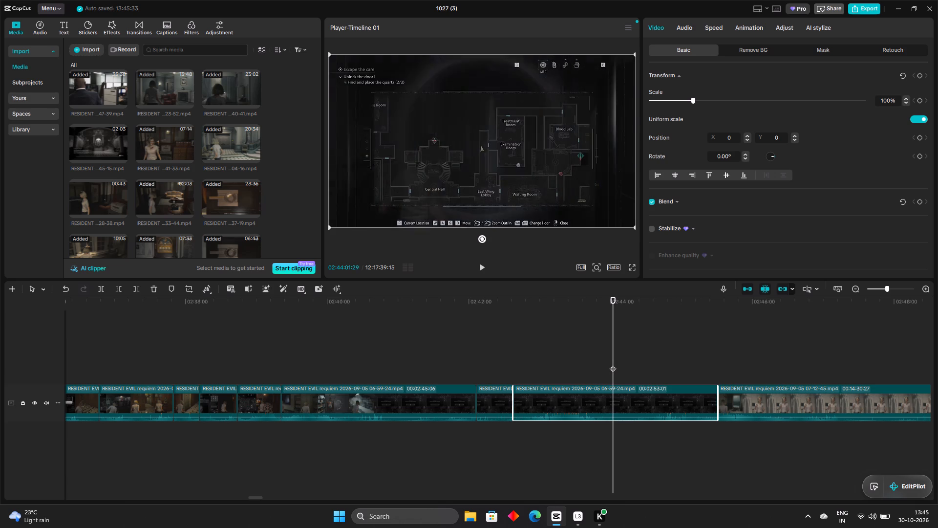
pyautogui.press('Right')
pyautogui.press('Right')
pyautogui.press('Right')
pyautogui.press('Left')
pyautogui.press('Left')
pyautogui.press('Left')
pyautogui.press('Left')
pyautogui.press('Left')
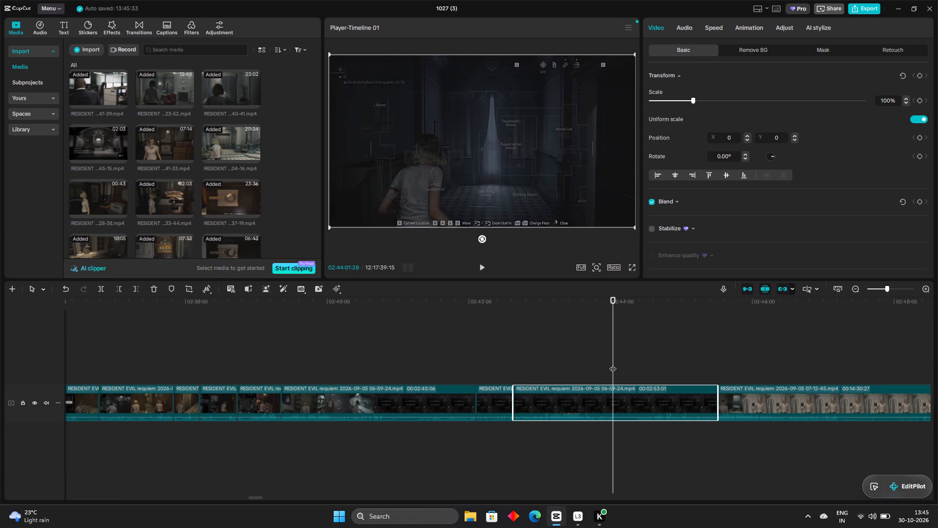
pyautogui.click(98, 288)
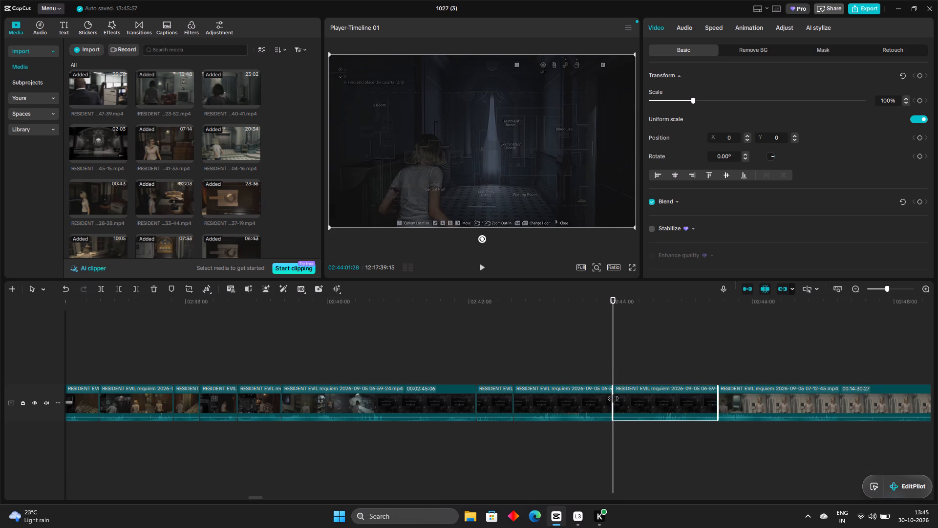
# Trim about 20 seconds of map view off the start of the clip following the 02:44:01 split.
pyautogui.moveTo(613, 398); pyautogui.dragTo(620, 410)
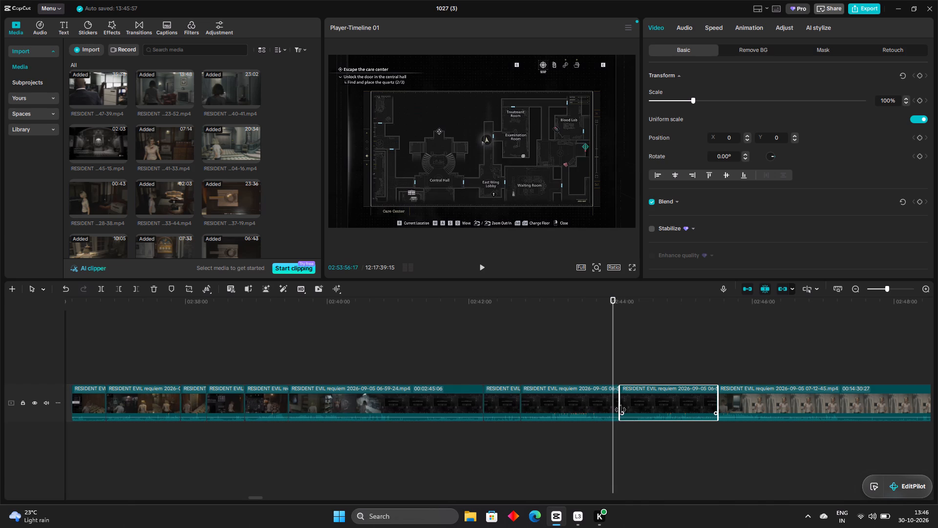
pyautogui.moveTo(620, 410); pyautogui.dragTo(625, 413)
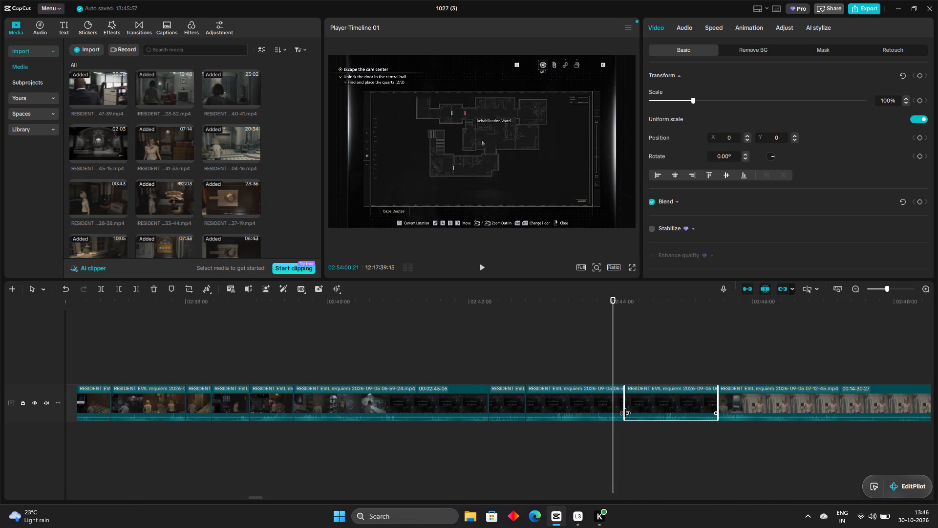
pyautogui.moveTo(625, 413); pyautogui.dragTo(632, 419)
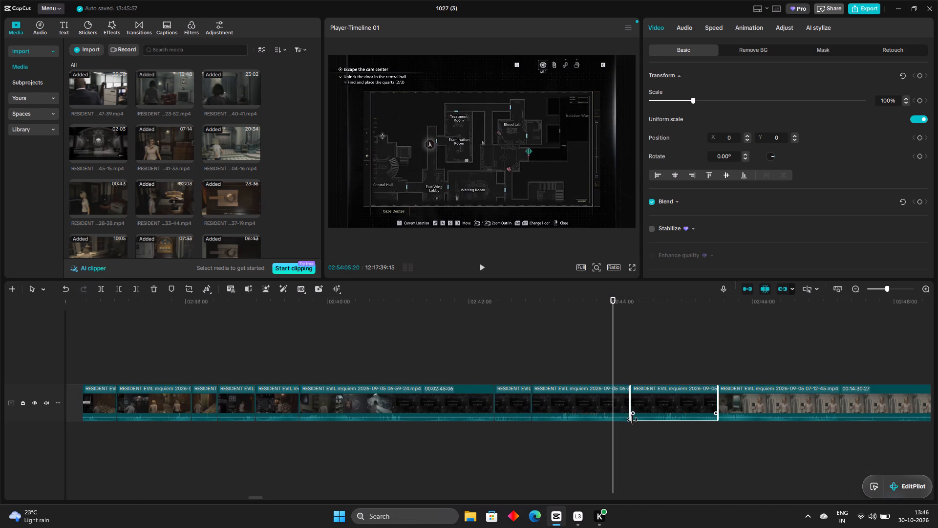
pyautogui.moveTo(632, 419); pyautogui.dragTo(638, 423)
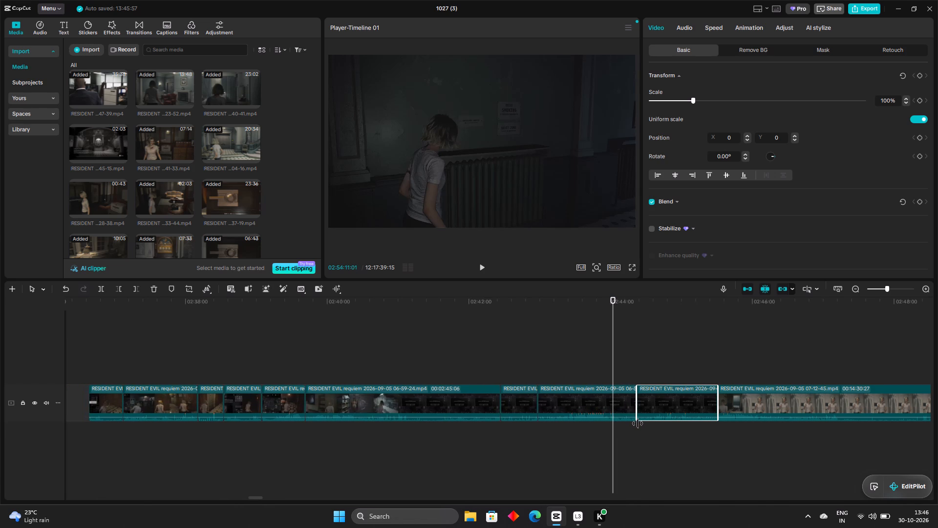
pyautogui.moveTo(638, 423); pyautogui.dragTo(637, 422)
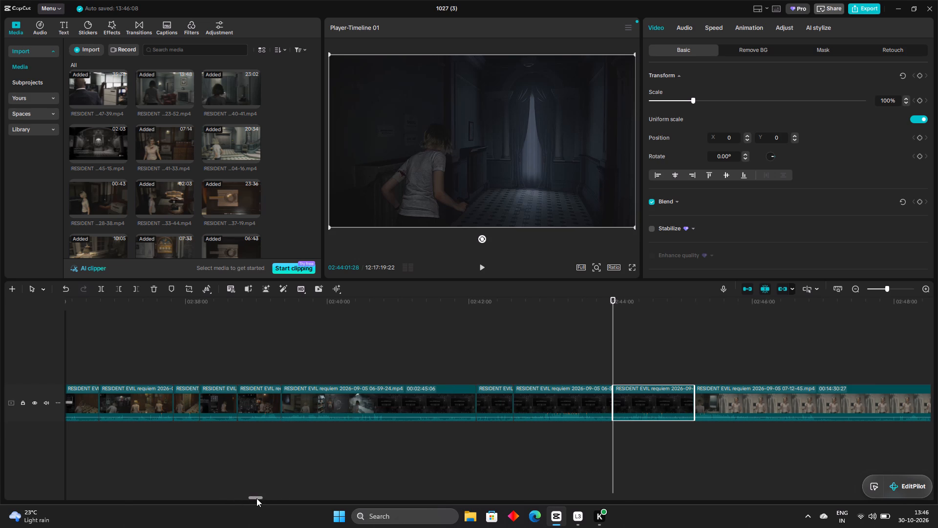
# Find where the walk back to the typewriter room begins and split the 06-59-24 clip at about 02:44:08 beside the red sofa.
pyautogui.moveTo(256, 498); pyautogui.dragTo(263, 502)
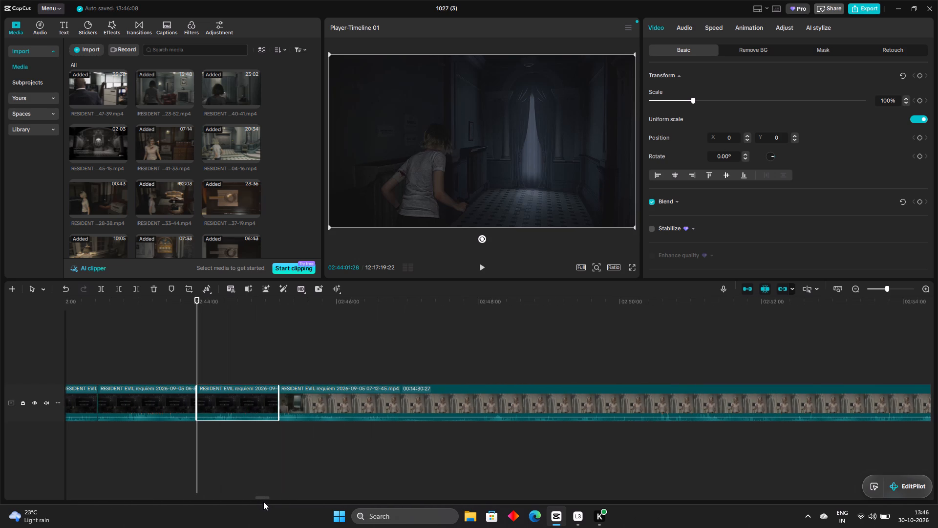
pyautogui.moveTo(198, 342); pyautogui.dragTo(209, 364)
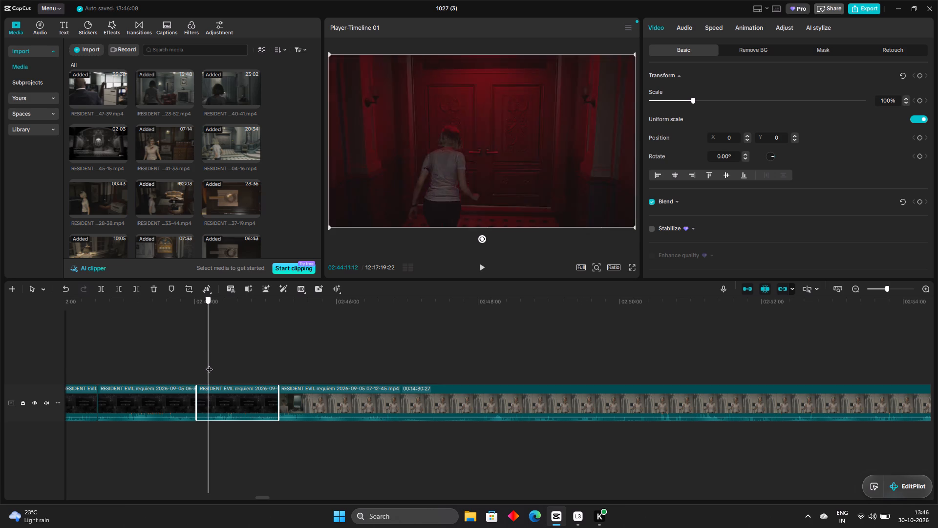
pyautogui.moveTo(209, 364); pyautogui.dragTo(214, 368)
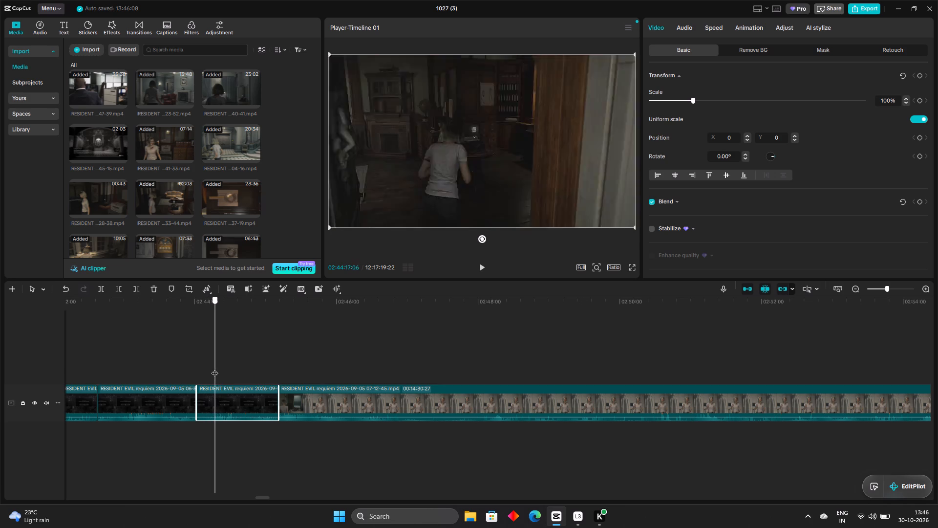
pyautogui.moveTo(214, 368); pyautogui.dragTo(216, 371)
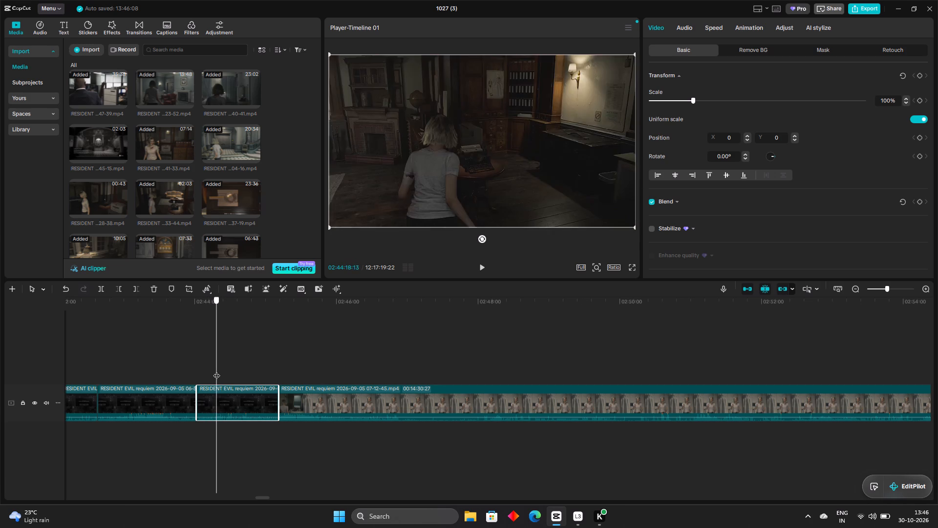
pyautogui.moveTo(216, 371); pyautogui.dragTo(227, 375)
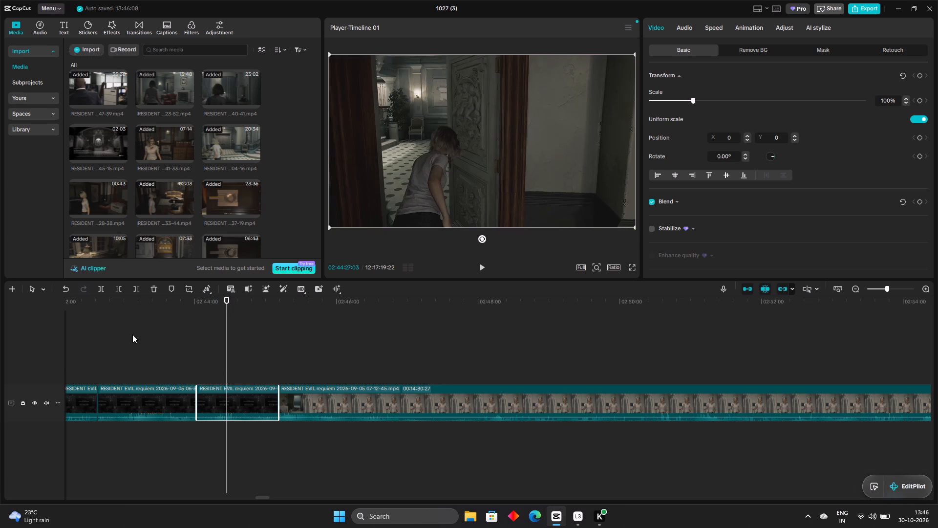
pyautogui.moveTo(225, 332); pyautogui.dragTo(232, 337)
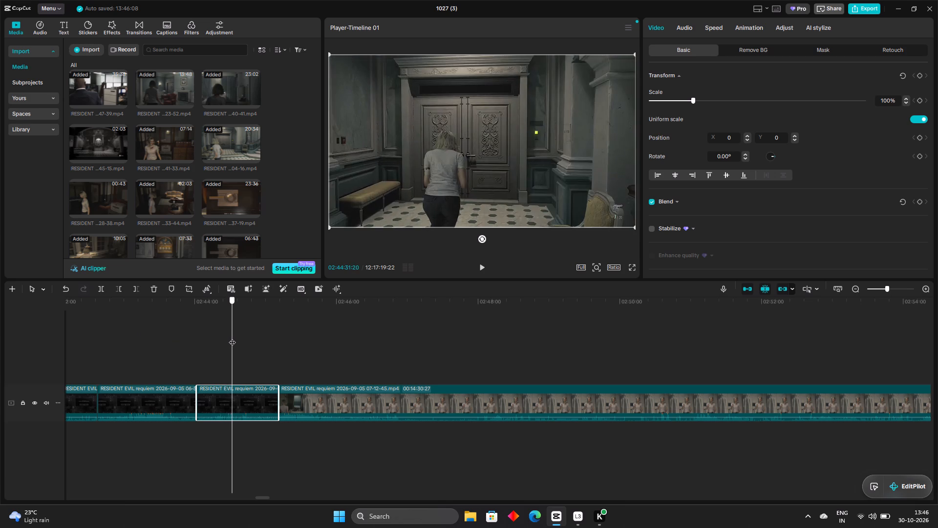
pyautogui.moveTo(232, 337); pyautogui.dragTo(189, 349)
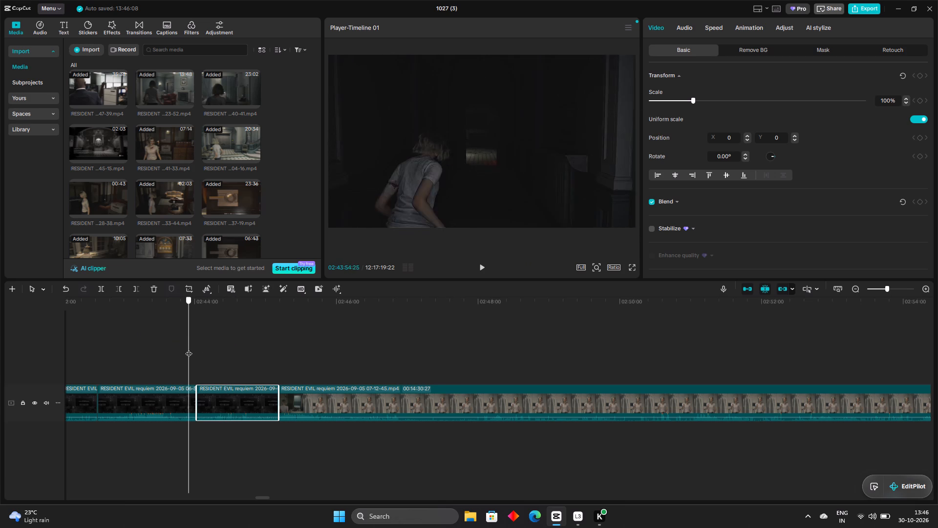
pyautogui.moveTo(189, 349); pyautogui.dragTo(197, 354)
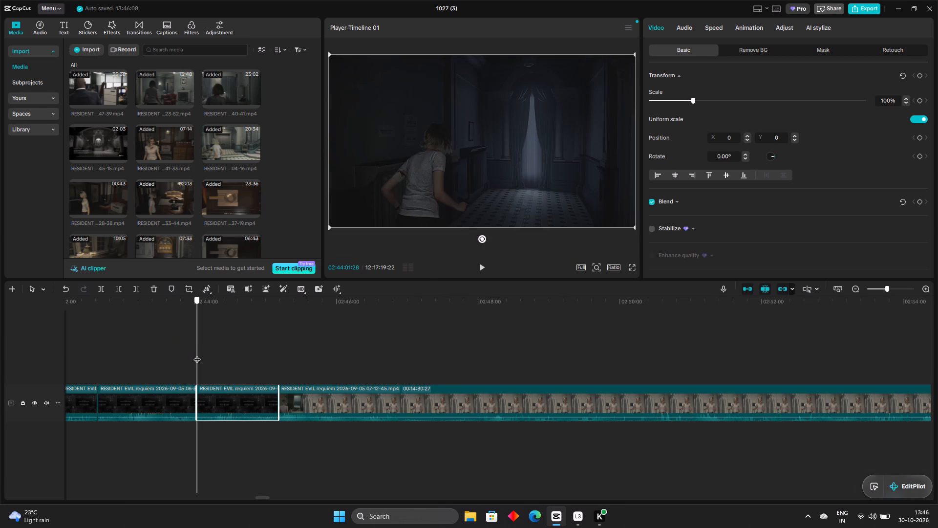
pyautogui.moveTo(197, 354); pyautogui.dragTo(210, 362)
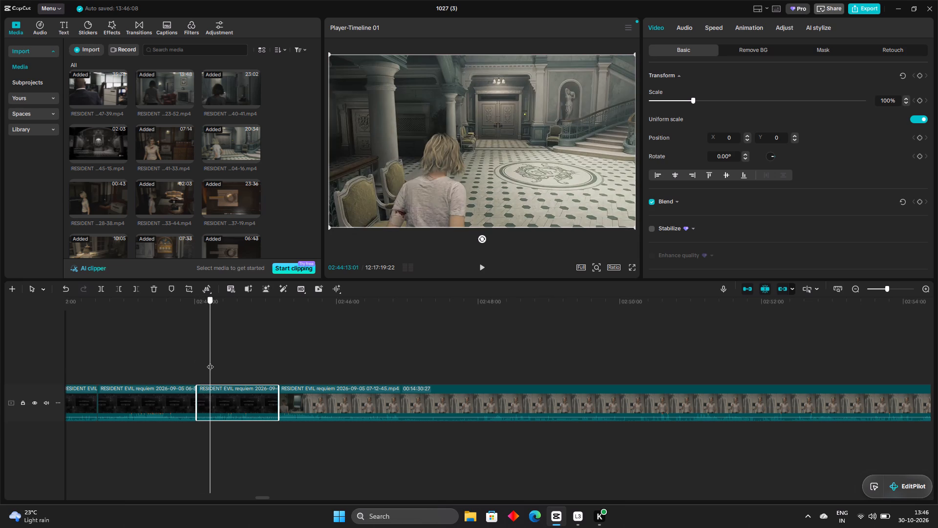
pyautogui.moveTo(210, 362); pyautogui.dragTo(205, 361)
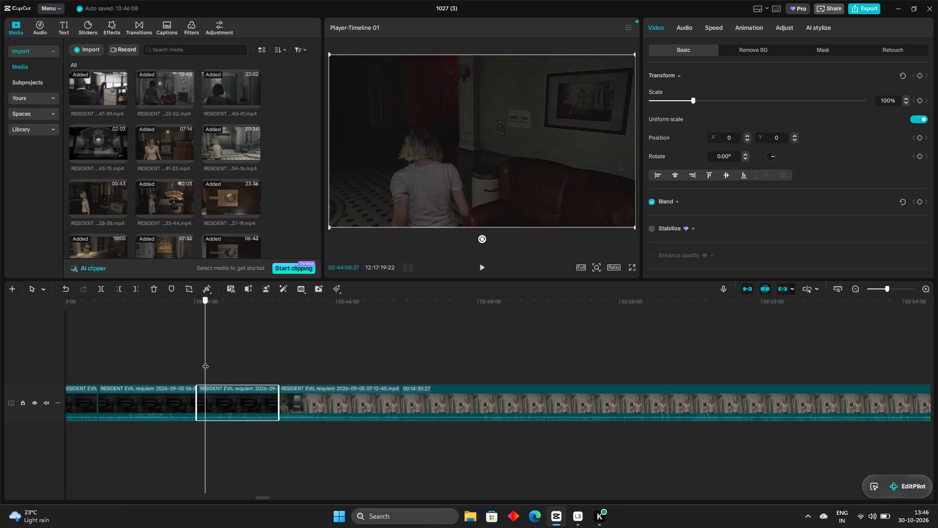
pyautogui.moveTo(205, 361); pyautogui.dragTo(204, 360)
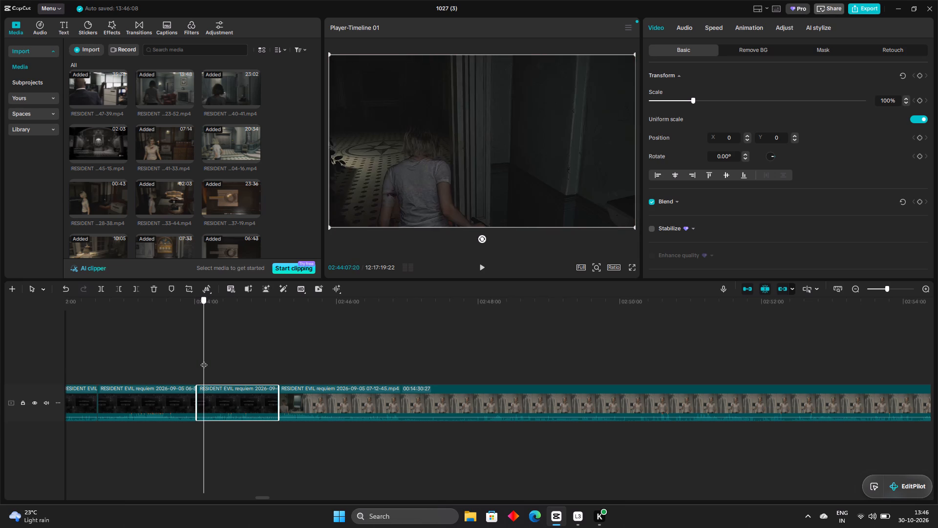
pyautogui.moveTo(204, 360); pyautogui.dragTo(206, 360)
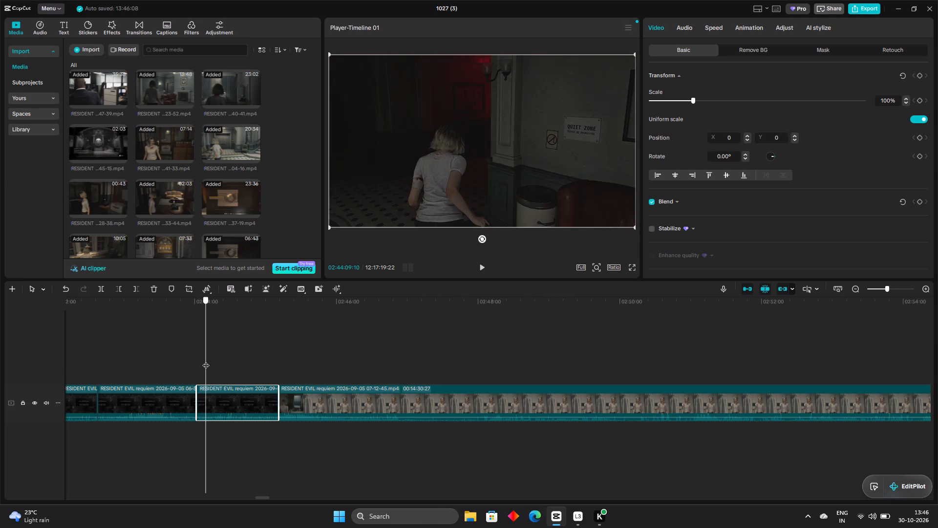
pyautogui.moveTo(206, 360); pyautogui.dragTo(205, 361)
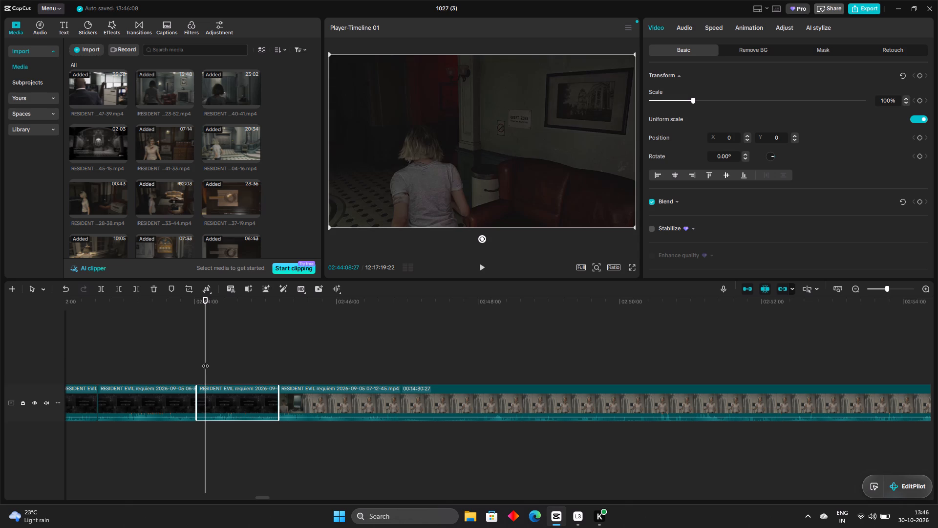
pyautogui.click(98, 288)
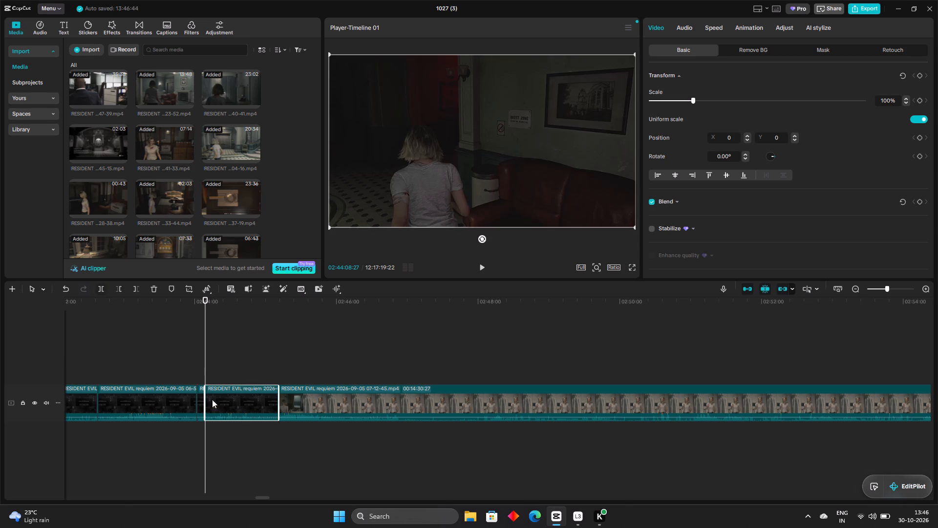
# Trim about 26 seconds of backtracking and save menu off the start of the clip following the 02:44:08 split.
pyautogui.moveTo(207, 390); pyautogui.dragTo(222, 410)
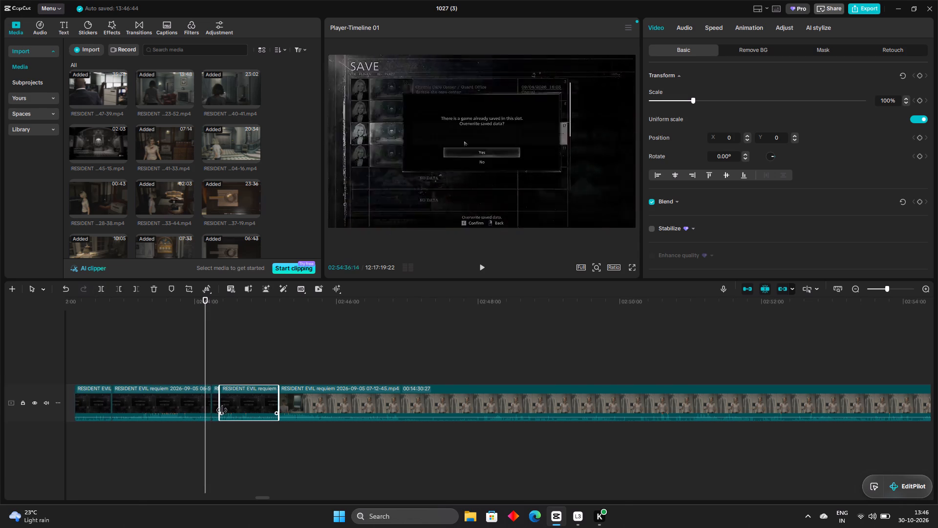
pyautogui.moveTo(222, 410); pyautogui.dragTo(237, 419)
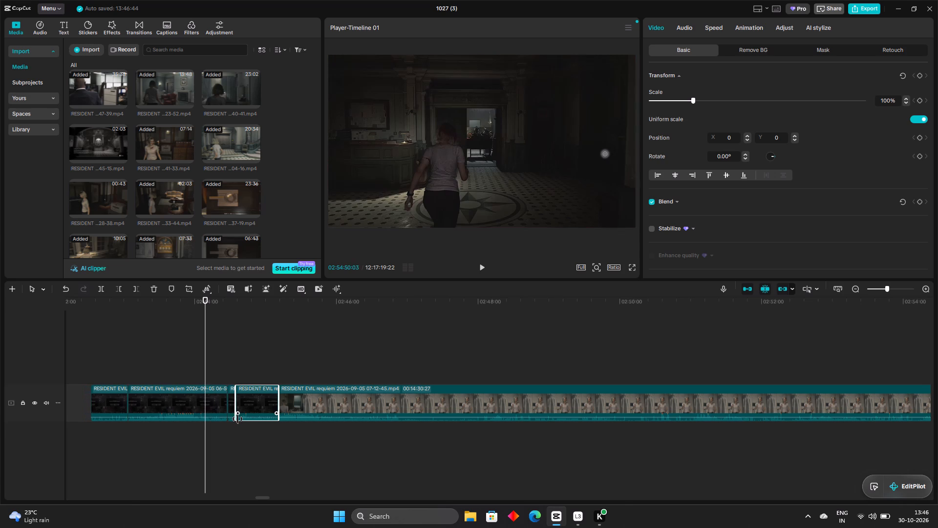
pyautogui.moveTo(237, 419); pyautogui.dragTo(237, 419)
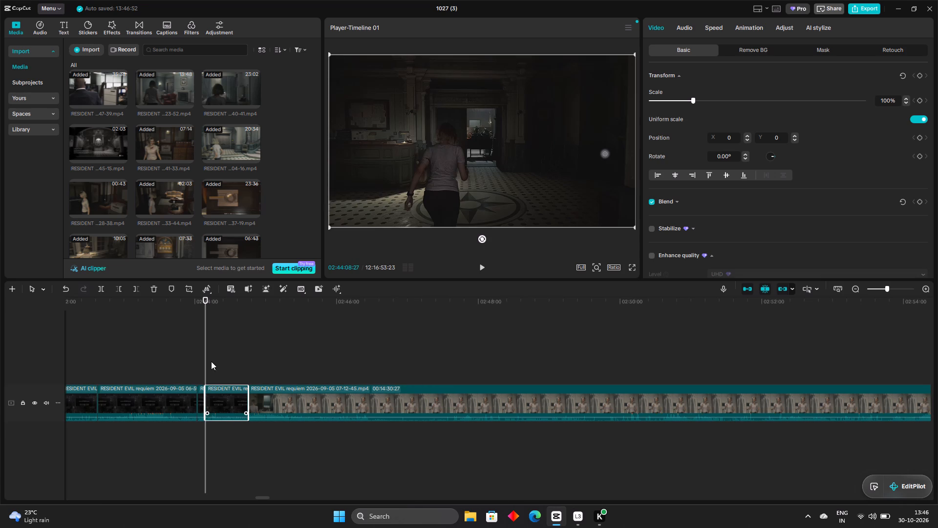
# Review the footage after the save cut, through the 07-12-45 clip's red-lit rooms and Double Mutation document up to the inventory at about 02:48:00.
pyautogui.moveTo(206, 339); pyautogui.dragTo(223, 357)
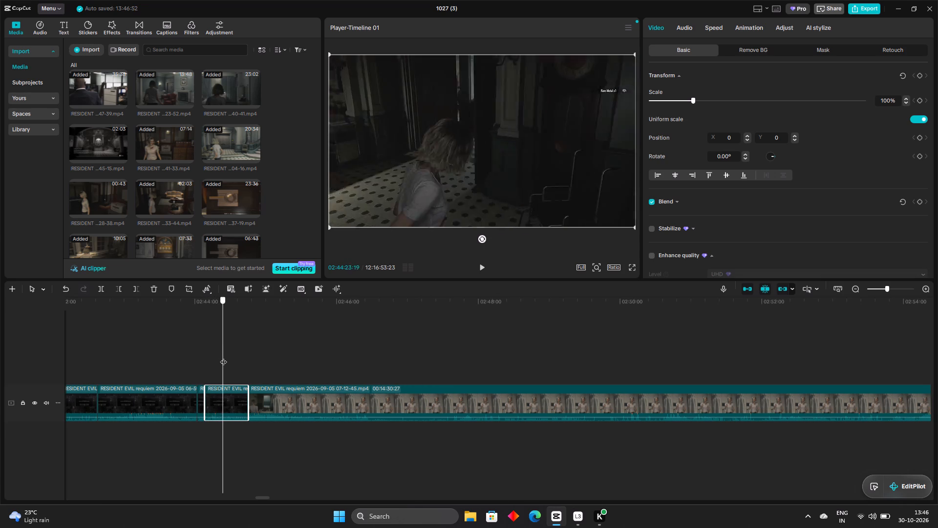
pyautogui.moveTo(223, 357); pyautogui.dragTo(249, 379)
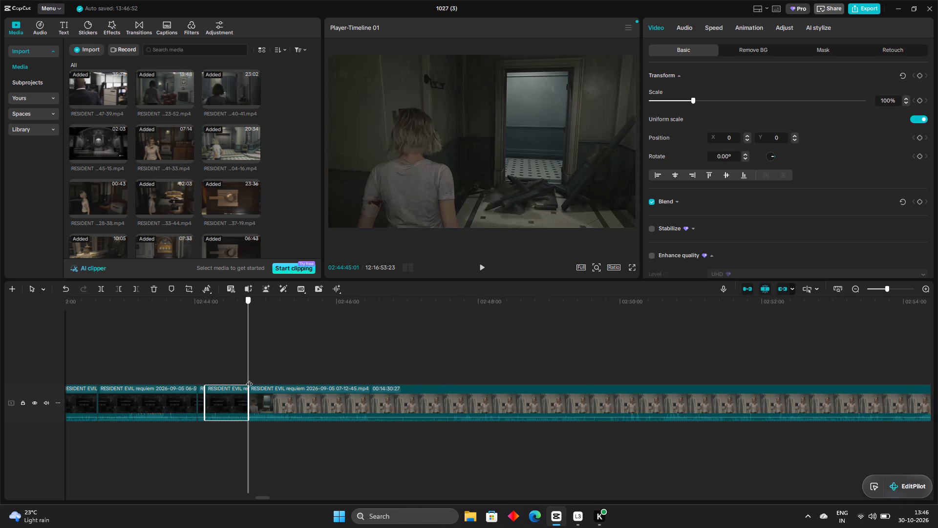
pyautogui.moveTo(249, 379); pyautogui.dragTo(259, 384)
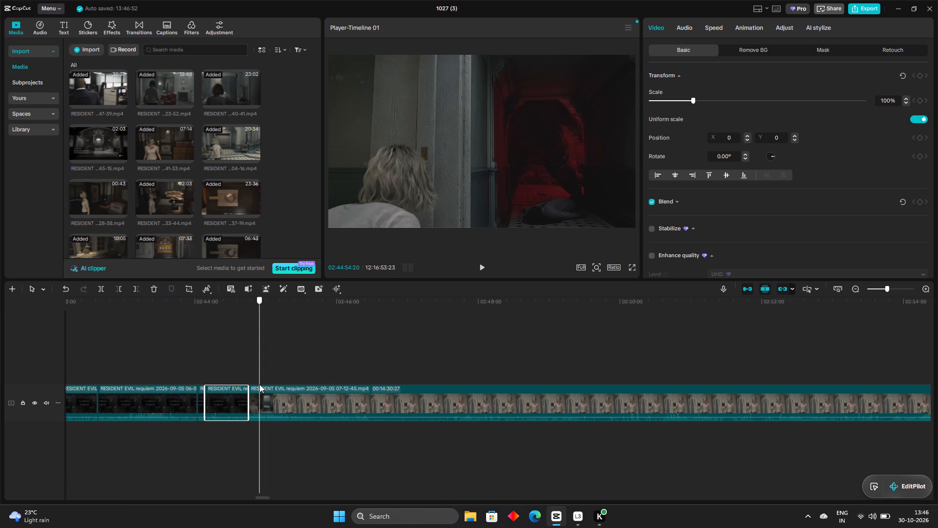
pyautogui.moveTo(259, 384); pyautogui.dragTo(277, 388)
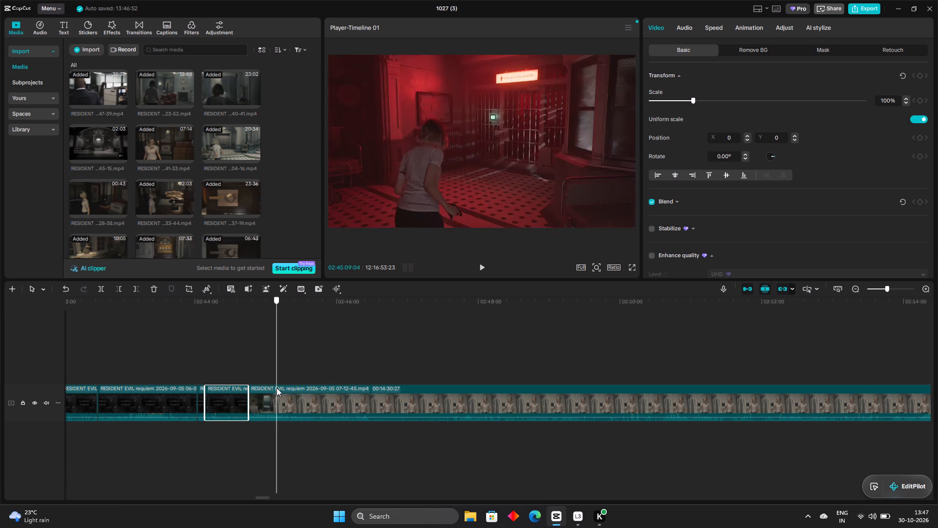
pyautogui.moveTo(277, 388); pyautogui.dragTo(311, 385)
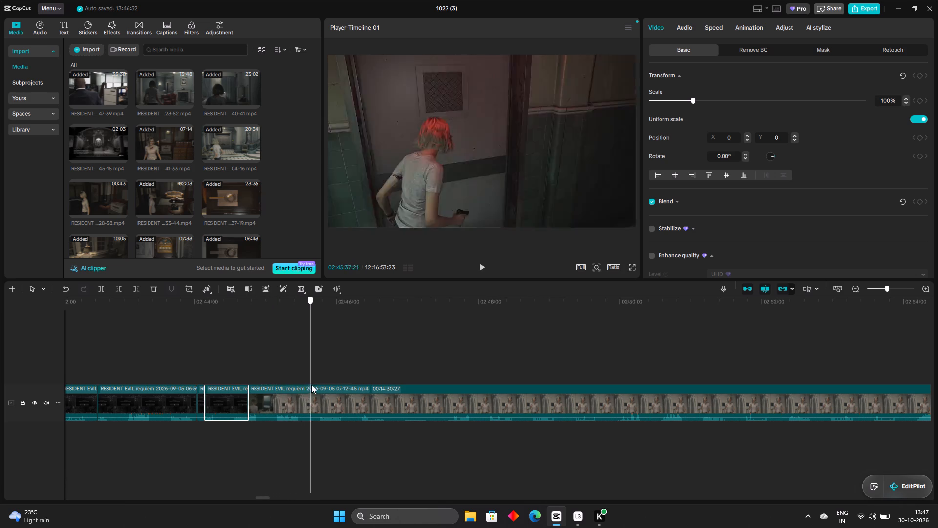
pyautogui.moveTo(311, 385); pyautogui.dragTo(349, 361)
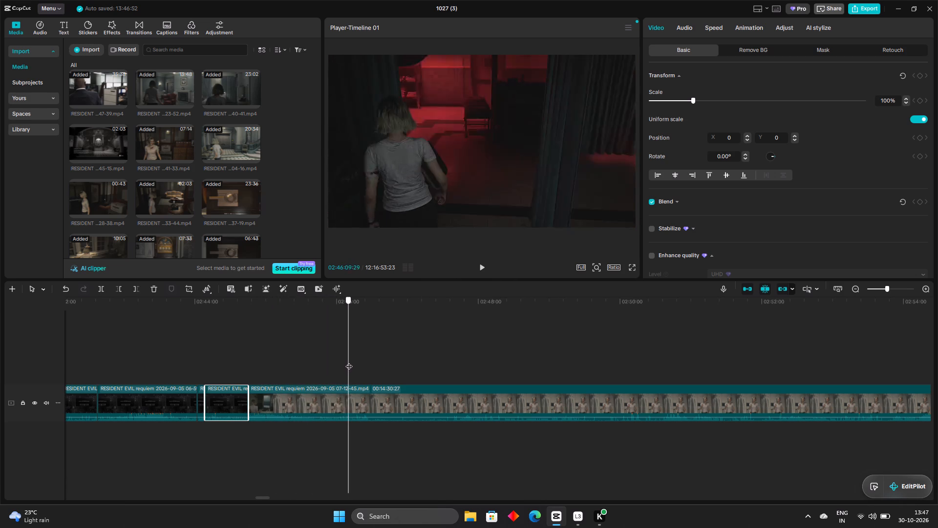
pyautogui.moveTo(349, 361); pyautogui.dragTo(351, 359)
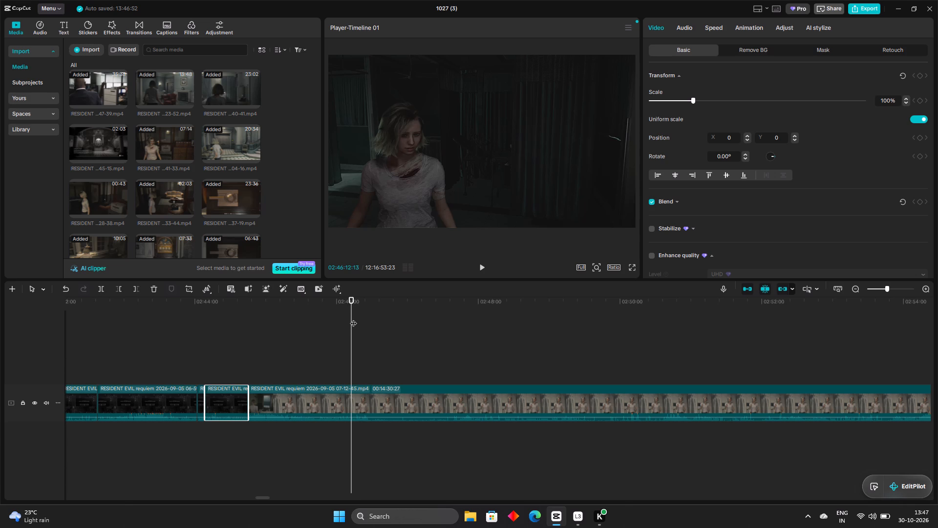
pyautogui.moveTo(353, 318); pyautogui.dragTo(391, 337)
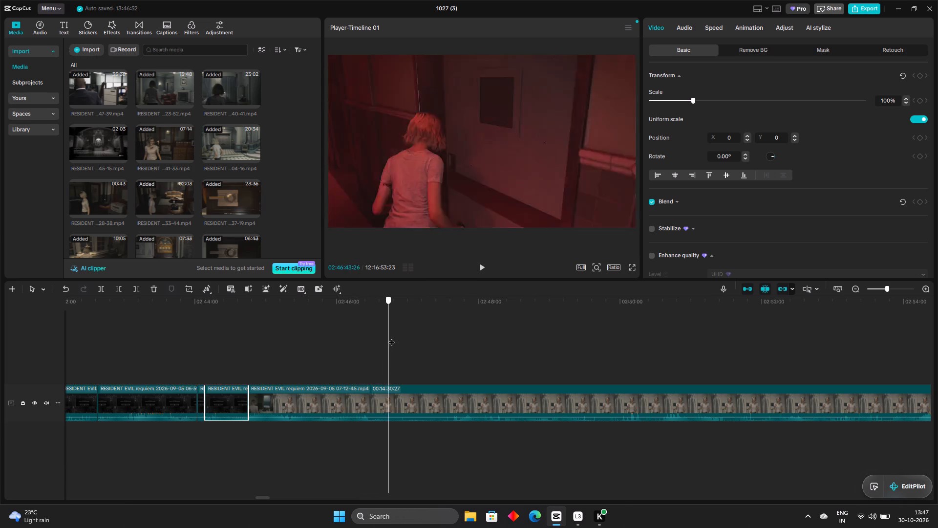
pyautogui.moveTo(391, 337); pyautogui.dragTo(415, 347)
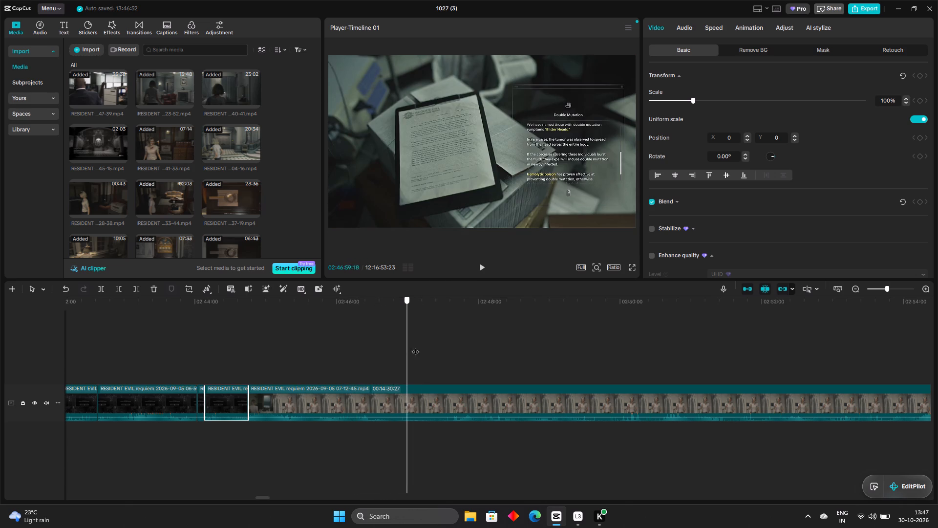
pyautogui.moveTo(415, 347); pyautogui.dragTo(478, 355)
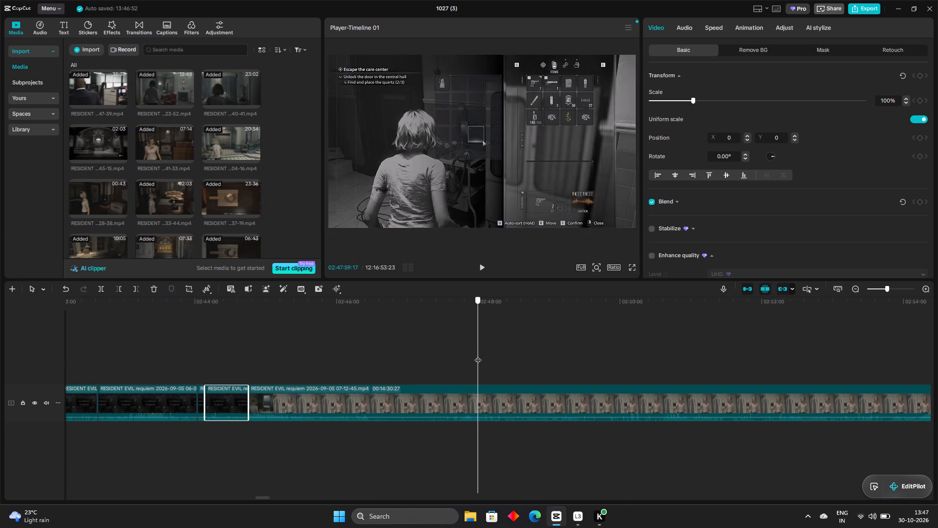
# Split the 07-12-45 clip at about 02:47:52, before the inventory opens in the room with the glass-door cabinet.
pyautogui.moveTo(478, 355); pyautogui.dragTo(468, 355)
pyautogui.click(468, 355)
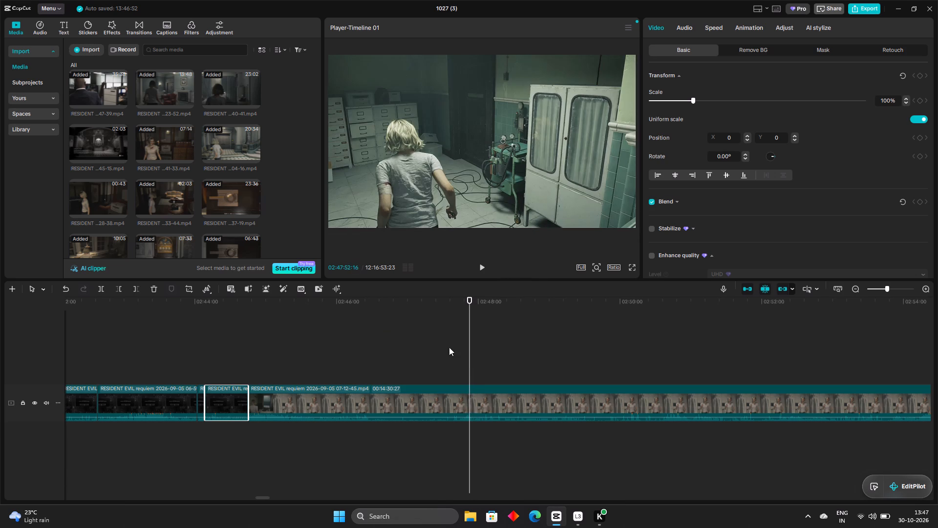
pyautogui.click(101, 286)
# Trim about 20 seconds of inventory and crafting off the start of the 07-12-45 clip following the 02:47:52 split.
pyautogui.click(504, 406)
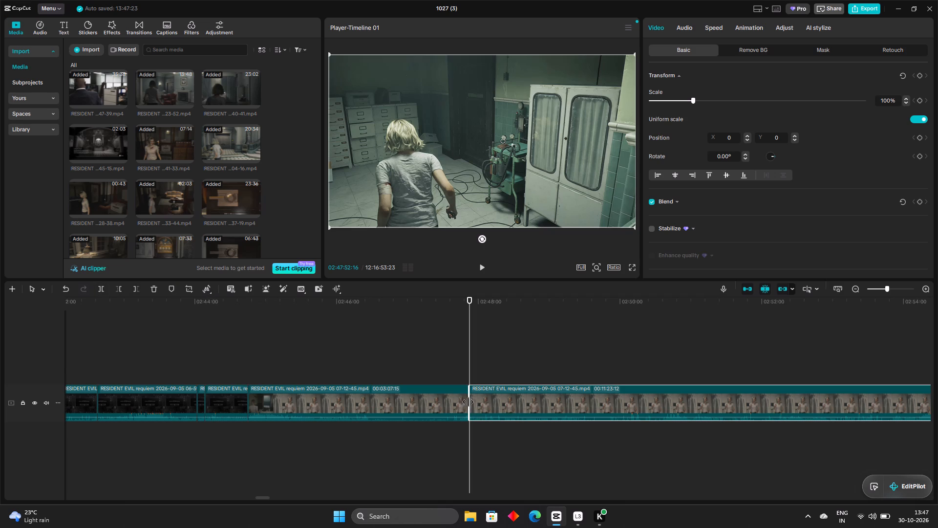
pyautogui.moveTo(467, 398); pyautogui.dragTo(471, 403)
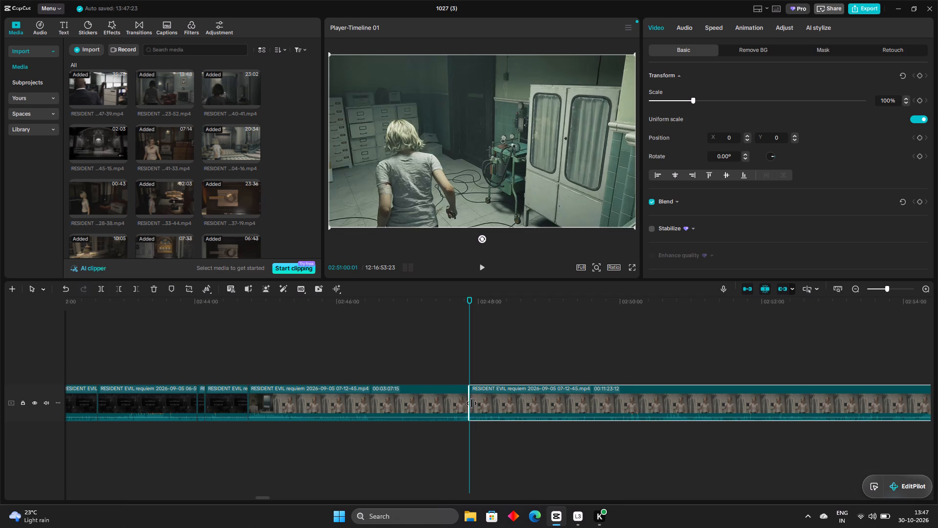
pyautogui.moveTo(471, 403); pyautogui.dragTo(483, 411)
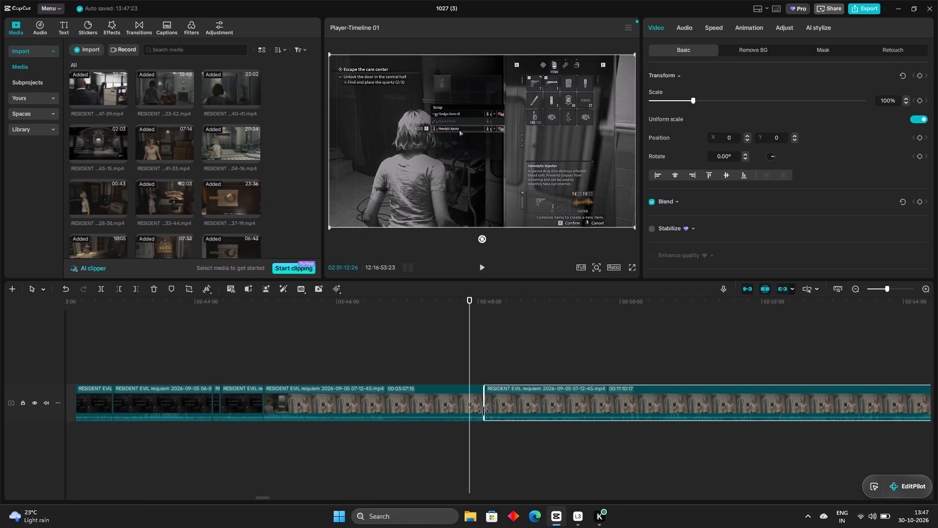
pyautogui.moveTo(483, 411); pyautogui.dragTo(494, 415)
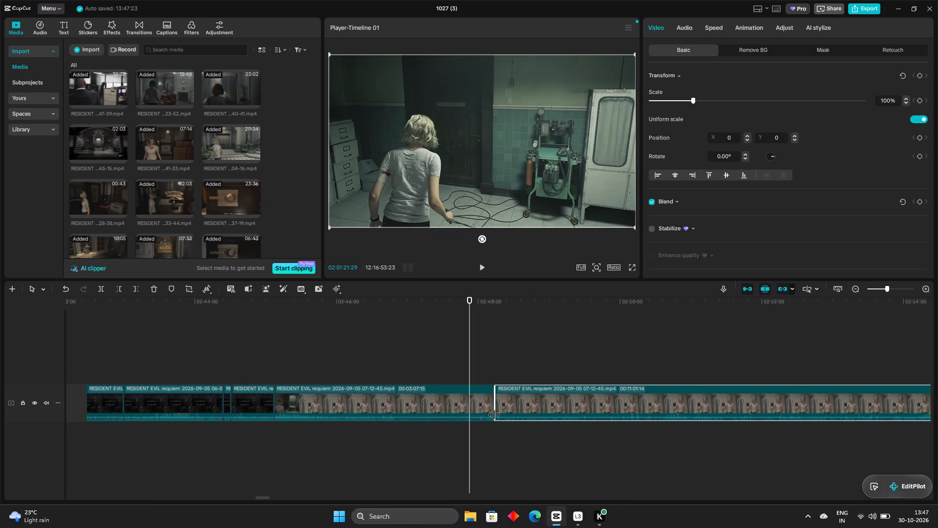
pyautogui.moveTo(494, 415); pyautogui.dragTo(490, 414)
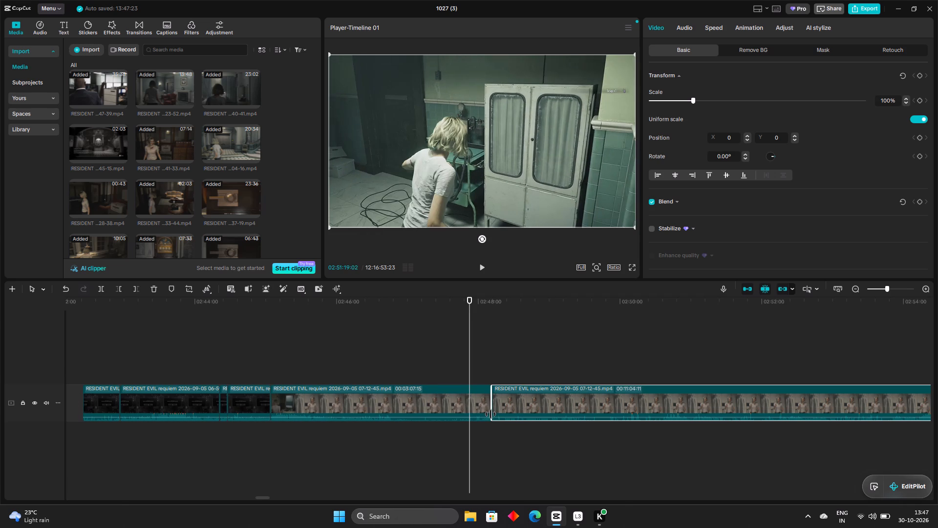
pyautogui.moveTo(490, 414); pyautogui.dragTo(491, 414)
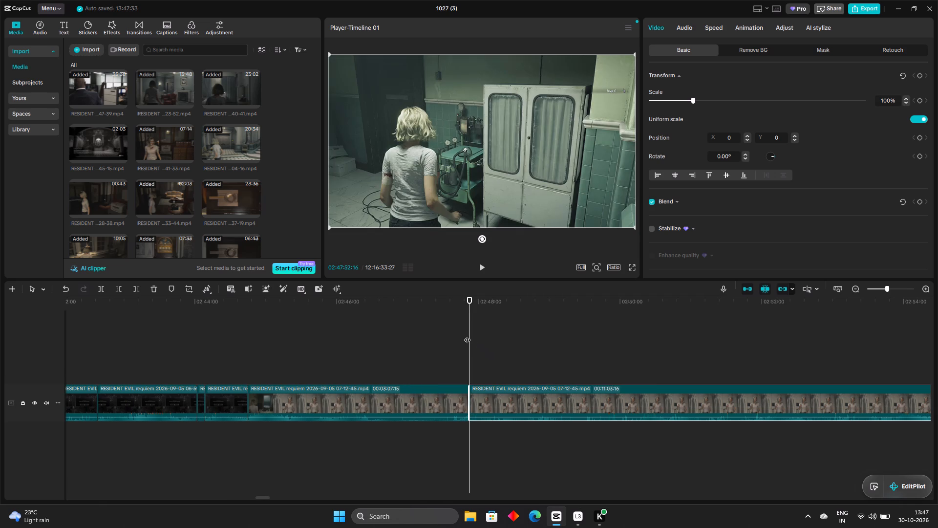
# Cut out the inventory and crafting segment of the 07-12-45 clip between about 02:47:52 and 02:49:07, closing the gap.
pyautogui.moveTo(467, 335); pyautogui.dragTo(487, 350)
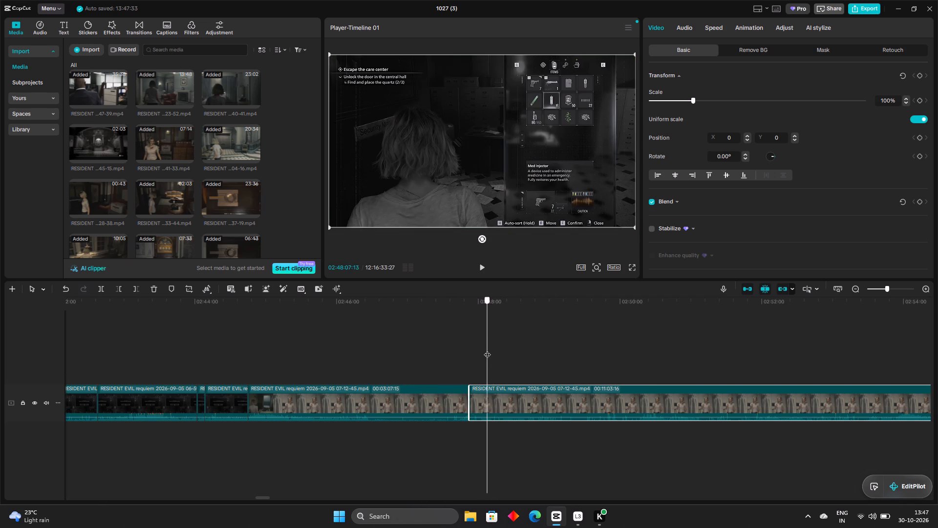
pyautogui.moveTo(487, 350); pyautogui.dragTo(518, 365)
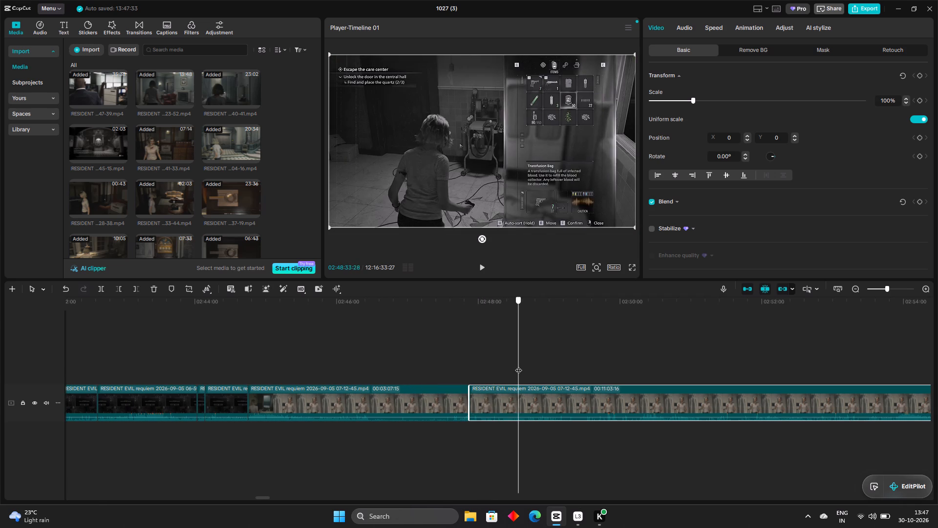
pyautogui.moveTo(518, 365); pyautogui.dragTo(554, 374)
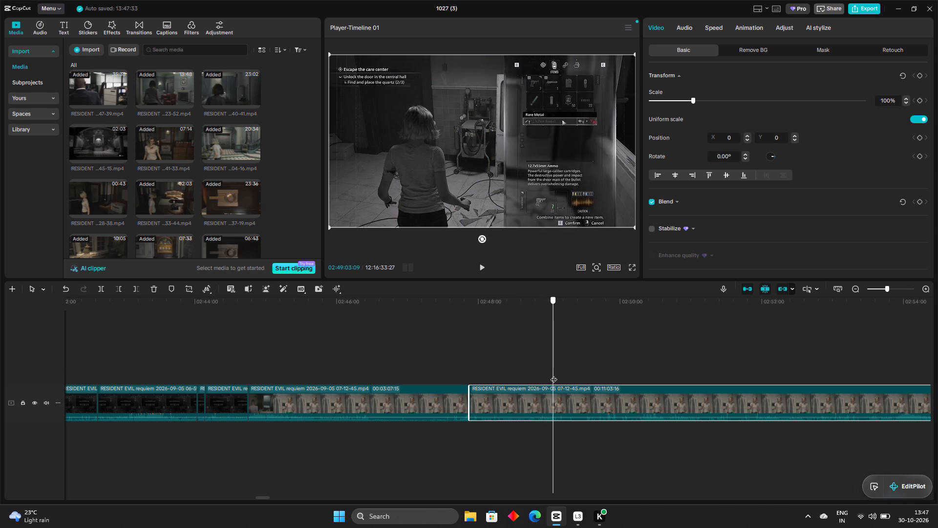
pyautogui.moveTo(554, 374); pyautogui.dragTo(559, 376)
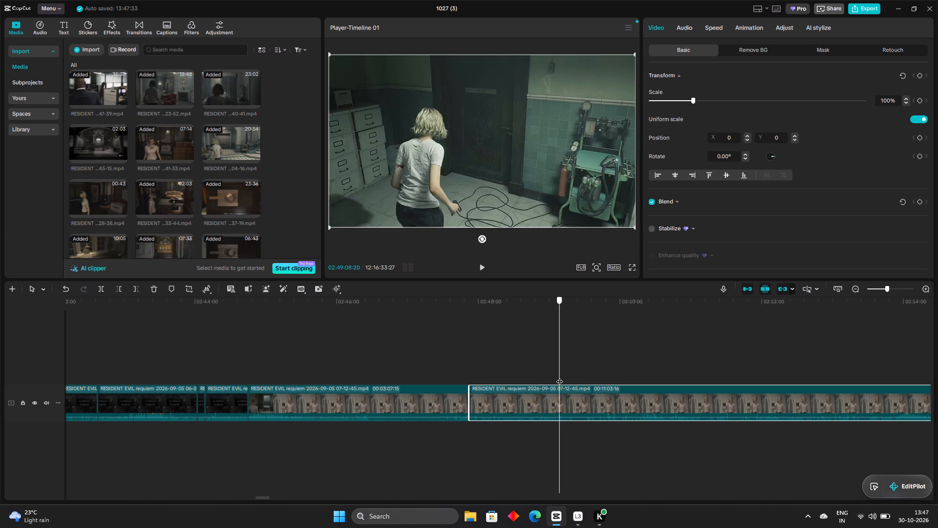
pyautogui.moveTo(559, 376); pyautogui.dragTo(557, 376)
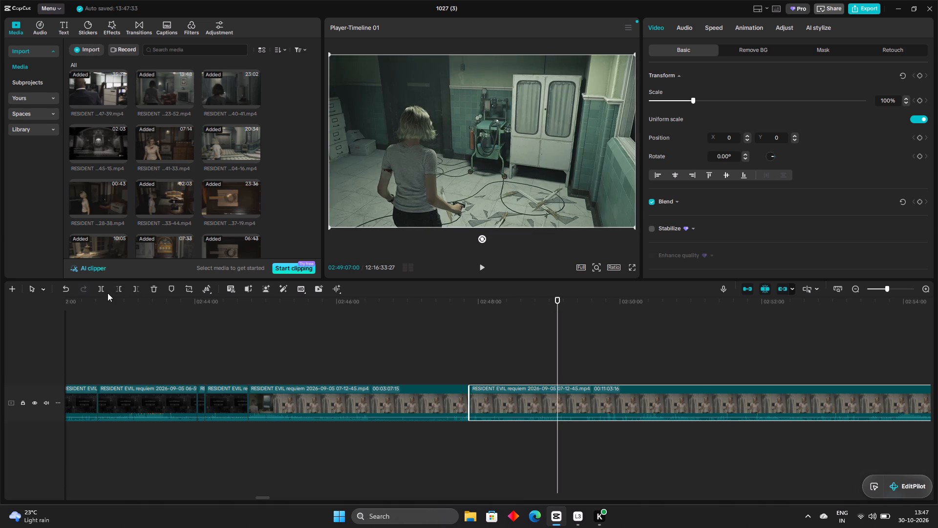
pyautogui.click(103, 290)
pyautogui.click(538, 397)
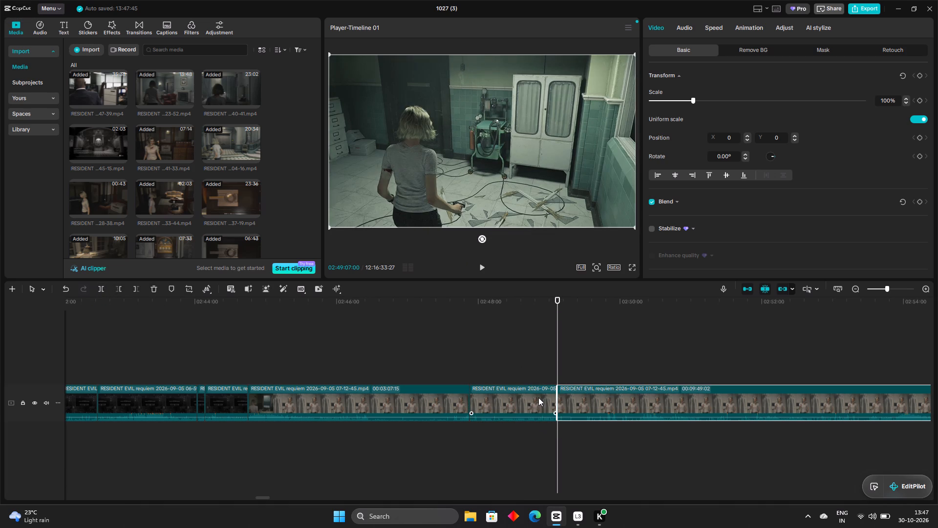
pyautogui.click(153, 288)
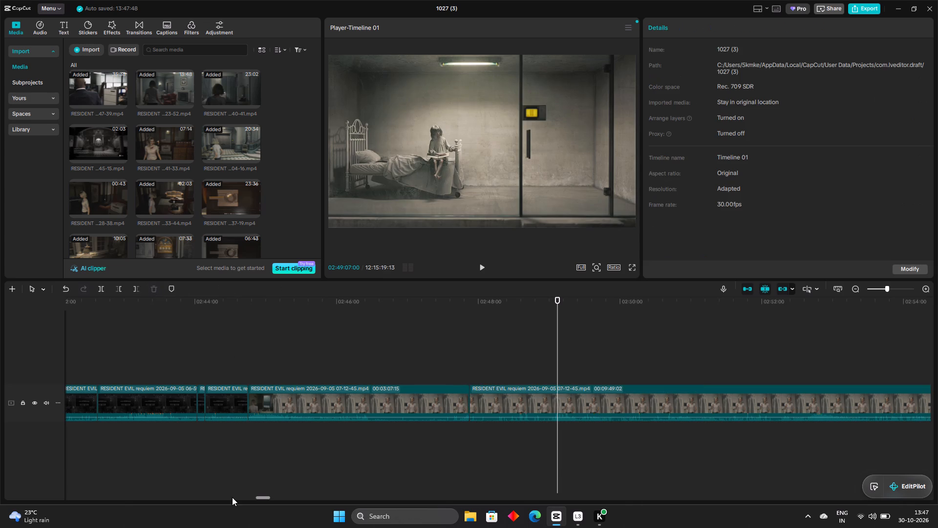
# Split the 07-12-45 clip at about 02:49:36, at Grace's line "I bet she can read that" in the office, before the inventory opens.
pyautogui.moveTo(263, 498); pyautogui.dragTo(272, 497)
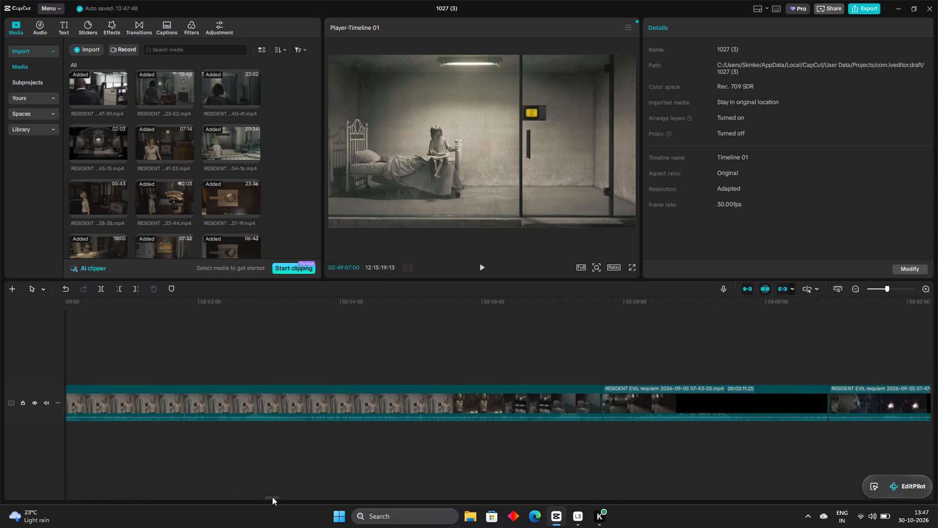
pyautogui.moveTo(272, 497); pyautogui.dragTo(267, 497)
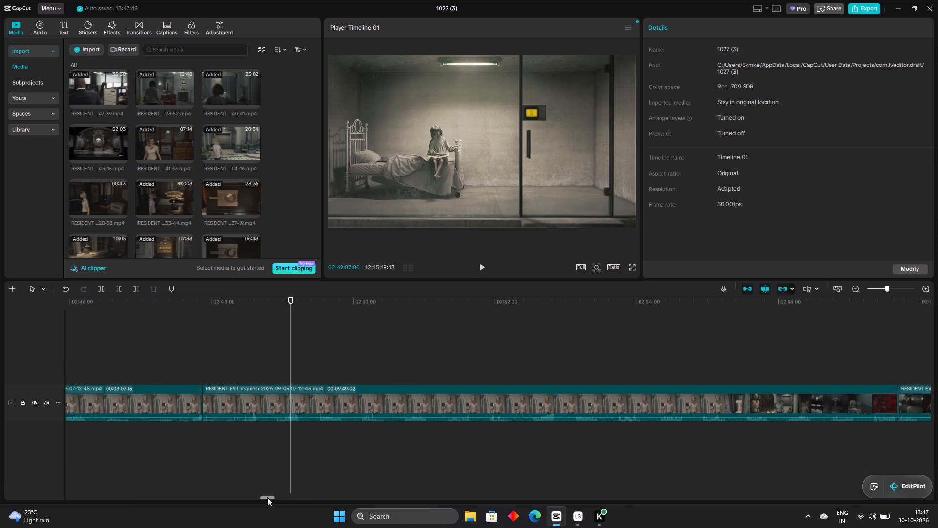
pyautogui.moveTo(290, 342); pyautogui.dragTo(269, 355)
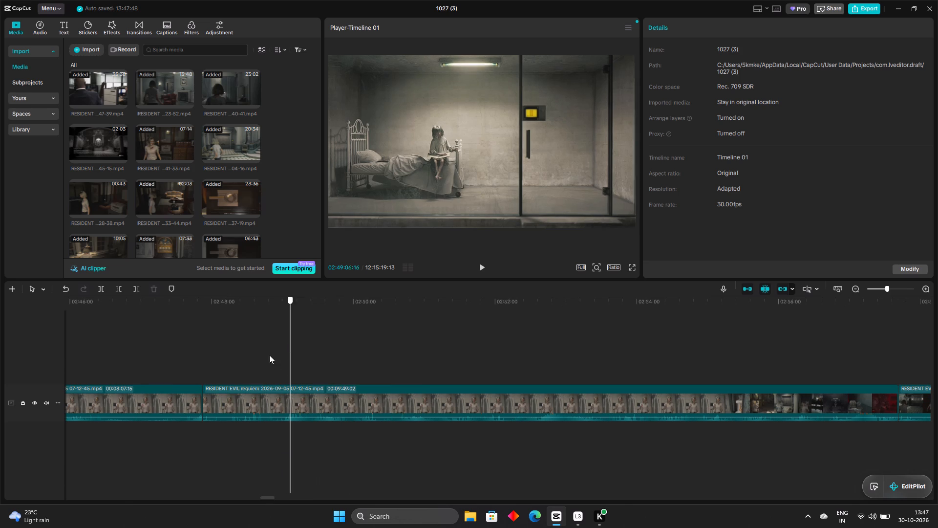
pyautogui.moveTo(269, 355); pyautogui.dragTo(225, 389)
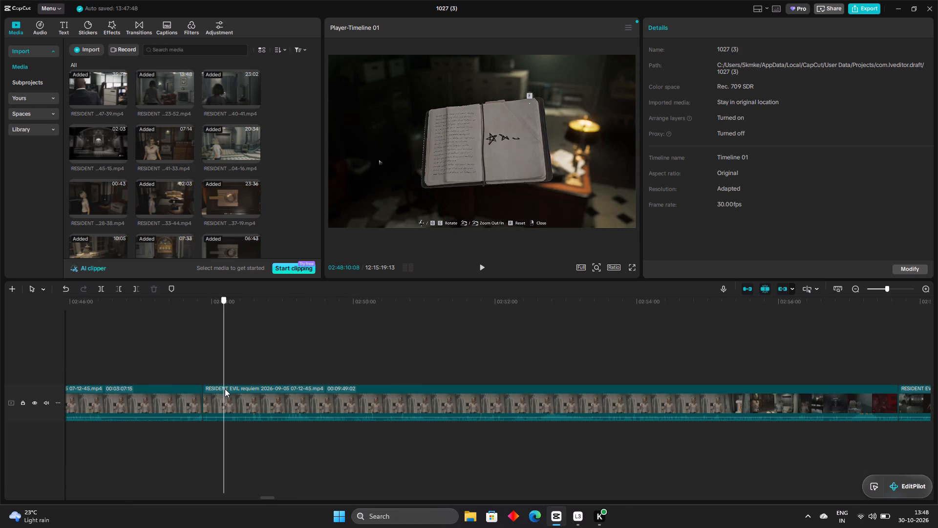
pyautogui.moveTo(225, 389); pyautogui.dragTo(254, 404)
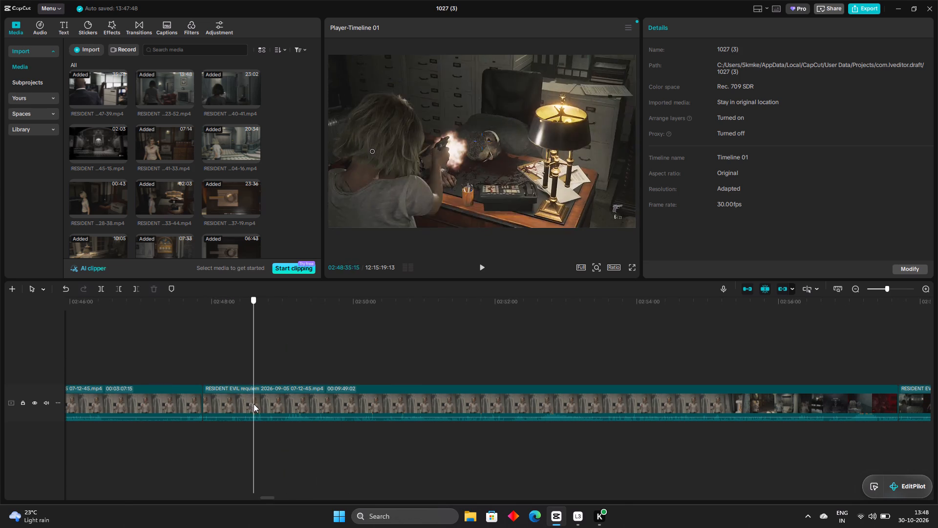
pyautogui.moveTo(254, 404); pyautogui.dragTo(244, 406)
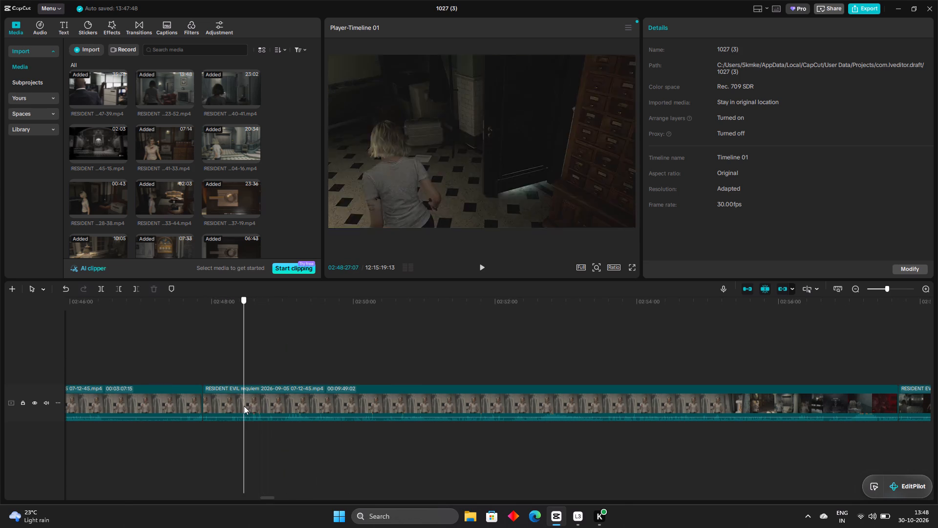
pyautogui.moveTo(244, 406); pyautogui.dragTo(280, 421)
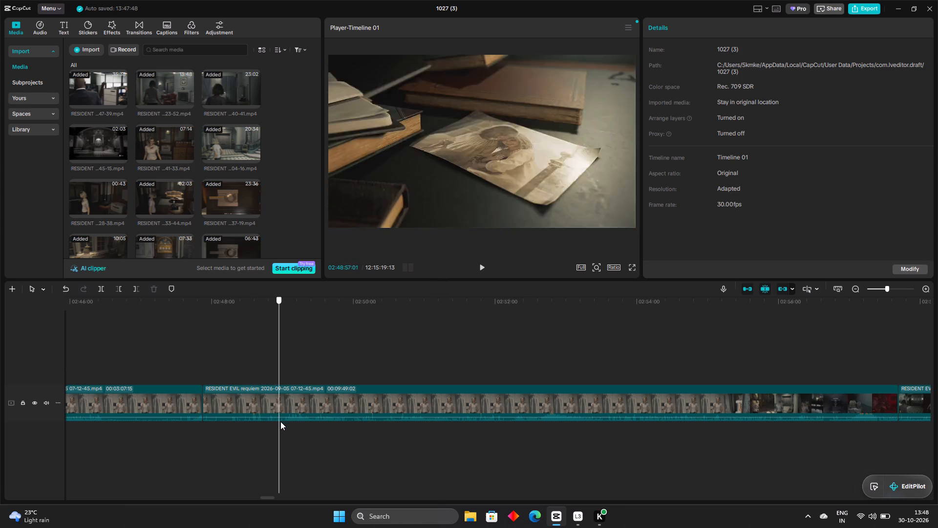
pyautogui.moveTo(280, 421); pyautogui.dragTo(319, 431)
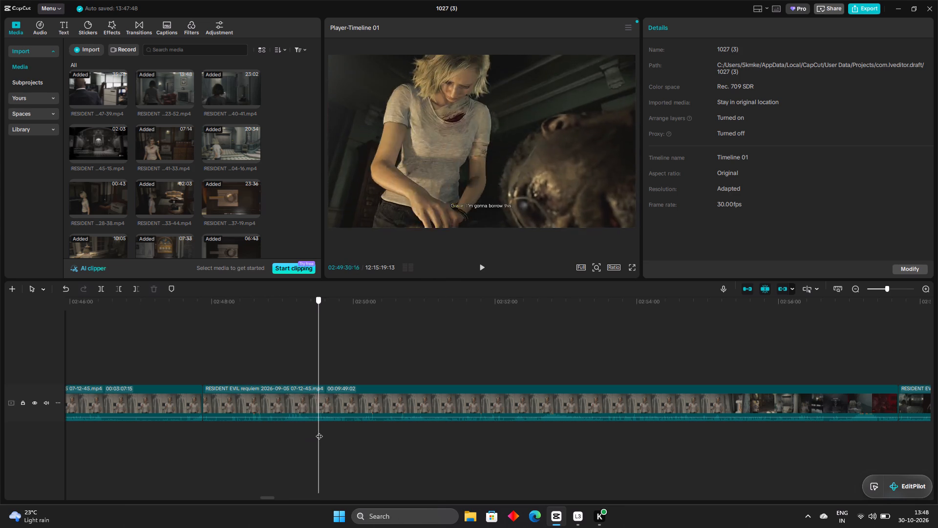
pyautogui.moveTo(319, 431); pyautogui.dragTo(321, 433)
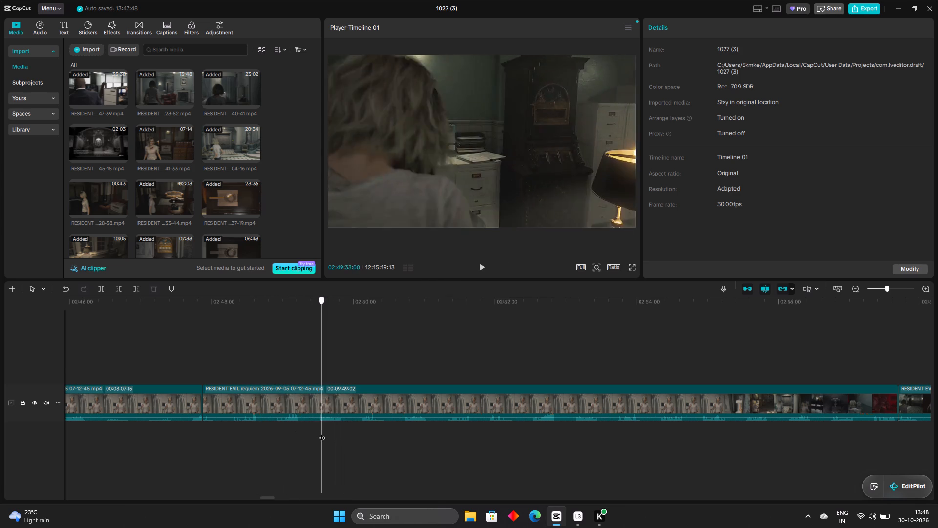
pyautogui.moveTo(321, 433); pyautogui.dragTo(325, 433)
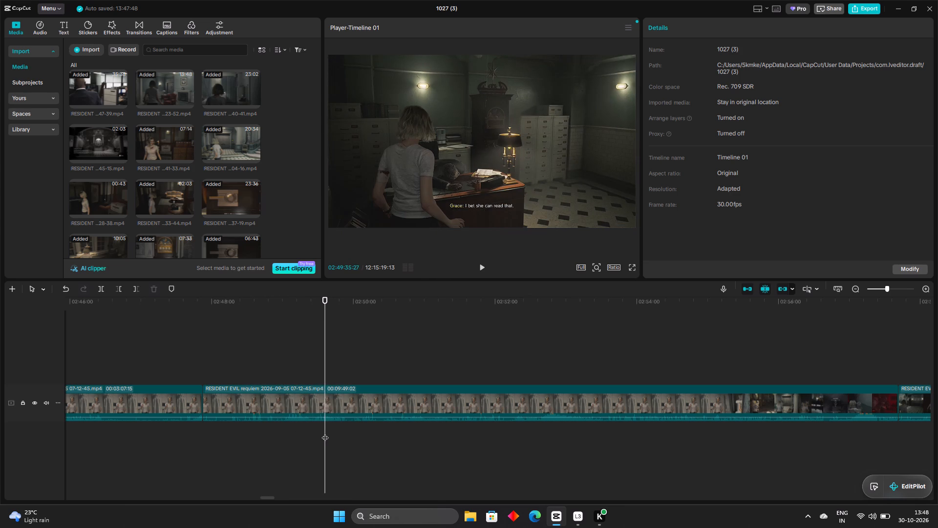
pyautogui.click(101, 290)
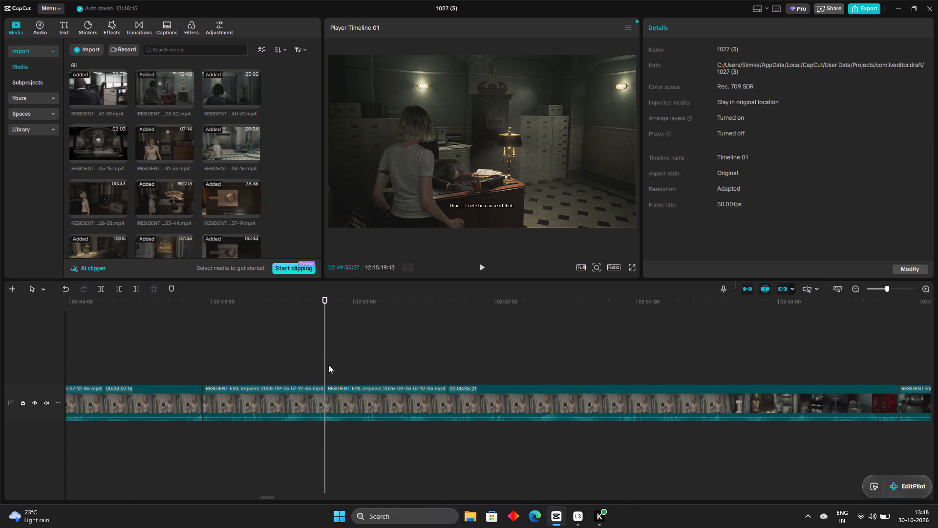
# Trim about 39 seconds of inventory and notebook viewing off the start of the 07-12-45 clip following the 02:49:36 split.
pyautogui.click(356, 414)
pyautogui.moveTo(322, 396); pyautogui.dragTo(340, 416)
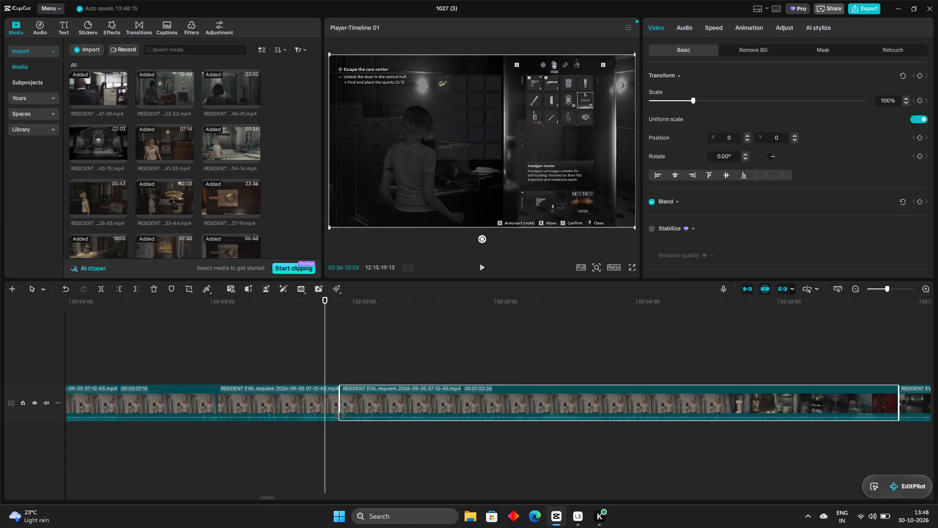
pyautogui.moveTo(340, 416); pyautogui.dragTo(358, 427)
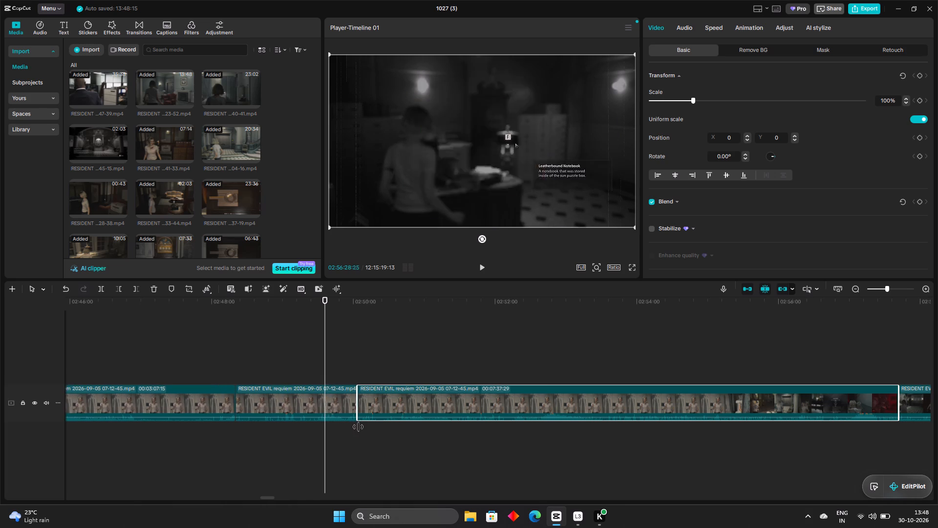
pyautogui.moveTo(358, 427); pyautogui.dragTo(369, 432)
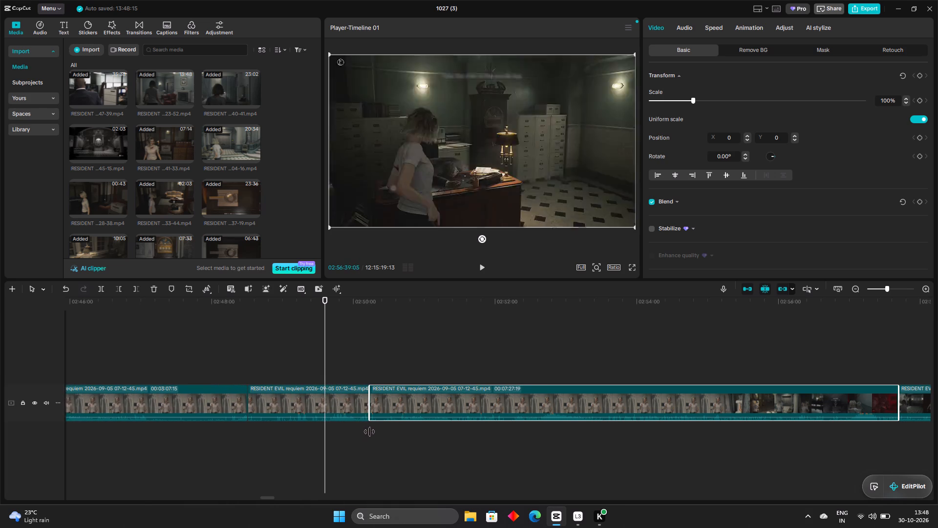
pyautogui.moveTo(369, 432); pyautogui.dragTo(370, 432)
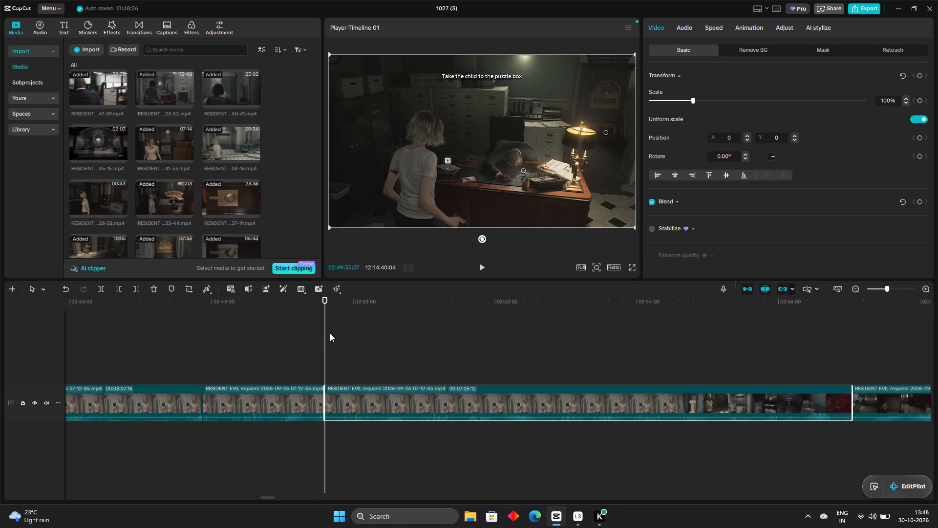
# Split the 07-12-45 clip at about 02:50:29, in the red-lit room with the bed, before the storage and crafting inventory opens.
pyautogui.moveTo(327, 330); pyautogui.dragTo(339, 343)
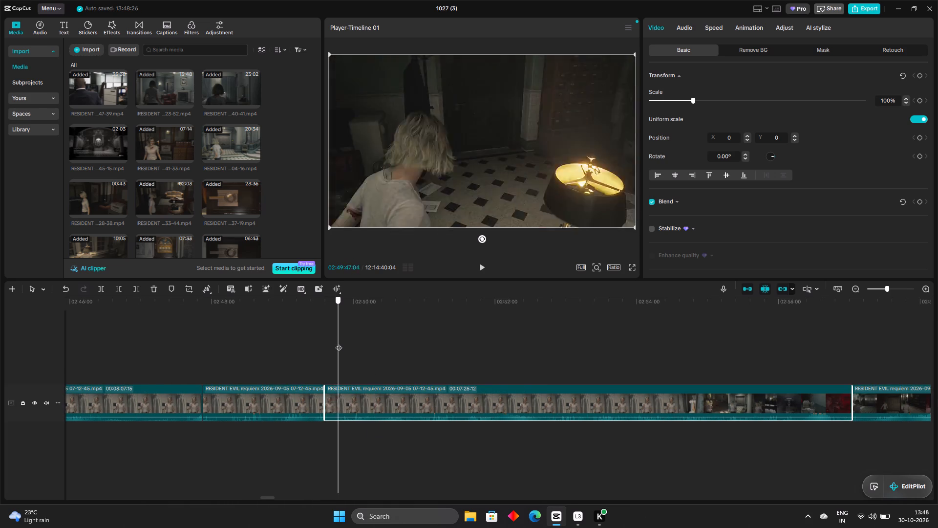
pyautogui.moveTo(339, 343); pyautogui.dragTo(337, 345)
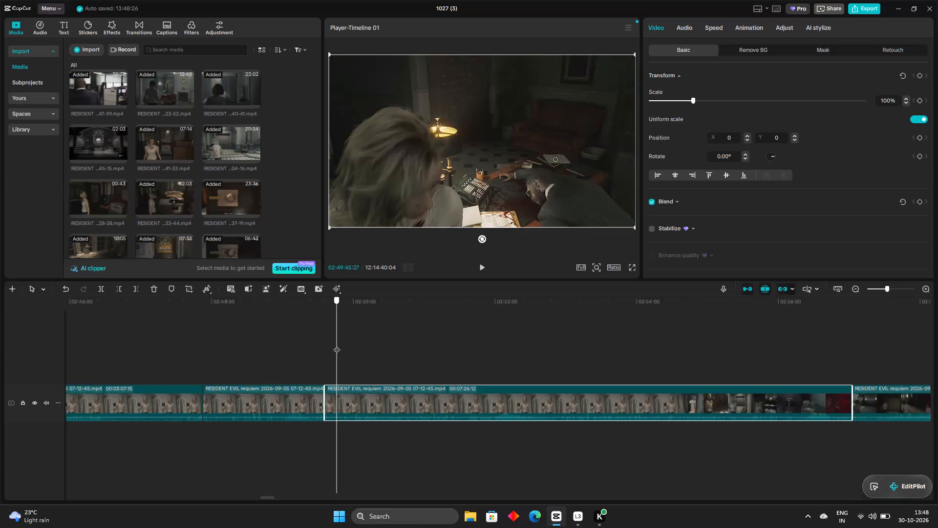
pyautogui.moveTo(337, 345); pyautogui.dragTo(346, 353)
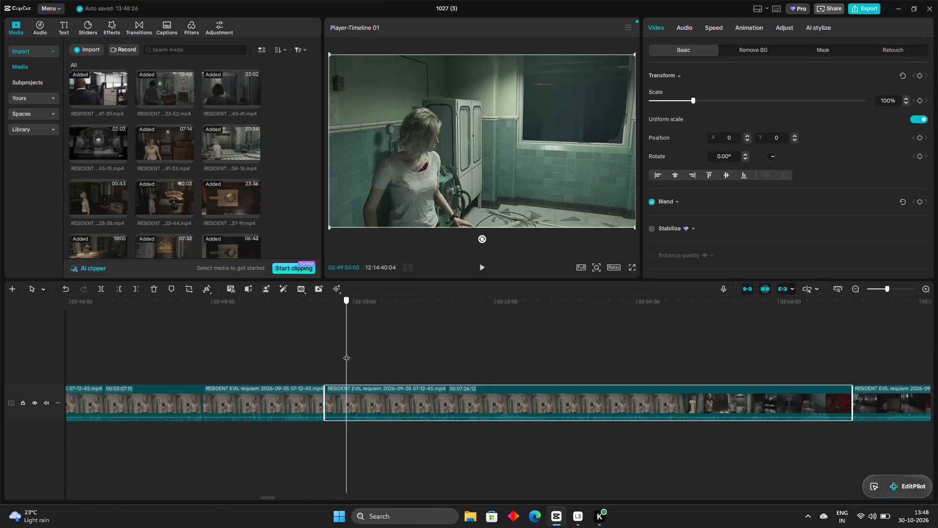
pyautogui.moveTo(346, 353); pyautogui.dragTo(369, 364)
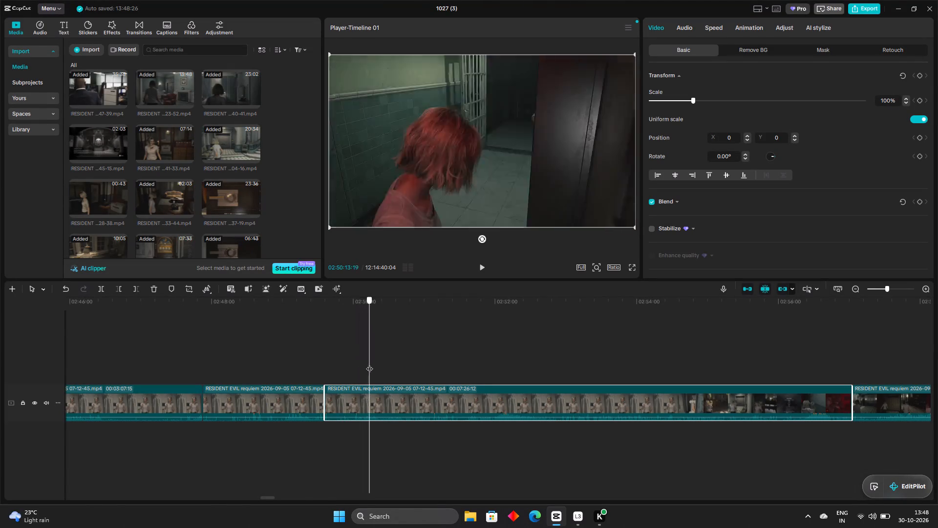
pyautogui.moveTo(369, 364); pyautogui.dragTo(395, 371)
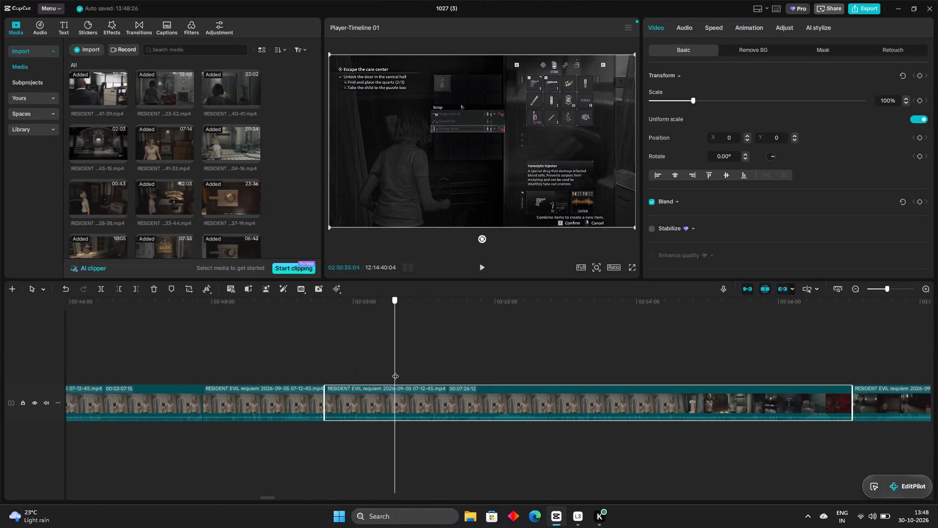
pyautogui.moveTo(395, 371); pyautogui.dragTo(385, 369)
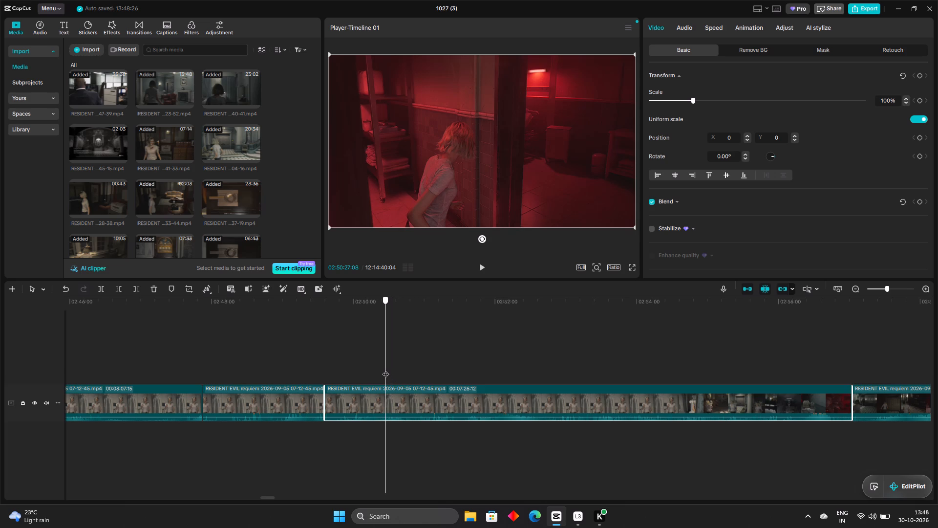
pyautogui.moveTo(385, 369); pyautogui.dragTo(388, 372)
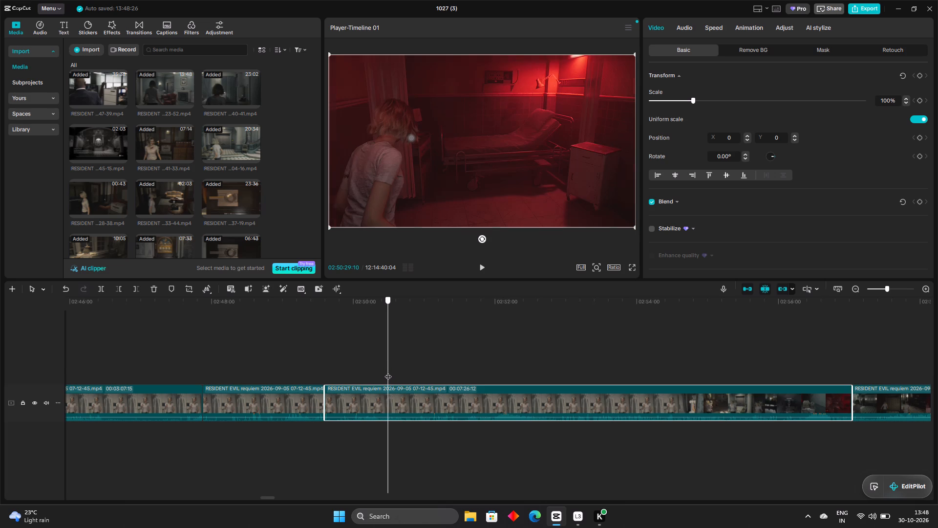
pyautogui.moveTo(388, 372); pyautogui.dragTo(388, 371)
pyautogui.click(100, 290)
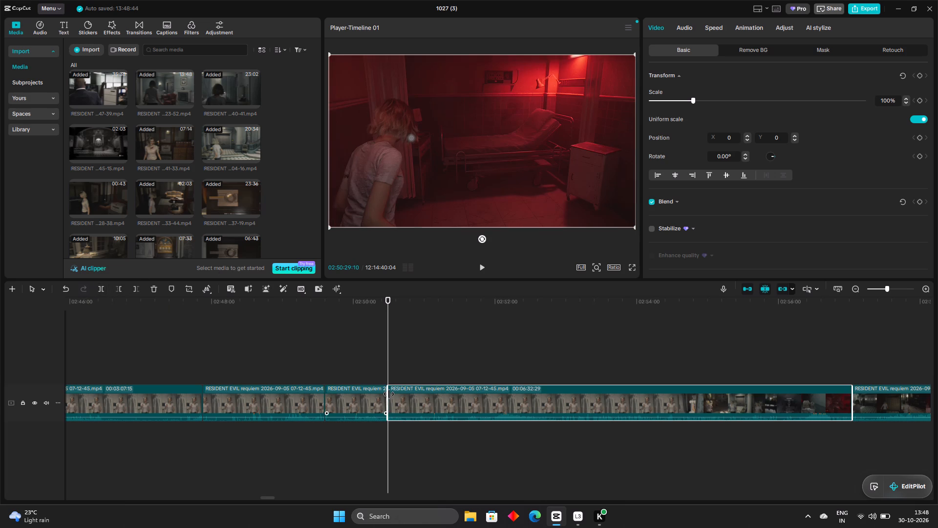
# Trim about 50 seconds of storage and crafting inventory off the start of the 07-12-45 clip following the 02:50:29 split.
pyautogui.moveTo(389, 394); pyautogui.dragTo(419, 417)
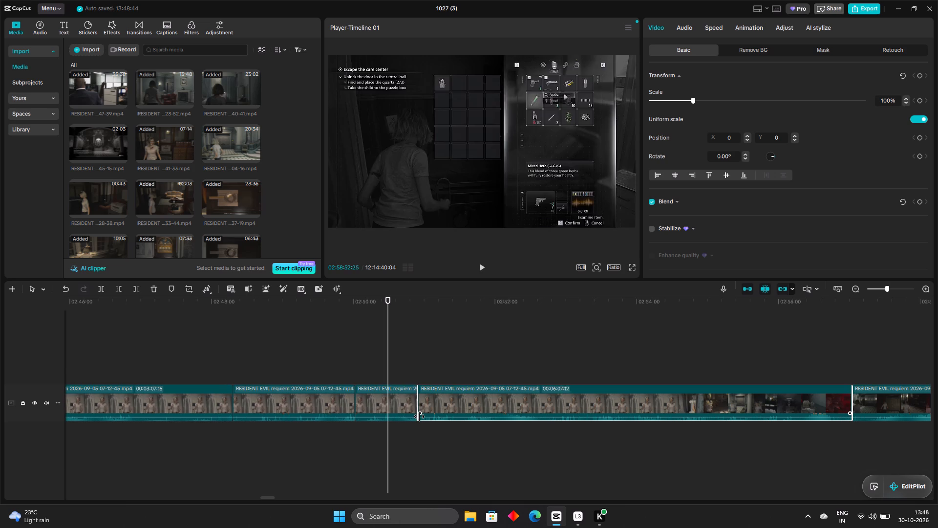
pyautogui.moveTo(419, 417); pyautogui.dragTo(434, 424)
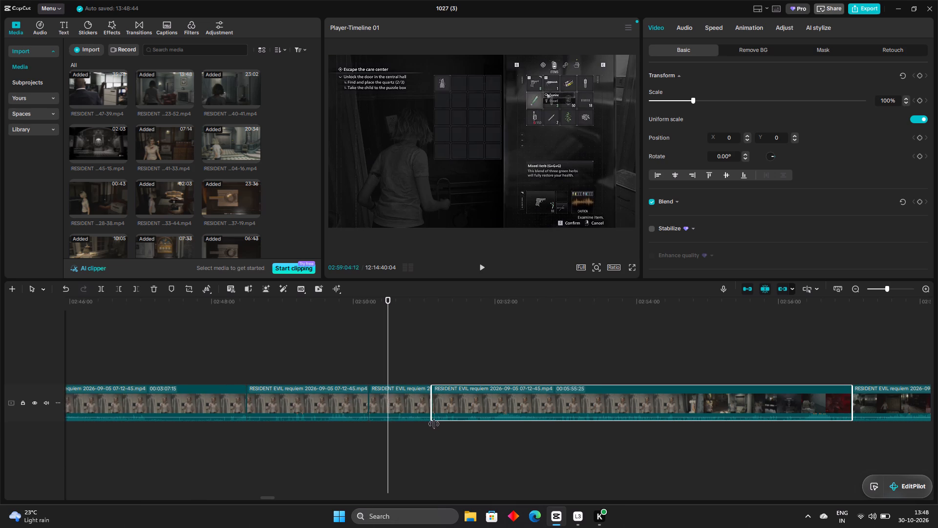
pyautogui.moveTo(434, 424); pyautogui.dragTo(451, 428)
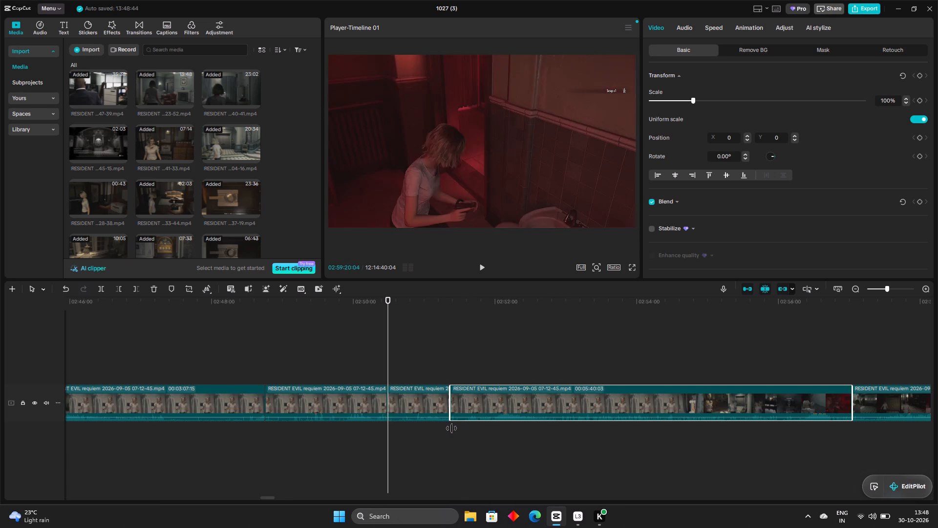
pyautogui.moveTo(451, 428); pyautogui.dragTo(448, 428)
# Review the 07-12-45 clip from about 02:50:29 to 02:55:35, covering the office, the girl's cell and carrying her through the hall.
pyautogui.moveTo(387, 335); pyautogui.dragTo(448, 367)
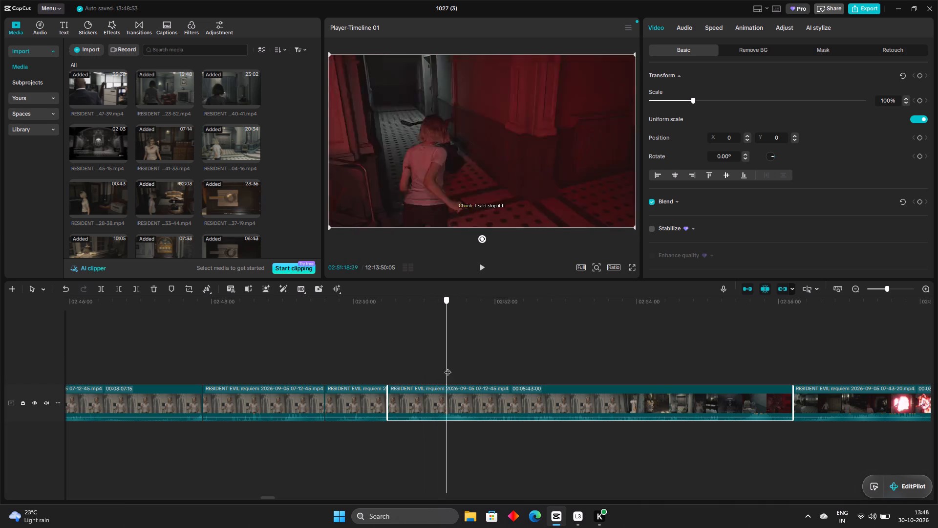
pyautogui.moveTo(448, 367); pyautogui.dragTo(492, 377)
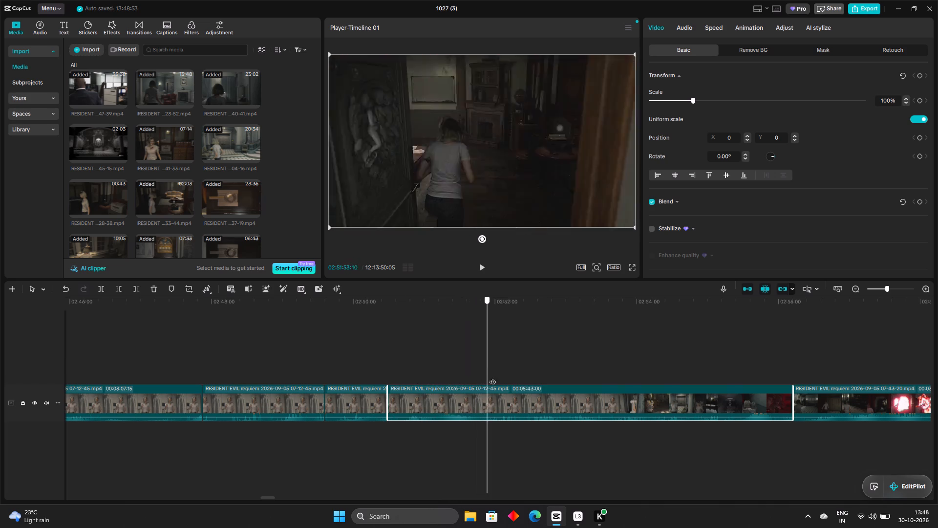
pyautogui.moveTo(492, 377); pyautogui.dragTo(489, 376)
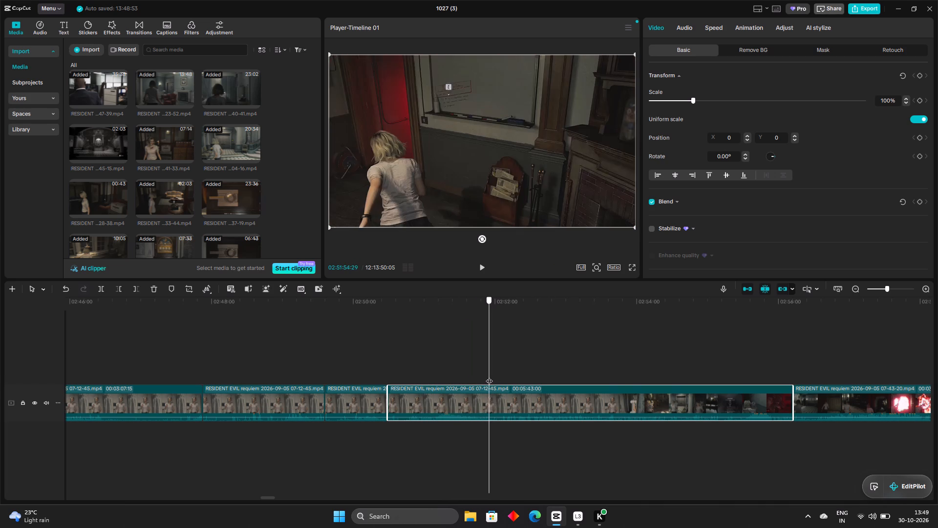
pyautogui.moveTo(489, 376); pyautogui.dragTo(448, 383)
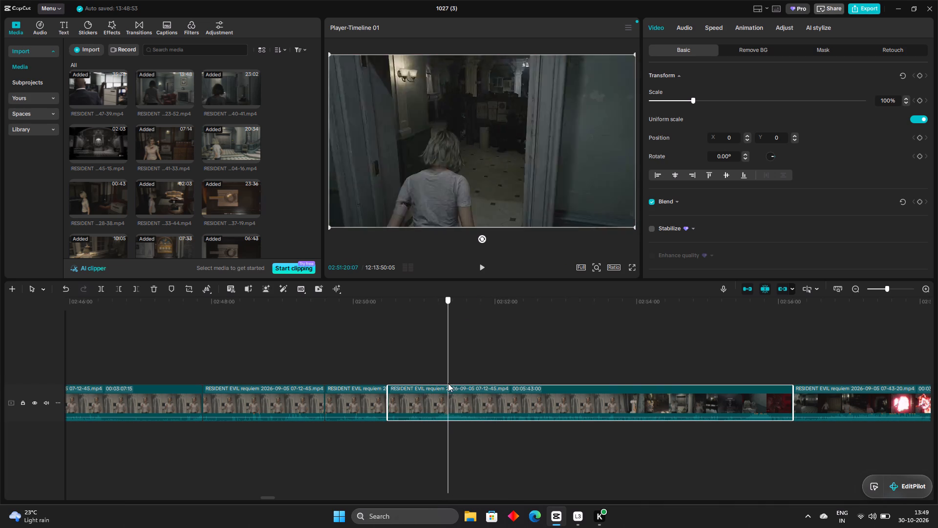
pyautogui.moveTo(448, 383); pyautogui.dragTo(464, 396)
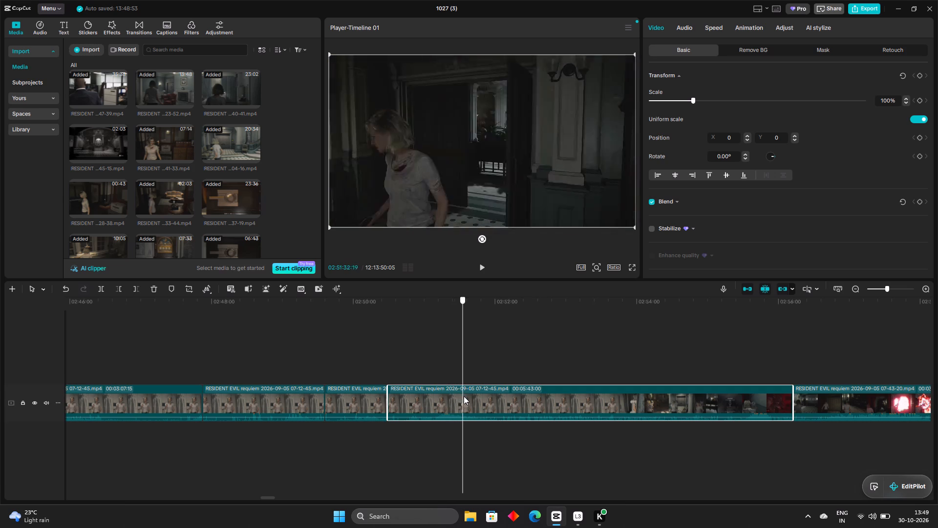
pyautogui.moveTo(464, 396); pyautogui.dragTo(487, 405)
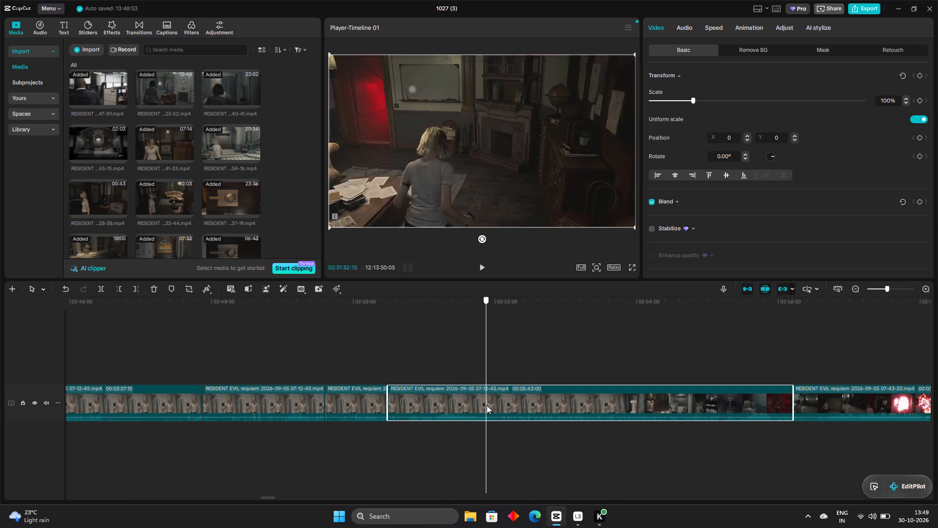
pyautogui.moveTo(487, 405); pyautogui.dragTo(515, 407)
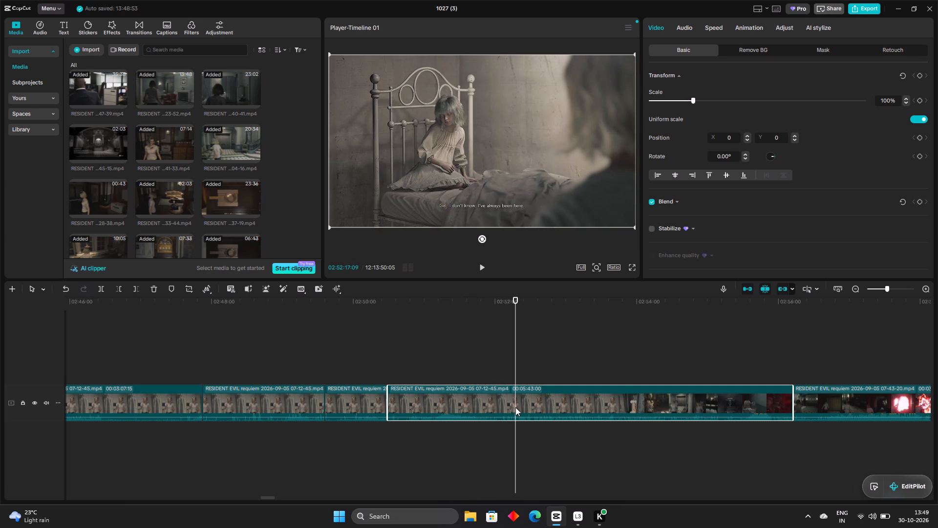
pyautogui.moveTo(517, 328); pyautogui.dragTo(532, 340)
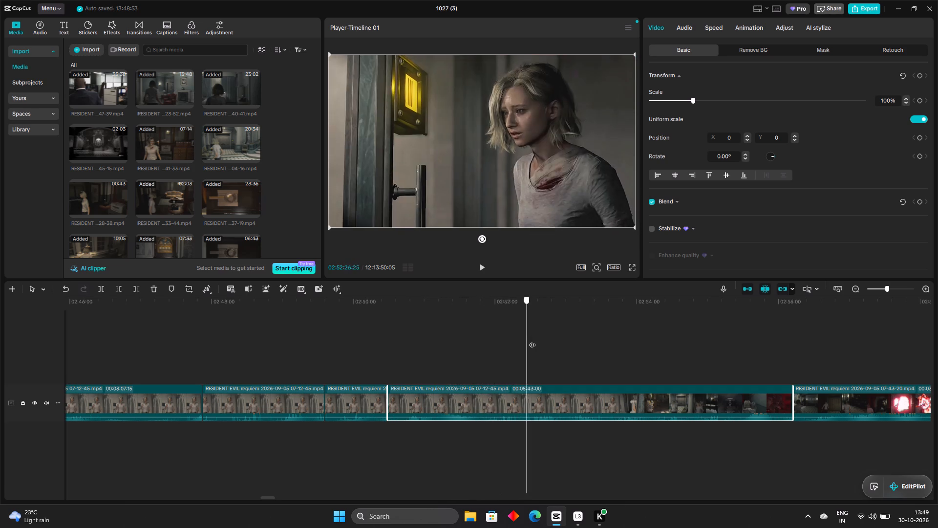
pyautogui.moveTo(532, 340); pyautogui.dragTo(613, 363)
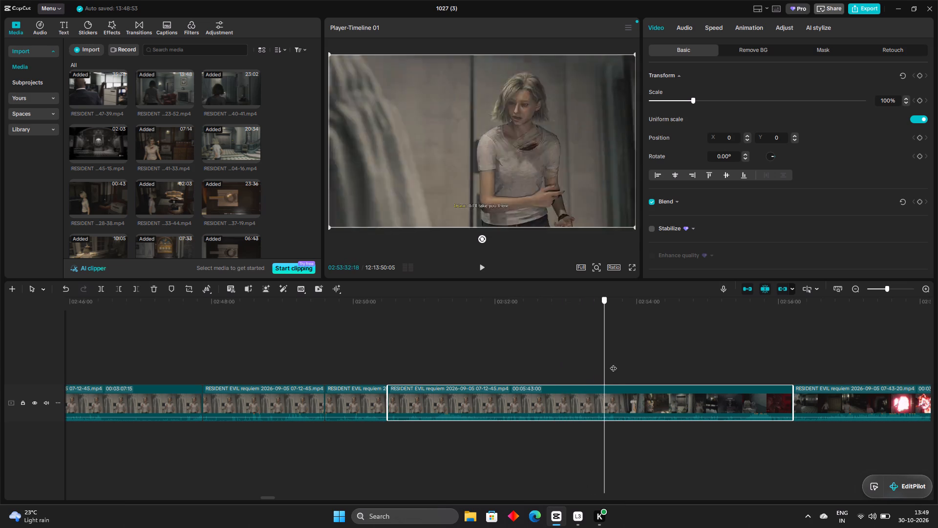
pyautogui.moveTo(613, 363); pyautogui.dragTo(621, 348)
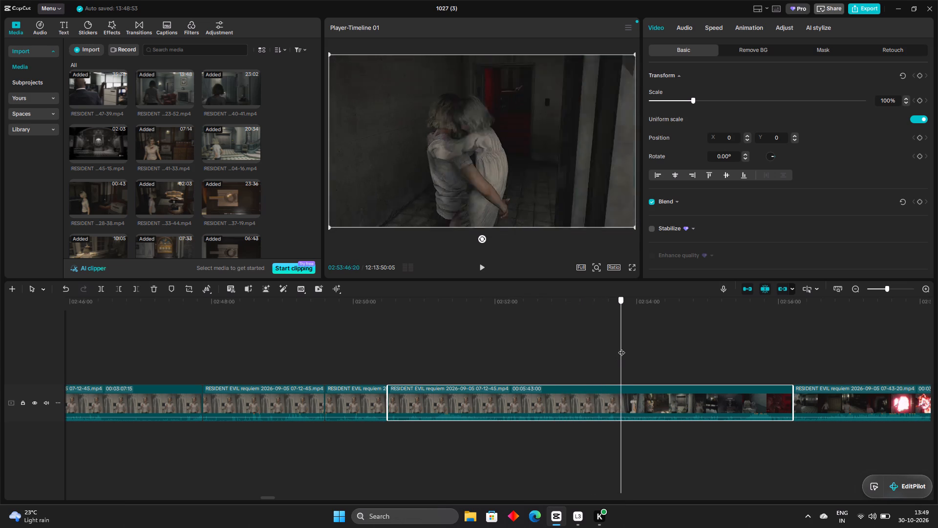
pyautogui.moveTo(621, 348); pyautogui.dragTo(640, 348)
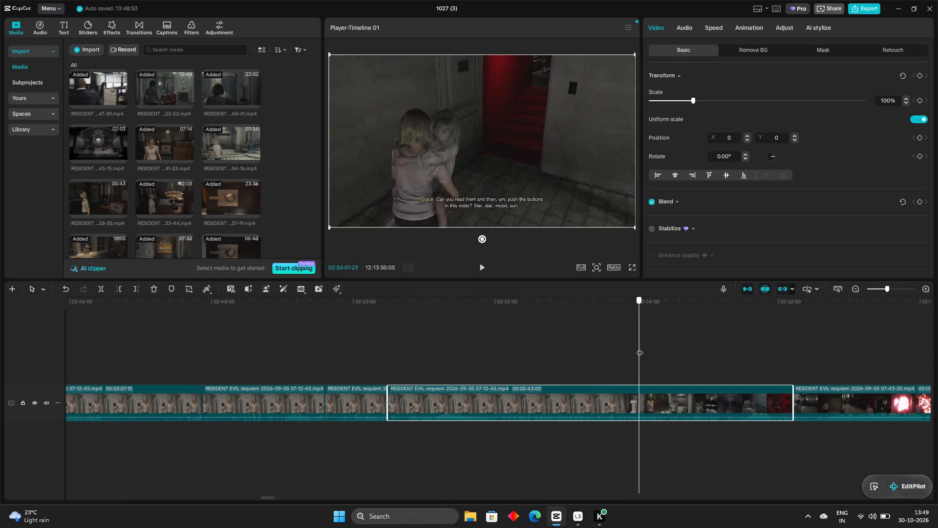
pyautogui.moveTo(640, 348); pyautogui.dragTo(660, 354)
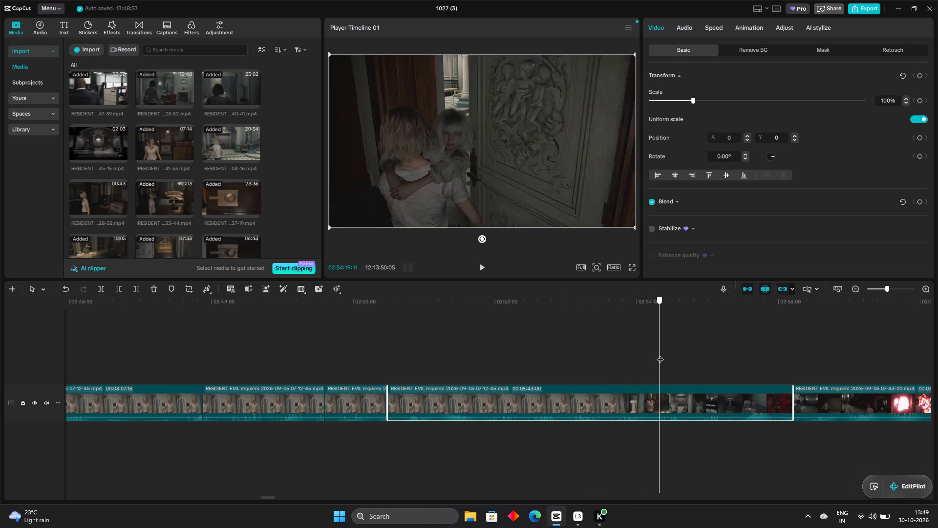
pyautogui.moveTo(660, 354); pyautogui.dragTo(667, 356)
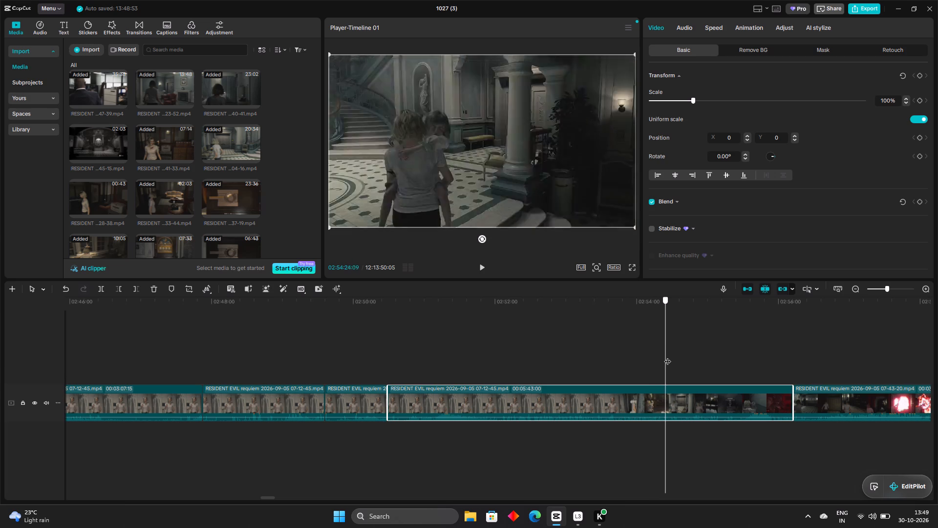
pyautogui.moveTo(667, 356); pyautogui.dragTo(699, 364)
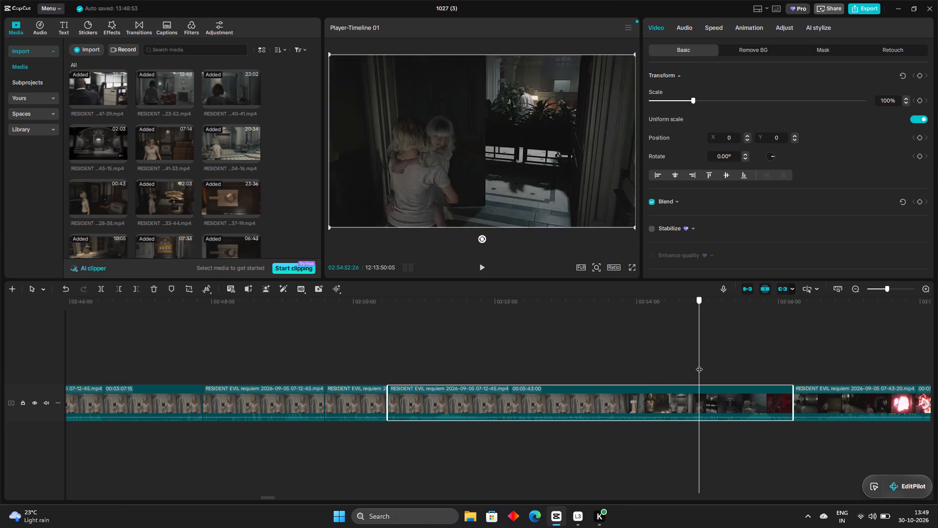
pyautogui.moveTo(699, 364); pyautogui.dragTo(715, 365)
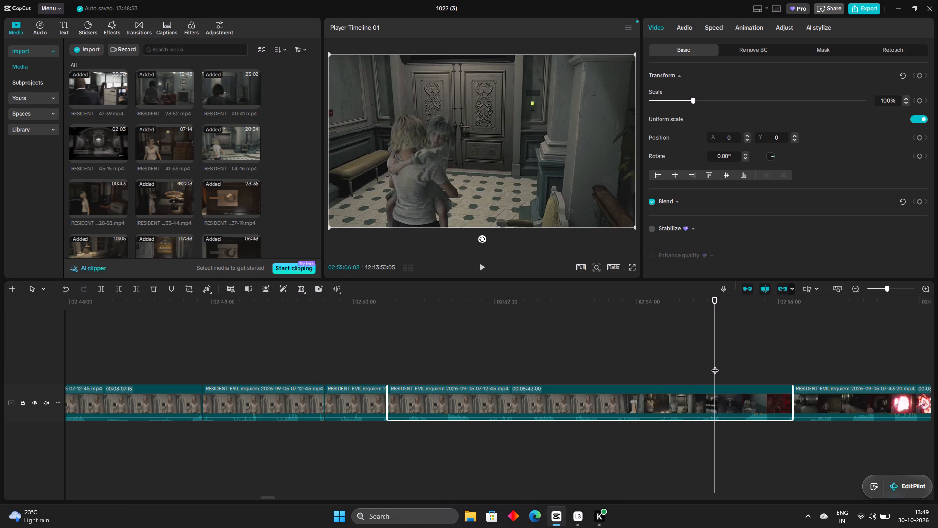
pyautogui.moveTo(715, 365); pyautogui.dragTo(735, 374)
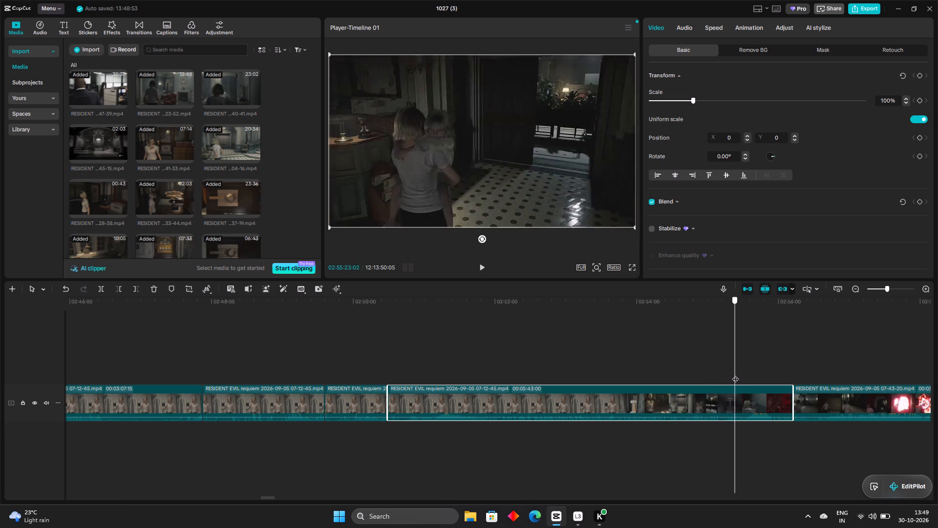
pyautogui.moveTo(735, 374); pyautogui.dragTo(743, 381)
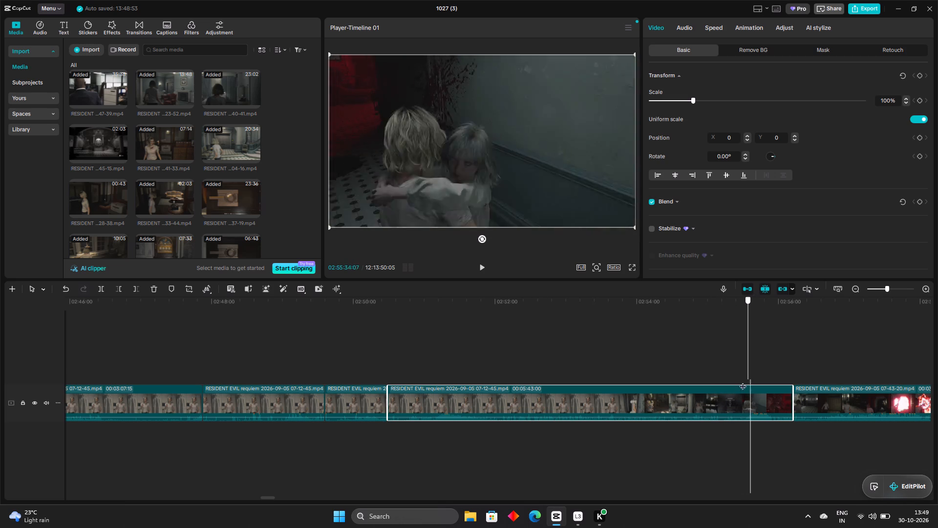
# Split the 07-12-45 clip at about 02:55:05, facing the double doors while carrying the girl, before the pause menu opens.
pyautogui.moveTo(743, 381); pyautogui.dragTo(698, 379)
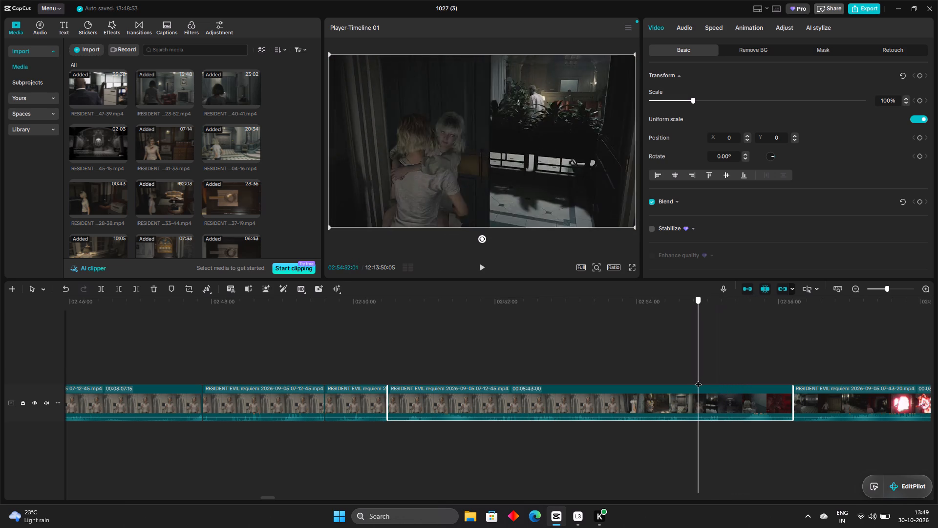
pyautogui.moveTo(698, 379); pyautogui.dragTo(710, 383)
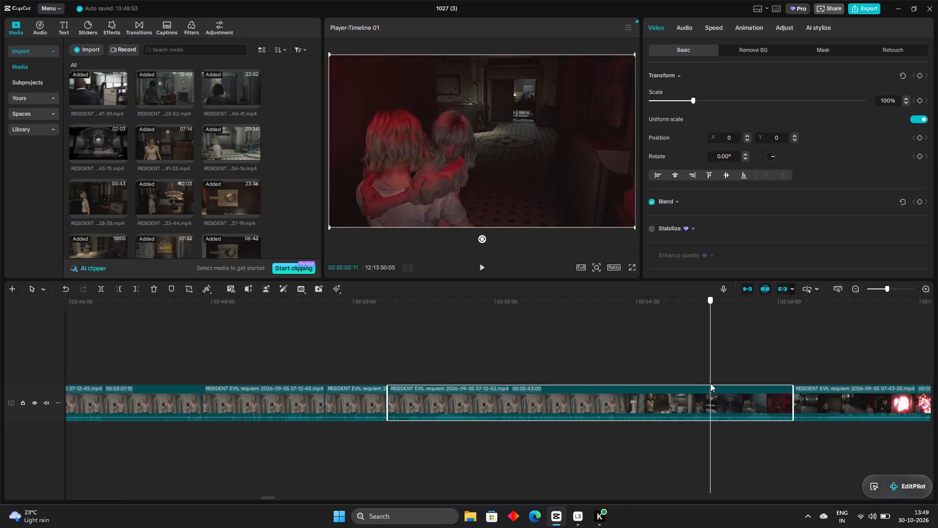
pyautogui.moveTo(710, 383); pyautogui.dragTo(719, 388)
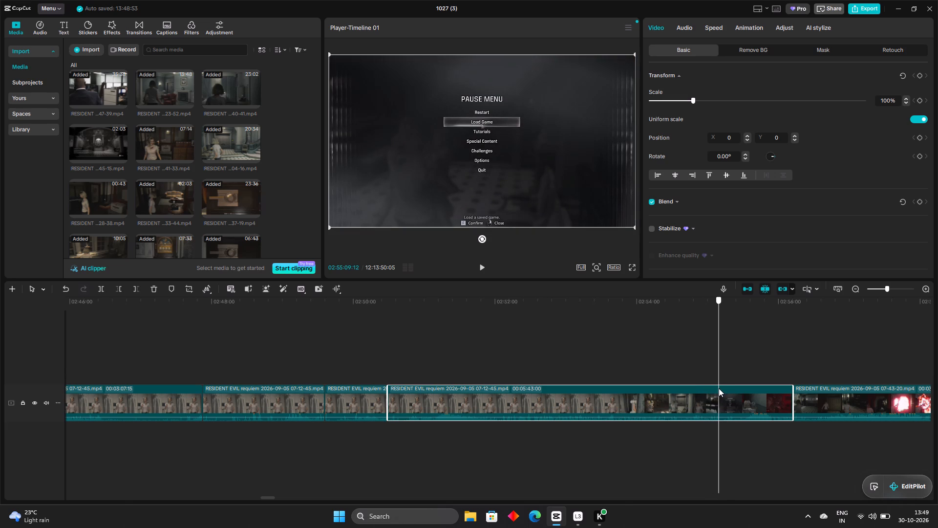
pyautogui.moveTo(719, 388); pyautogui.dragTo(722, 389)
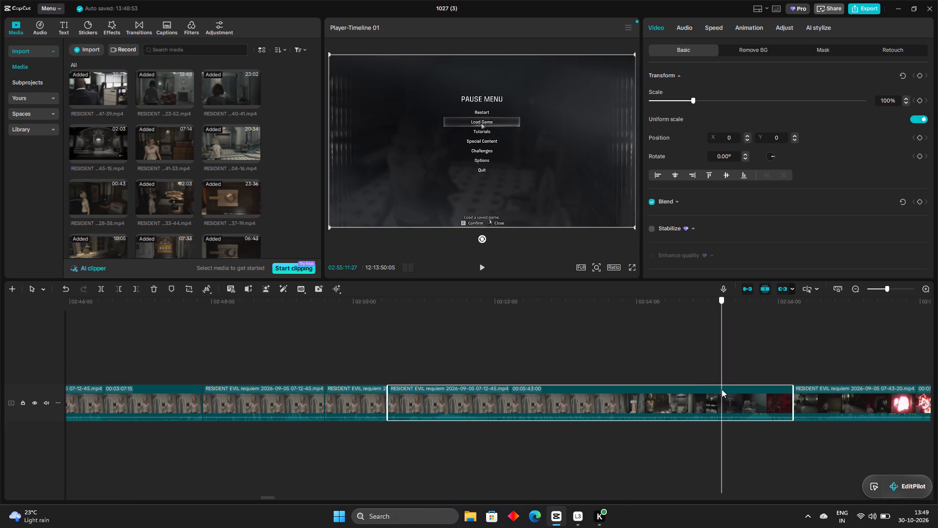
pyautogui.moveTo(722, 389); pyautogui.dragTo(712, 385)
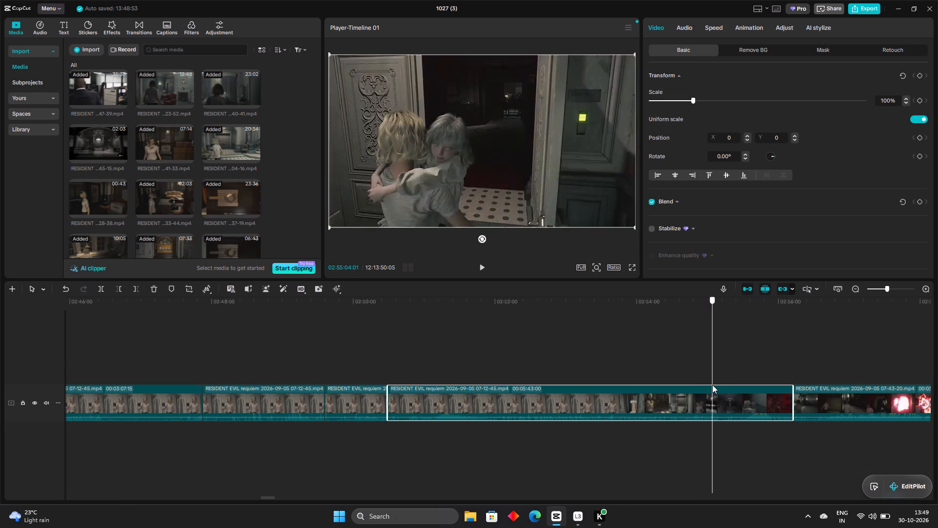
pyautogui.moveTo(712, 385); pyautogui.dragTo(714, 386)
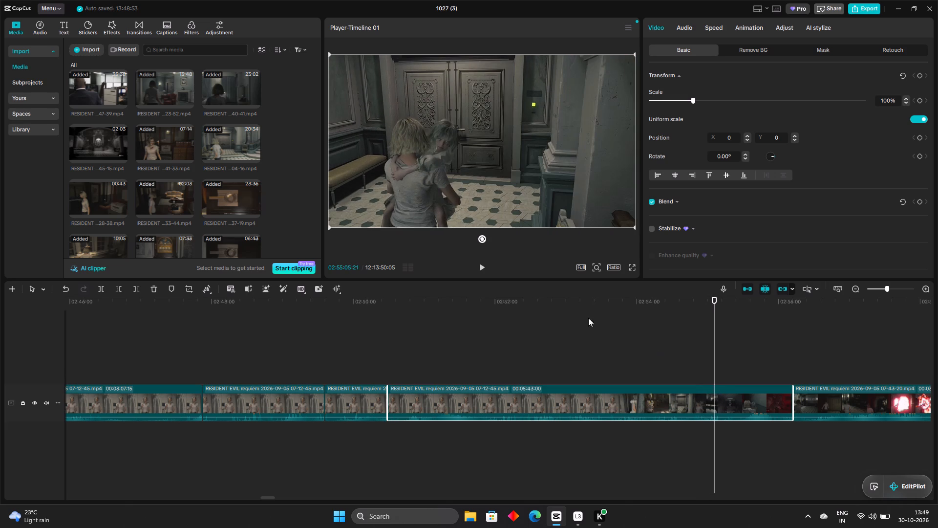
pyautogui.click(99, 290)
# Trim about 11 seconds of pause menu off the start of the 07-12-45 clip following the 02:55:05 split.
pyautogui.moveTo(714, 395); pyautogui.dragTo(728, 408)
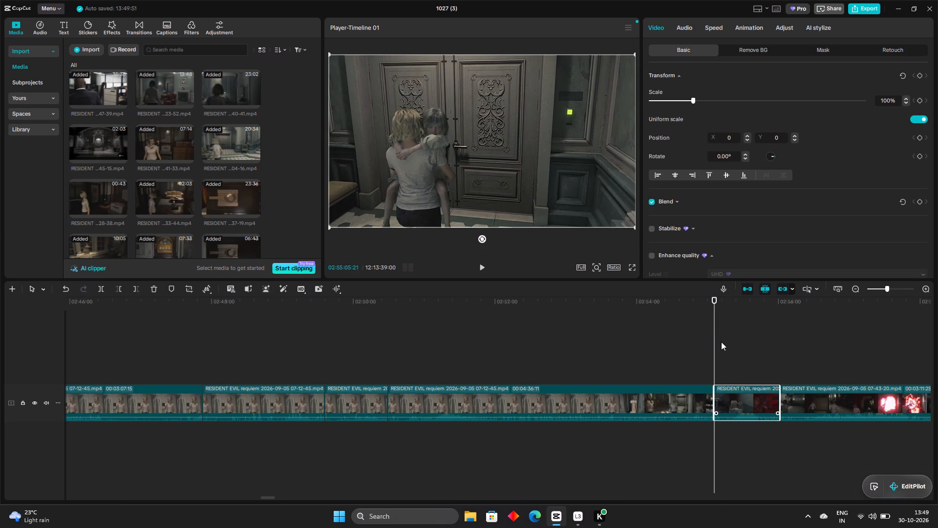
# Review the last piece of the 07-12-45 clip from the 02:55:05 split to about 02:55:45.
pyautogui.moveTo(715, 331); pyautogui.dragTo(725, 346)
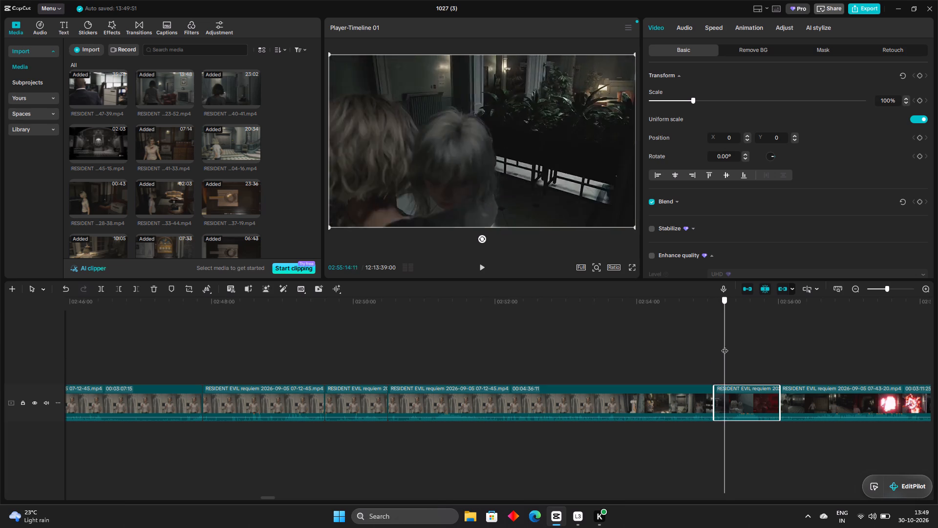
pyautogui.moveTo(725, 346); pyautogui.dragTo(734, 356)
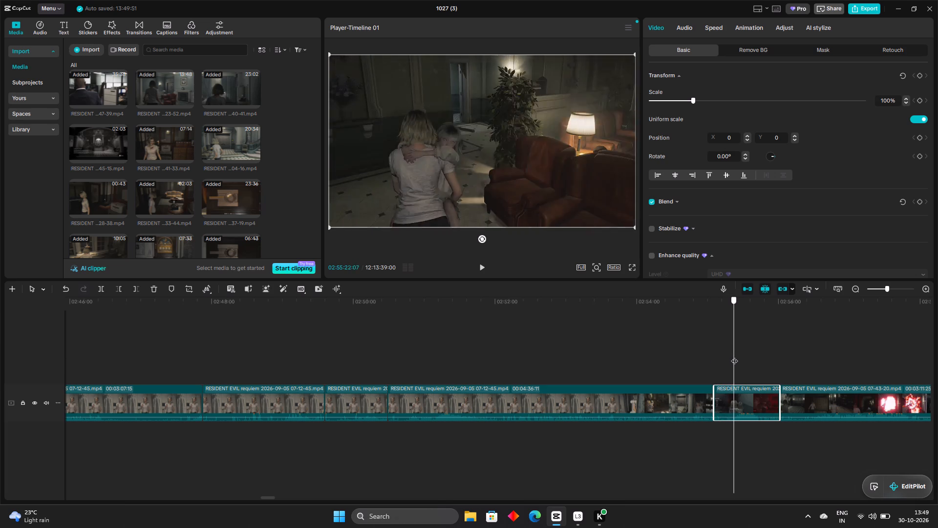
pyautogui.moveTo(734, 356); pyautogui.dragTo(745, 365)
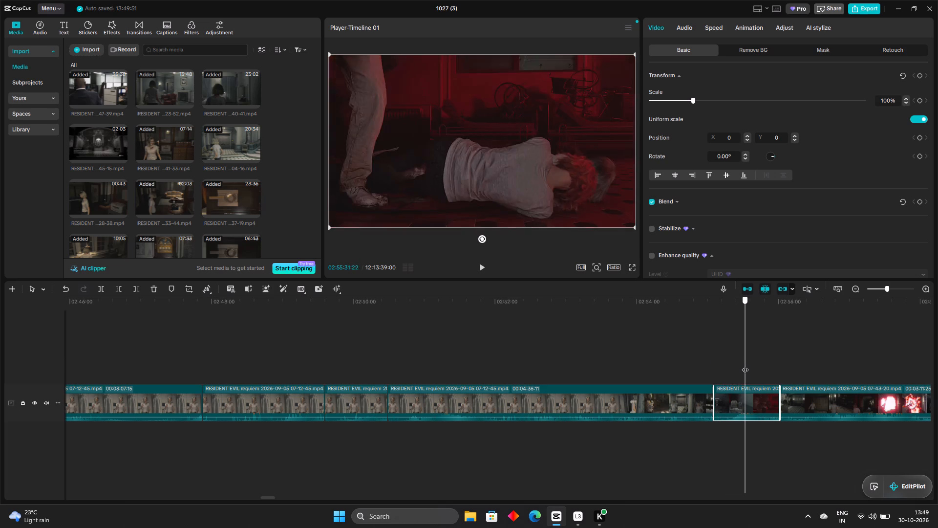
pyautogui.moveTo(745, 365); pyautogui.dragTo(755, 373)
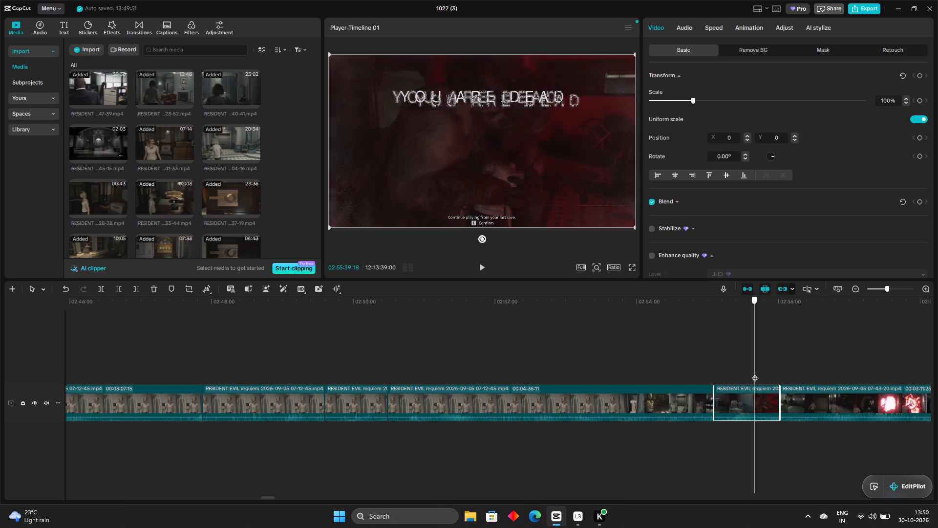
pyautogui.moveTo(755, 373); pyautogui.dragTo(762, 376)
pyautogui.click(745, 400)
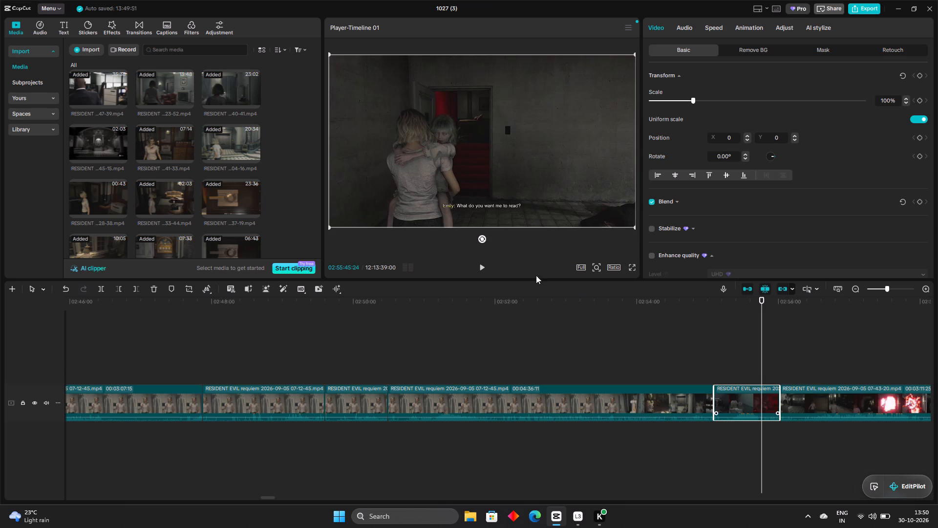
pyautogui.click(761, 348)
# Split the 07-12-45 clip at about 02:53:59, just before the map opens, and delete the section up to the 02:55:05 split.
pyautogui.click(605, 396)
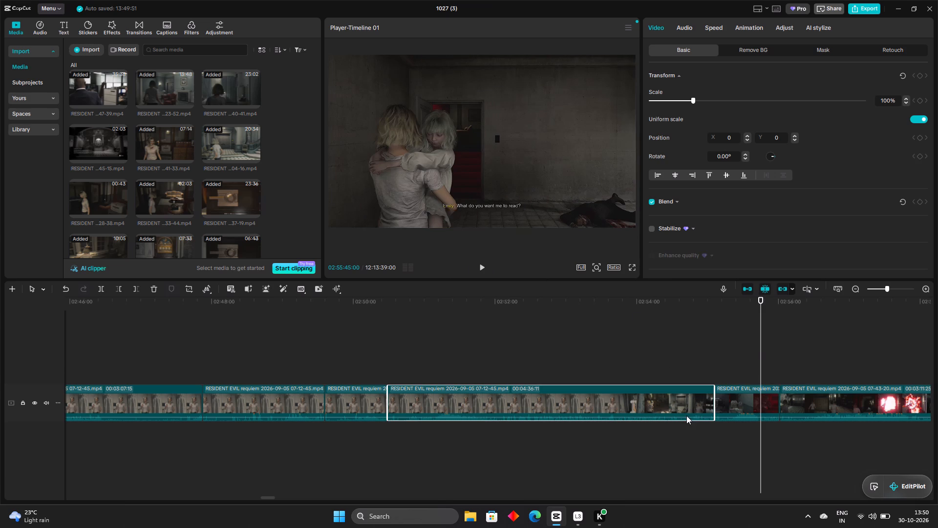
pyautogui.click(449, 346)
pyautogui.moveTo(449, 346); pyautogui.dragTo(490, 355)
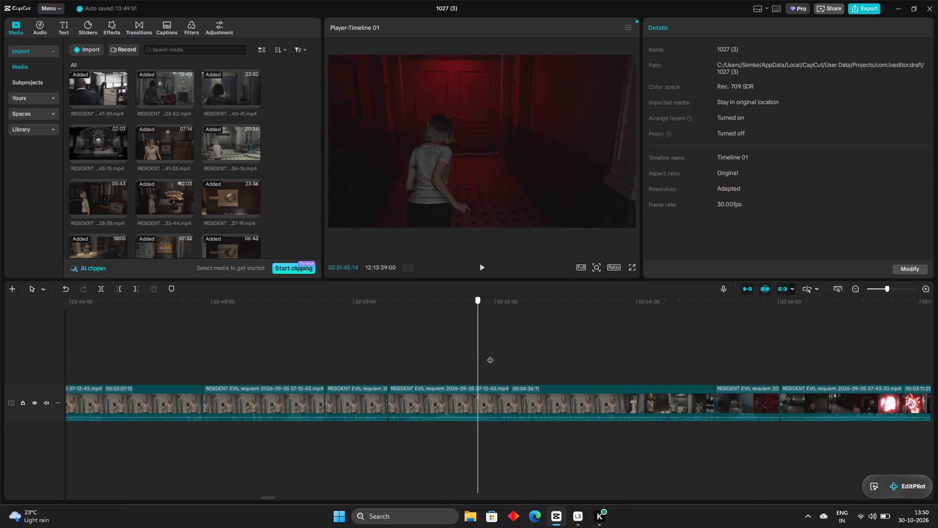
pyautogui.moveTo(490, 355); pyautogui.dragTo(547, 354)
pyautogui.moveTo(547, 354); pyautogui.dragTo(618, 377)
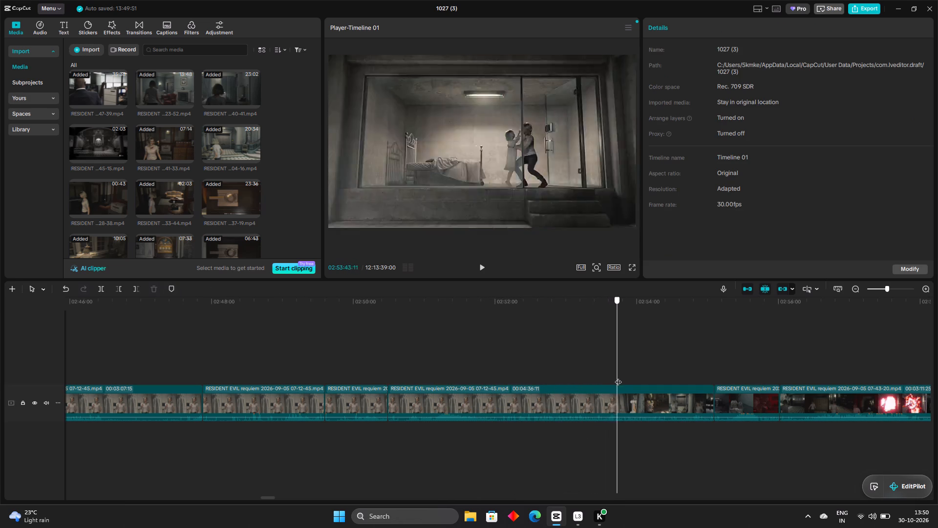
pyautogui.moveTo(618, 377); pyautogui.dragTo(625, 377)
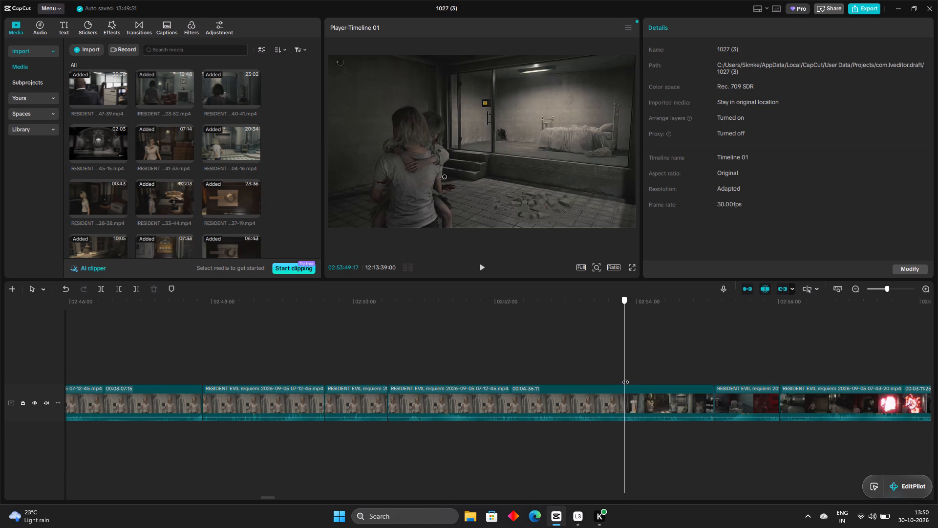
pyautogui.moveTo(625, 377); pyautogui.dragTo(628, 376)
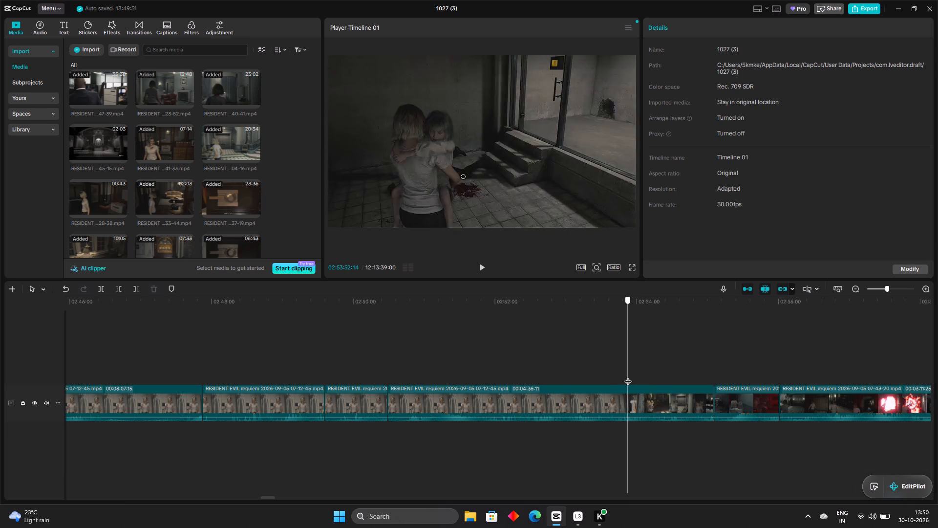
pyautogui.moveTo(628, 376); pyautogui.dragTo(638, 376)
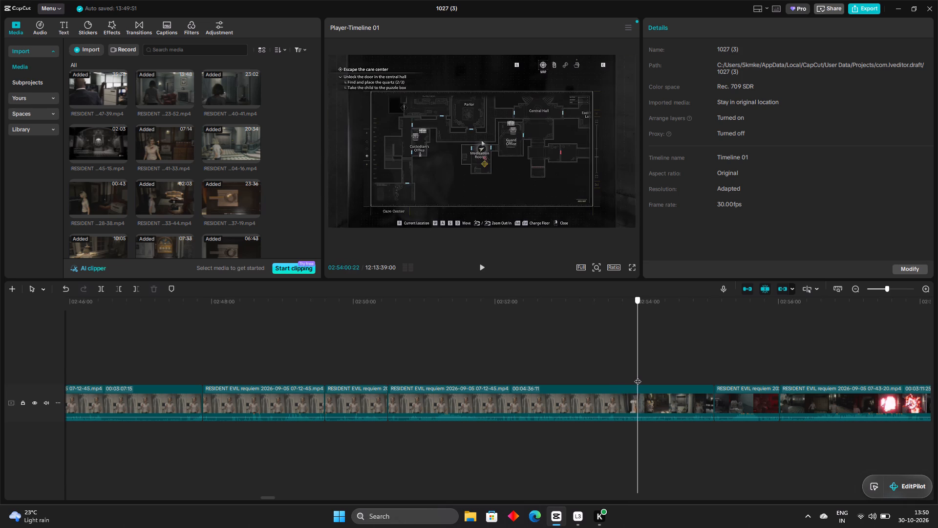
pyautogui.moveTo(638, 376); pyautogui.dragTo(636, 377)
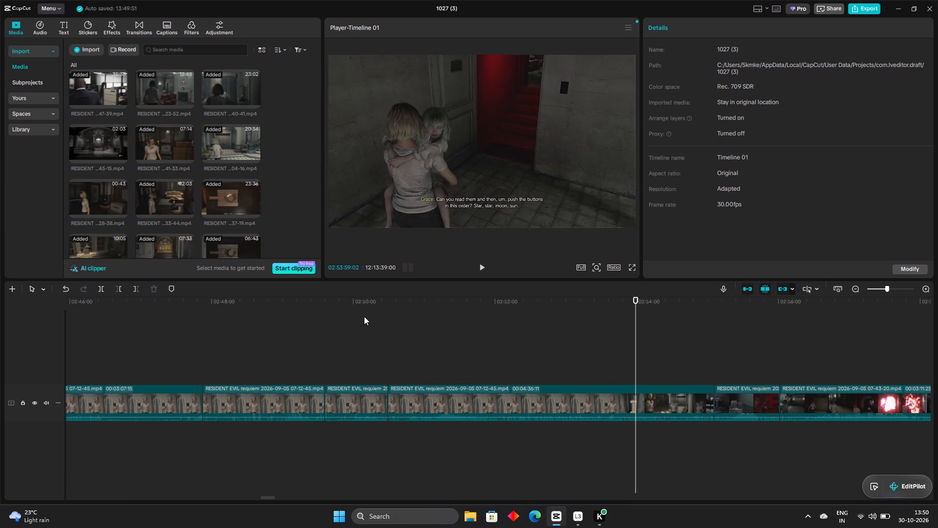
pyautogui.click(99, 290)
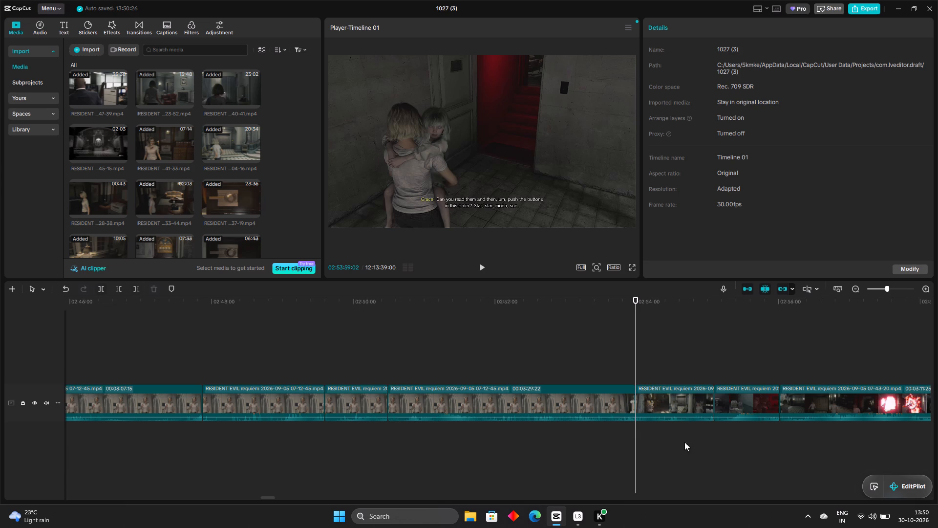
pyautogui.click(656, 390)
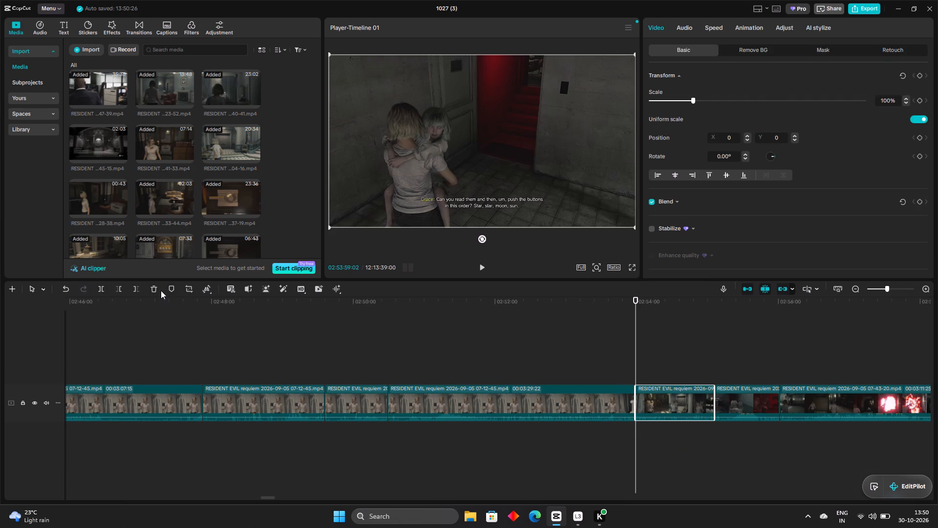
pyautogui.click(156, 290)
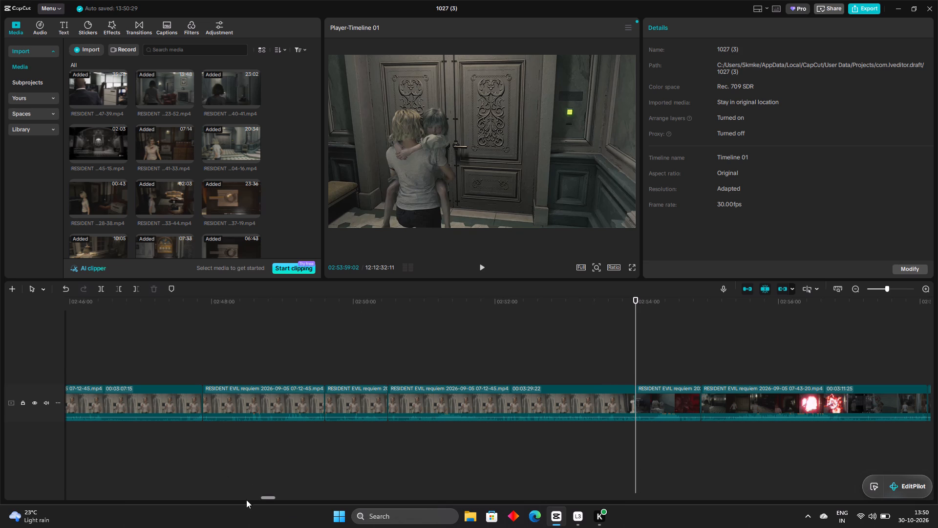
# Split the last 07-12-45 piece at about 02:54:37, just after the loading screen, and delete the roughly 39 seconds before it.
pyautogui.moveTo(265, 495); pyautogui.dragTo(268, 495)
pyautogui.moveTo(268, 495); pyautogui.dragTo(273, 497)
pyautogui.moveTo(273, 497); pyautogui.dragTo(280, 496)
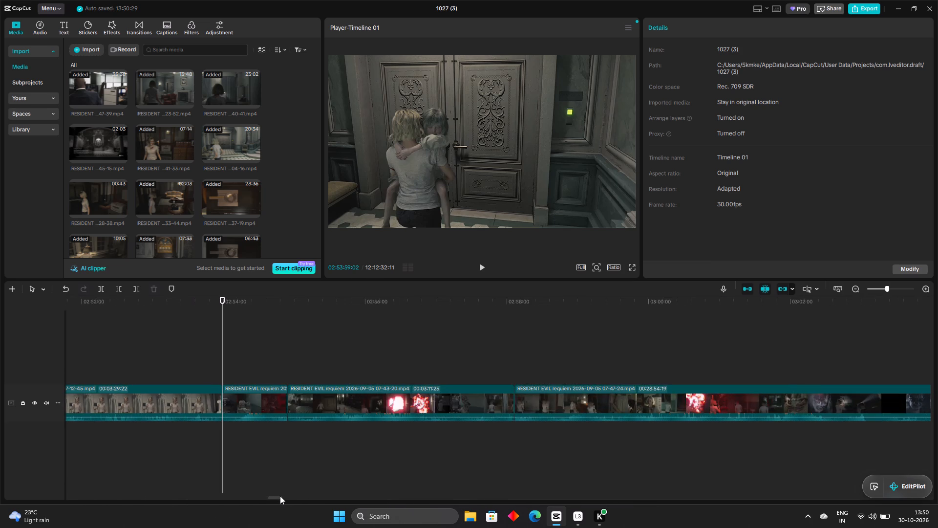
pyautogui.moveTo(280, 496); pyautogui.dragTo(281, 496)
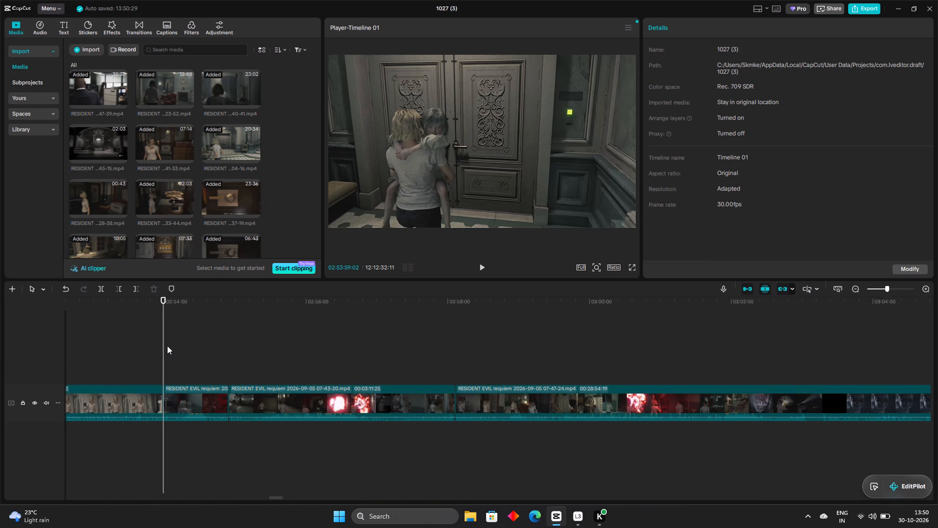
pyautogui.moveTo(163, 340); pyautogui.dragTo(179, 352)
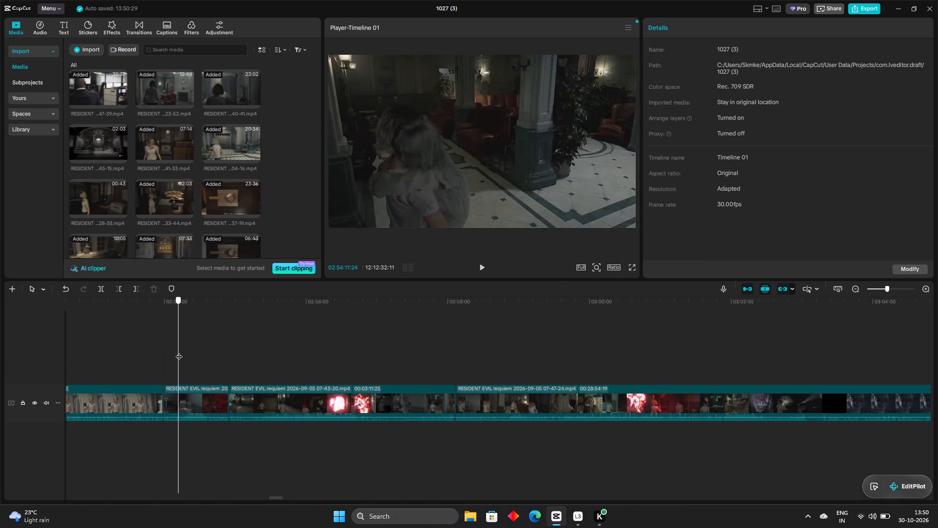
pyautogui.moveTo(179, 352); pyautogui.dragTo(201, 359)
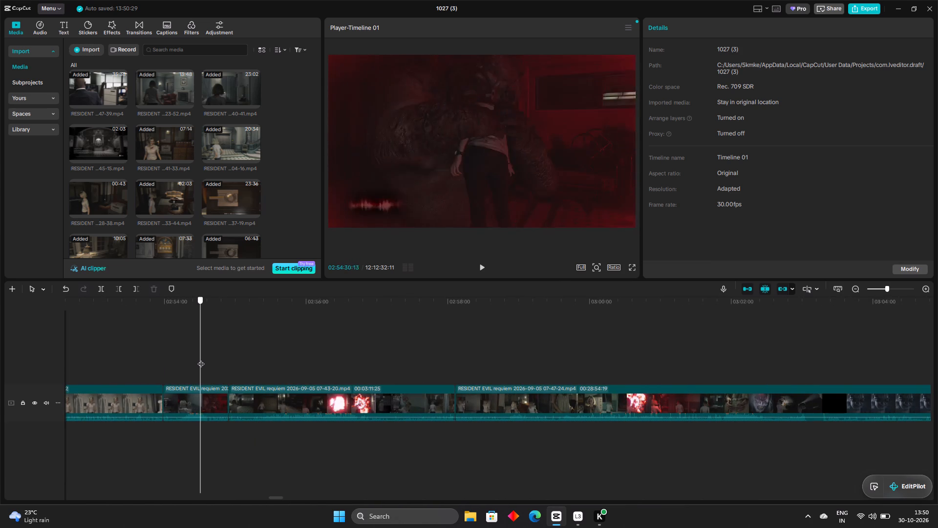
pyautogui.moveTo(201, 359); pyautogui.dragTo(214, 361)
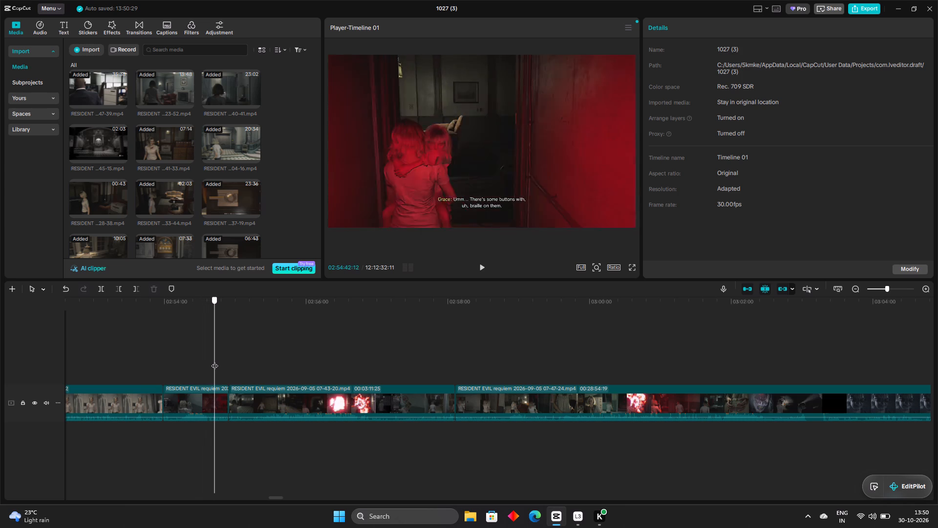
pyautogui.moveTo(214, 361); pyautogui.dragTo(207, 365)
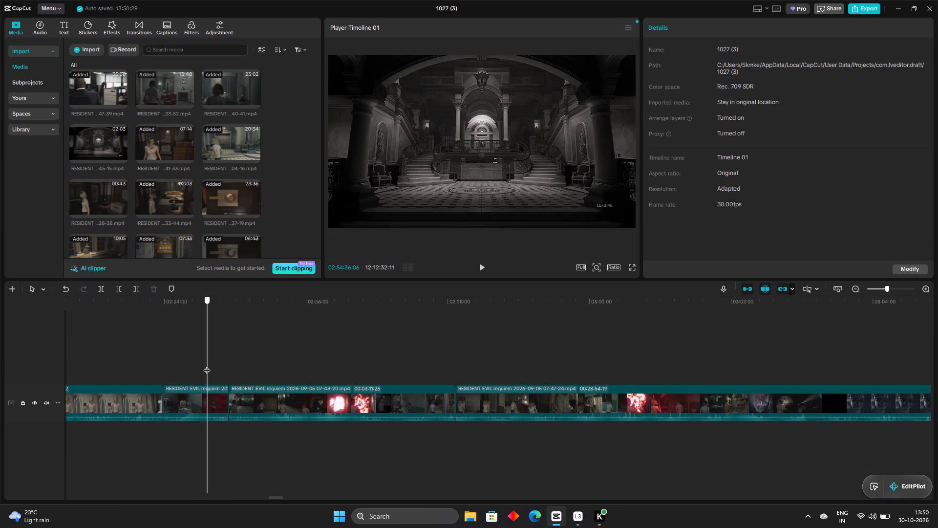
pyautogui.moveTo(207, 365); pyautogui.dragTo(209, 365)
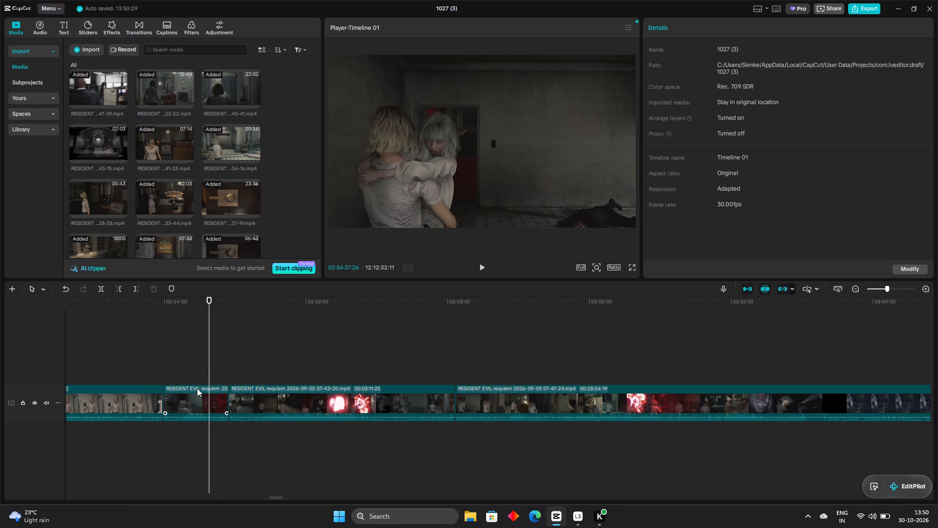
pyautogui.click(196, 391)
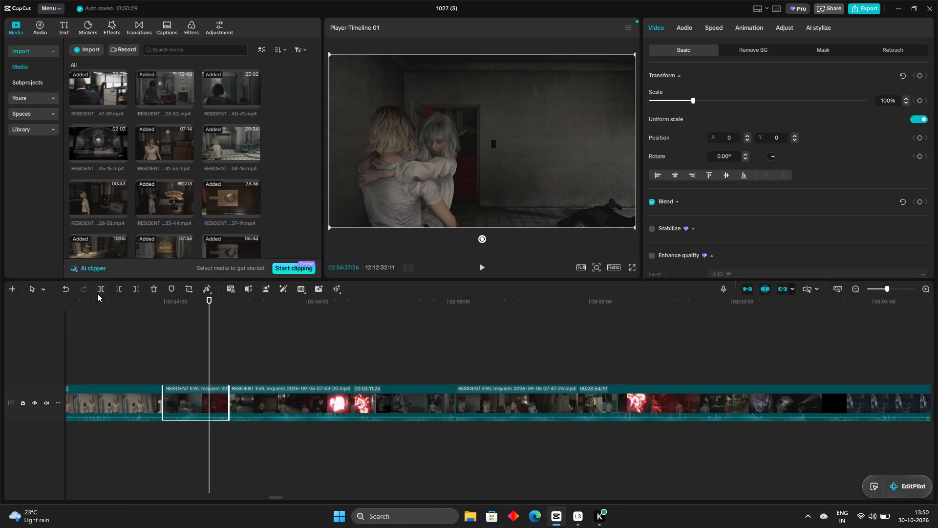
pyautogui.click(96, 290)
pyautogui.click(183, 410)
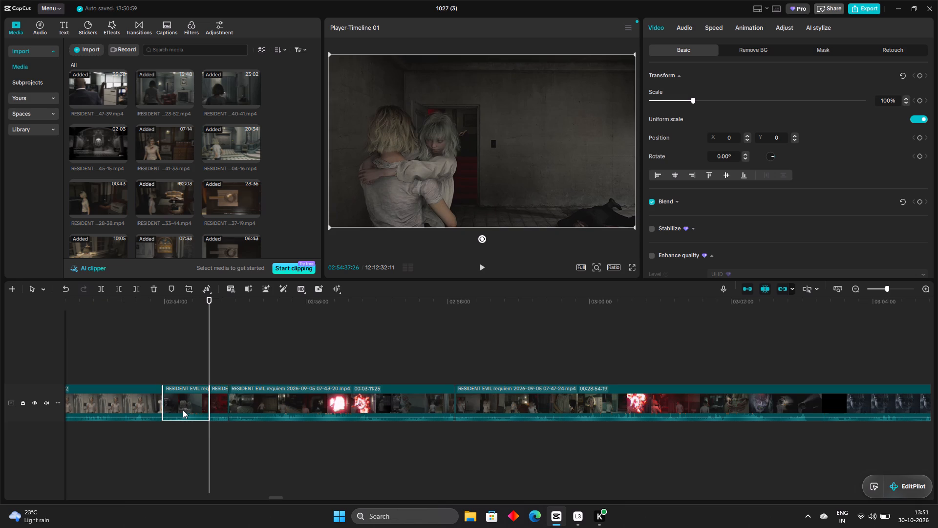
pyautogui.click(151, 289)
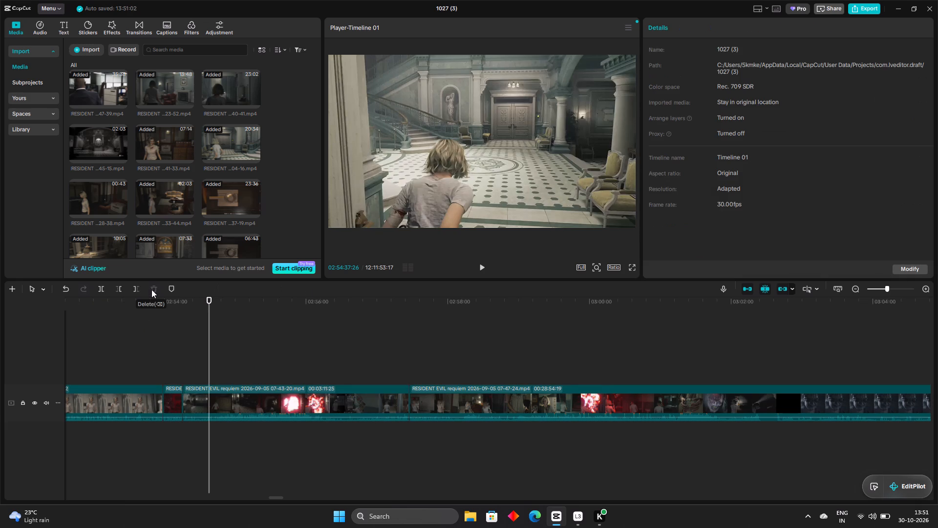
# Review the start of the 07-43-20 clip from about 02:54:15 to 02:55:15, from the main hall to the red-lit area.
pyautogui.moveTo(209, 317); pyautogui.dragTo(191, 364)
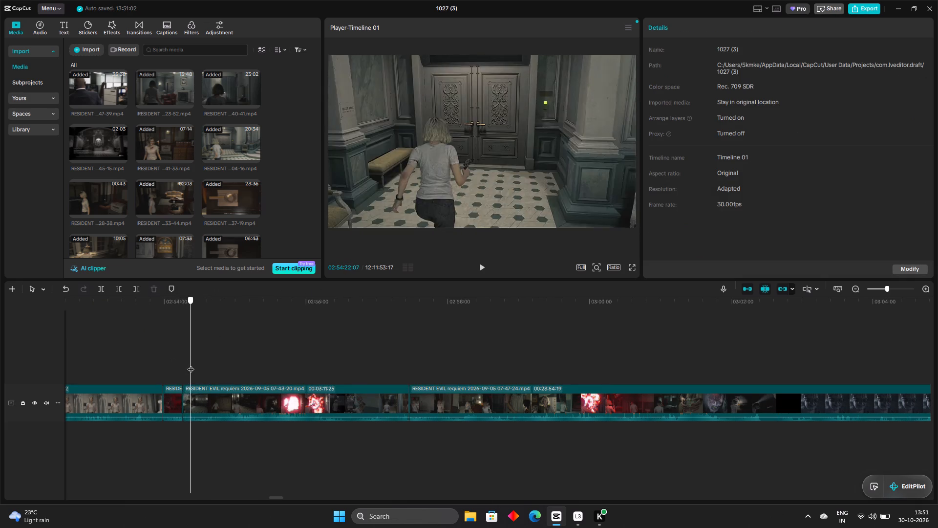
pyautogui.moveTo(191, 364); pyautogui.dragTo(181, 365)
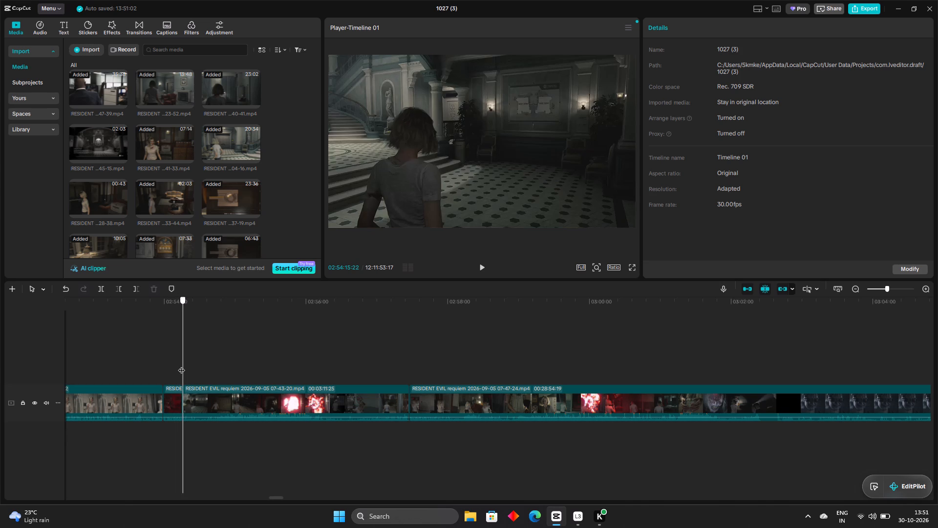
pyautogui.moveTo(181, 365); pyautogui.dragTo(193, 370)
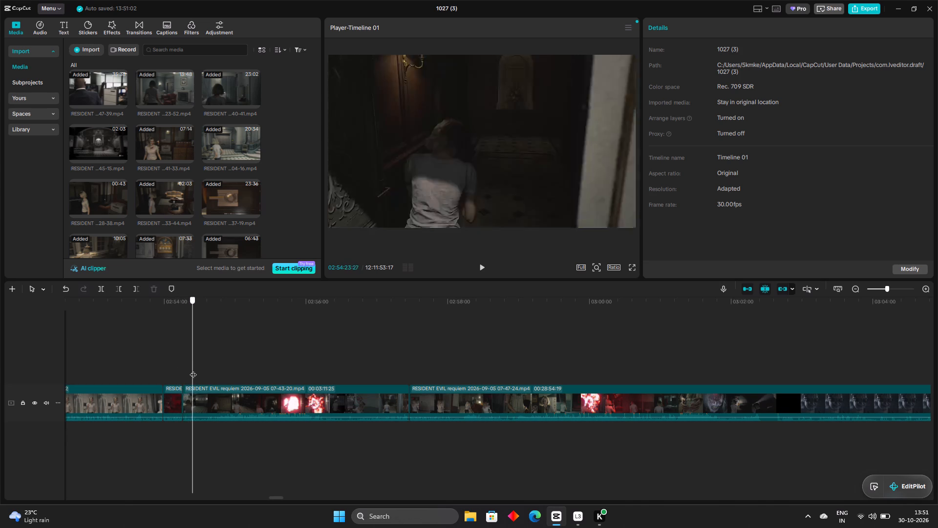
pyautogui.moveTo(193, 370); pyautogui.dragTo(207, 375)
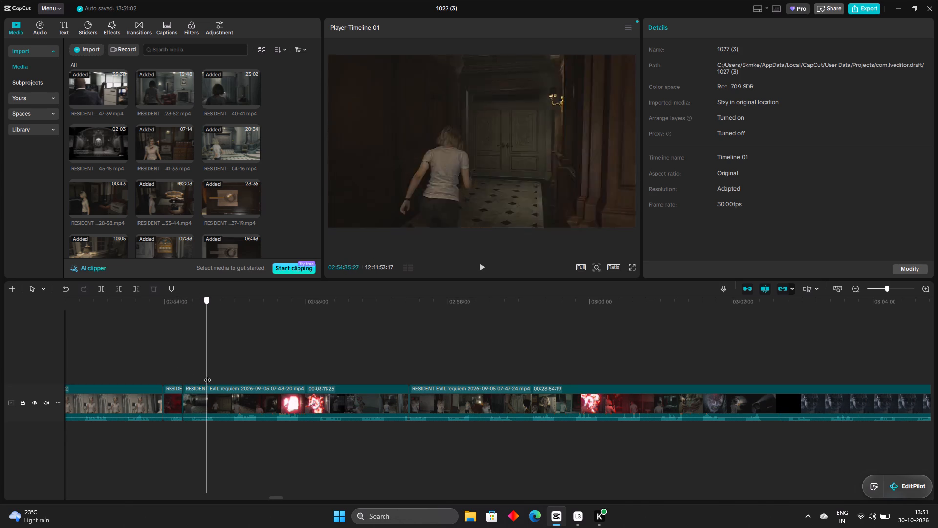
pyautogui.moveTo(207, 375); pyautogui.dragTo(222, 380)
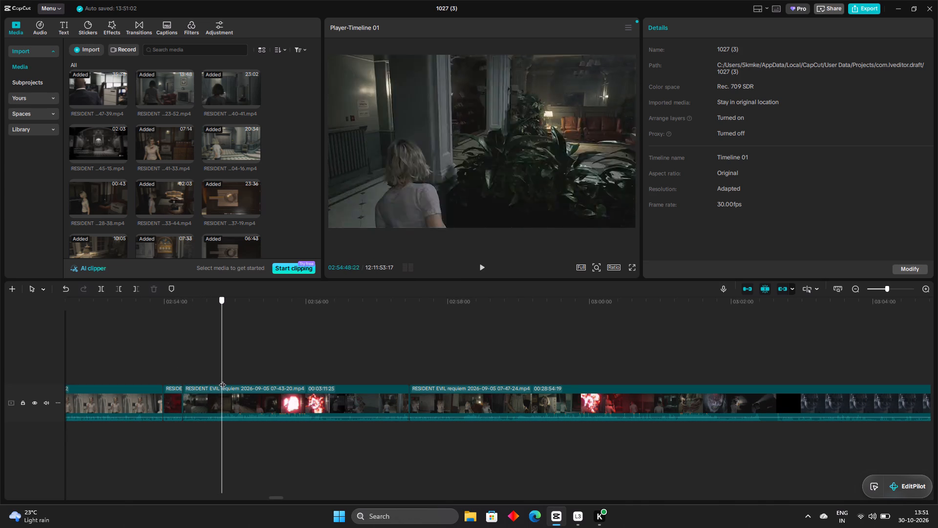
pyautogui.moveTo(222, 380); pyautogui.dragTo(235, 383)
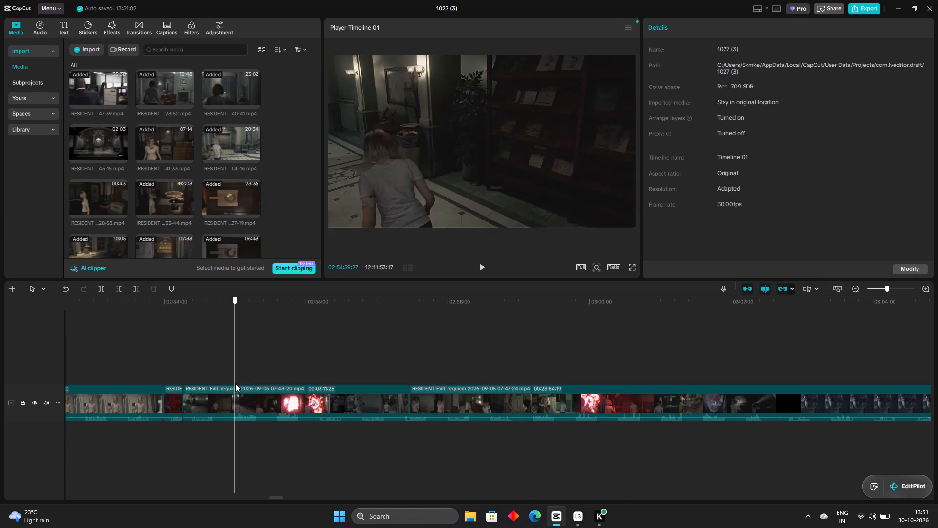
pyautogui.moveTo(235, 383); pyautogui.dragTo(252, 385)
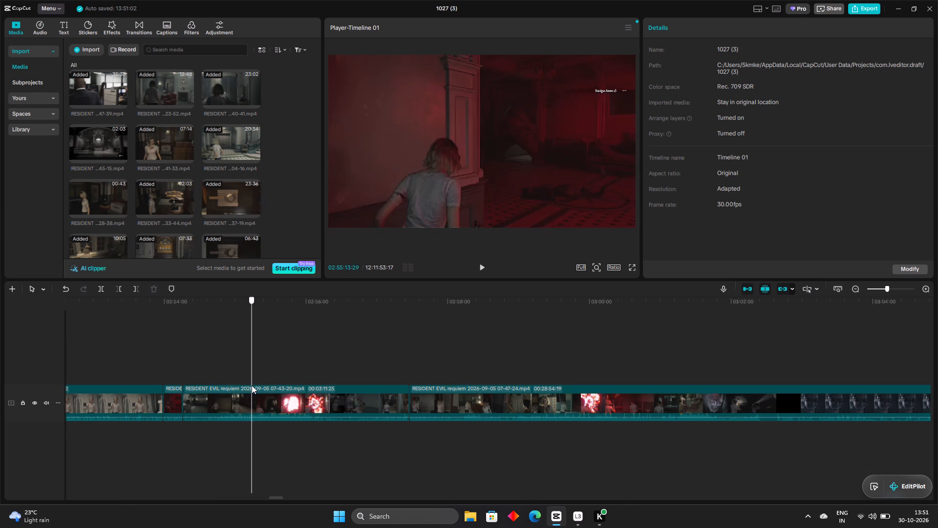
pyautogui.moveTo(252, 385); pyautogui.dragTo(257, 385)
# Split the 07-43-20 clip at about 02:54:20, where the character turns toward the double doors in the main hall.
pyautogui.moveTo(259, 352); pyautogui.dragTo(200, 364)
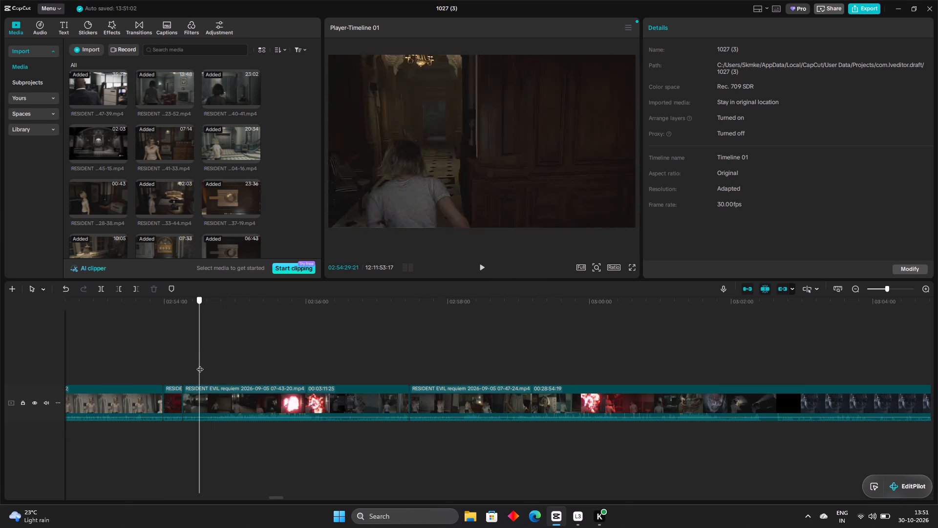
pyautogui.moveTo(200, 364); pyautogui.dragTo(212, 373)
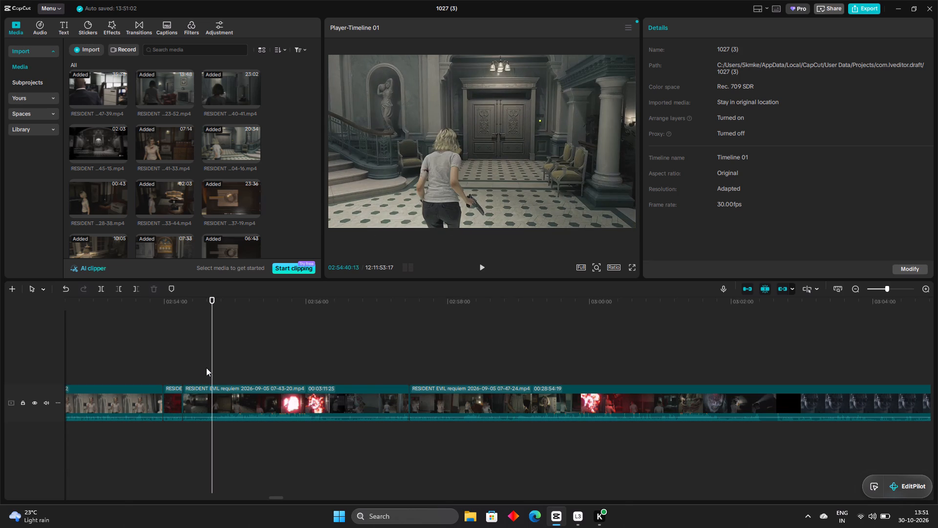
pyautogui.moveTo(209, 358); pyautogui.dragTo(184, 377)
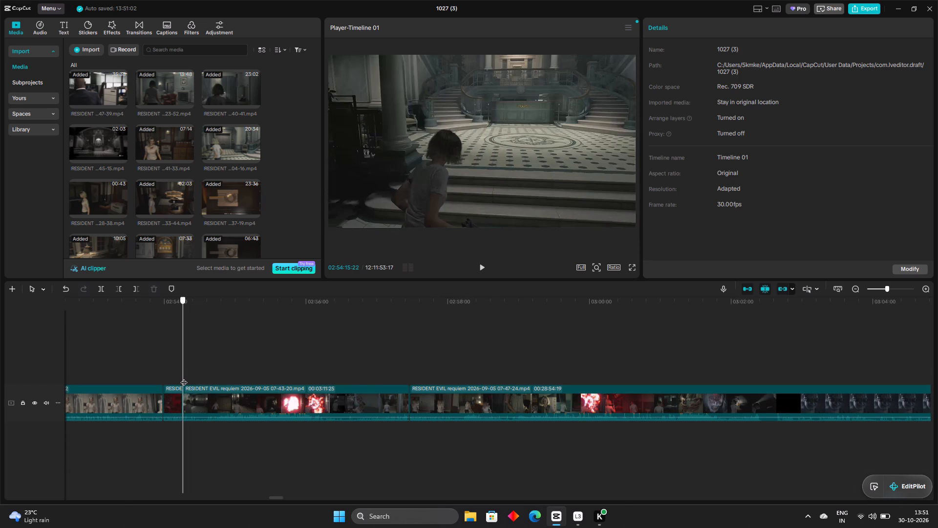
pyautogui.moveTo(184, 377); pyautogui.dragTo(186, 378)
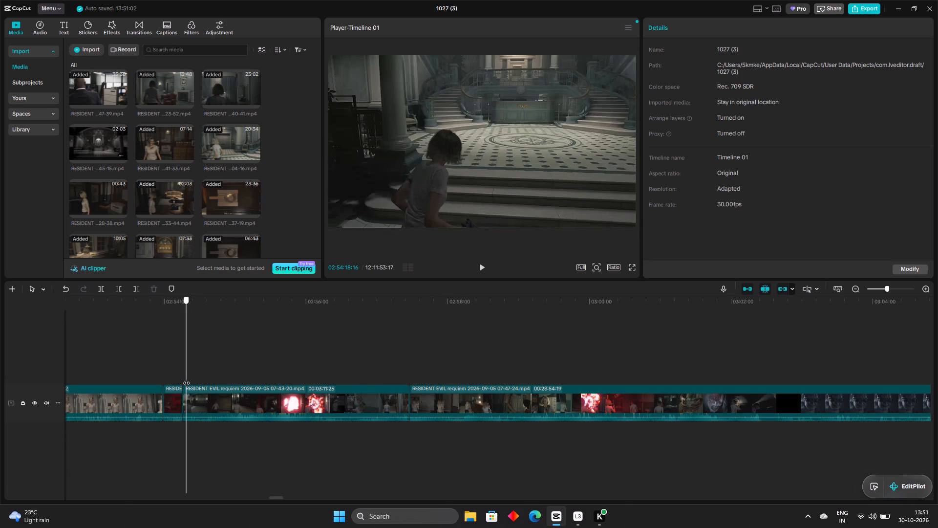
pyautogui.moveTo(186, 378); pyautogui.dragTo(190, 379)
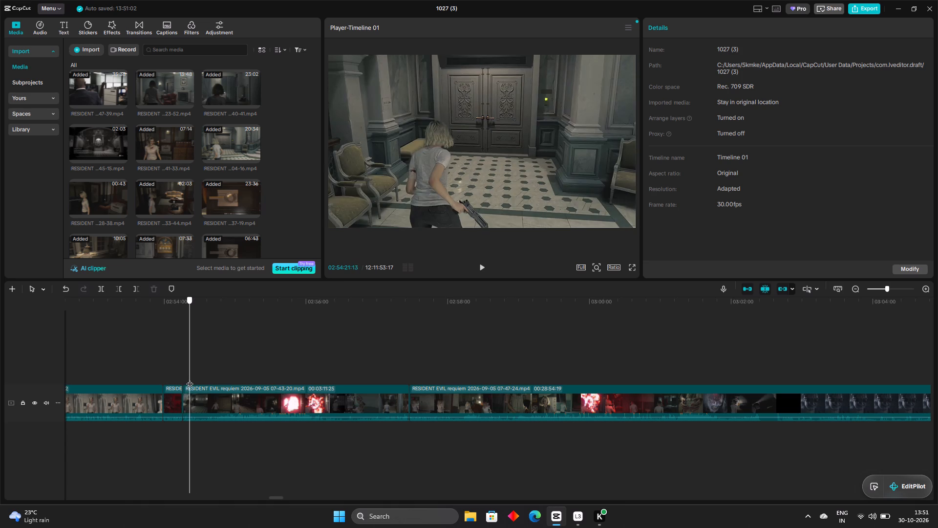
pyautogui.moveTo(190, 379); pyautogui.dragTo(189, 379)
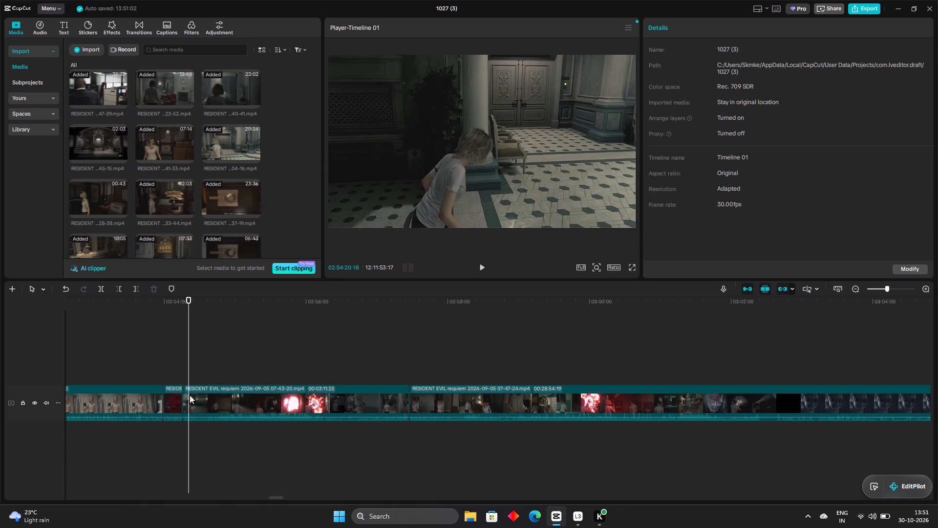
pyautogui.click(103, 289)
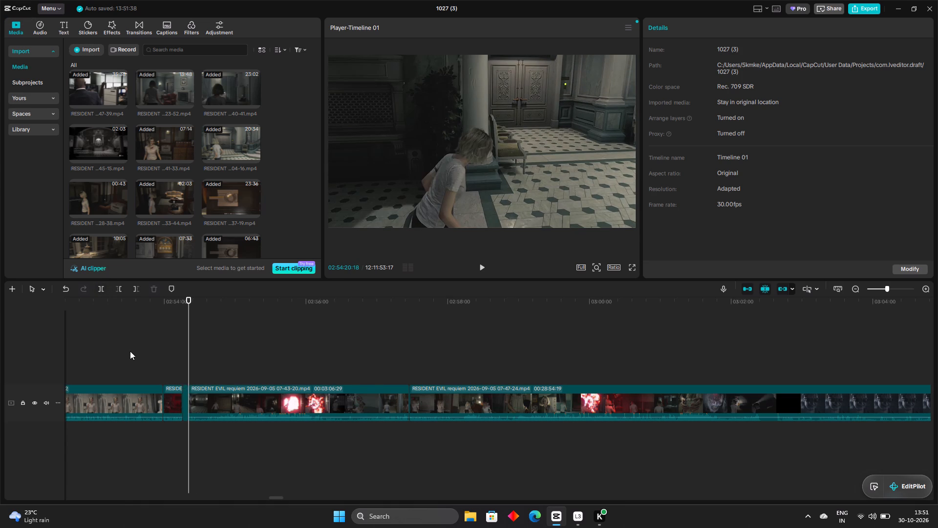
# Trim about 19 seconds off the start of the 07-43-20 piece after the 02:54:20 split, so it resumes back in the main hall.
pyautogui.click(201, 398)
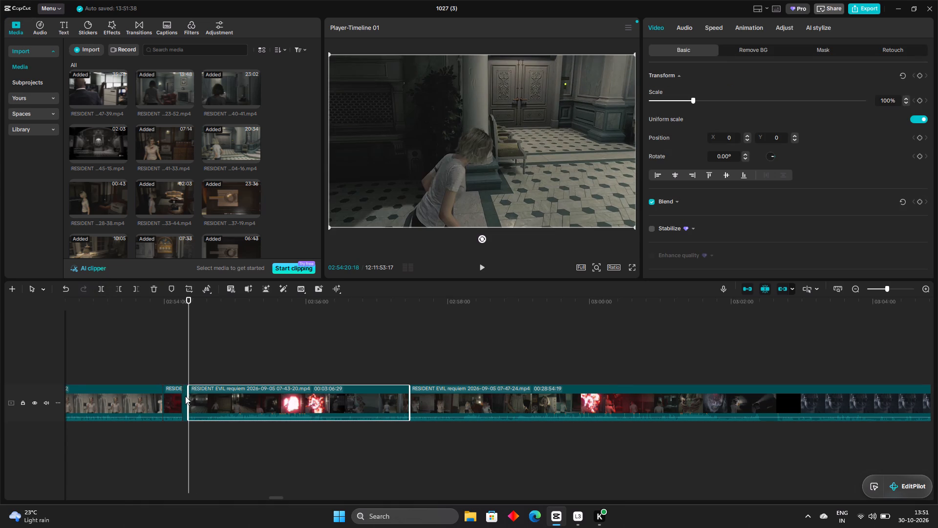
pyautogui.moveTo(188, 396); pyautogui.dragTo(192, 399)
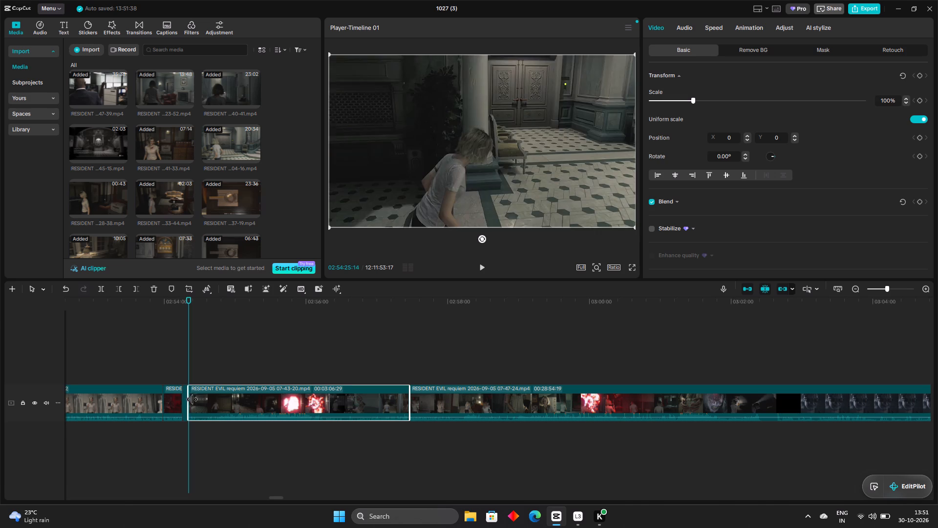
pyautogui.moveTo(192, 399); pyautogui.dragTo(198, 404)
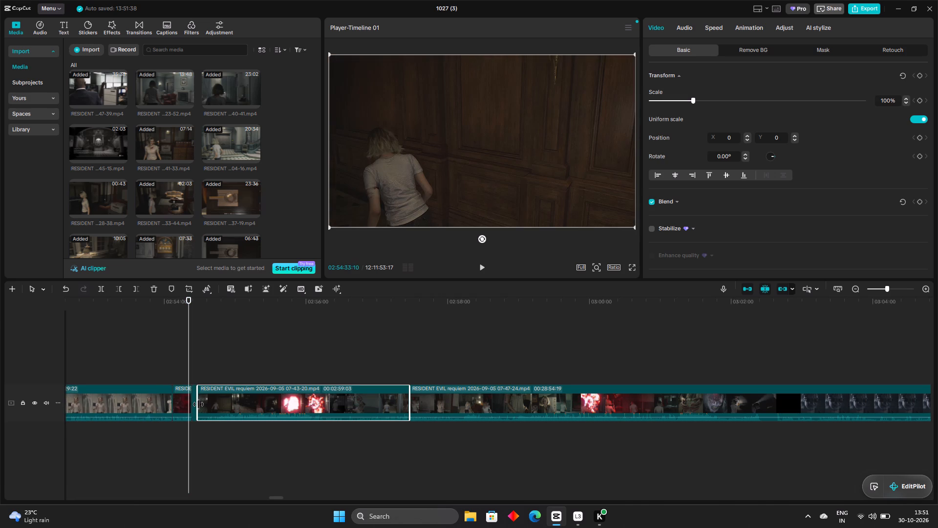
pyautogui.moveTo(198, 404); pyautogui.dragTo(205, 408)
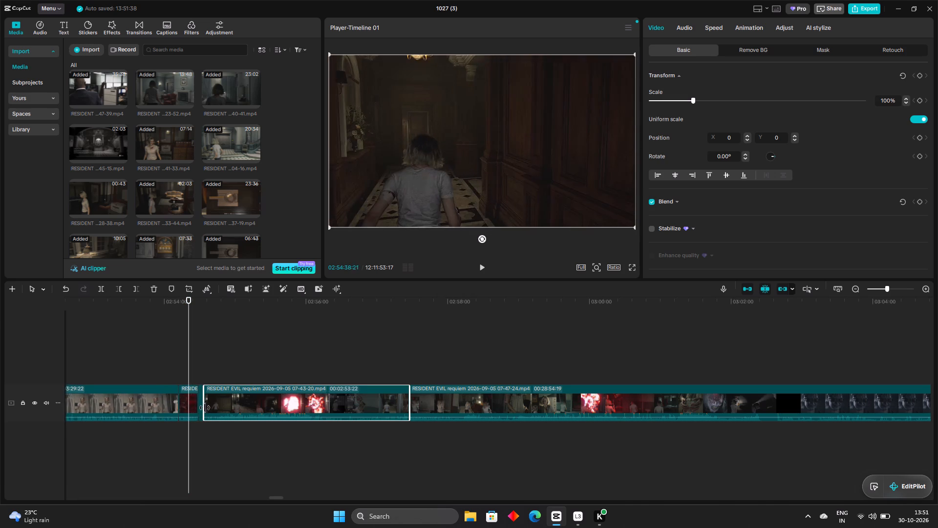
pyautogui.moveTo(205, 408); pyautogui.dragTo(211, 413)
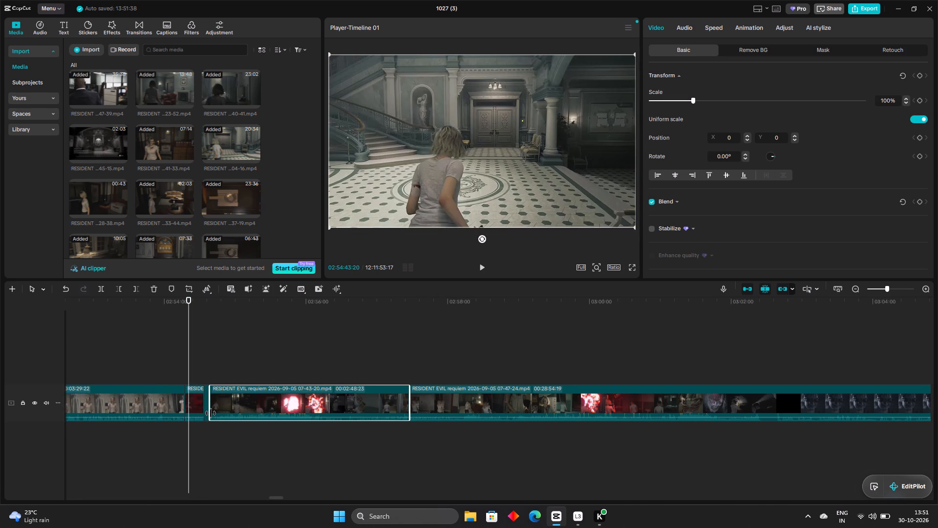
pyautogui.moveTo(211, 413); pyautogui.dragTo(212, 415)
# Split the 07-43-20 clip at about 02:55:57, on the Eye Spy Charm skull view just before the inventory opens.
pyautogui.moveTo(187, 335); pyautogui.dragTo(194, 338)
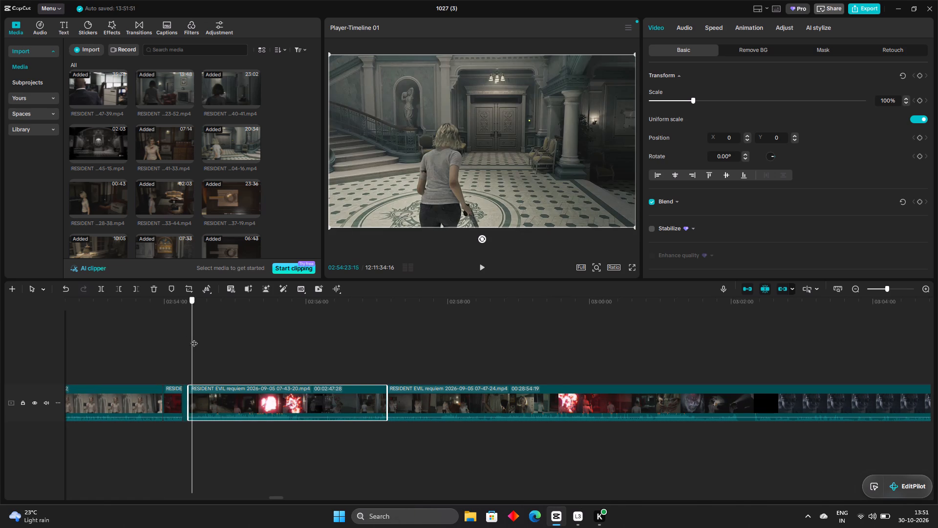
pyautogui.moveTo(194, 338); pyautogui.dragTo(234, 375)
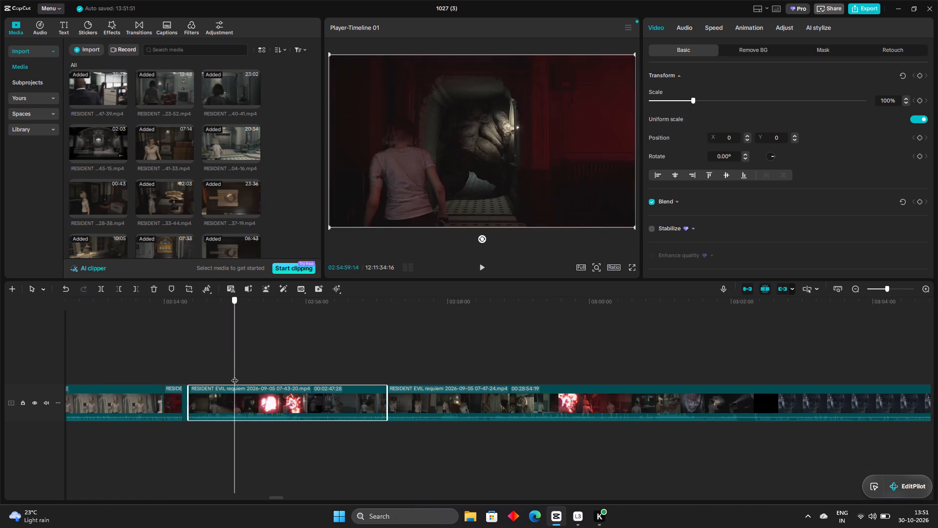
pyautogui.moveTo(234, 375); pyautogui.dragTo(271, 390)
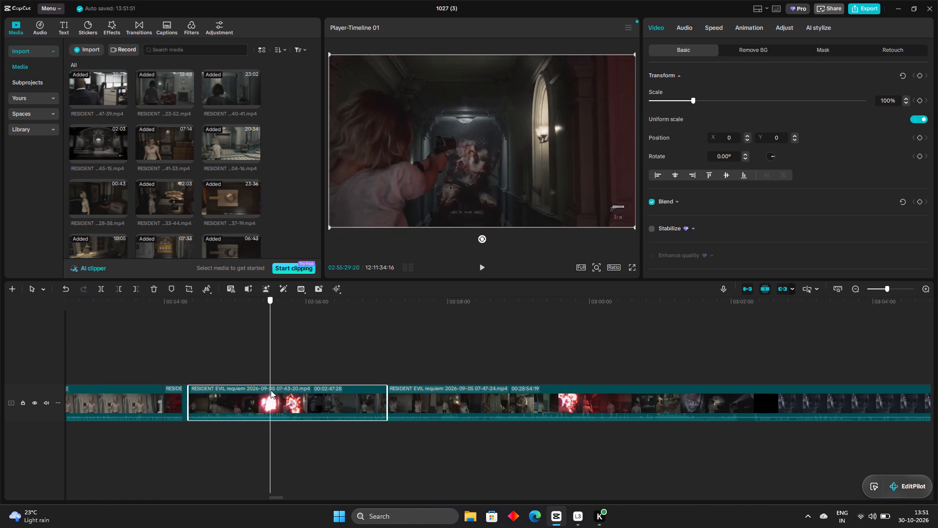
pyautogui.moveTo(271, 390); pyautogui.dragTo(294, 398)
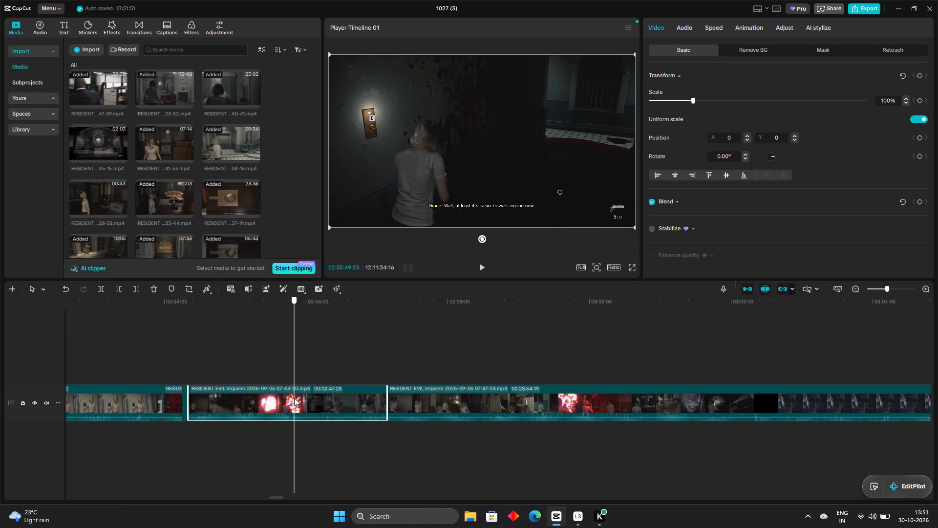
pyautogui.moveTo(294, 398); pyautogui.dragTo(313, 405)
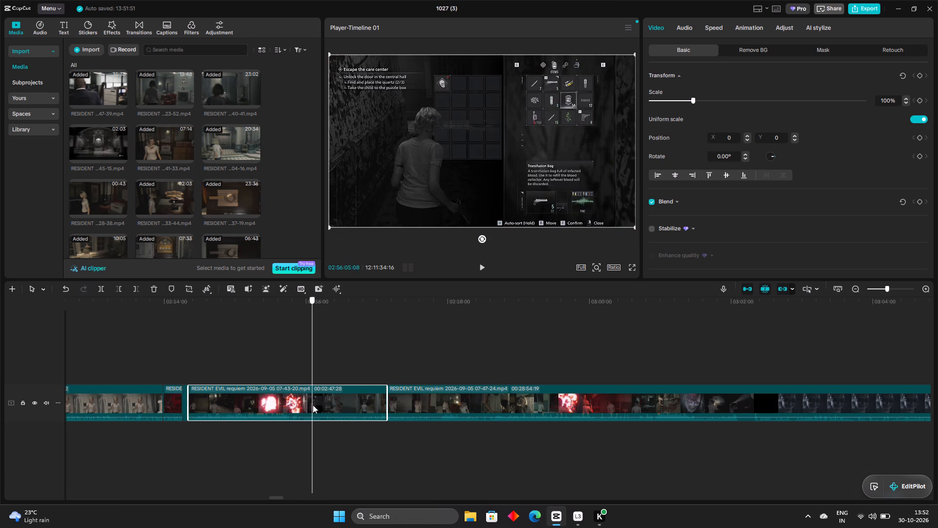
pyautogui.moveTo(313, 405); pyautogui.dragTo(293, 407)
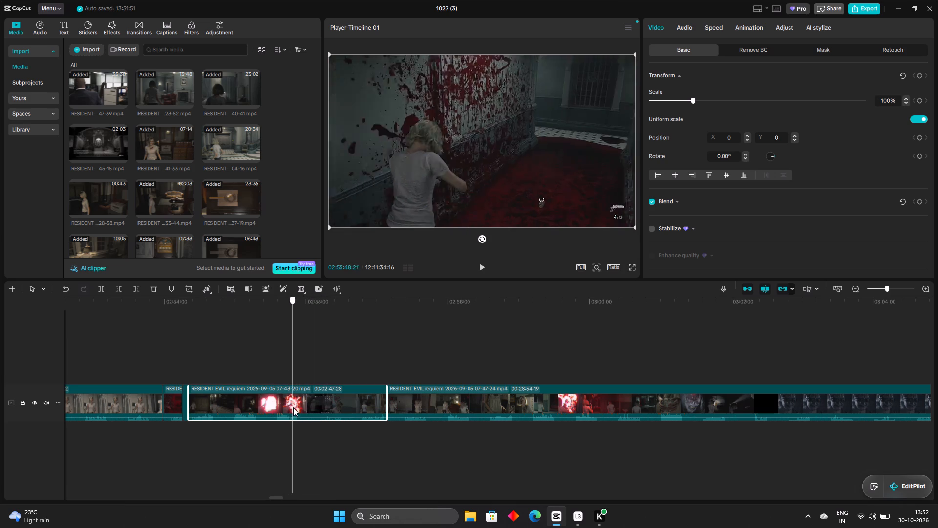
pyautogui.moveTo(293, 407); pyautogui.dragTo(299, 409)
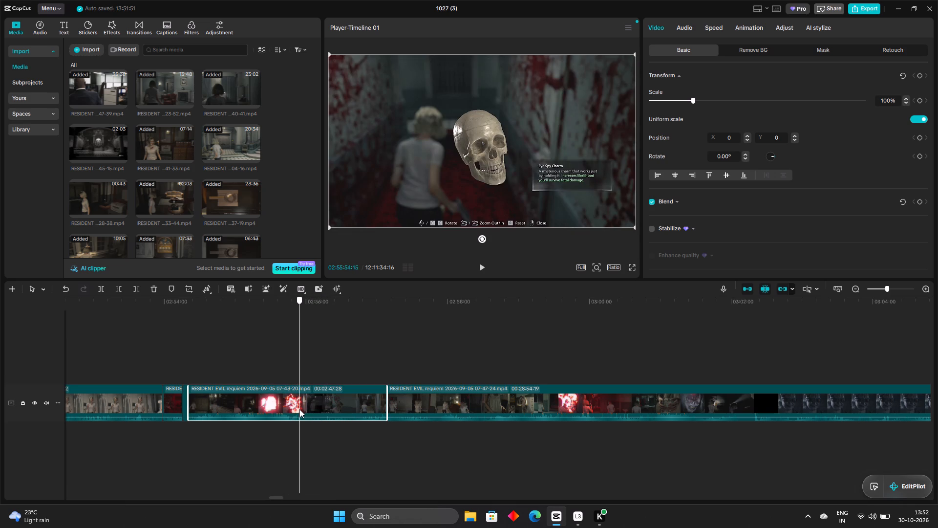
pyautogui.moveTo(299, 409); pyautogui.dragTo(301, 411)
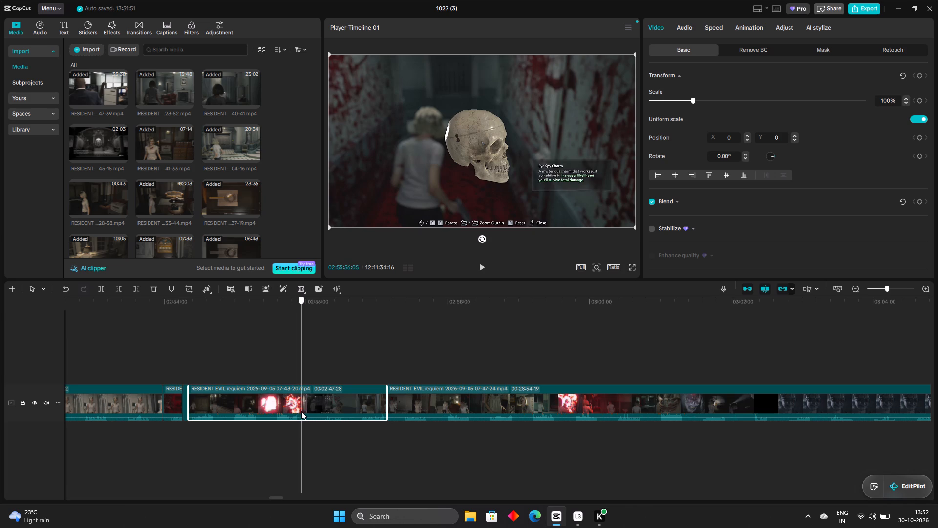
pyautogui.moveTo(301, 411); pyautogui.dragTo(305, 415)
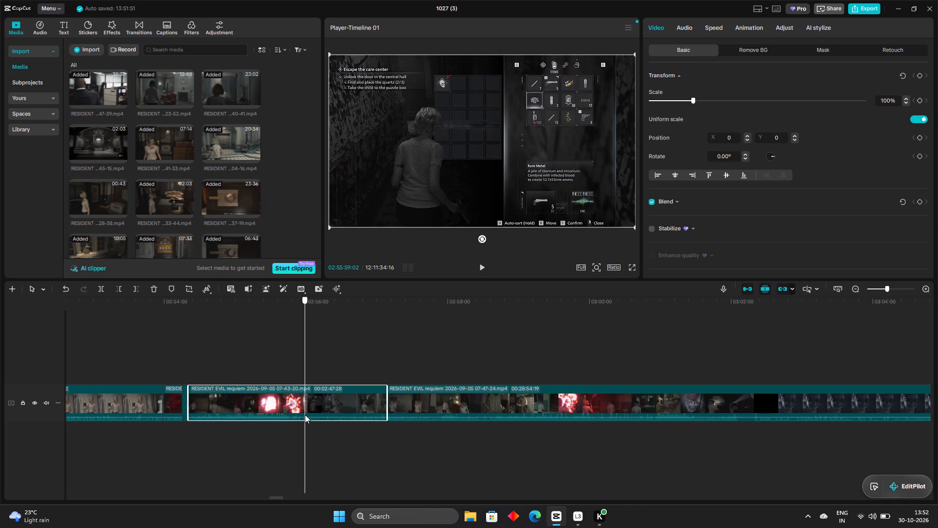
pyautogui.moveTo(305, 415); pyautogui.dragTo(303, 415)
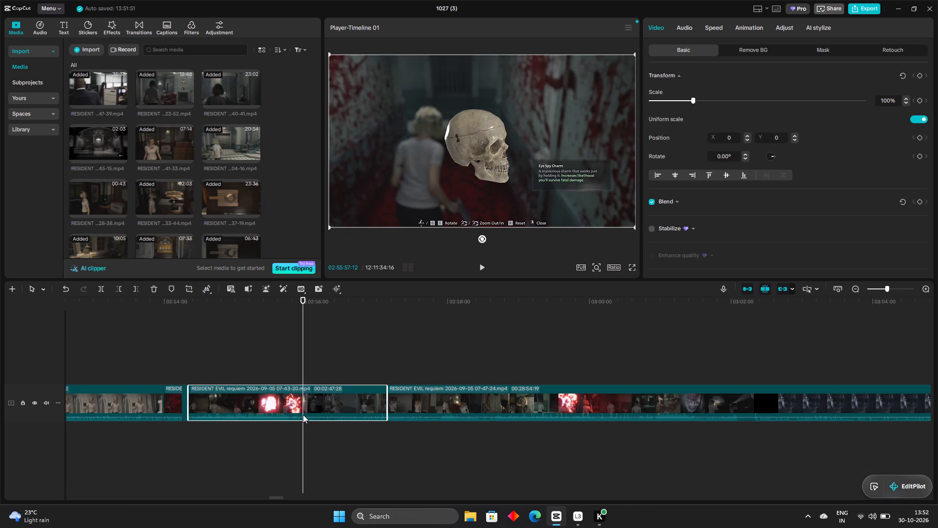
pyautogui.click(106, 286)
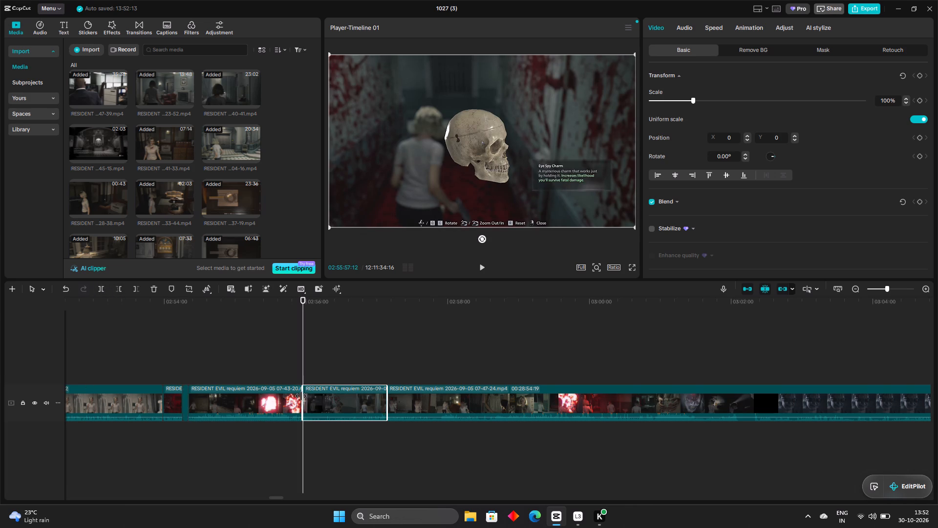
# Trim about 21 seconds of inventory footage off the start of the piece after the 02:55:57 split.
pyautogui.moveTo(301, 396); pyautogui.dragTo(317, 414)
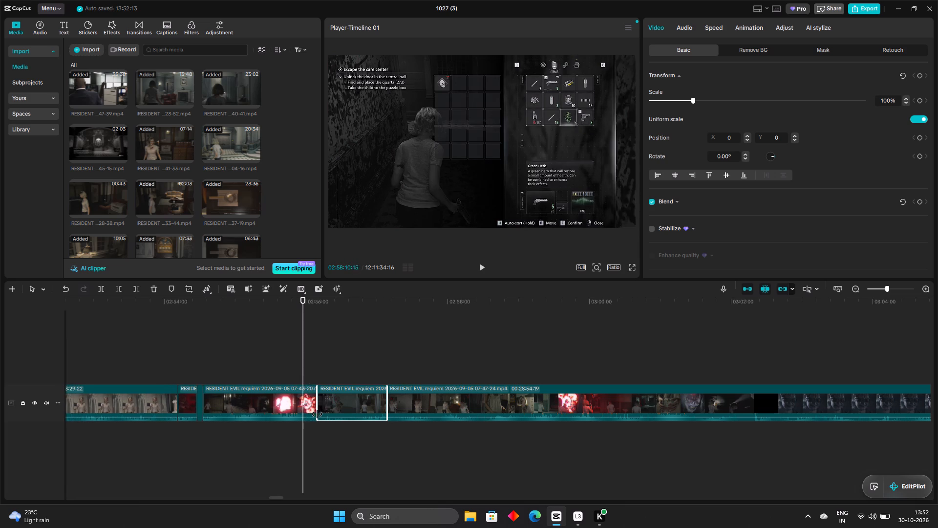
pyautogui.moveTo(317, 414); pyautogui.dragTo(332, 428)
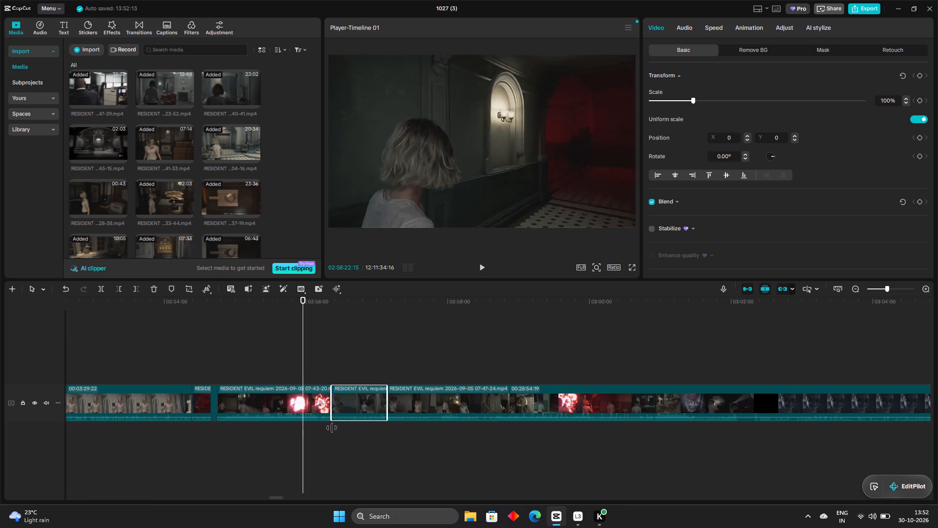
pyautogui.moveTo(332, 428); pyautogui.dragTo(331, 428)
pyautogui.moveTo(331, 428); pyautogui.dragTo(328, 427)
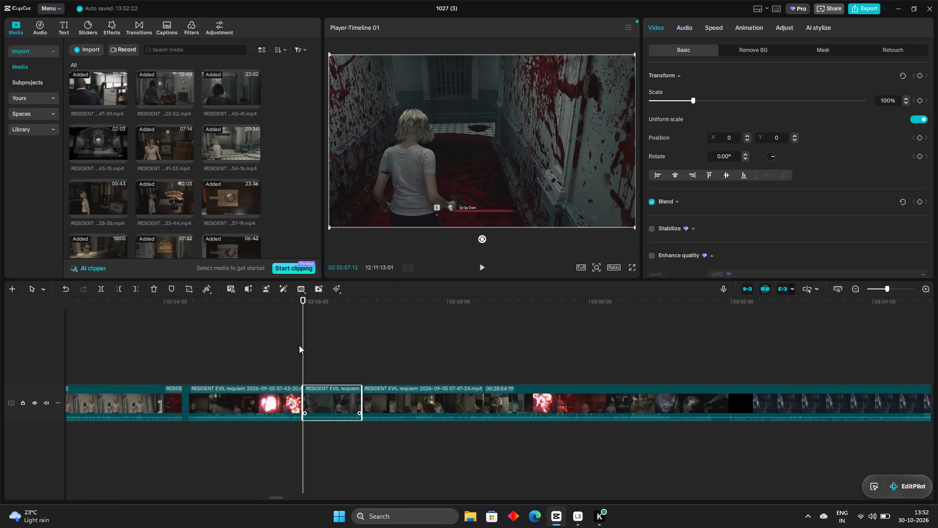
# Split the last 07-43-20 piece at about 02:56:38, as the character enters the typewriter room before the save screen.
pyautogui.moveTo(306, 330); pyautogui.dragTo(328, 349)
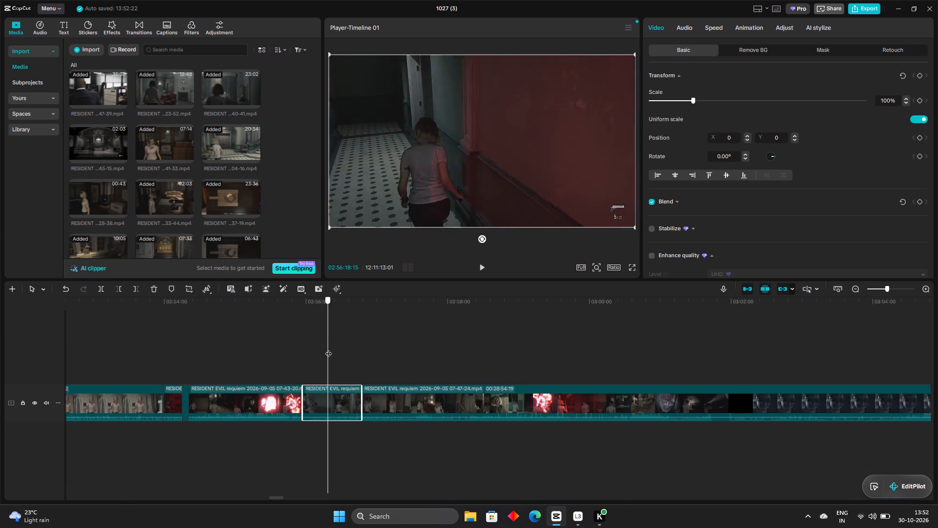
pyautogui.moveTo(328, 349); pyautogui.dragTo(345, 355)
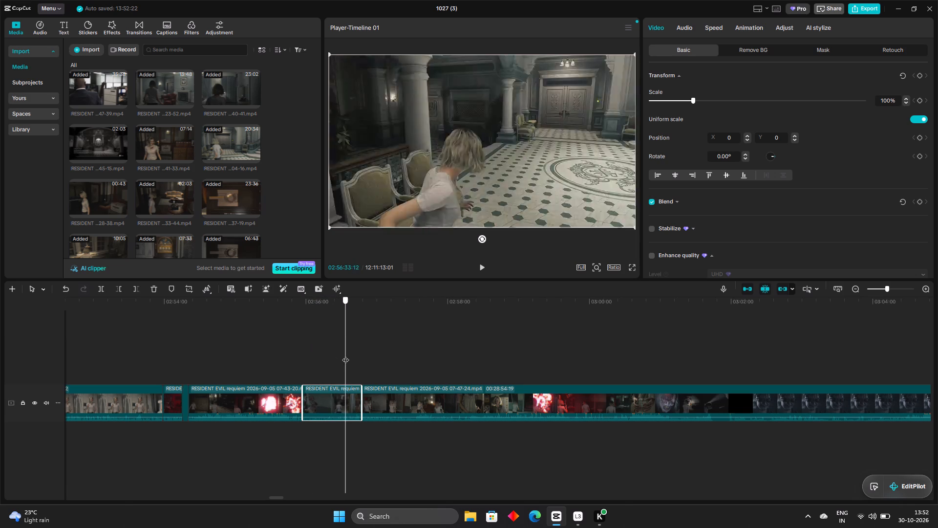
pyautogui.moveTo(345, 355); pyautogui.dragTo(353, 358)
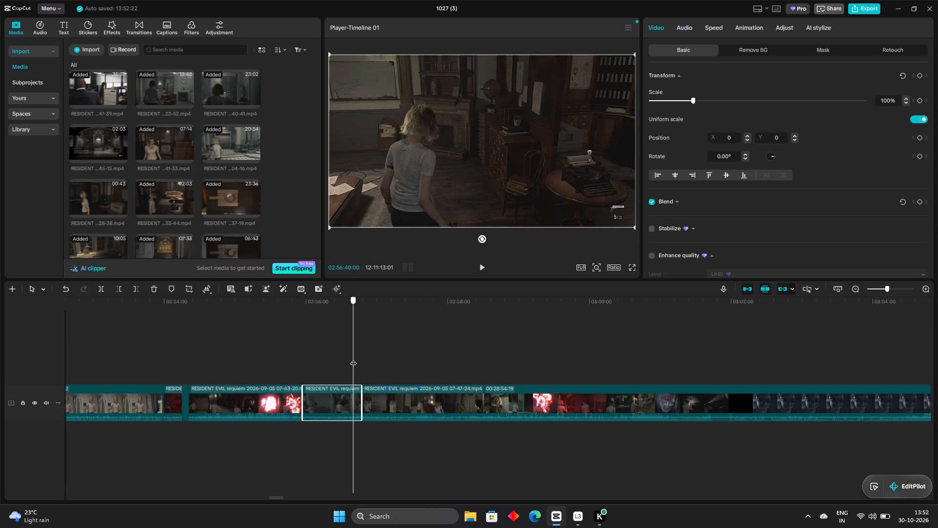
pyautogui.moveTo(353, 358); pyautogui.dragTo(360, 362)
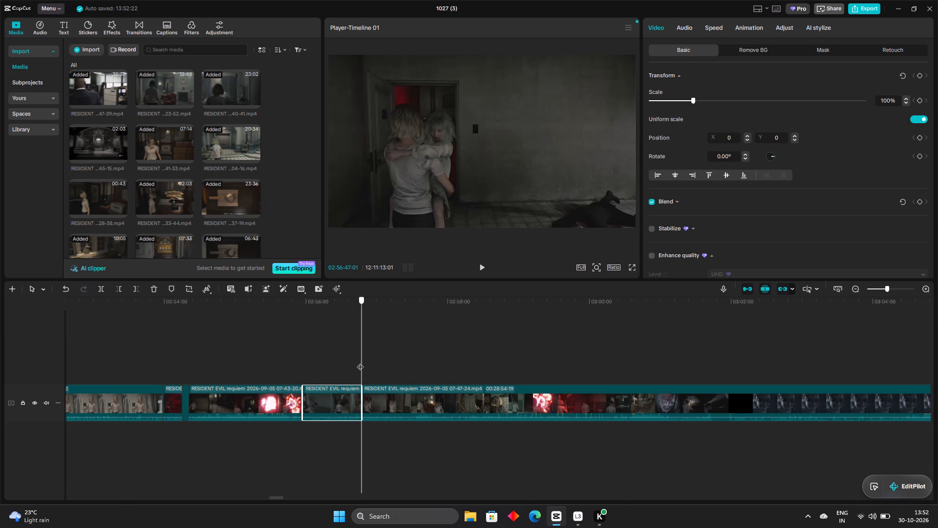
pyautogui.moveTo(360, 362); pyautogui.dragTo(355, 360)
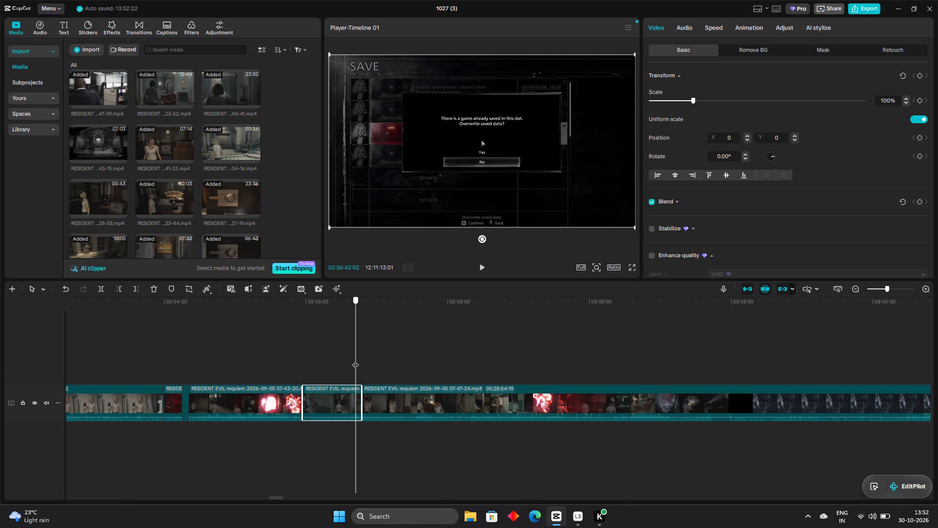
pyautogui.moveTo(355, 360); pyautogui.dragTo(351, 360)
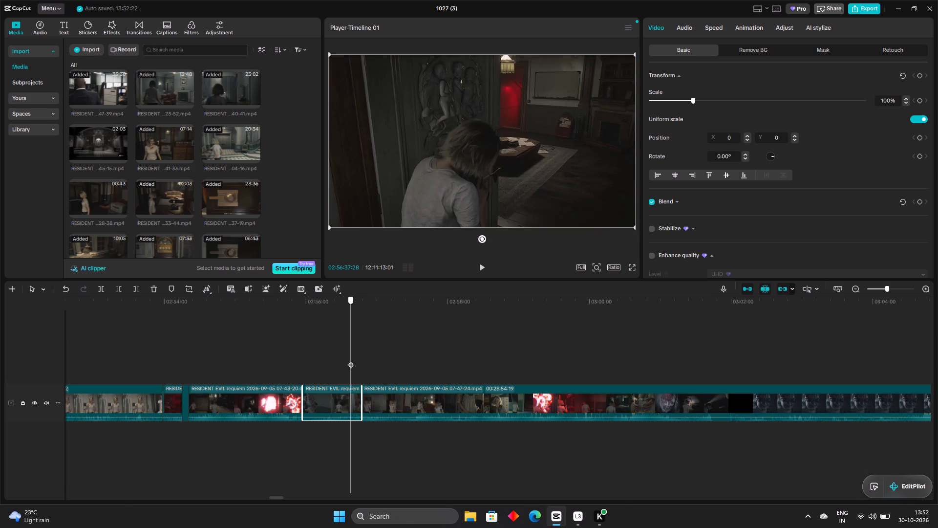
pyautogui.moveTo(351, 360); pyautogui.dragTo(353, 360)
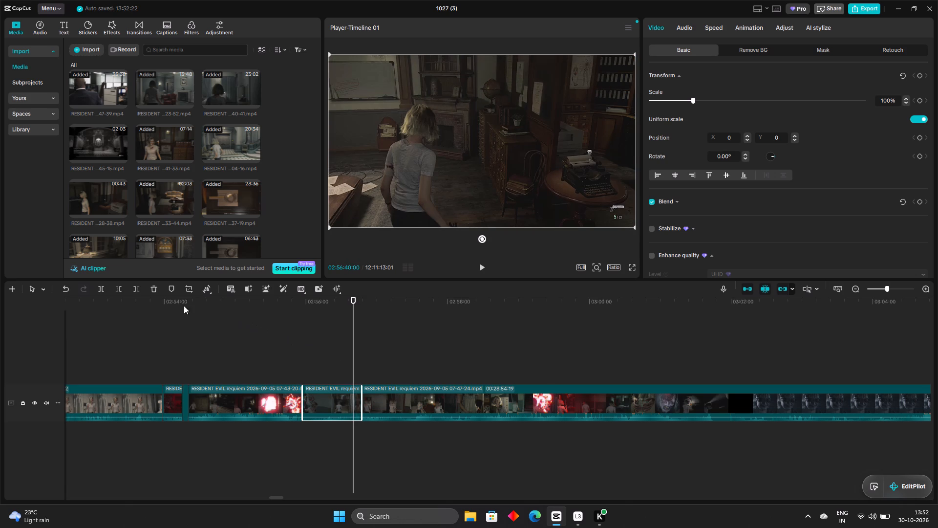
pyautogui.click(352, 341)
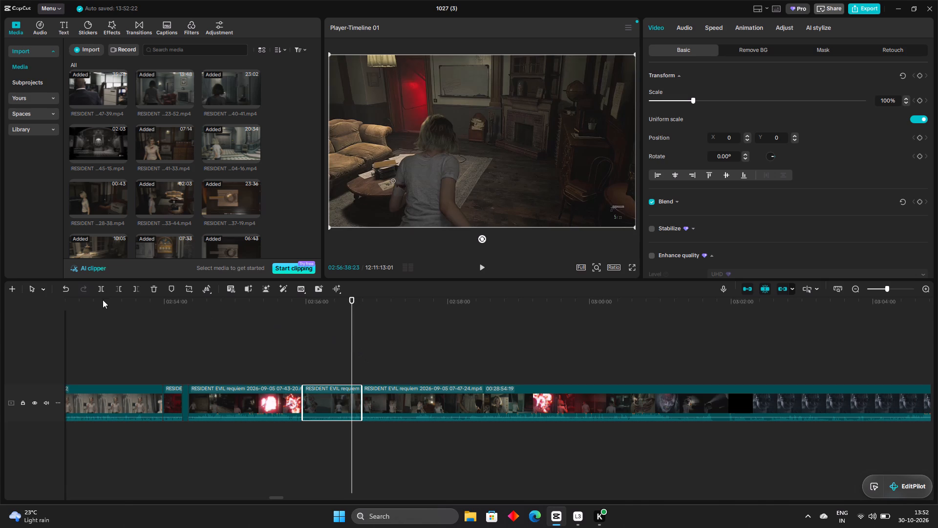
pyautogui.click(98, 287)
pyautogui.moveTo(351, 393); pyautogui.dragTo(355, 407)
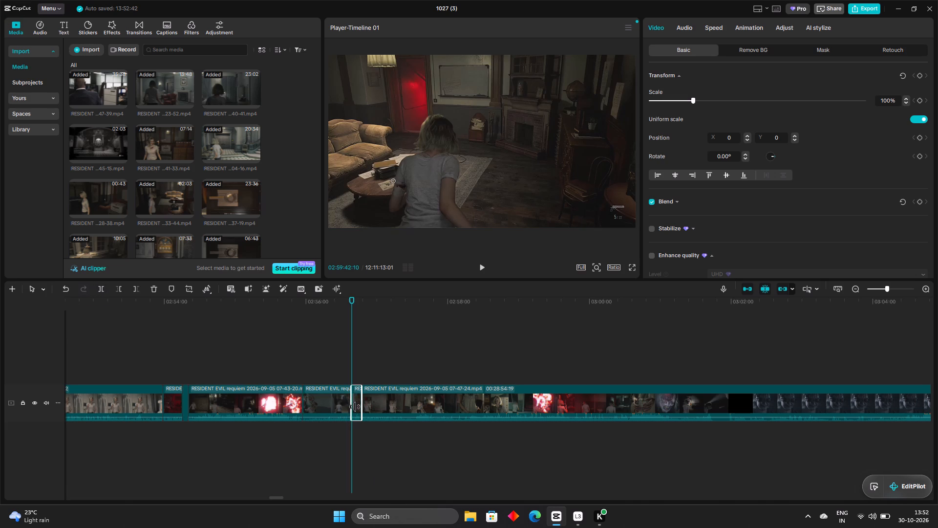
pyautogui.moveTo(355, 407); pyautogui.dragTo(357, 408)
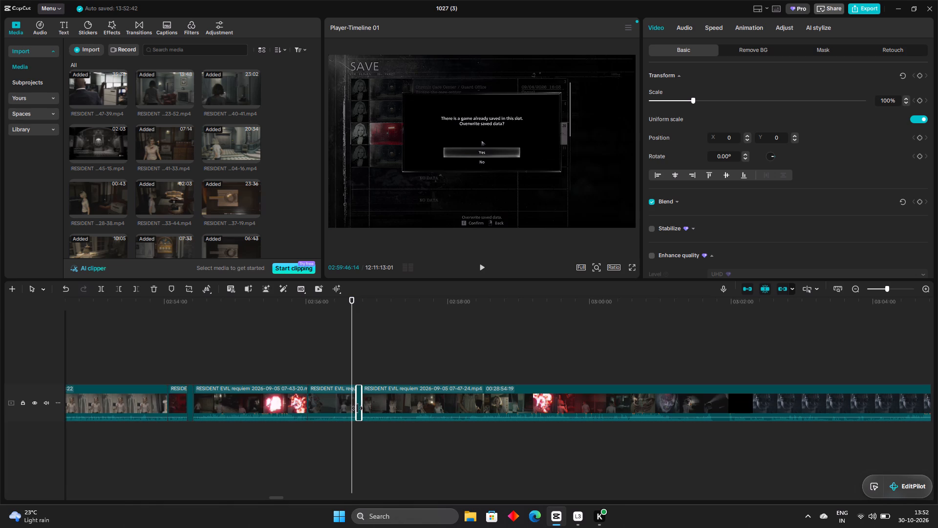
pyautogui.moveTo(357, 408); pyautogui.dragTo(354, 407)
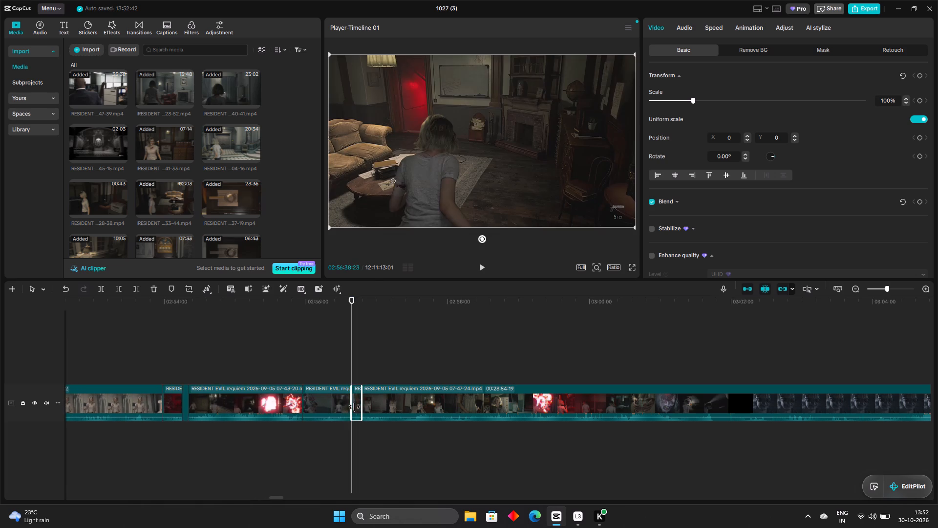
# Delete the short save-screen piece between the 02:56:38 split and the 07-47-24 clip.
pyautogui.click(155, 285)
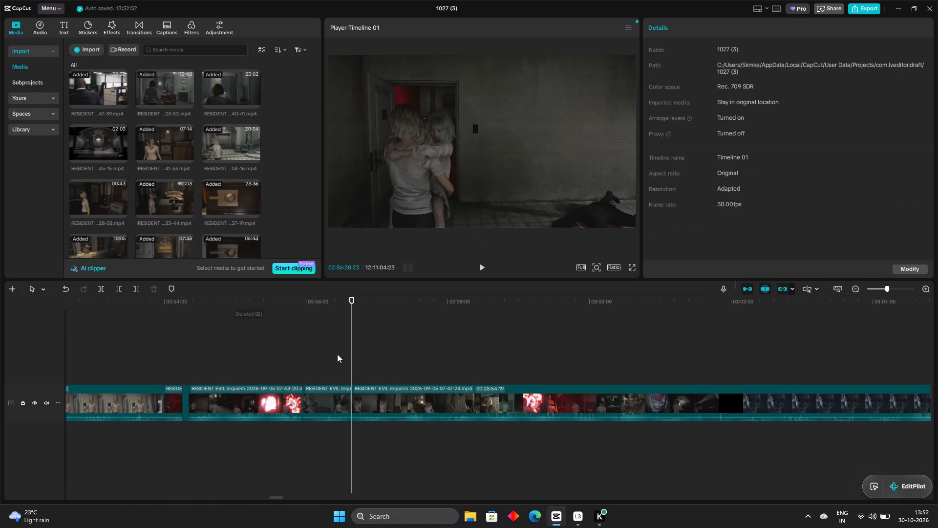
# Review the 07-47-24 clip from 02:56:38 to about 03:00:12 for footage to cut.
pyautogui.moveTo(353, 335); pyautogui.dragTo(362, 354)
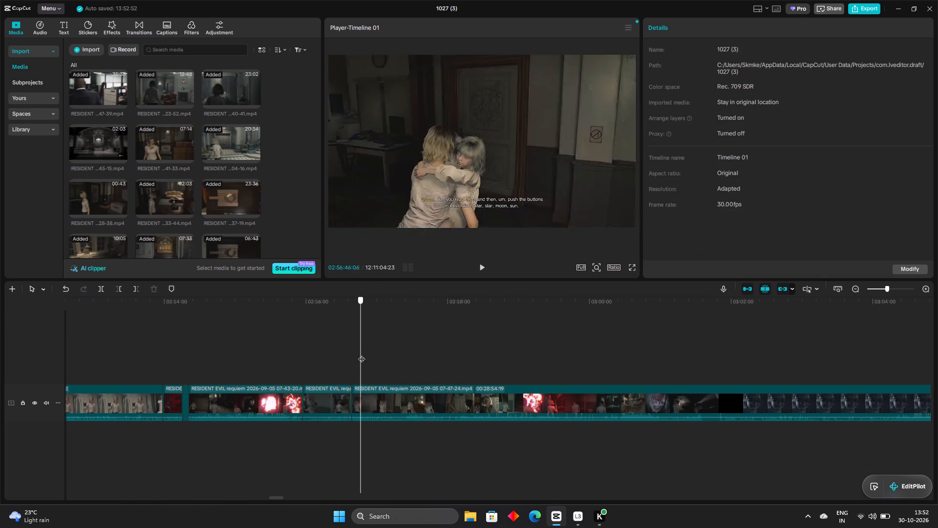
pyautogui.moveTo(362, 354); pyautogui.dragTo(375, 366)
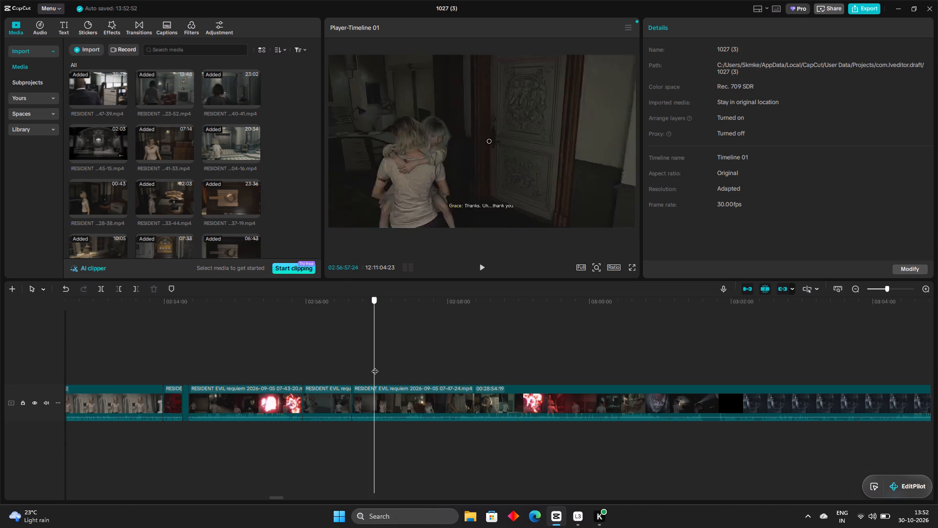
pyautogui.moveTo(375, 366); pyautogui.dragTo(391, 372)
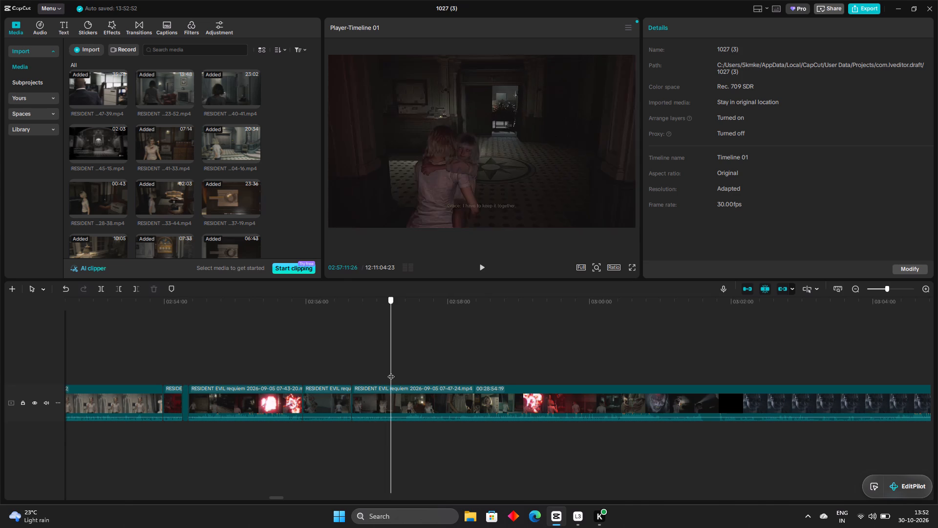
pyautogui.moveTo(391, 372); pyautogui.dragTo(417, 389)
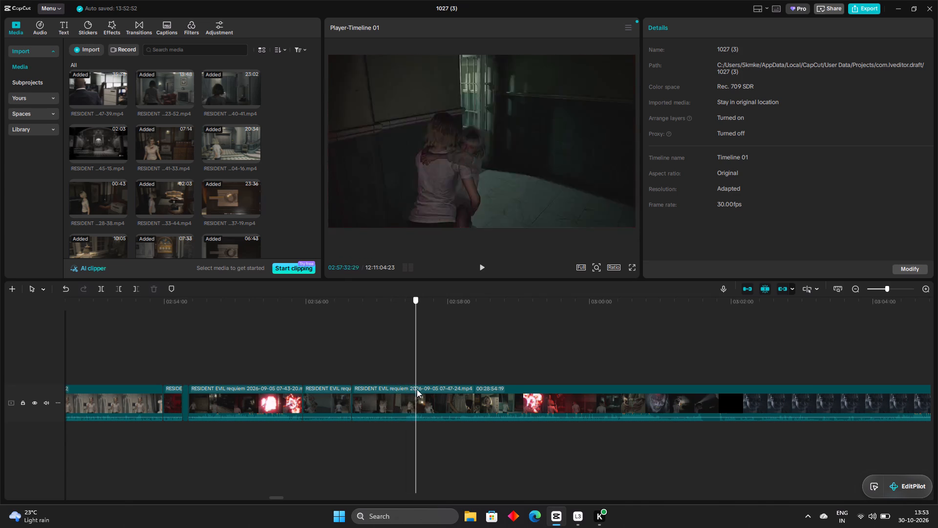
pyautogui.moveTo(417, 389); pyautogui.dragTo(448, 393)
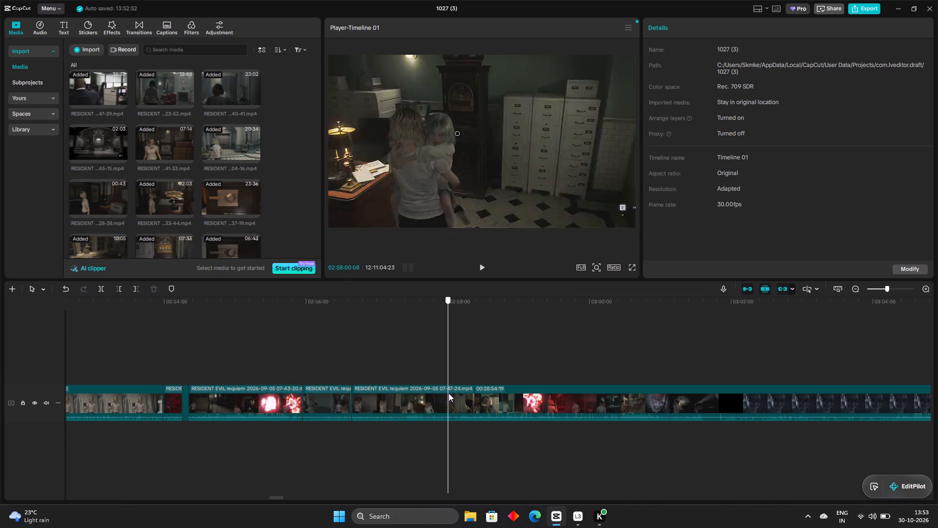
pyautogui.moveTo(448, 393); pyautogui.dragTo(470, 384)
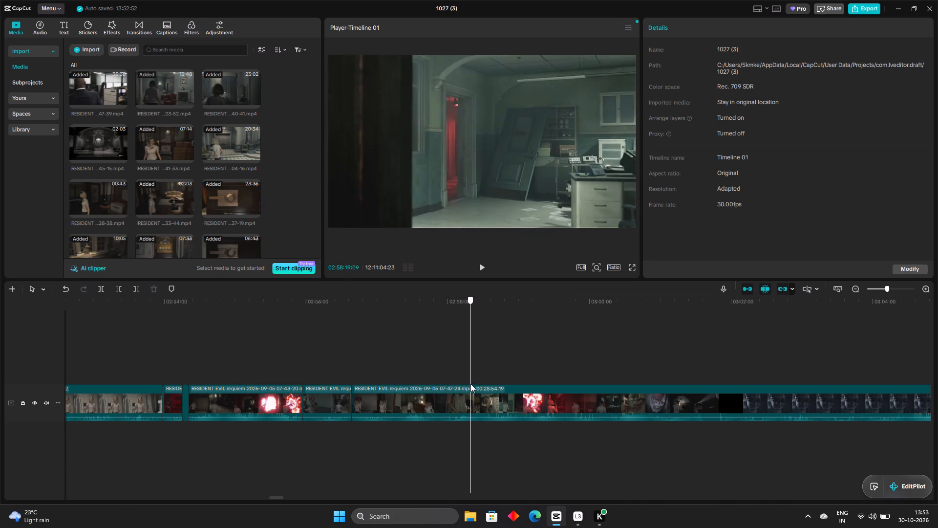
pyautogui.moveTo(470, 384); pyautogui.dragTo(492, 368)
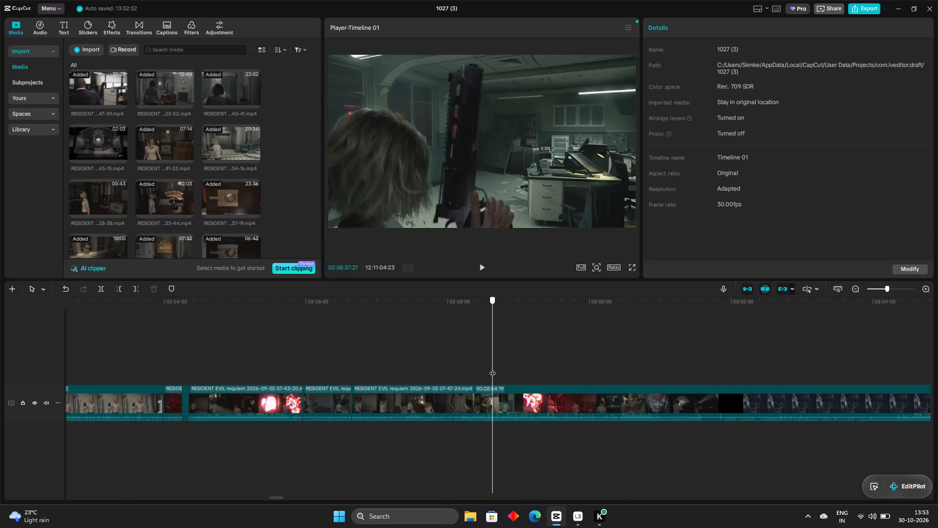
pyautogui.moveTo(492, 368); pyautogui.dragTo(495, 367)
pyautogui.moveTo(494, 343); pyautogui.dragTo(517, 350)
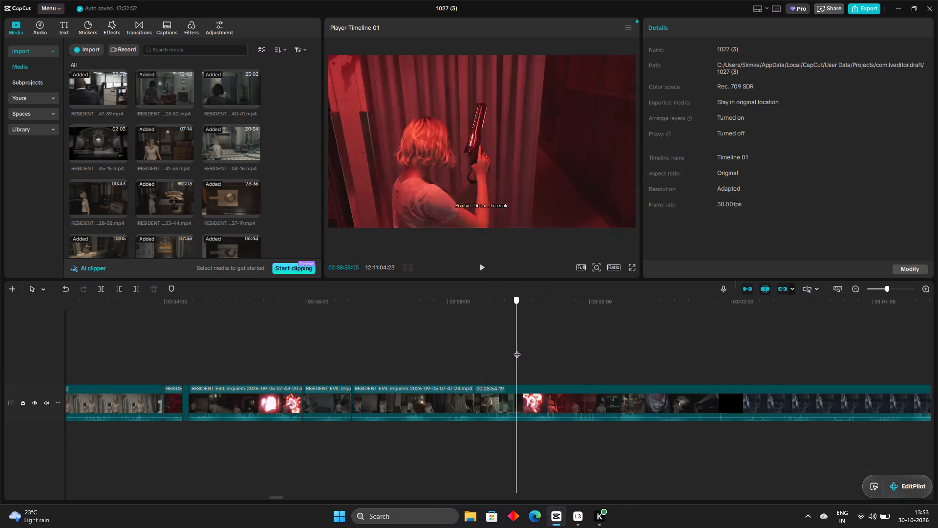
pyautogui.moveTo(517, 350); pyautogui.dragTo(540, 350)
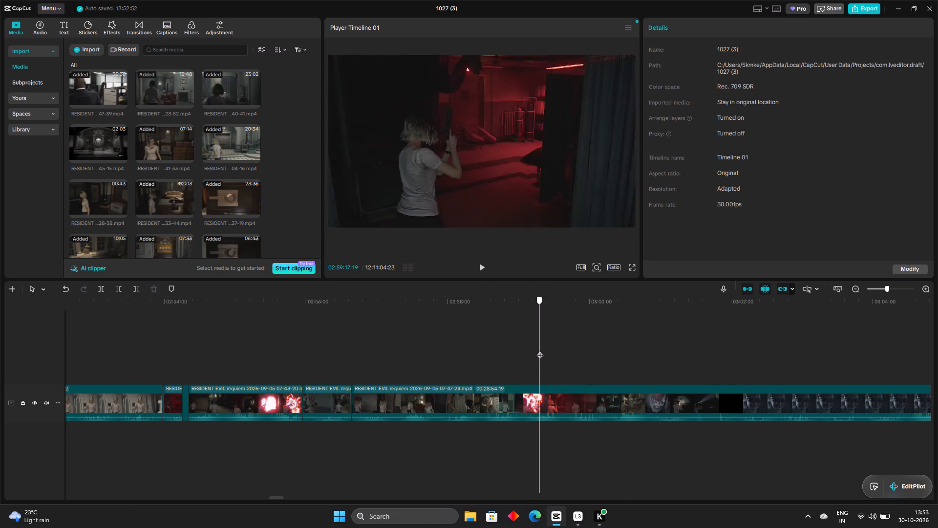
pyautogui.moveTo(540, 350); pyautogui.dragTo(559, 352)
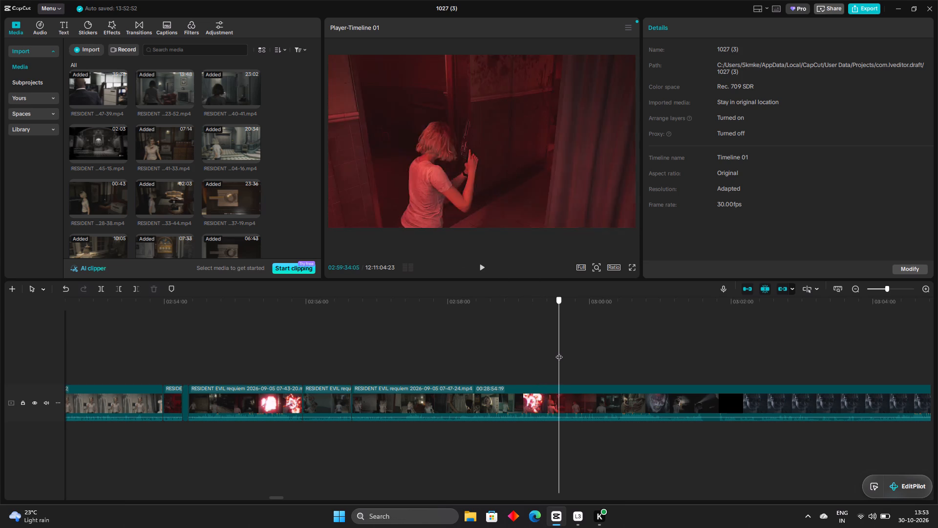
pyautogui.moveTo(559, 352); pyautogui.dragTo(595, 355)
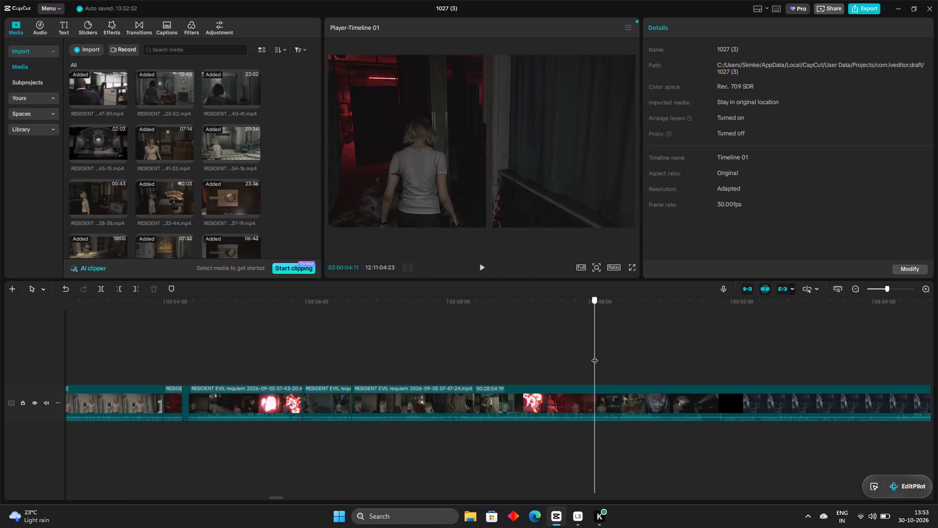
pyautogui.moveTo(595, 355); pyautogui.dragTo(604, 357)
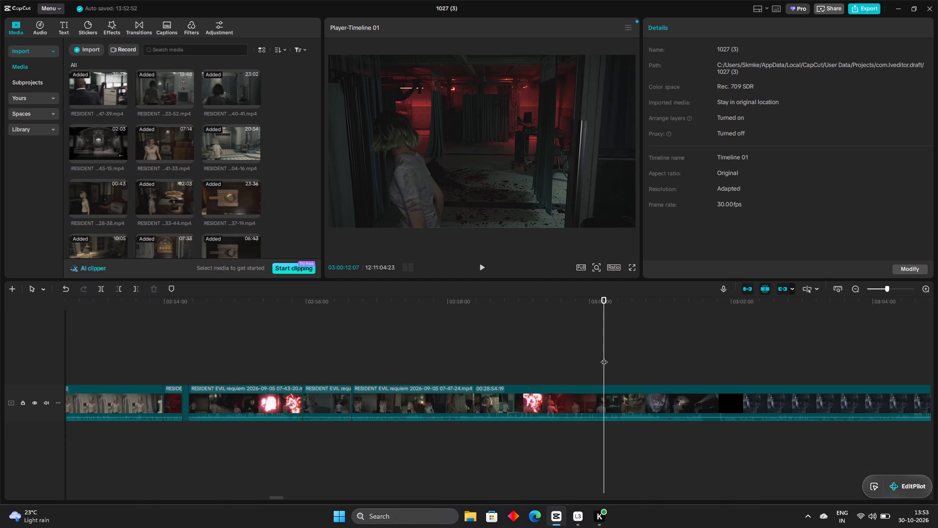
pyautogui.click(604, 357)
# Split the 07-47-24 clip at about 03:01:33, just as the cutscene goes black before the loading screen.
pyautogui.moveTo(271, 499); pyautogui.dragTo(279, 502)
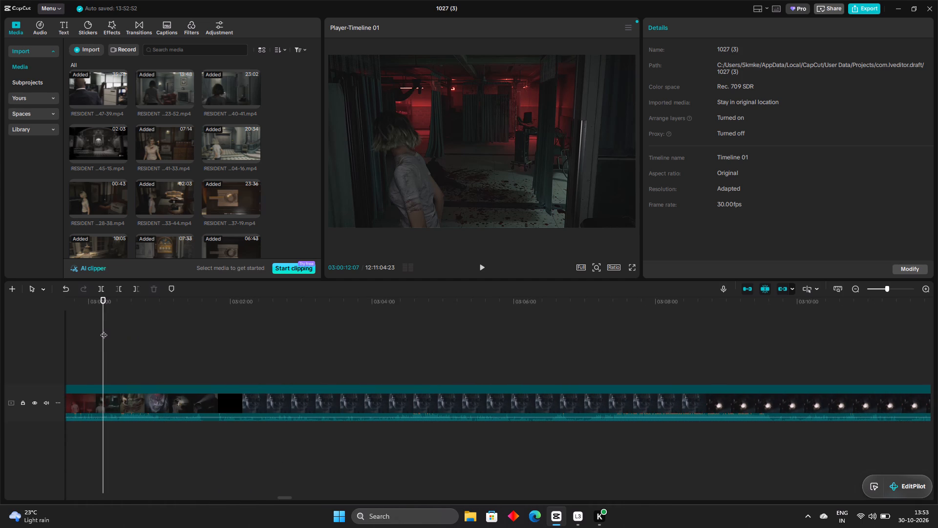
pyautogui.moveTo(104, 330); pyautogui.dragTo(117, 347)
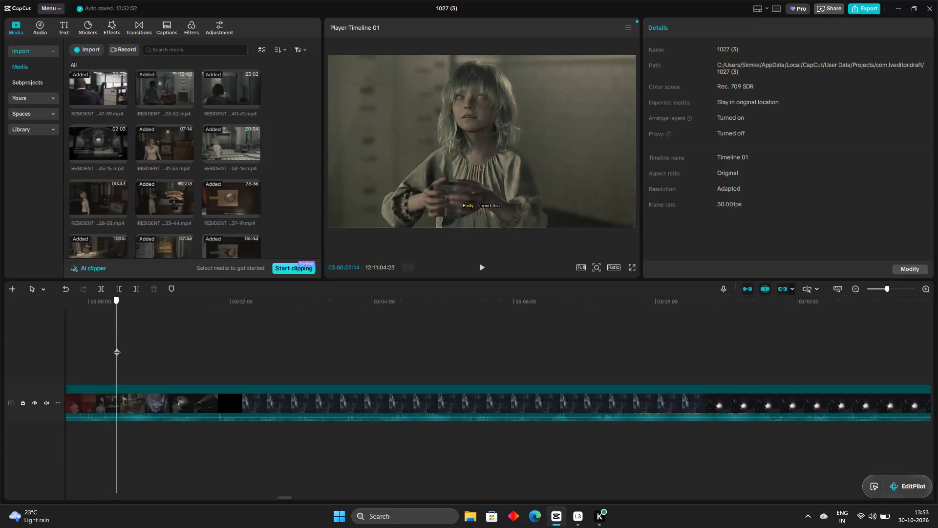
pyautogui.moveTo(117, 347); pyautogui.dragTo(130, 361)
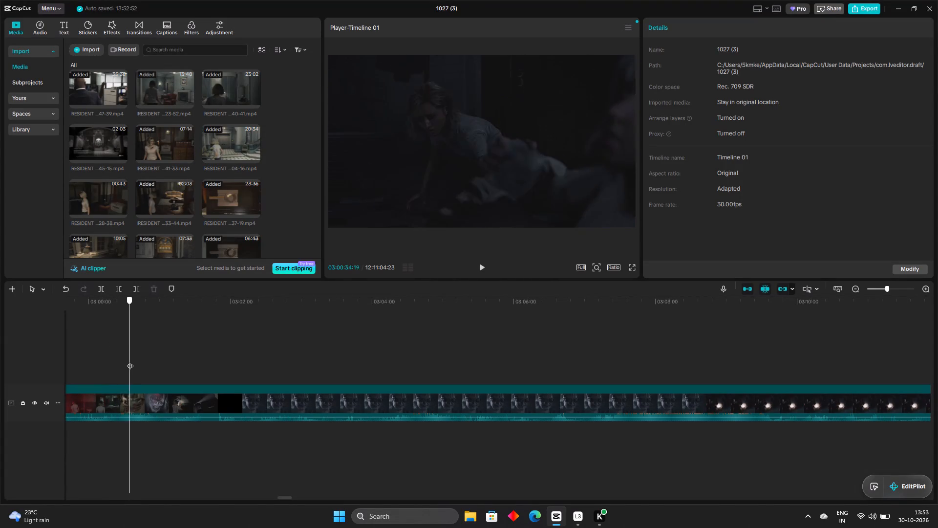
pyautogui.moveTo(130, 361); pyautogui.dragTo(149, 372)
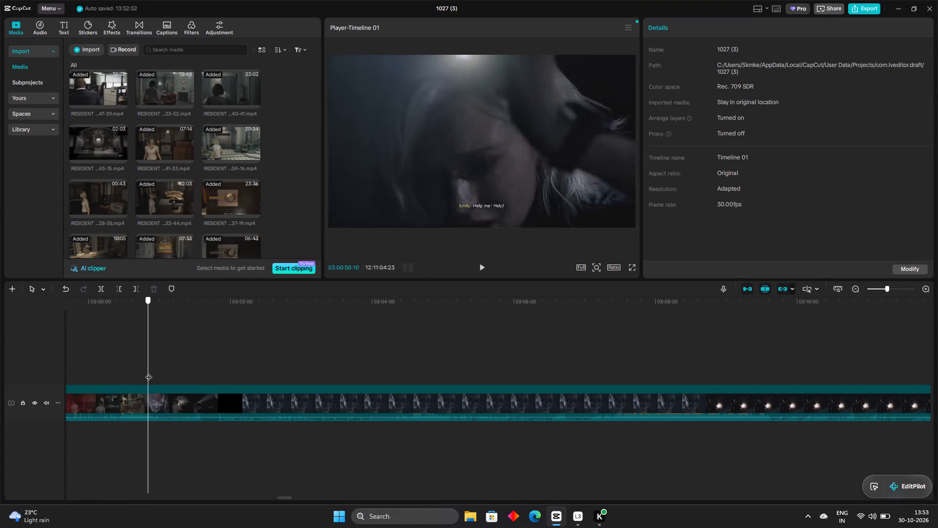
pyautogui.moveTo(149, 372); pyautogui.dragTo(175, 381)
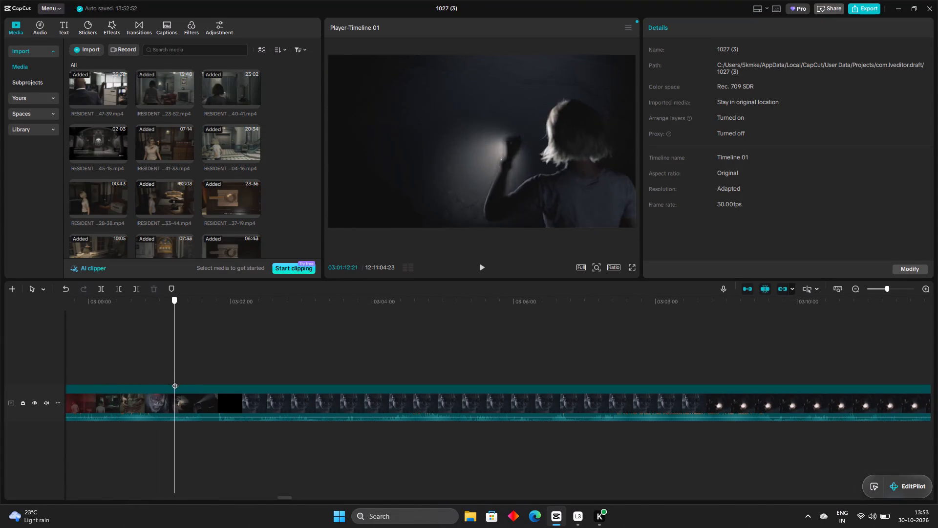
pyautogui.moveTo(175, 381); pyautogui.dragTo(207, 389)
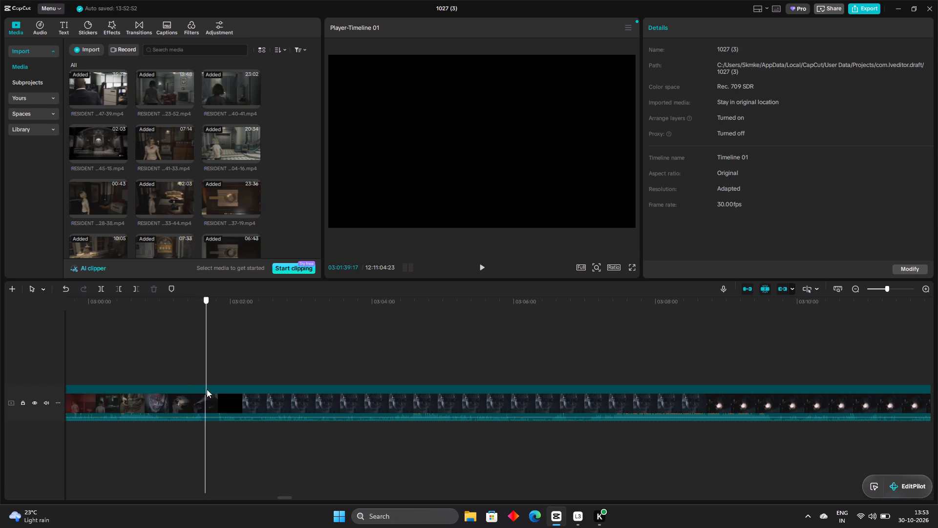
pyautogui.moveTo(207, 389); pyautogui.dragTo(205, 390)
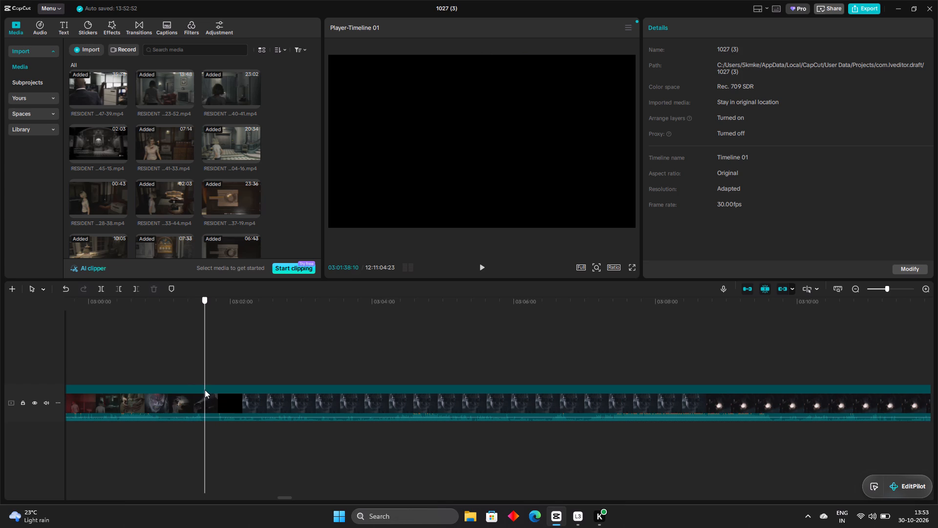
pyautogui.moveTo(205, 390); pyautogui.dragTo(200, 394)
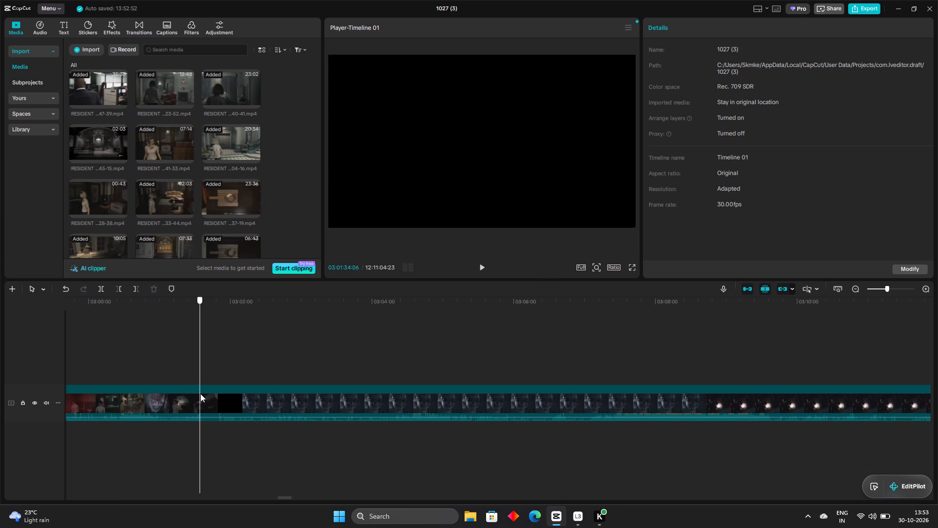
pyautogui.moveTo(200, 394); pyautogui.dragTo(199, 394)
pyautogui.moveTo(199, 394); pyautogui.dragTo(198, 394)
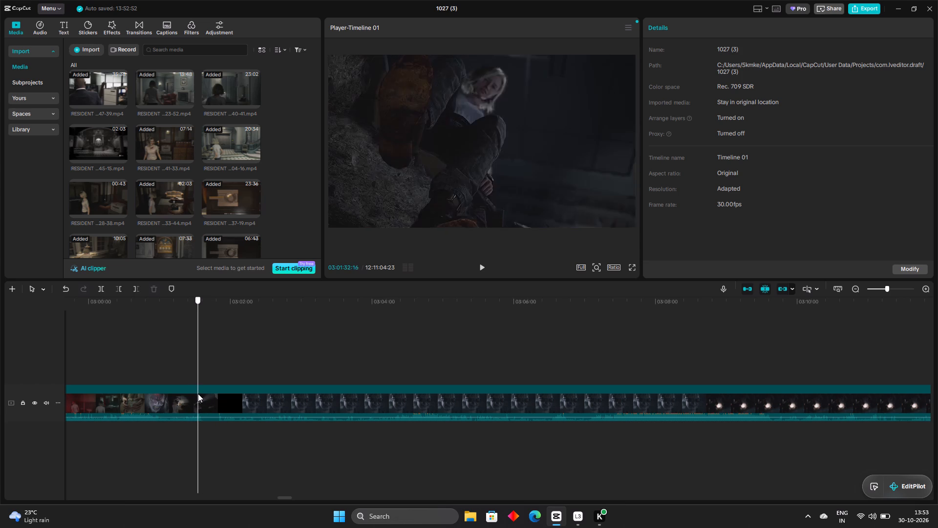
pyautogui.moveTo(198, 394); pyautogui.dragTo(199, 394)
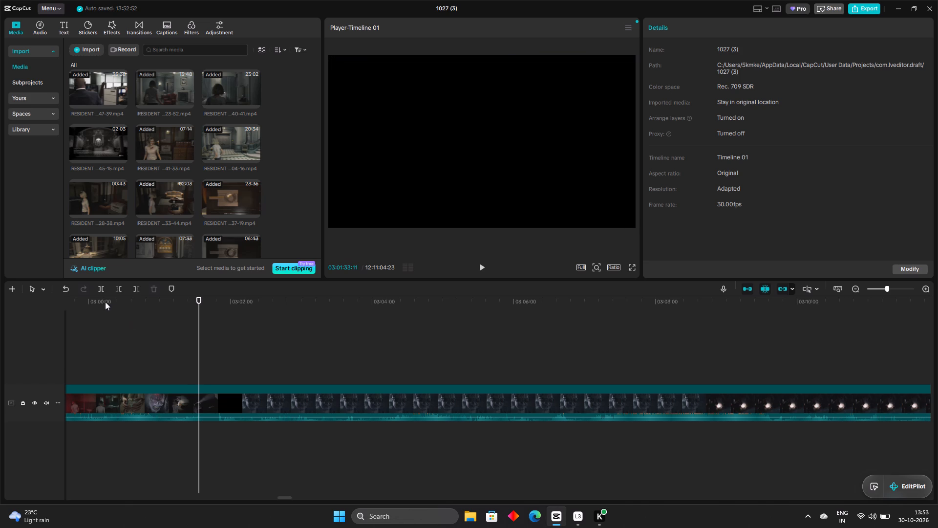
pyautogui.click(98, 290)
# Trim about 18 seconds of black and loading footage off the start of the piece after the 03:01:33 split.
pyautogui.click(227, 405)
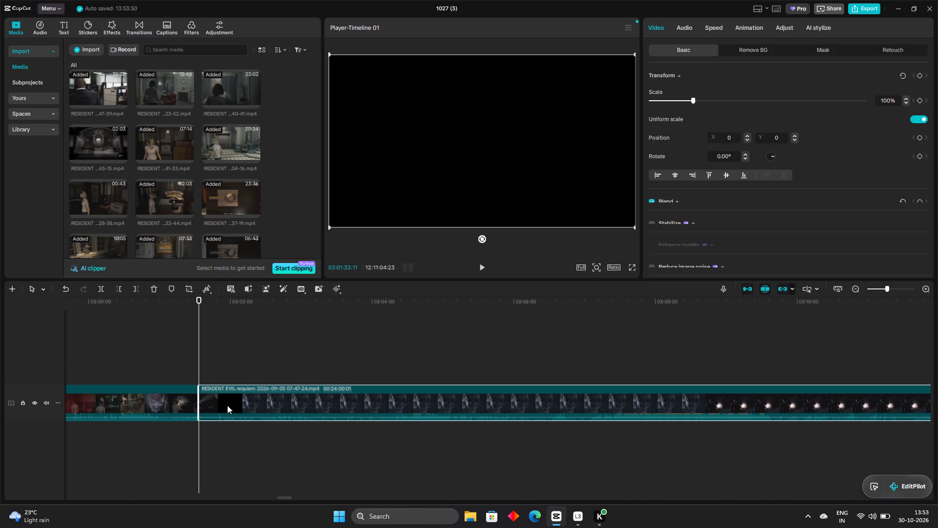
pyautogui.moveTo(199, 391); pyautogui.dragTo(204, 396)
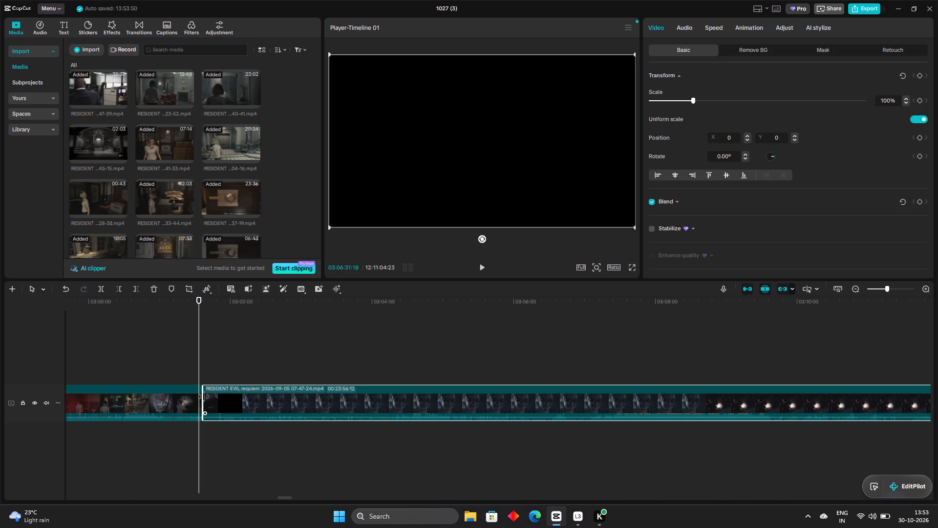
pyautogui.moveTo(204, 396); pyautogui.dragTo(217, 407)
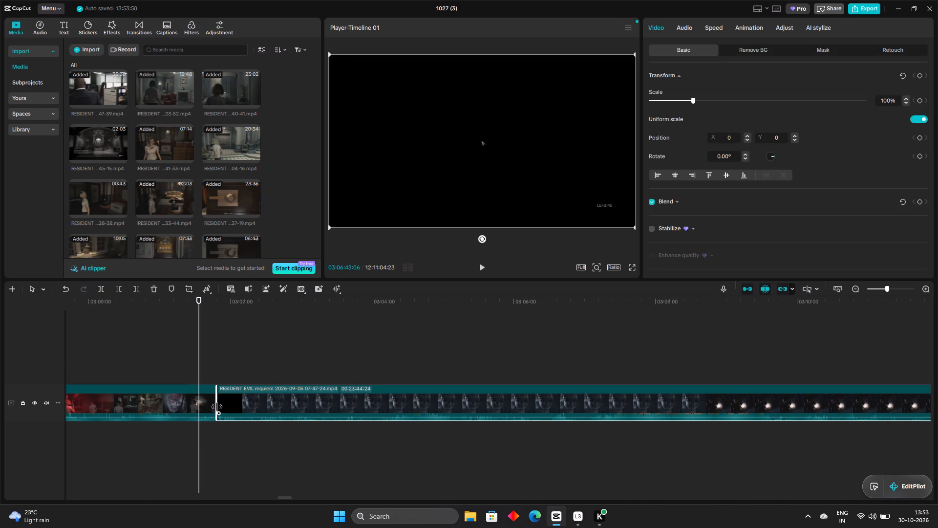
pyautogui.moveTo(217, 407); pyautogui.dragTo(222, 410)
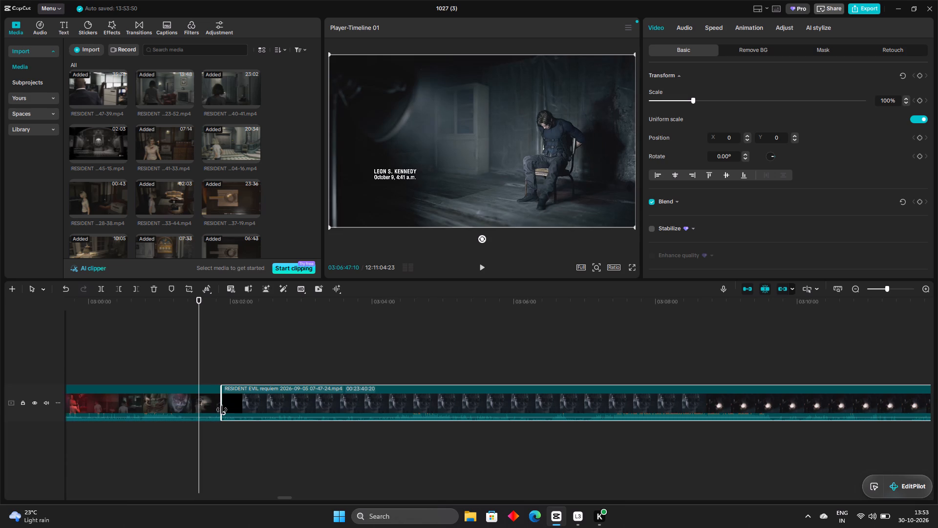
pyautogui.moveTo(222, 410); pyautogui.dragTo(221, 410)
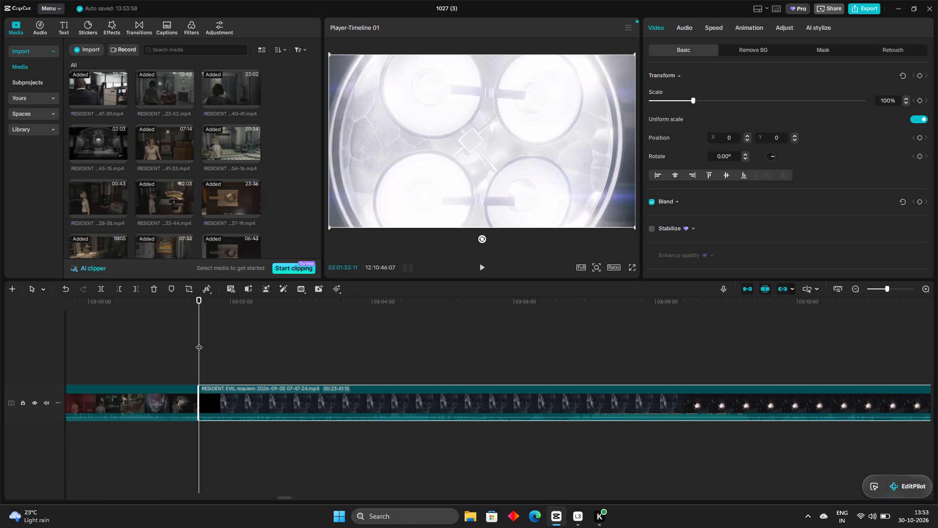
# Restore about 1 second at the start of the piece after the 03:01:33 split, playing across the cut to check it.
pyautogui.moveTo(199, 342); pyautogui.dragTo(194, 350)
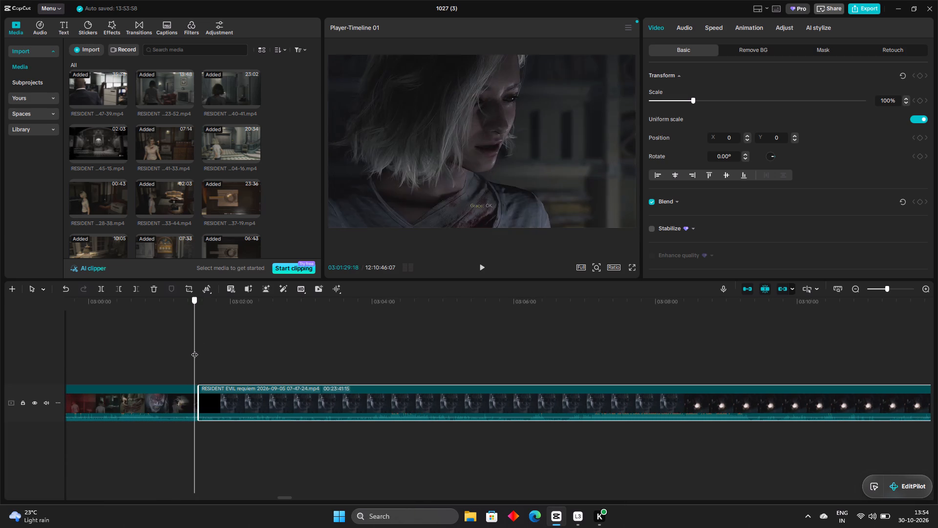
pyautogui.moveTo(194, 350); pyautogui.dragTo(195, 350)
pyautogui.click(483, 272)
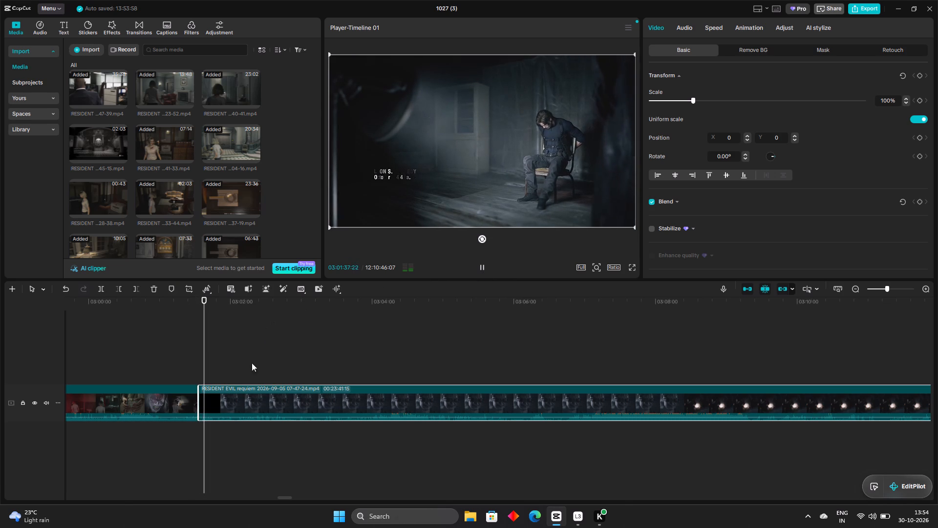
pyautogui.click(198, 396)
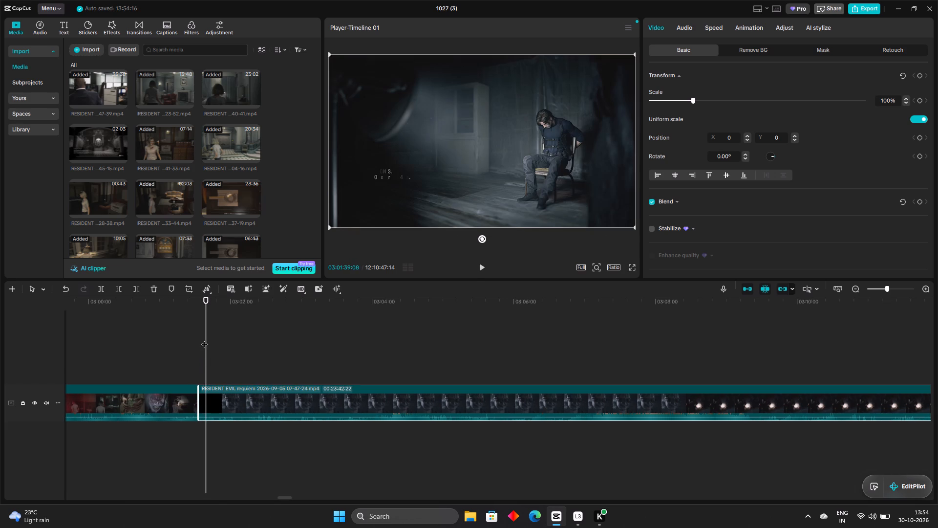
pyautogui.moveTo(204, 339); pyautogui.dragTo(200, 345)
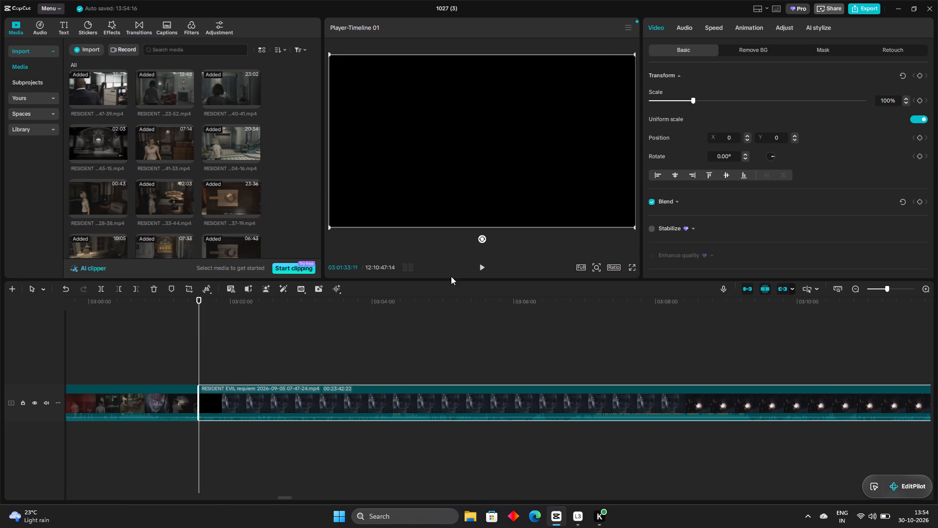
pyautogui.click(479, 262)
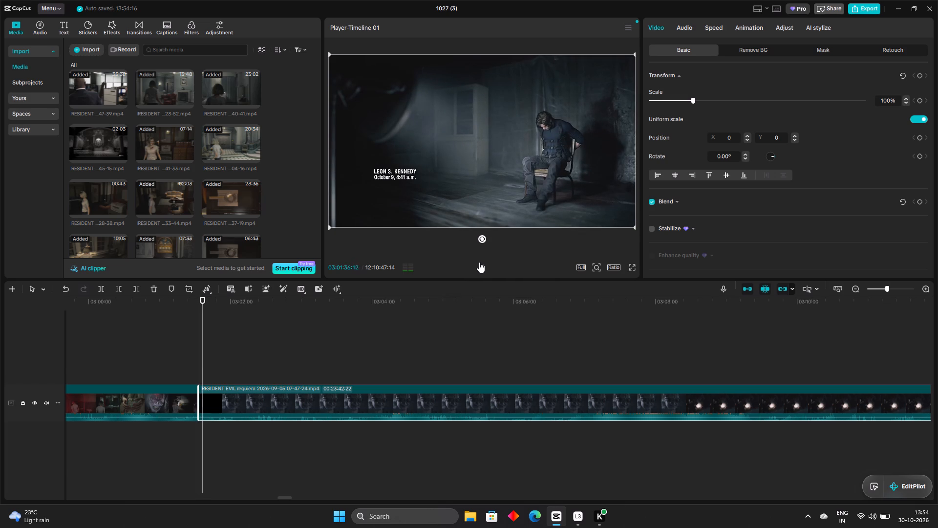
pyautogui.moveTo(206, 339); pyautogui.dragTo(250, 354)
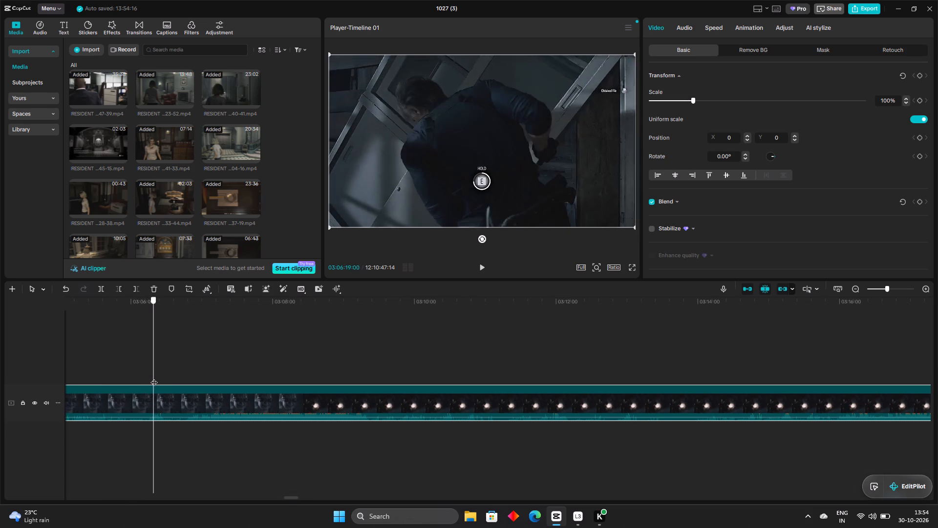
pyautogui.moveTo(154, 377); pyautogui.dragTo(187, 388)
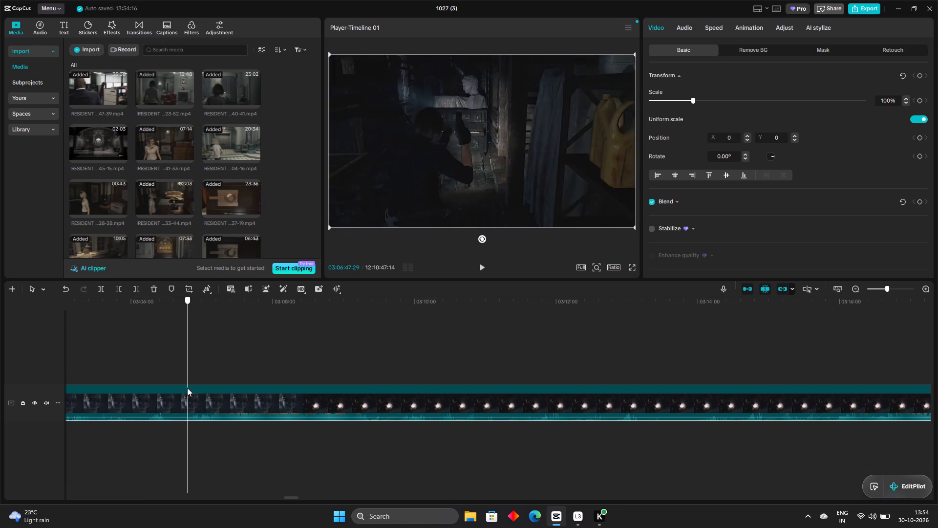
pyautogui.moveTo(187, 388); pyautogui.dragTo(124, 364)
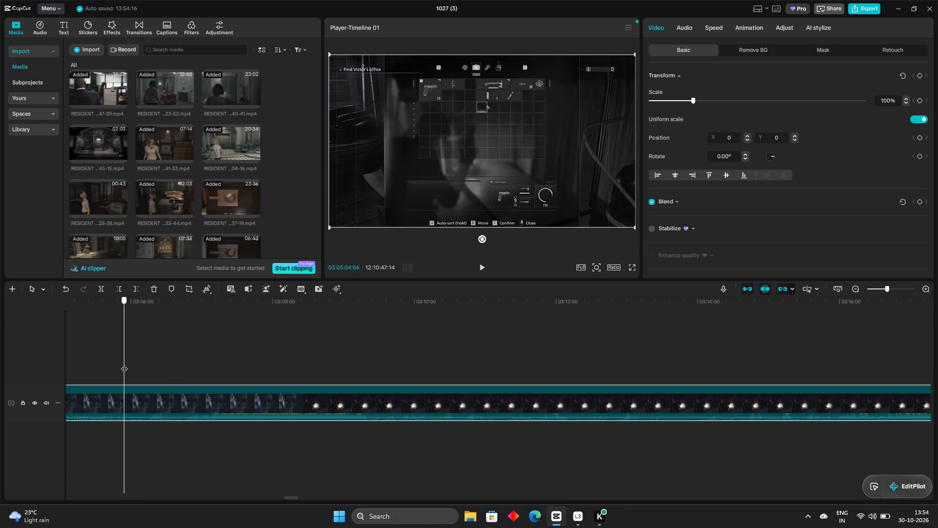
pyautogui.moveTo(124, 364); pyautogui.dragTo(124, 362)
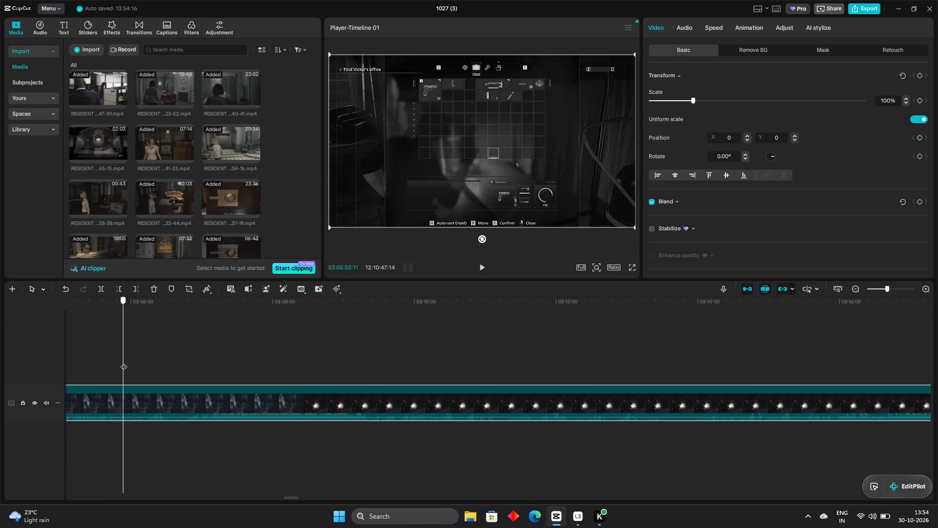
pyautogui.moveTo(124, 362); pyautogui.dragTo(137, 370)
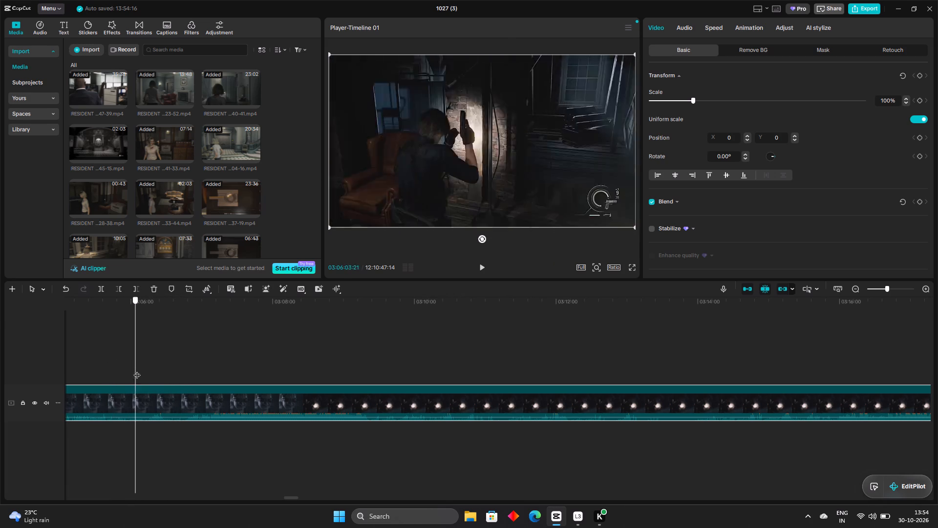
pyautogui.moveTo(137, 370); pyautogui.dragTo(151, 378)
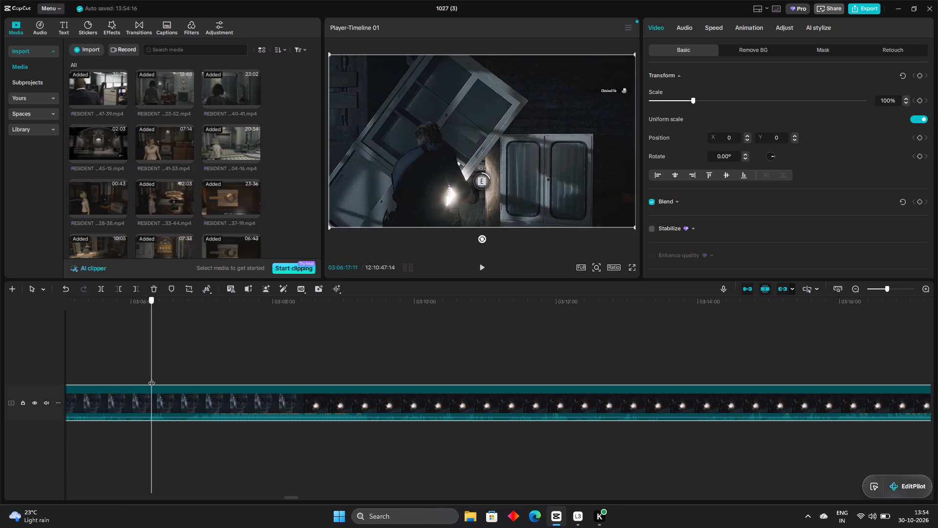
pyautogui.moveTo(151, 378); pyautogui.dragTo(165, 385)
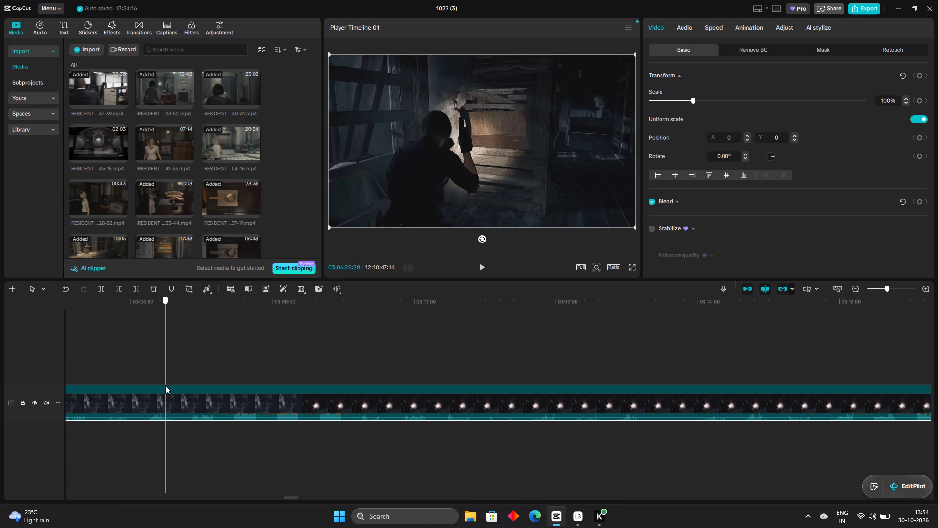
# Split the 07-47-24 clip at about 03:06:34, just before the map screen fades in.
pyautogui.moveTo(165, 385); pyautogui.dragTo(172, 388)
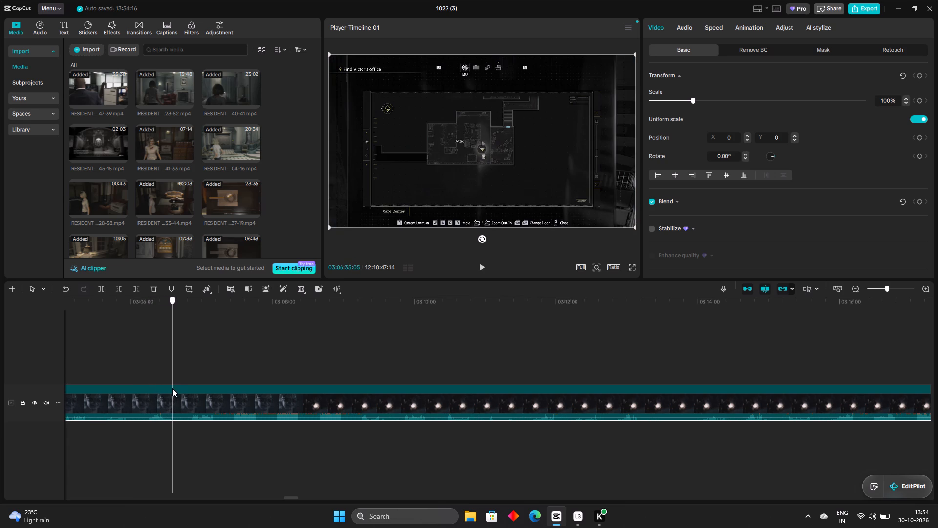
pyautogui.moveTo(172, 388); pyautogui.dragTo(171, 387)
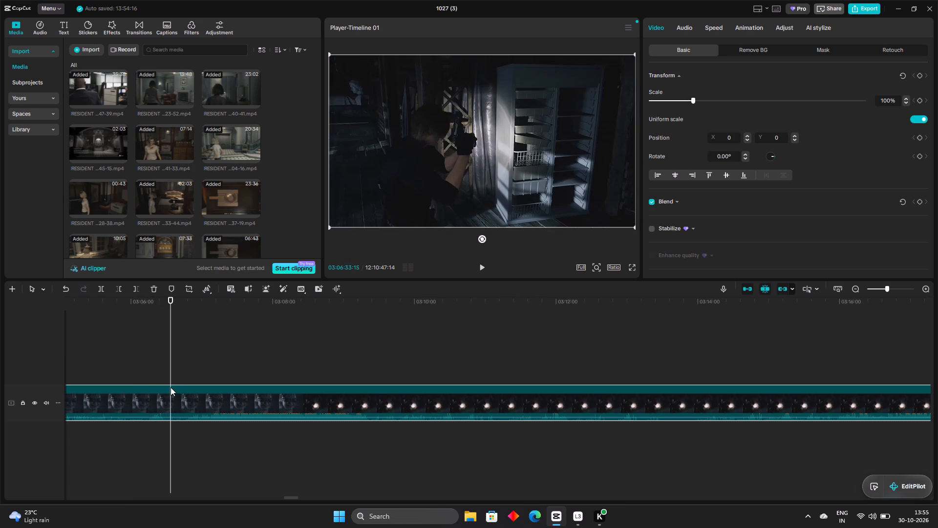
pyautogui.press('Right')
pyautogui.press('Right')
pyautogui.press('Right')
pyautogui.press('Right')
pyautogui.press('Right')
pyautogui.press('Right')
pyautogui.press('Right')
pyautogui.press('Right')
pyautogui.press('Right')
pyautogui.press('Right')
pyautogui.press('Right')
pyautogui.press('Right')
pyautogui.press('Right')
pyautogui.press('Right')
pyautogui.press('Right')
pyautogui.press('Right')
pyautogui.press('Right')
pyautogui.press('Right')
pyautogui.press('Right')
pyautogui.press('Right')
pyautogui.press('Right')
pyautogui.press('Right')
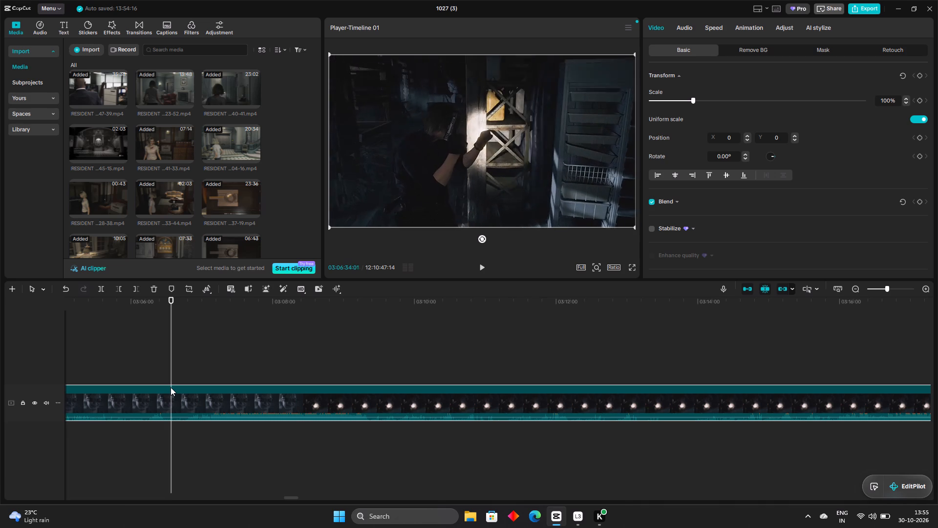
pyautogui.press('Right')
pyautogui.press('Right')
pyautogui.press('Right')
pyautogui.press('Right')
pyautogui.press('Right')
pyautogui.press('Right')
pyautogui.press('Right')
pyautogui.press('Right')
pyautogui.press('Right')
pyautogui.press('Right')
pyautogui.press('Right')
pyautogui.press('Right')
pyautogui.press('Right')
pyautogui.press('Right')
pyautogui.press('Right')
pyautogui.press('Right')
pyautogui.press('Right')
pyautogui.press('Right')
pyautogui.press('Right')
pyautogui.press('Right')
pyautogui.press('Right')
pyautogui.press('Right')
pyautogui.press('Right')
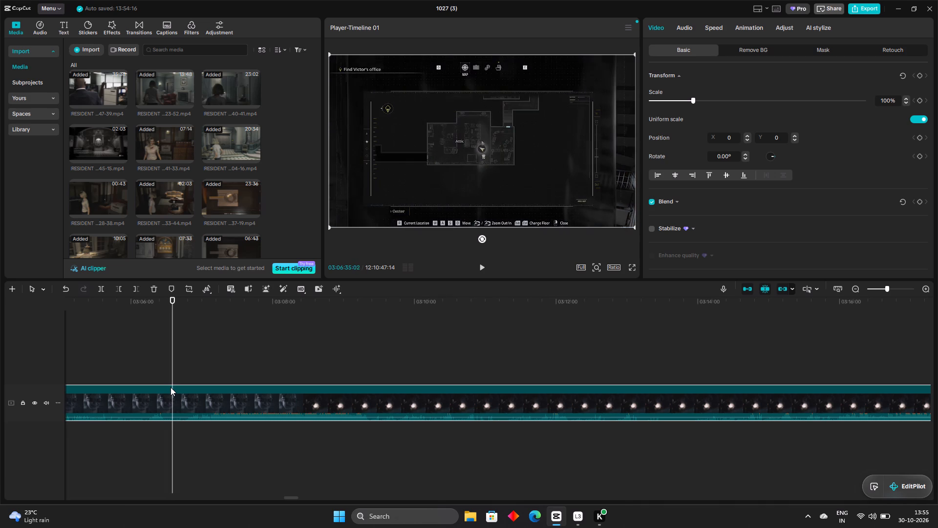
pyautogui.press('Left')
pyautogui.press('Left')
pyautogui.press('Left')
pyautogui.press('Left')
pyautogui.press('Left')
pyautogui.press('Left')
pyautogui.press('Left')
pyautogui.press('Left')
pyautogui.press('Left')
pyautogui.press('Left')
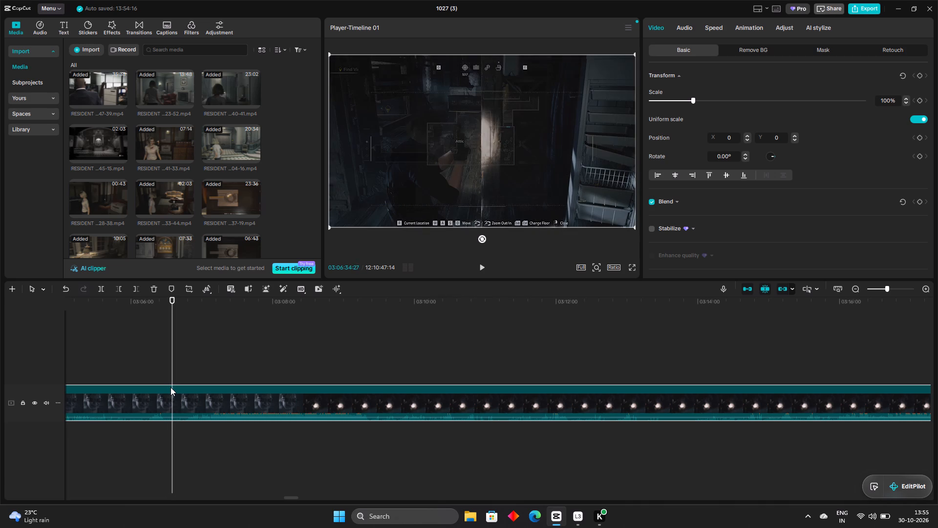
pyautogui.press('Left')
pyautogui.press('Left')
pyautogui.press('Left')
pyautogui.press('Left')
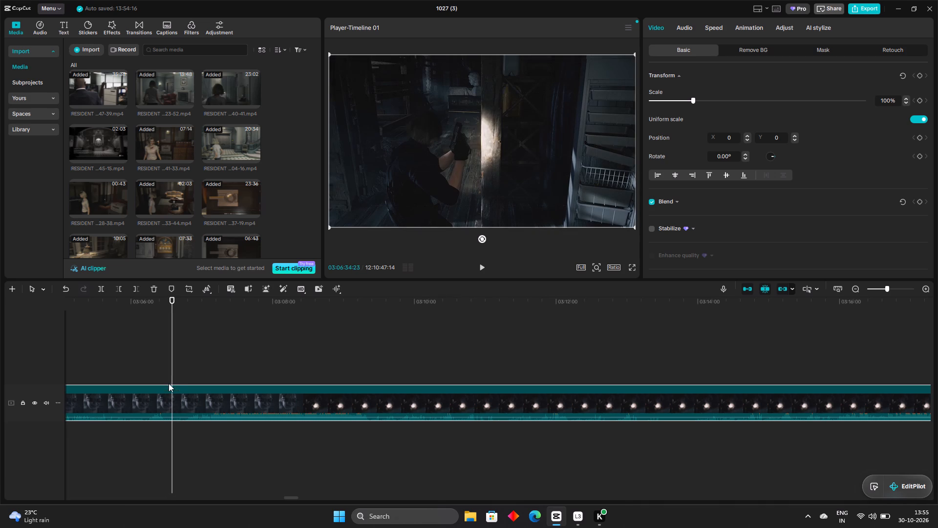
pyautogui.click(97, 291)
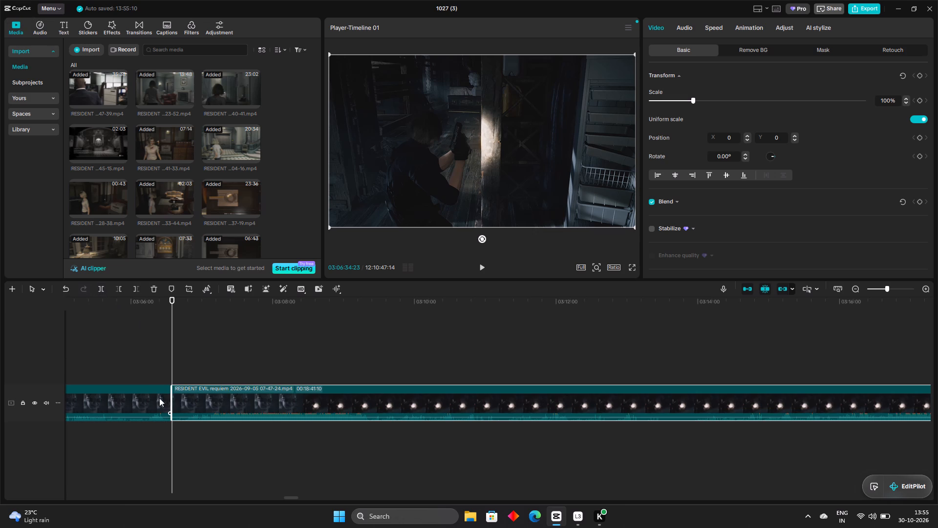
# Trim about 9.5 seconds of map-screen footage off the start of the piece after the 03:06:34 split.
pyautogui.click(176, 401)
pyautogui.moveTo(172, 399); pyautogui.dragTo(174, 402)
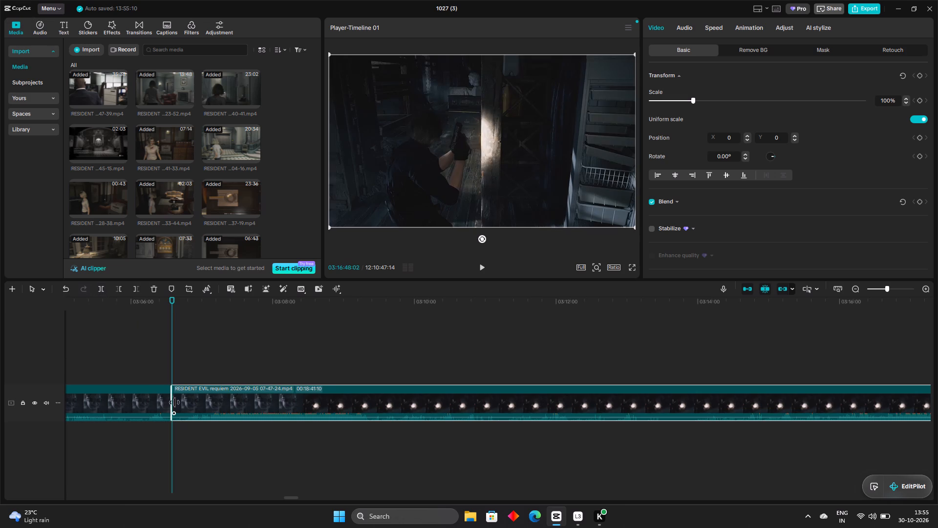
pyautogui.moveTo(174, 402); pyautogui.dragTo(182, 408)
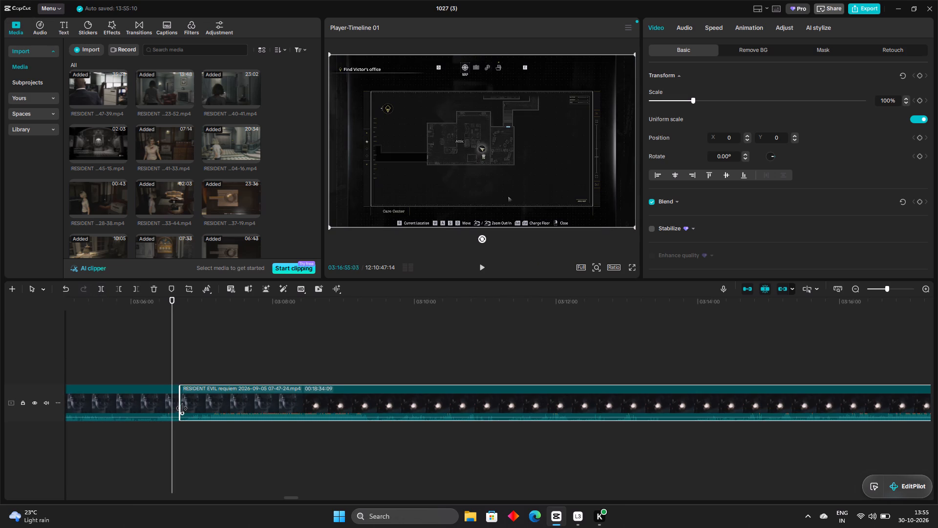
pyautogui.moveTo(182, 408); pyautogui.dragTo(184, 408)
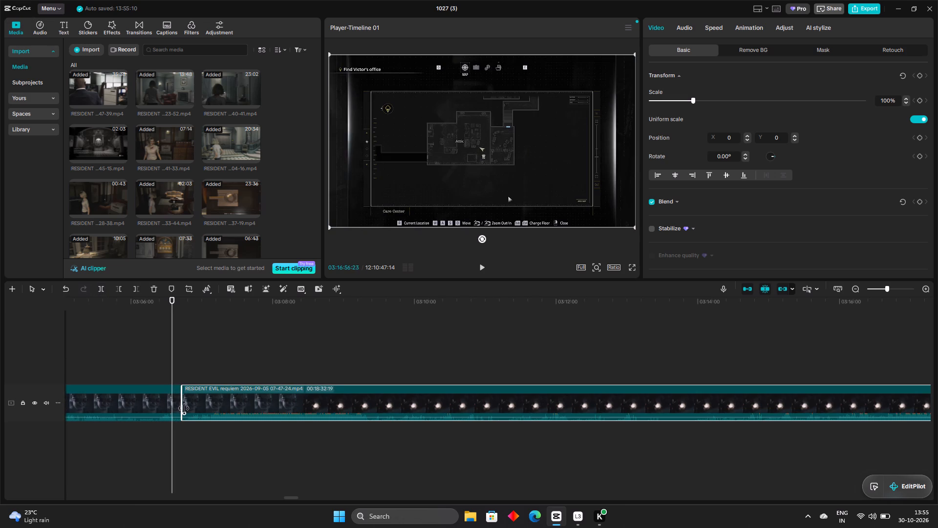
pyautogui.moveTo(184, 408); pyautogui.dragTo(179, 408)
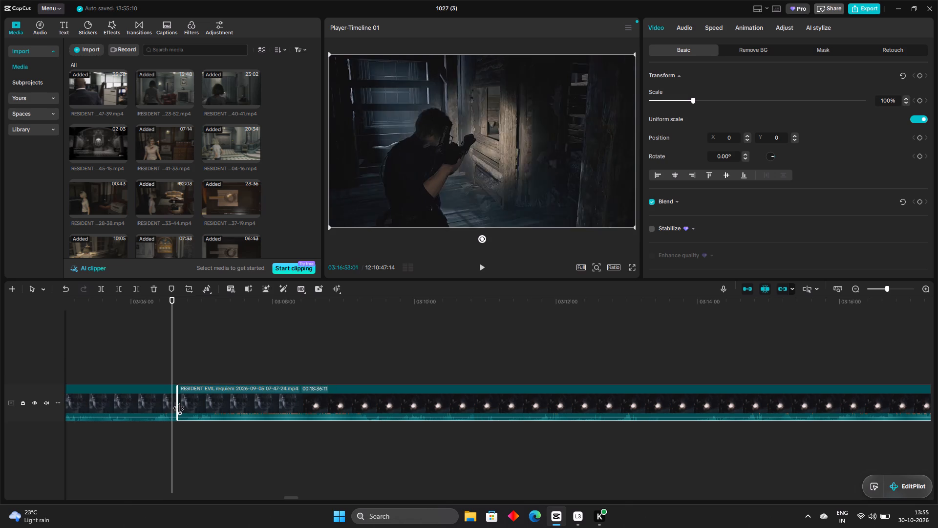
pyautogui.moveTo(179, 408); pyautogui.dragTo(184, 409)
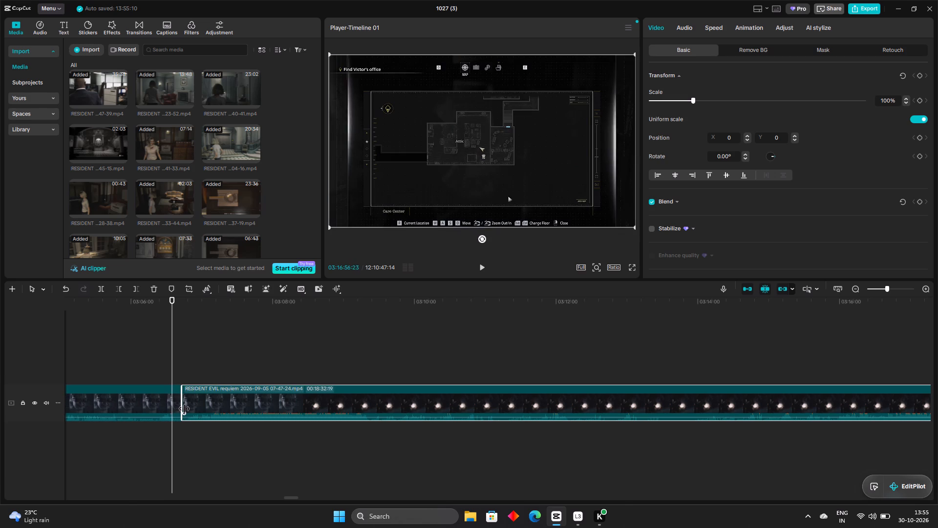
pyautogui.moveTo(184, 409); pyautogui.dragTo(184, 409)
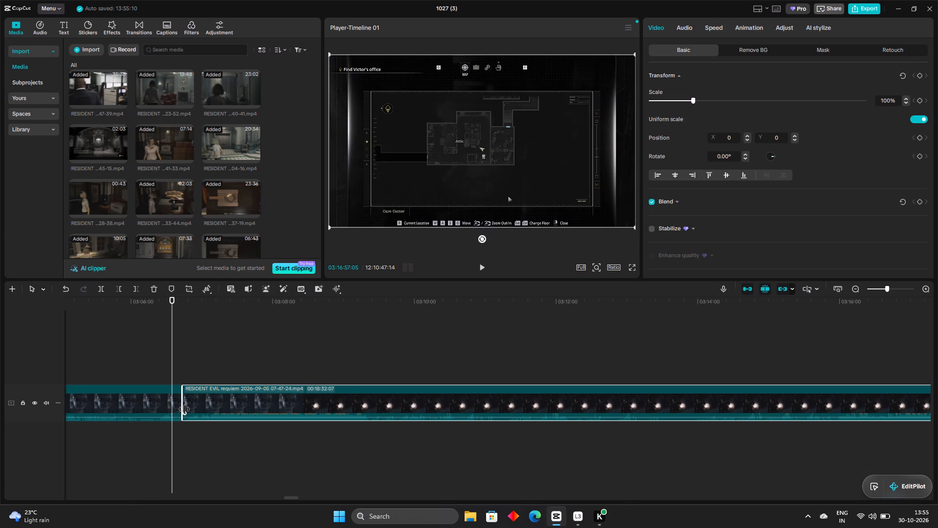
pyautogui.moveTo(184, 409); pyautogui.dragTo(185, 409)
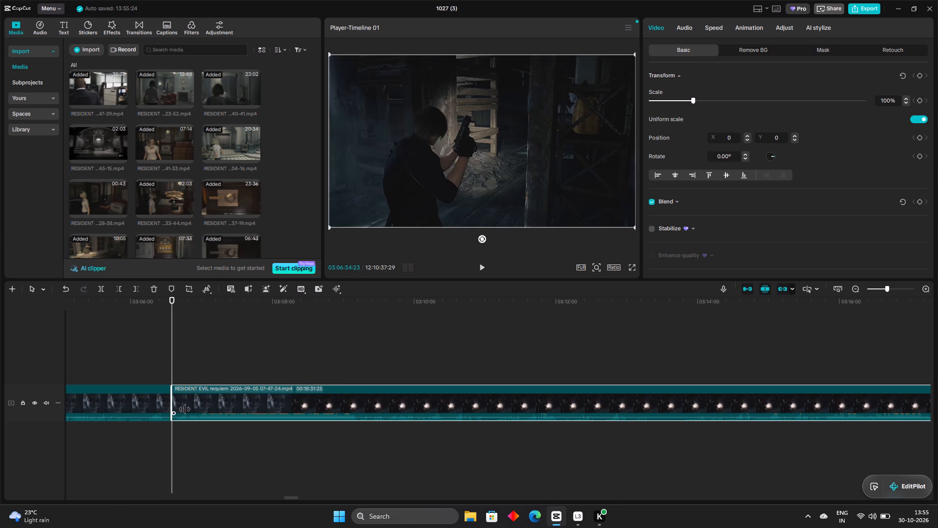
# Review the 07-47-24 clip from about 03:06:34 to 03:11:21 for inventory, map or other footage to cut.
pyautogui.moveTo(170, 340); pyautogui.dragTo(179, 346)
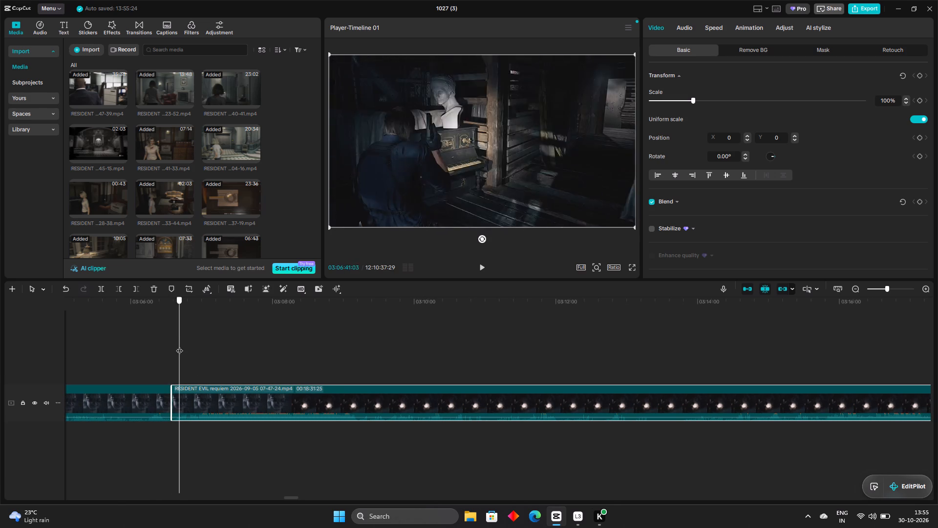
pyautogui.moveTo(179, 346); pyautogui.dragTo(196, 367)
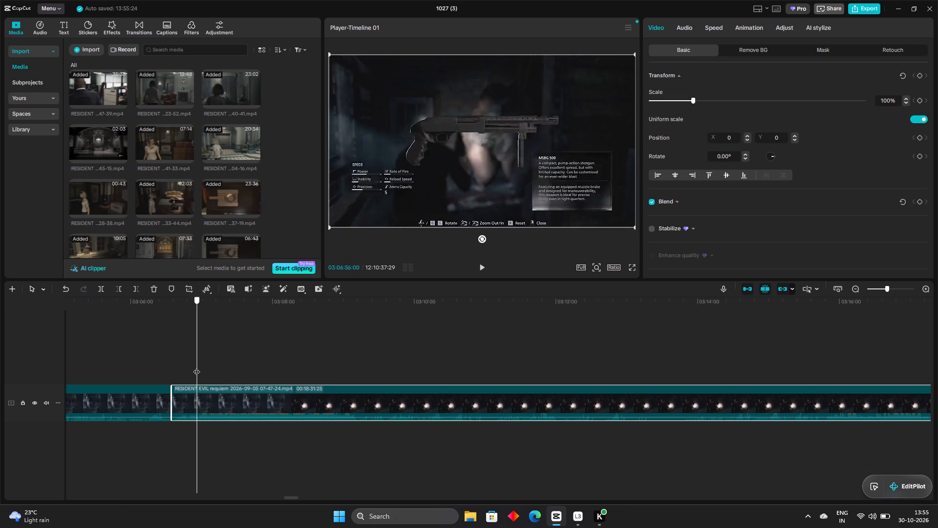
pyautogui.moveTo(196, 367); pyautogui.dragTo(196, 367)
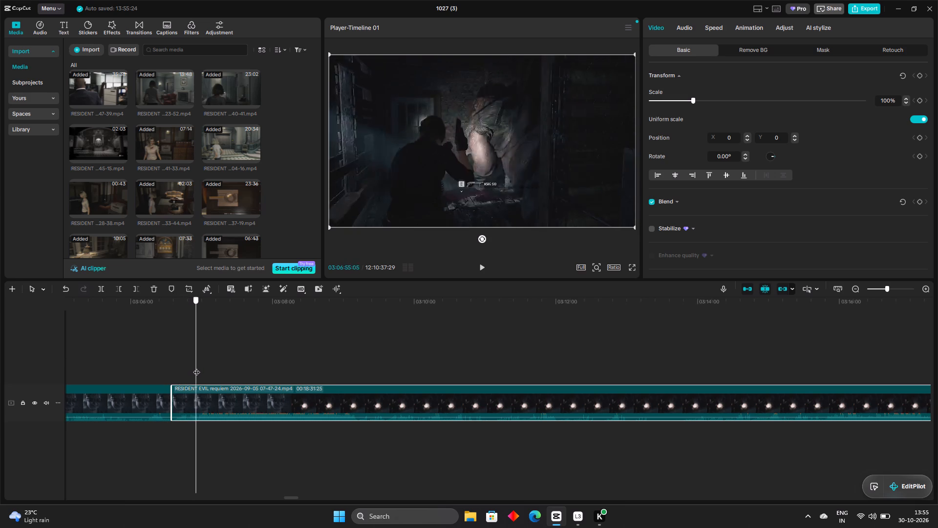
pyautogui.moveTo(196, 367); pyautogui.dragTo(209, 374)
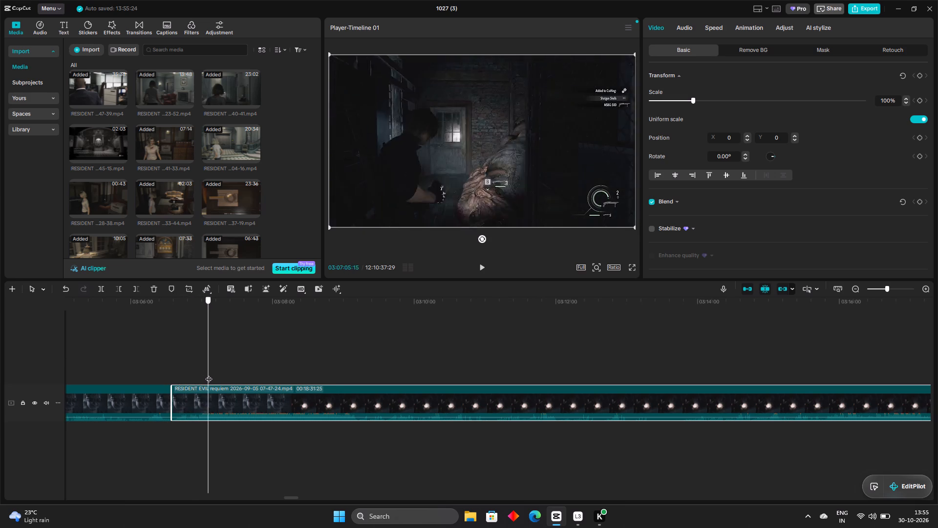
pyautogui.moveTo(209, 374); pyautogui.dragTo(225, 384)
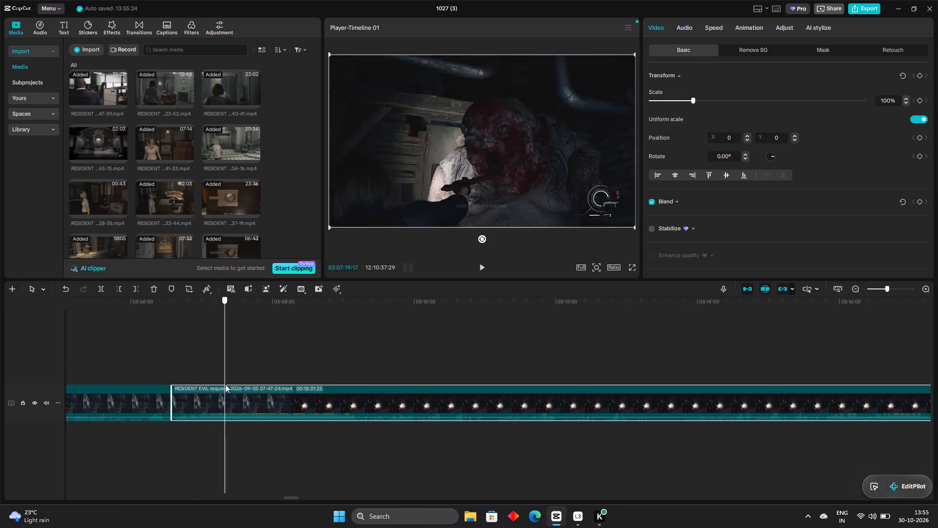
pyautogui.moveTo(225, 384); pyautogui.dragTo(251, 393)
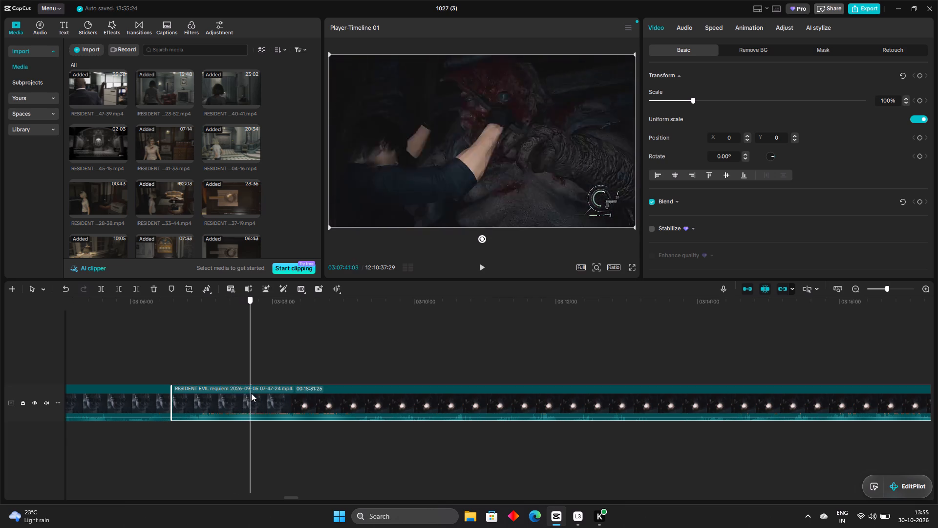
pyautogui.moveTo(251, 393); pyautogui.dragTo(312, 400)
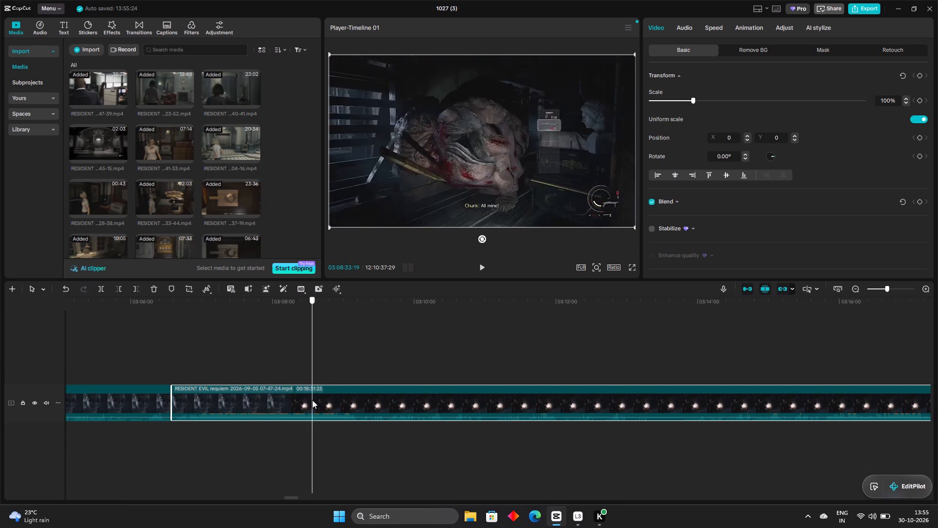
pyautogui.moveTo(312, 400); pyautogui.dragTo(397, 372)
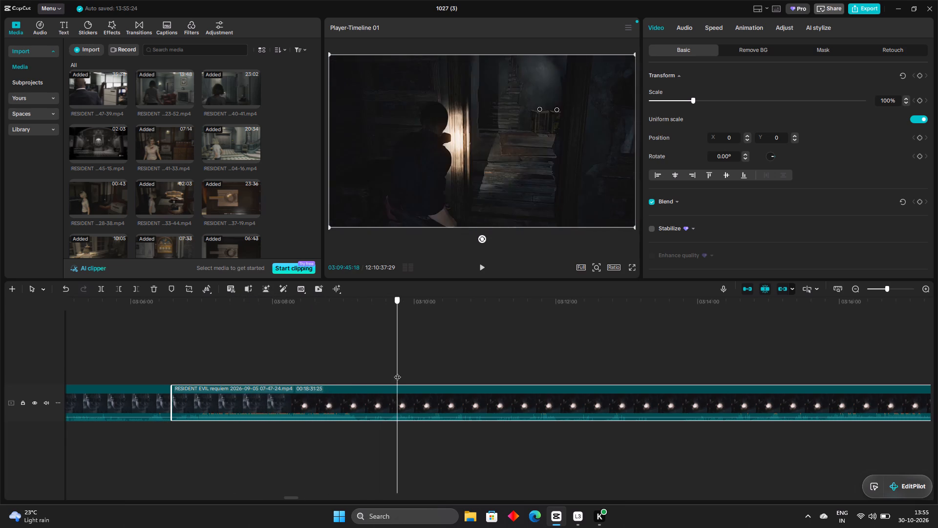
pyautogui.moveTo(397, 372); pyautogui.dragTo(435, 370)
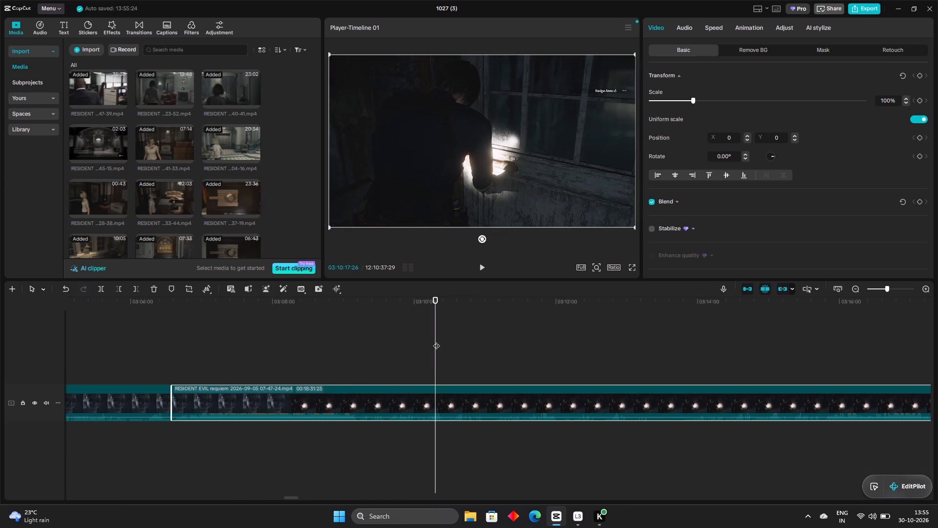
pyautogui.moveTo(436, 341); pyautogui.dragTo(455, 354)
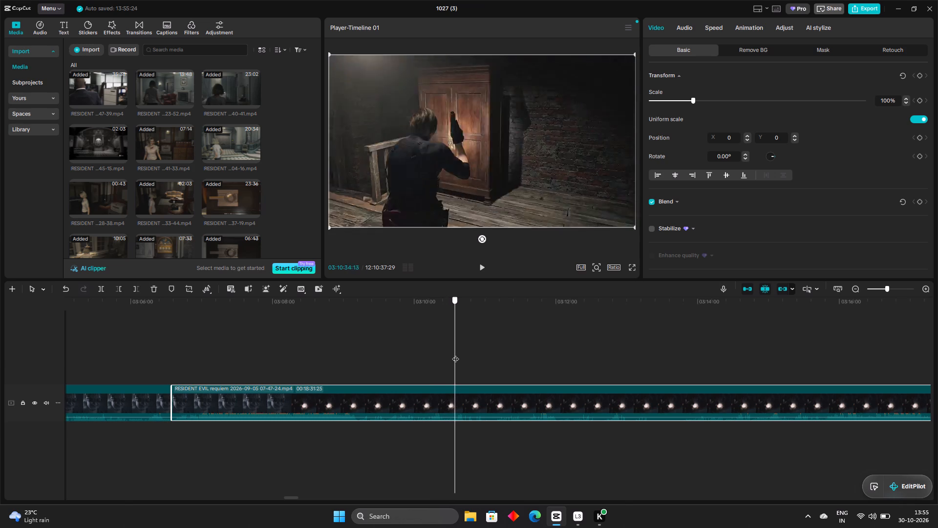
pyautogui.moveTo(455, 354); pyautogui.dragTo(485, 365)
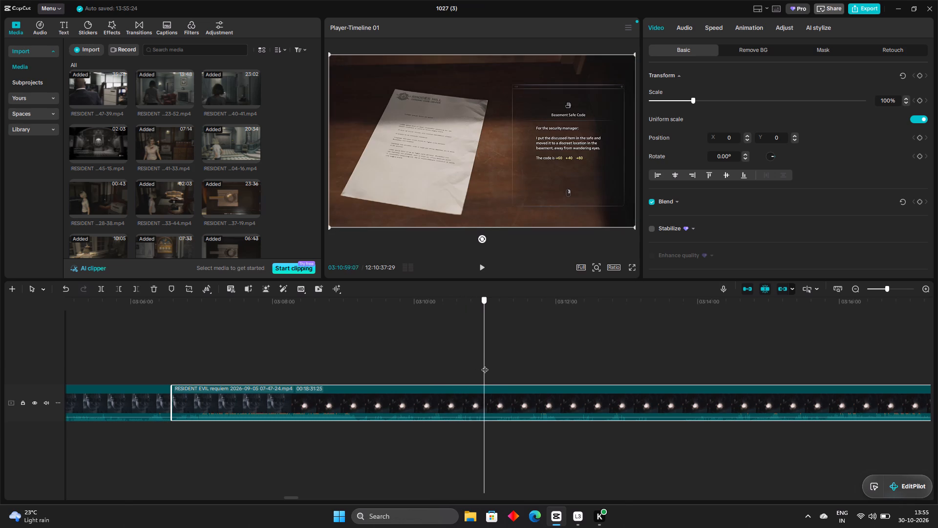
pyautogui.moveTo(485, 365); pyautogui.dragTo(506, 367)
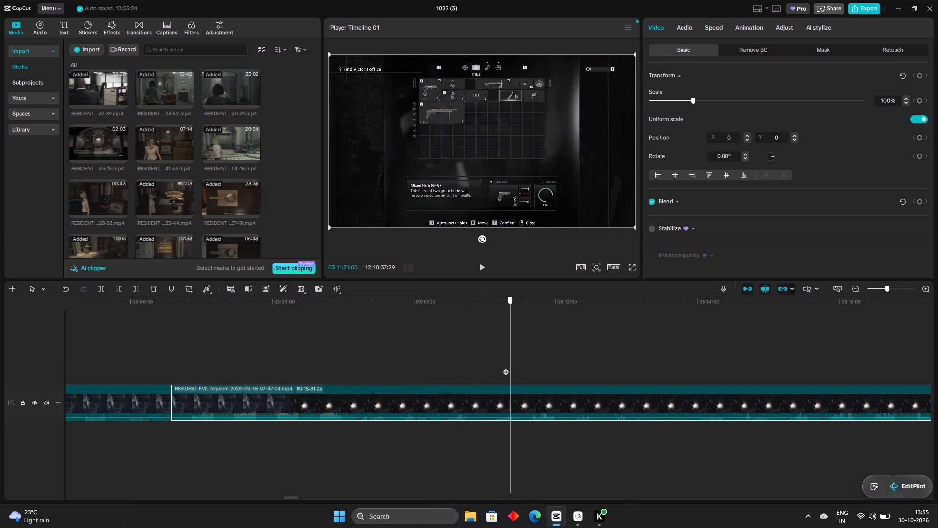
# Split the 07-47-24 clip at about 03:11:15, just before the inventory screen opens.
pyautogui.moveTo(506, 367); pyautogui.dragTo(501, 367)
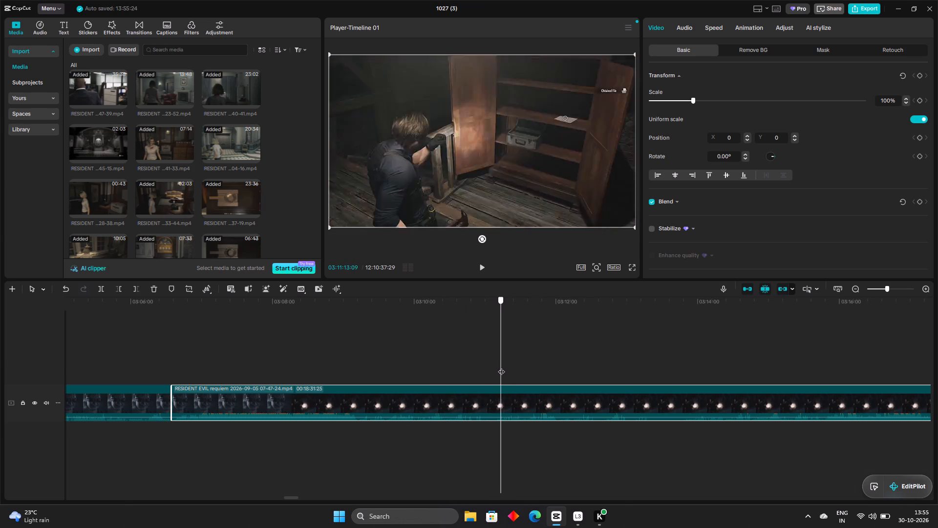
pyautogui.moveTo(501, 367); pyautogui.dragTo(506, 367)
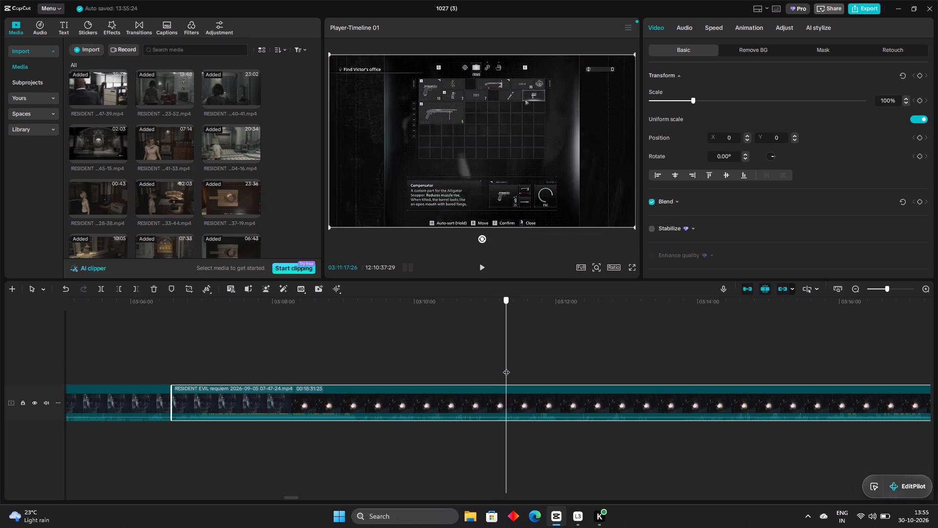
pyautogui.moveTo(506, 367); pyautogui.dragTo(503, 368)
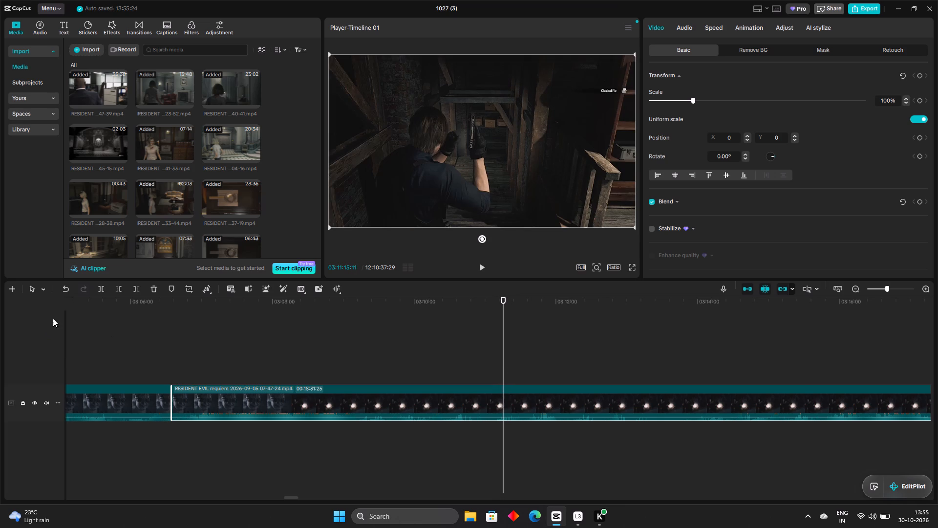
pyautogui.click(105, 291)
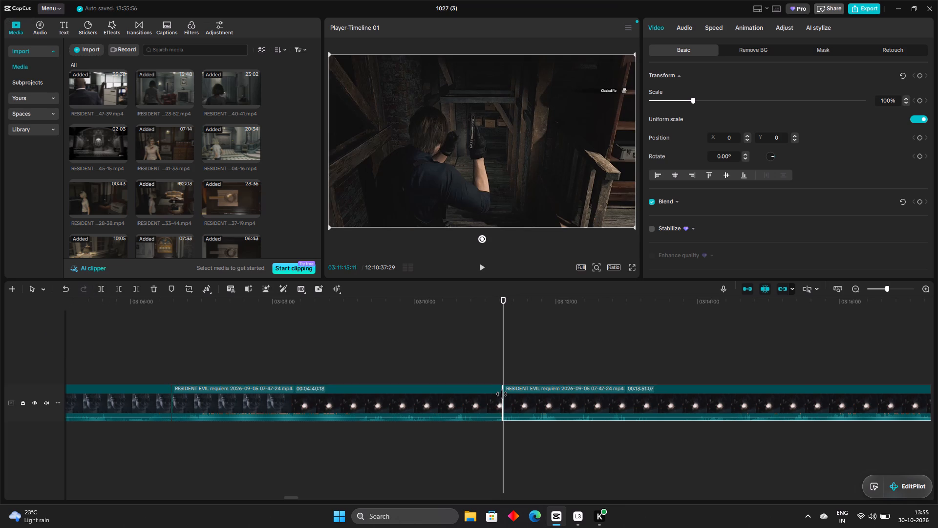
# Trim about 15 seconds of inventory footage off the start of the piece after the 03:11:15 split.
pyautogui.moveTo(502, 394); pyautogui.dragTo(521, 415)
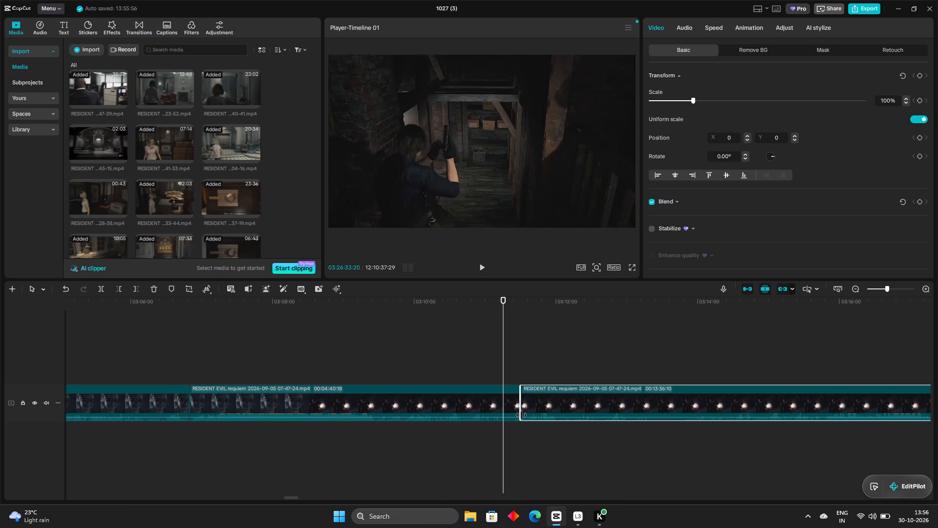
pyautogui.moveTo(521, 415); pyautogui.dragTo(520, 418)
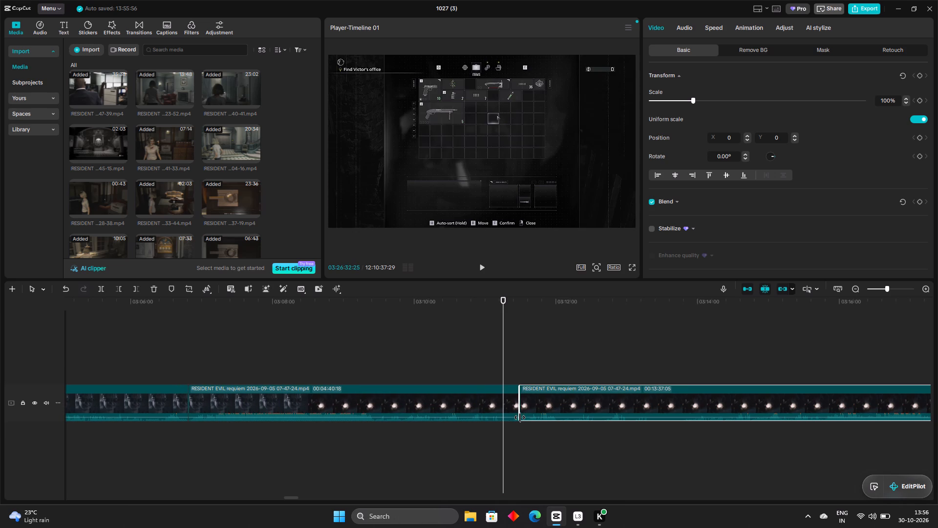
pyautogui.moveTo(520, 418); pyautogui.dragTo(521, 418)
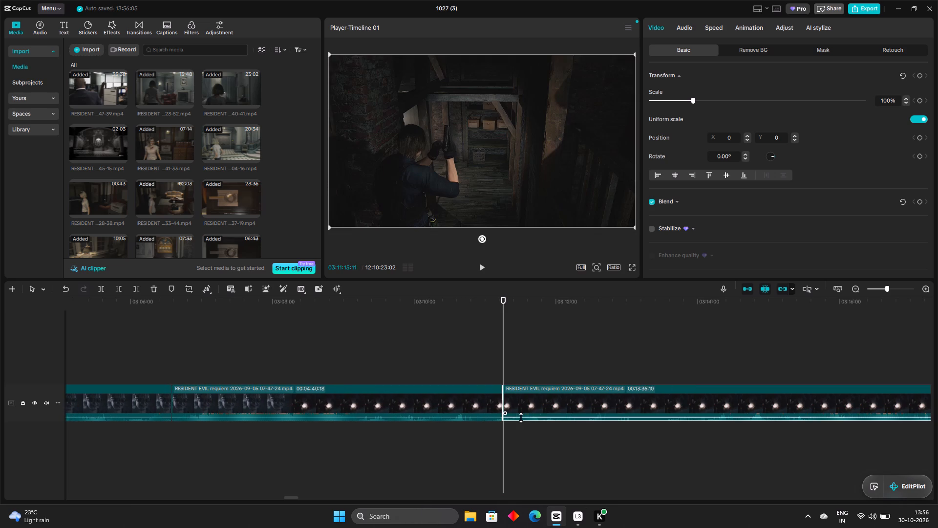
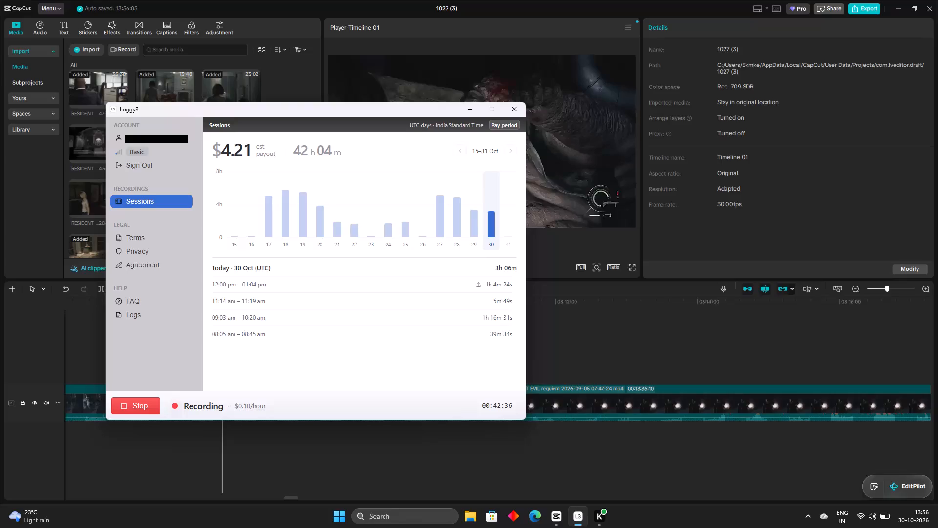
# Minimize the Loggy3 recorder window and return to the video project 1027 (3) in CapCut.
pyautogui.click(579, 527)
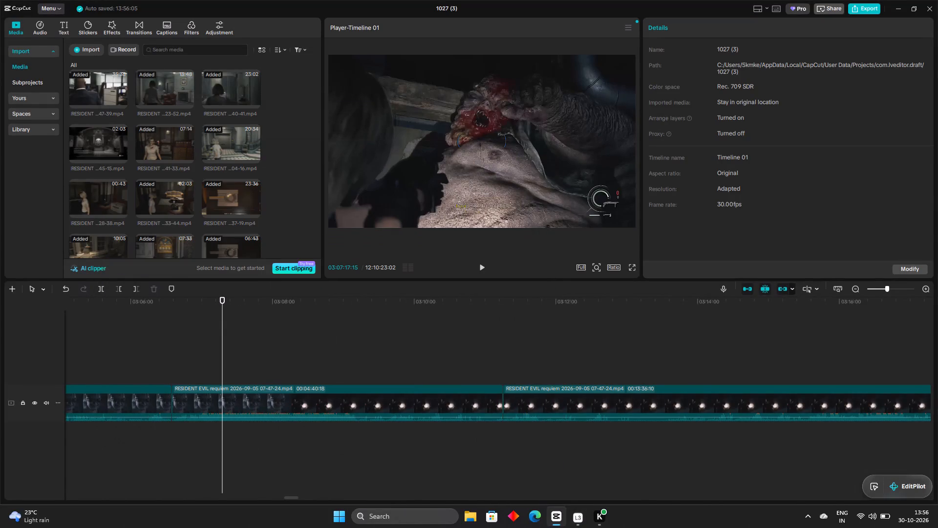
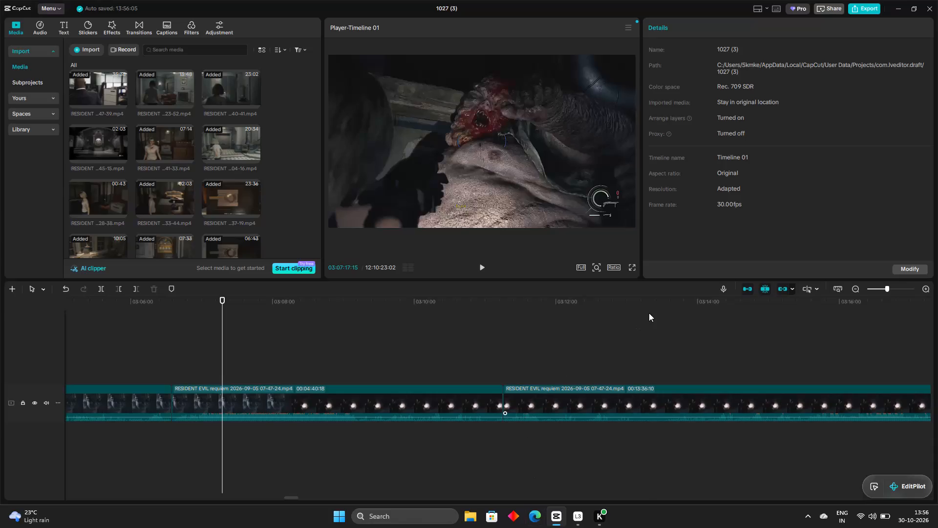
pyautogui.click(647, 310)
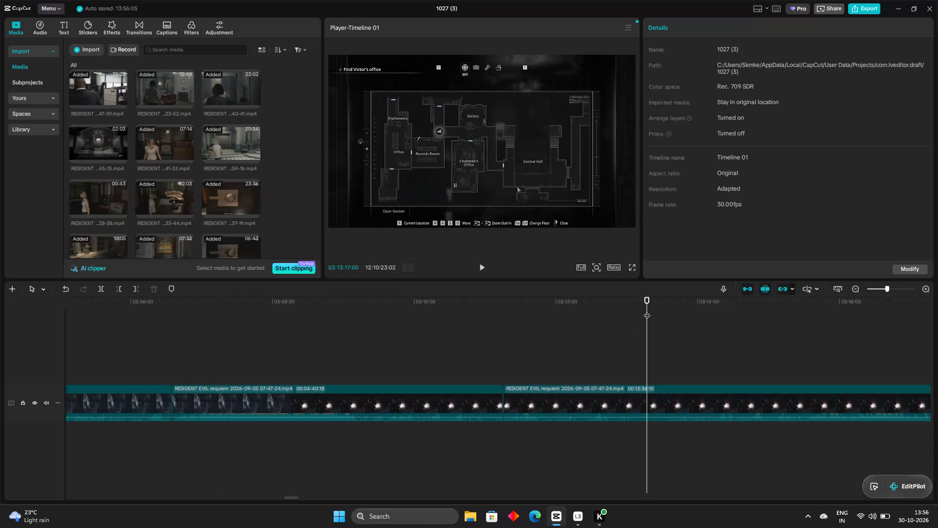
pyautogui.click(649, 339)
pyautogui.click(316, 319)
pyautogui.moveTo(316, 319); pyautogui.dragTo(398, 339)
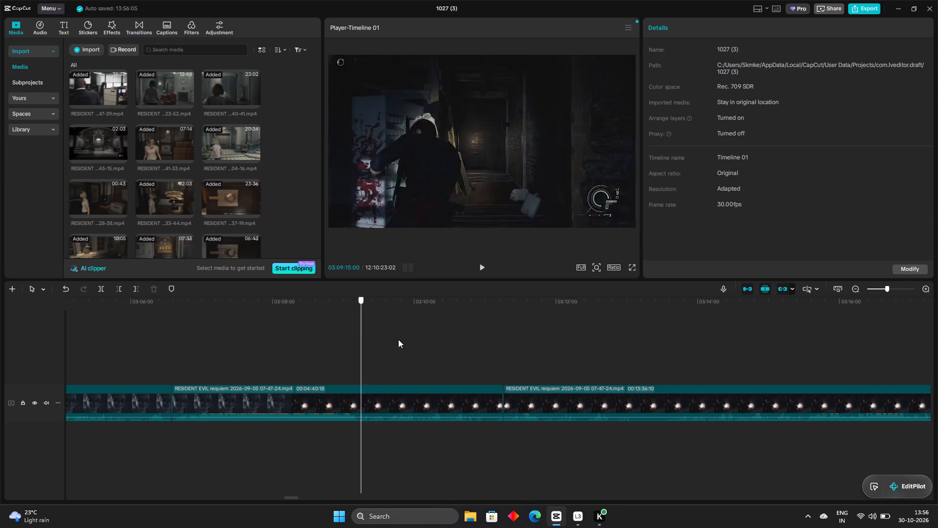
pyautogui.moveTo(398, 339); pyautogui.dragTo(485, 343)
pyautogui.moveTo(485, 343); pyautogui.dragTo(531, 351)
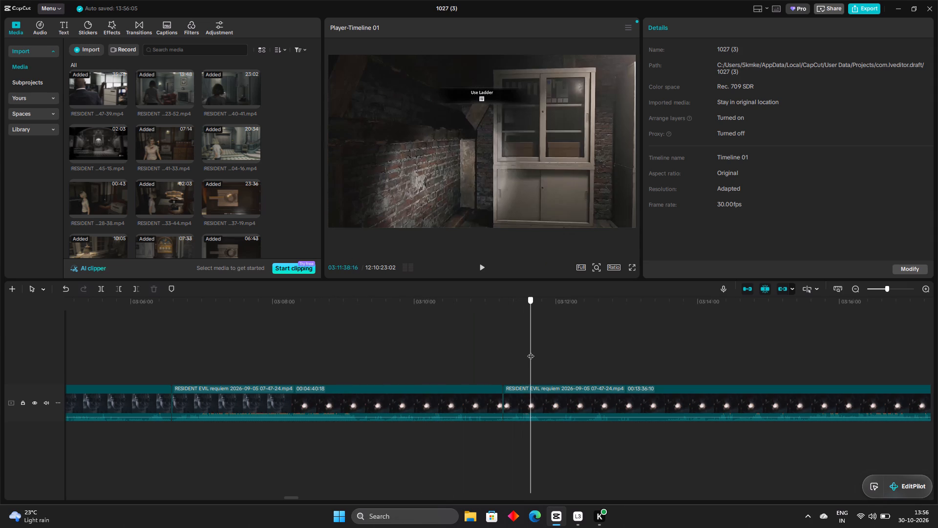
pyautogui.moveTo(531, 351); pyautogui.dragTo(550, 356)
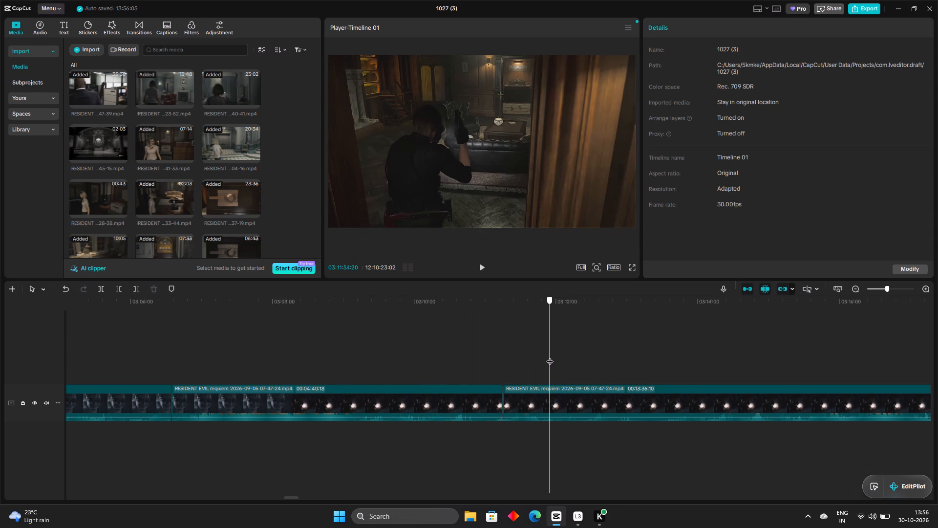
pyautogui.moveTo(550, 356); pyautogui.dragTo(550, 356)
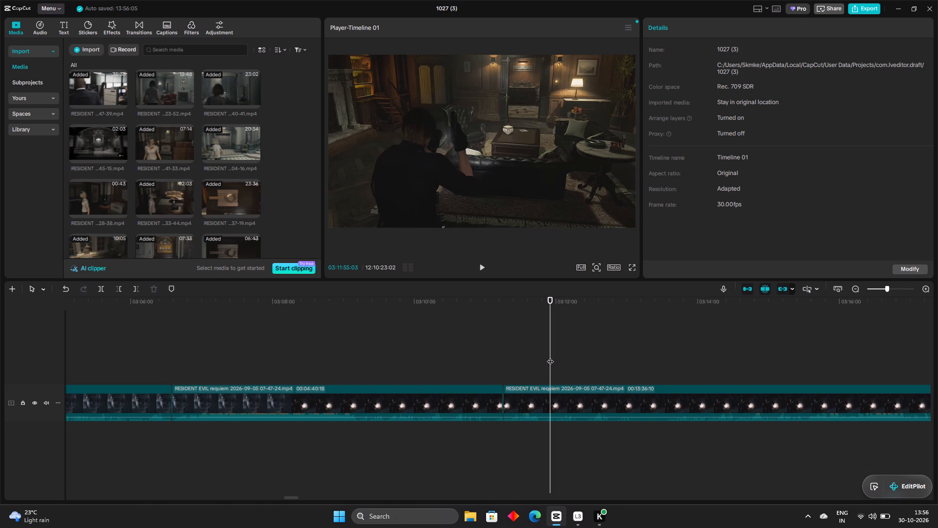
pyautogui.moveTo(550, 356); pyautogui.dragTo(565, 361)
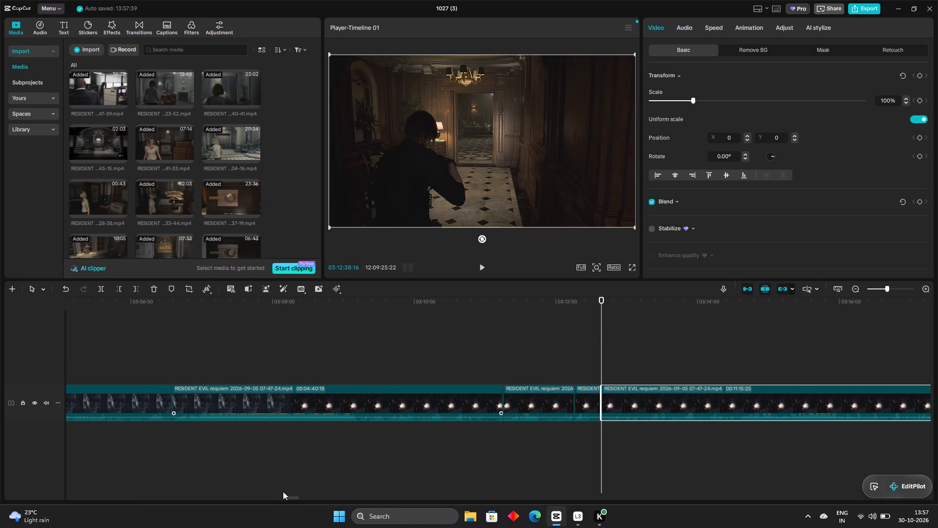
pyautogui.moveTo(287, 498); pyautogui.dragTo(293, 499)
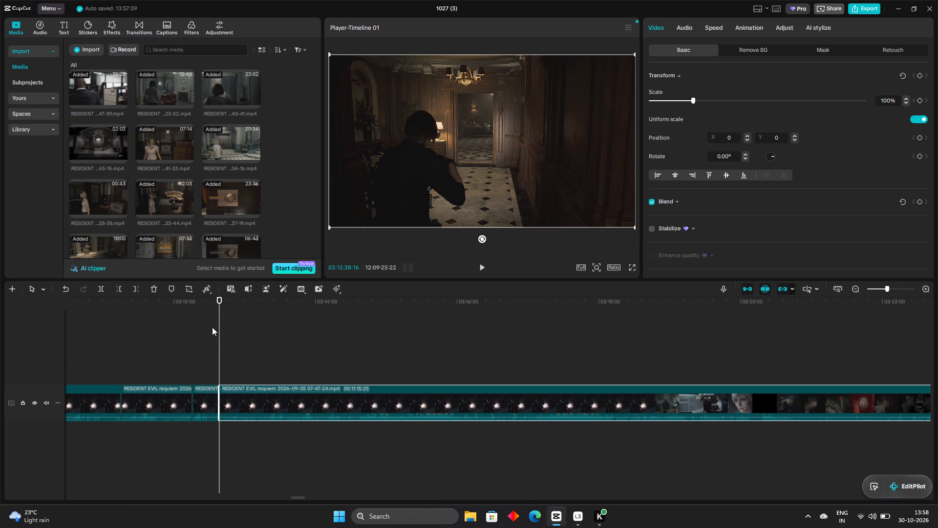
pyautogui.moveTo(218, 324); pyautogui.dragTo(225, 334)
pyautogui.moveTo(225, 334); pyautogui.dragTo(233, 339)
pyautogui.moveTo(233, 339); pyautogui.dragTo(250, 345)
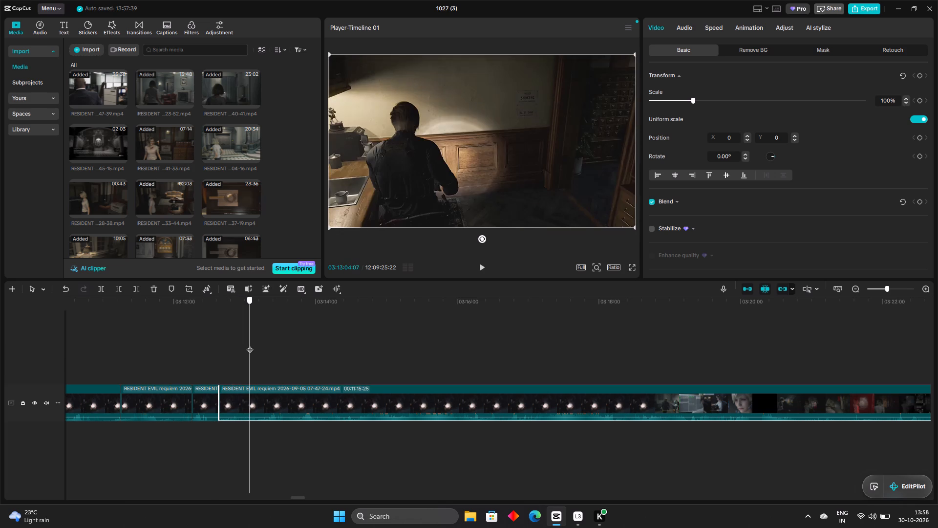
pyautogui.moveTo(250, 345); pyautogui.dragTo(286, 347)
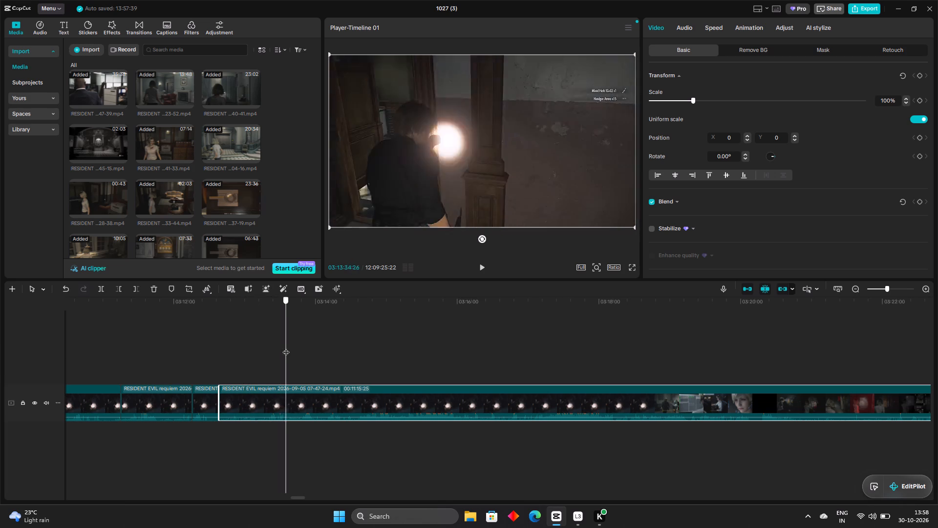
pyautogui.moveTo(286, 347); pyautogui.dragTo(319, 354)
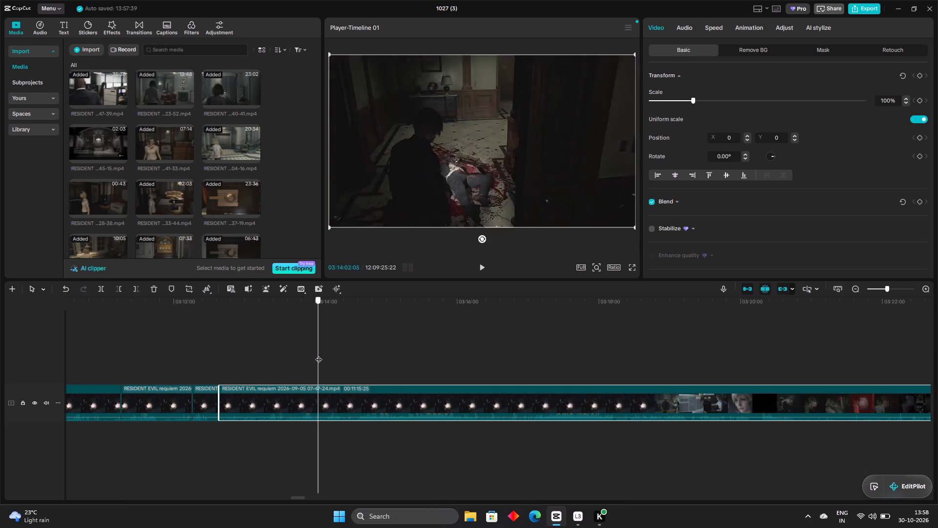
pyautogui.moveTo(319, 354); pyautogui.dragTo(321, 355)
pyautogui.moveTo(321, 355); pyautogui.dragTo(336, 356)
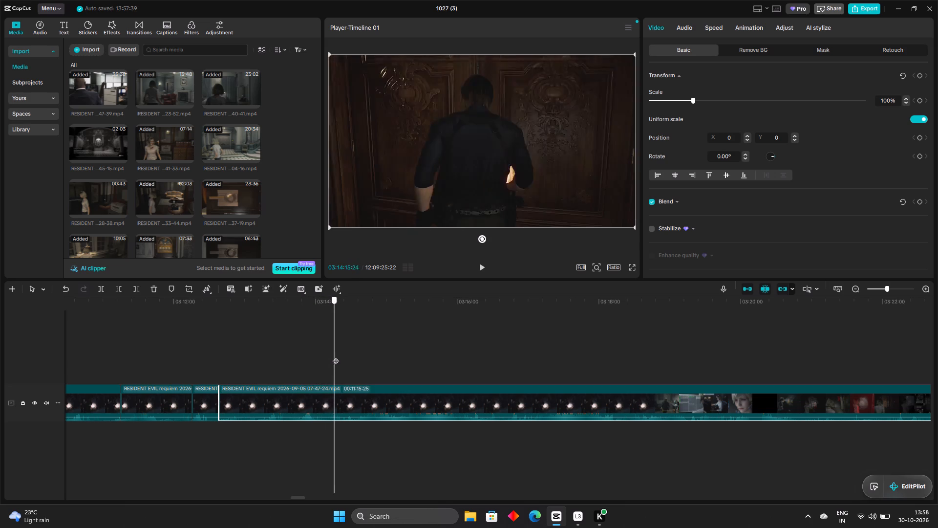
pyautogui.moveTo(336, 356); pyautogui.dragTo(366, 359)
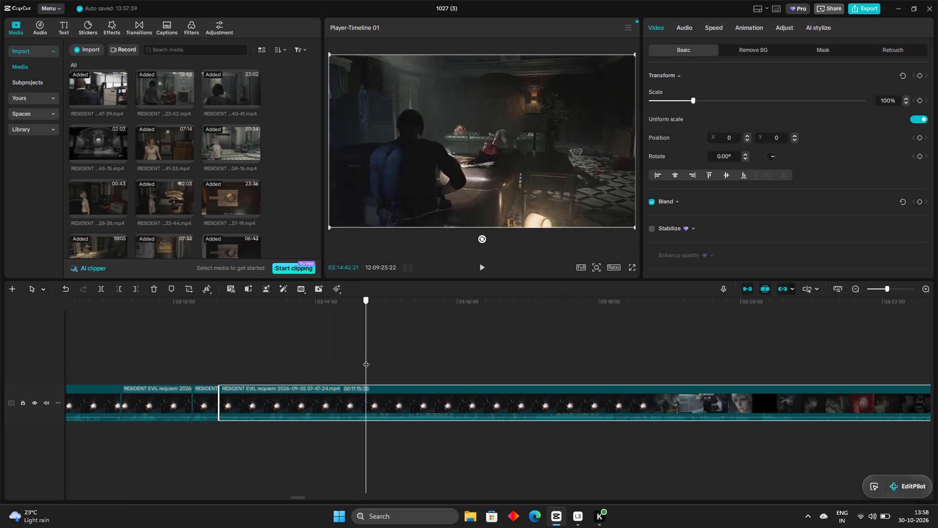
pyautogui.moveTo(366, 359); pyautogui.dragTo(407, 359)
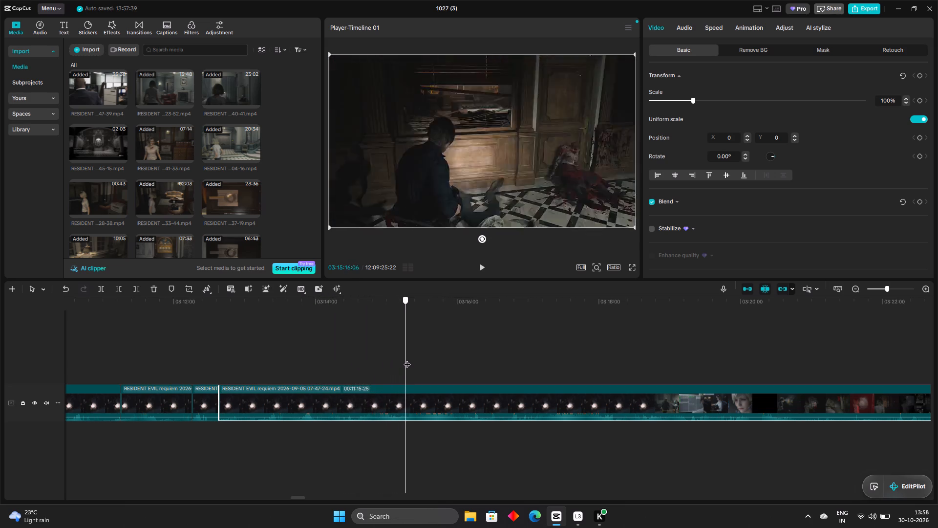
pyautogui.moveTo(407, 359); pyautogui.dragTo(430, 358)
pyautogui.moveTo(430, 358); pyautogui.dragTo(436, 359)
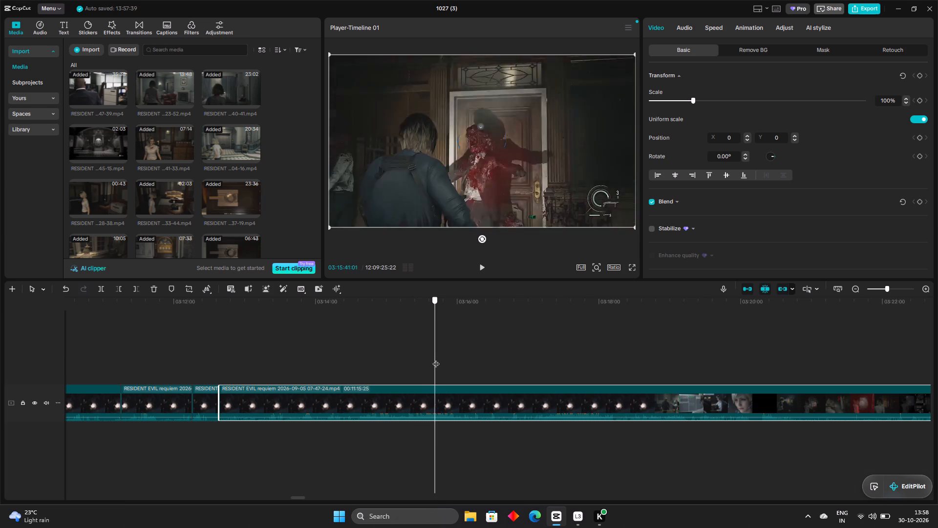
pyautogui.moveTo(436, 359); pyautogui.dragTo(463, 366)
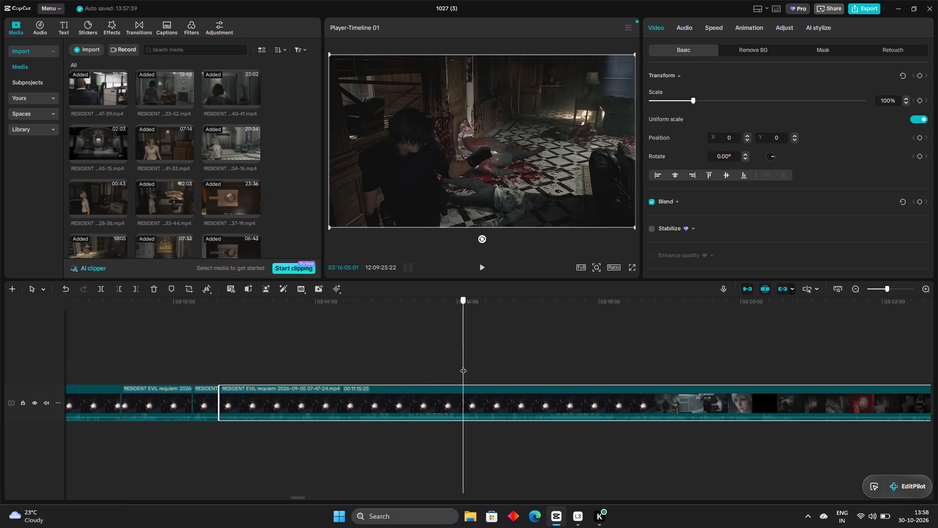
pyautogui.moveTo(463, 366); pyautogui.dragTo(460, 363)
pyautogui.press('Left')
pyautogui.press('Left')
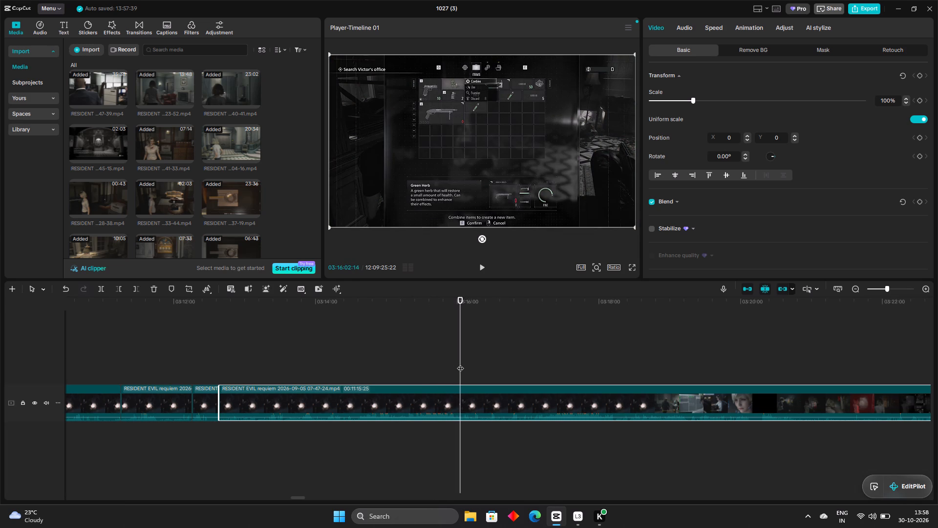
pyautogui.press('Left')
pyautogui.press('Left')
pyautogui.press('Left')
pyautogui.press('Left')
pyautogui.press('Left')
pyautogui.press('Left')
pyautogui.press('Left')
pyautogui.press('Left')
pyautogui.press('Left')
pyautogui.press('Left')
pyautogui.press('Left')
pyautogui.press('Left')
pyautogui.press('Left')
pyautogui.press('Left')
pyautogui.press('Left')
pyautogui.press('Left')
pyautogui.press('Left')
pyautogui.press('Left')
pyautogui.press('Left')
pyautogui.press('Left')
pyautogui.press('Left')
pyautogui.press('Left')
pyautogui.press('Left')
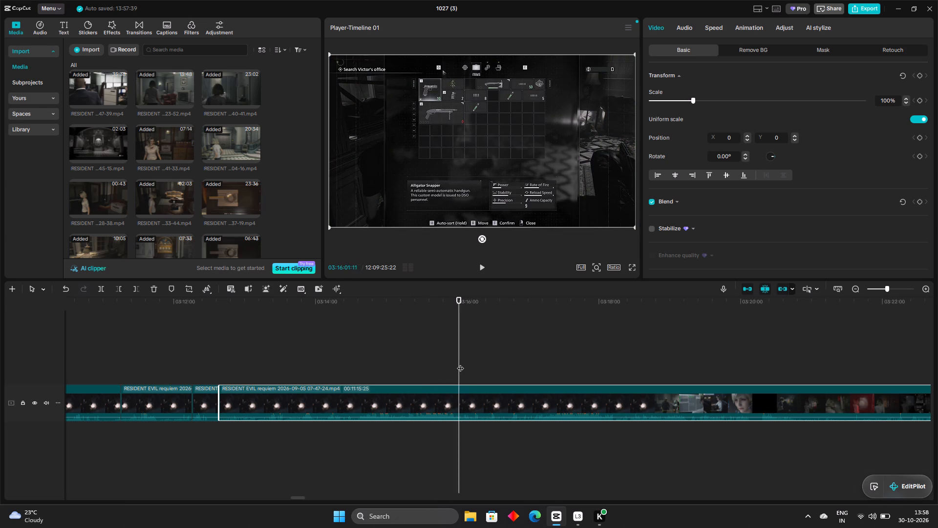
pyautogui.press('Left')
pyautogui.press('Left')
pyautogui.press('Left')
pyautogui.press('Left')
pyautogui.press('Left')
pyautogui.press('Left')
pyautogui.press('Left')
pyautogui.press('Left')
pyautogui.press('Left')
pyautogui.press('Left')
pyautogui.press('Left')
pyautogui.press('Left')
pyautogui.press('Left')
pyautogui.press('Left')
pyautogui.press('Left')
pyautogui.press('Left')
pyautogui.press('Left')
pyautogui.press('Left')
pyautogui.press('Left')
pyautogui.press('Left')
pyautogui.press('Left')
pyautogui.press('Left')
pyautogui.press('Left')
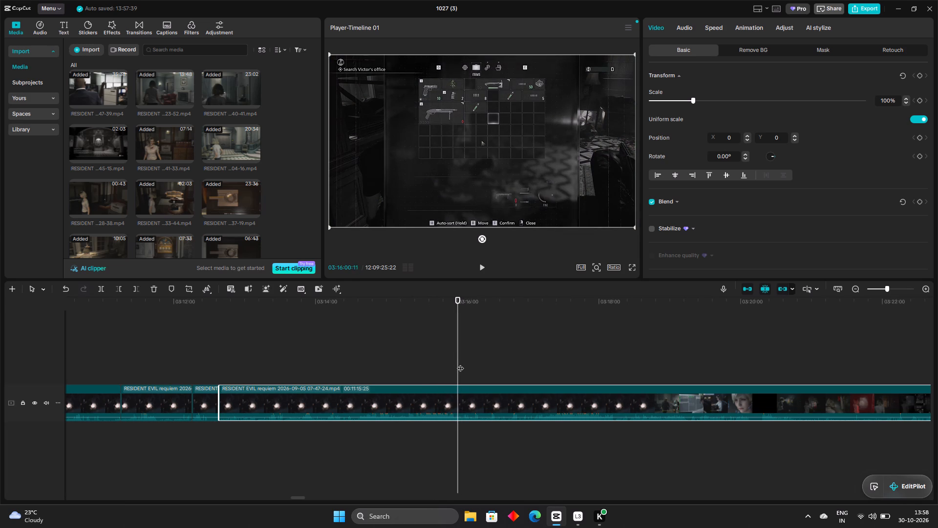
pyautogui.press('Left')
pyautogui.press('Left')
pyautogui.press('Left')
pyautogui.press('Left')
pyautogui.press('Left')
pyautogui.press('Left')
pyautogui.press('Left')
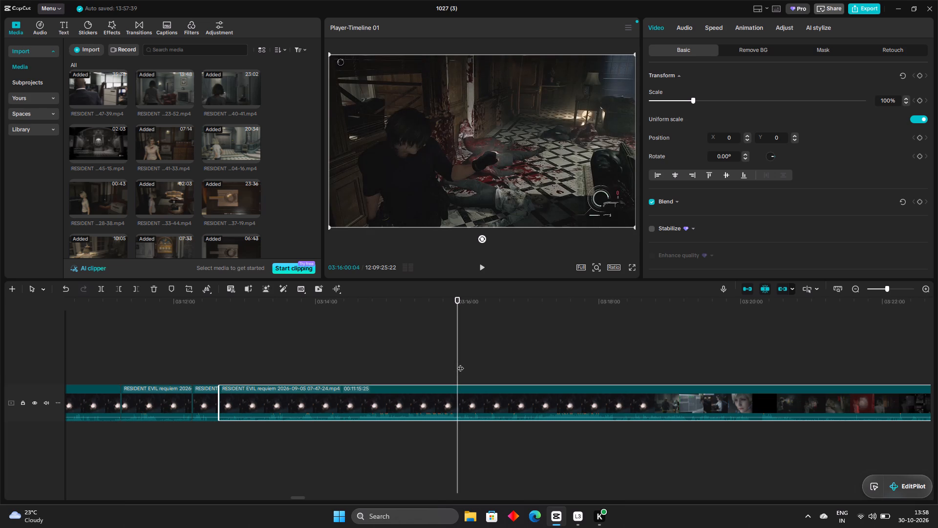
pyautogui.click(101, 288)
# Trim the inventory-screen section off the start of the clip after the 03:16:00:04 cut, leaving a clip duration of 00:07:49:08.
pyautogui.moveTo(457, 398); pyautogui.dragTo(461, 402)
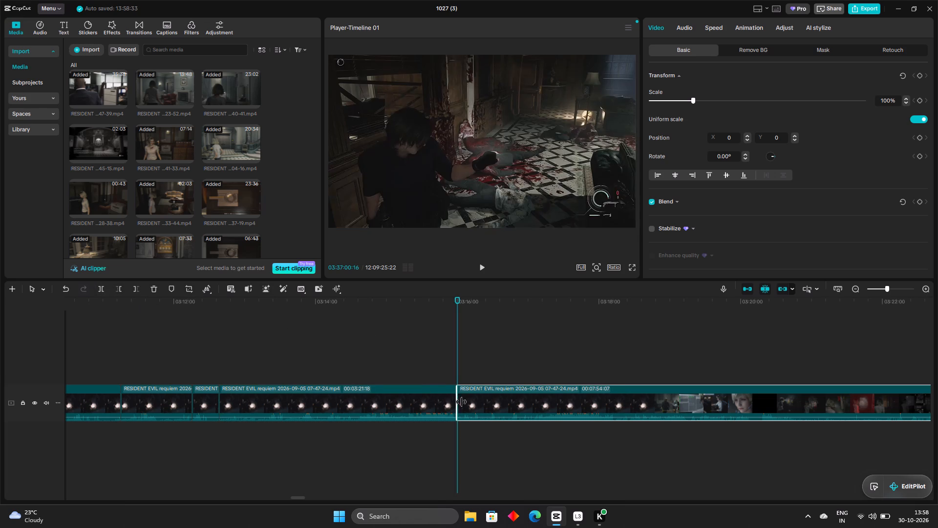
pyautogui.moveTo(461, 402); pyautogui.dragTo(465, 405)
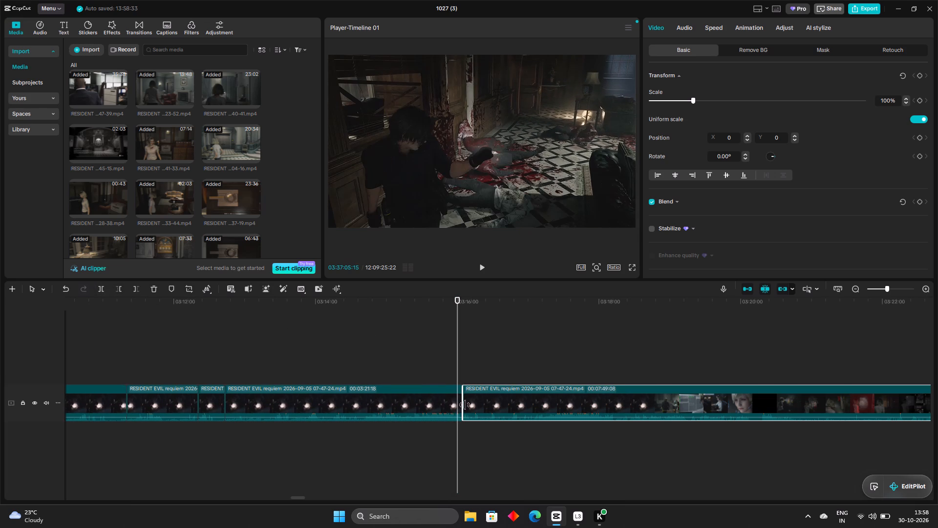
pyautogui.moveTo(465, 405); pyautogui.dragTo(465, 404)
# Examine the 07-47-24 footage from the 03:16:00:04 cut through the cutscene to about 03:20:28 for further sections to cut.
pyautogui.moveTo(456, 341); pyautogui.dragTo(468, 350)
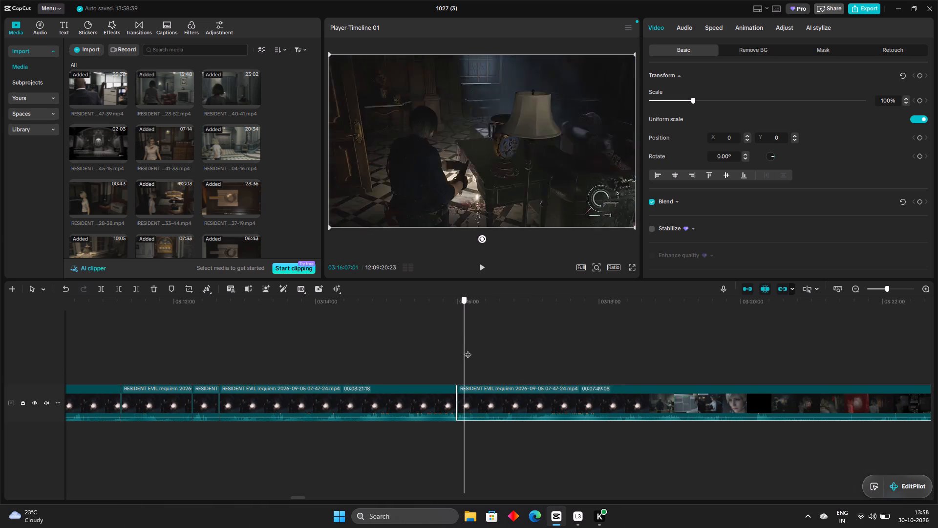
pyautogui.moveTo(468, 350); pyautogui.dragTo(492, 374)
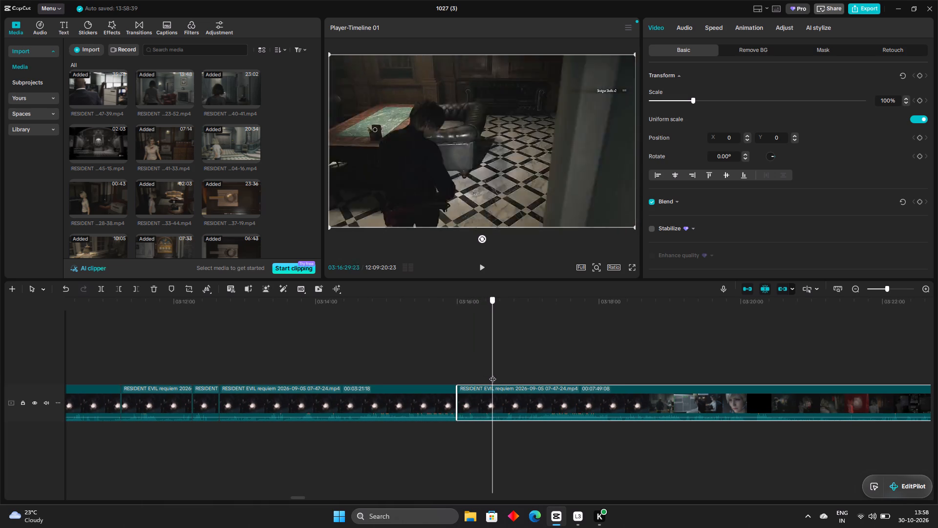
pyautogui.moveTo(492, 374); pyautogui.dragTo(510, 385)
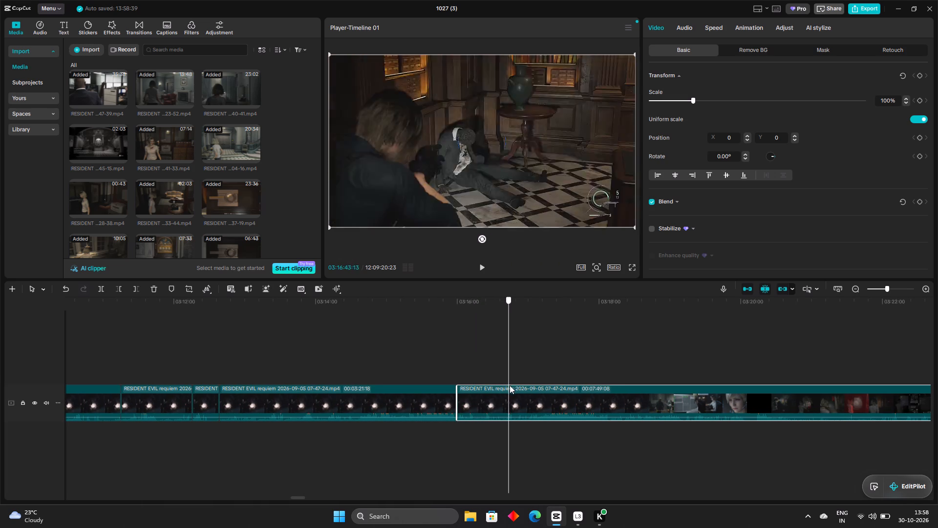
pyautogui.moveTo(510, 385); pyautogui.dragTo(546, 390)
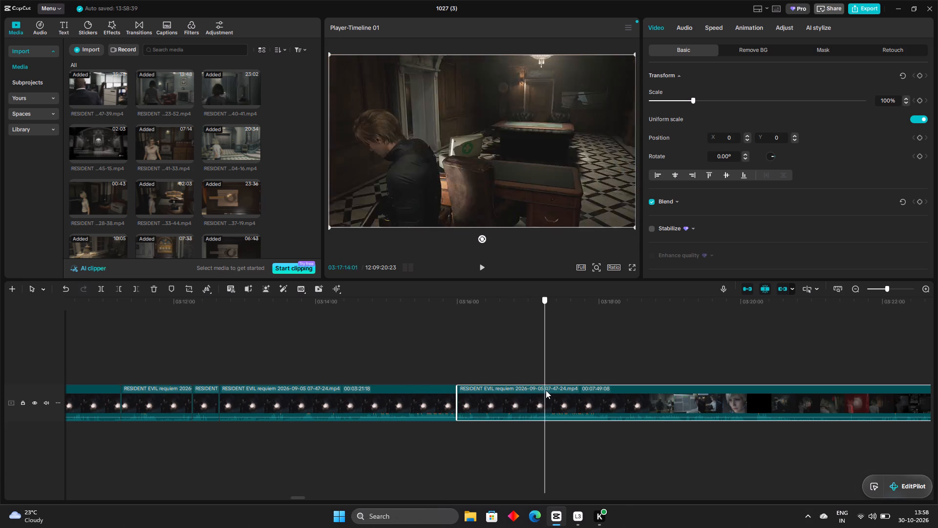
pyautogui.moveTo(546, 390); pyautogui.dragTo(578, 389)
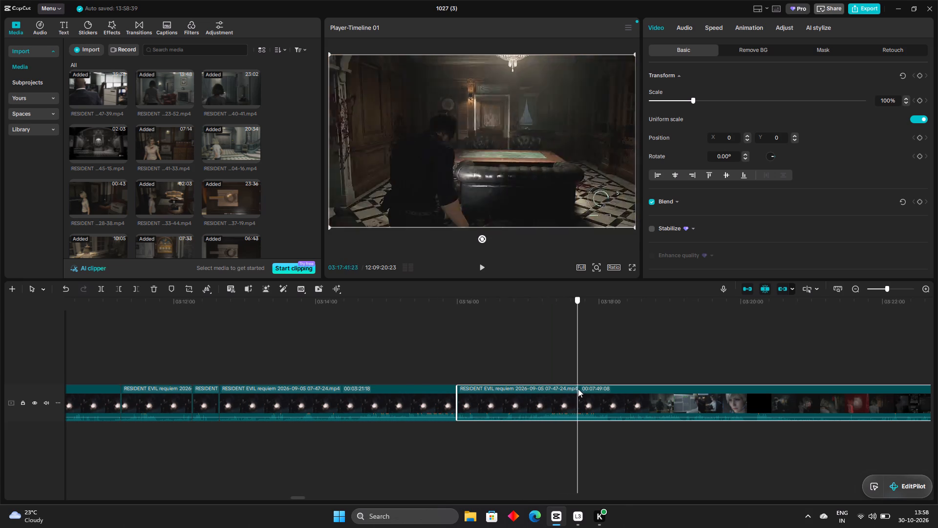
pyautogui.moveTo(578, 389); pyautogui.dragTo(582, 389)
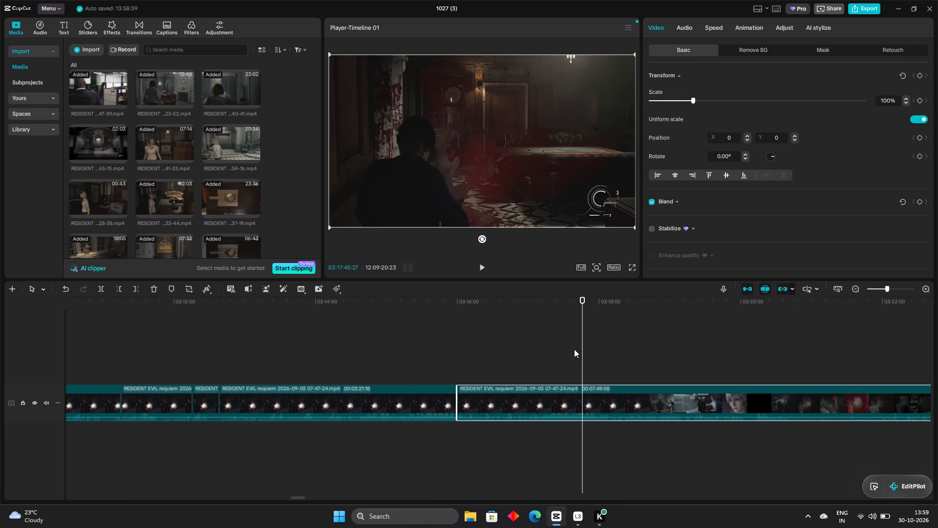
pyautogui.moveTo(581, 333); pyautogui.dragTo(593, 348)
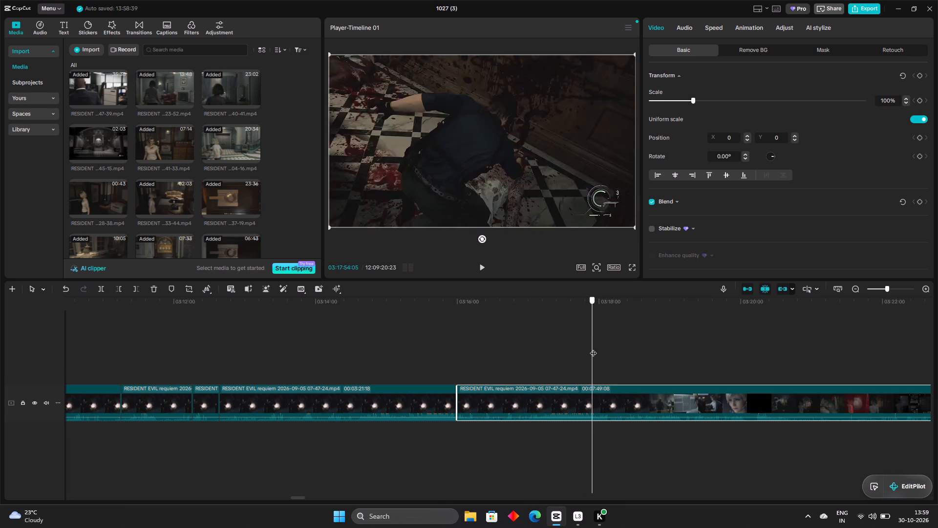
pyautogui.moveTo(593, 348); pyautogui.dragTo(617, 359)
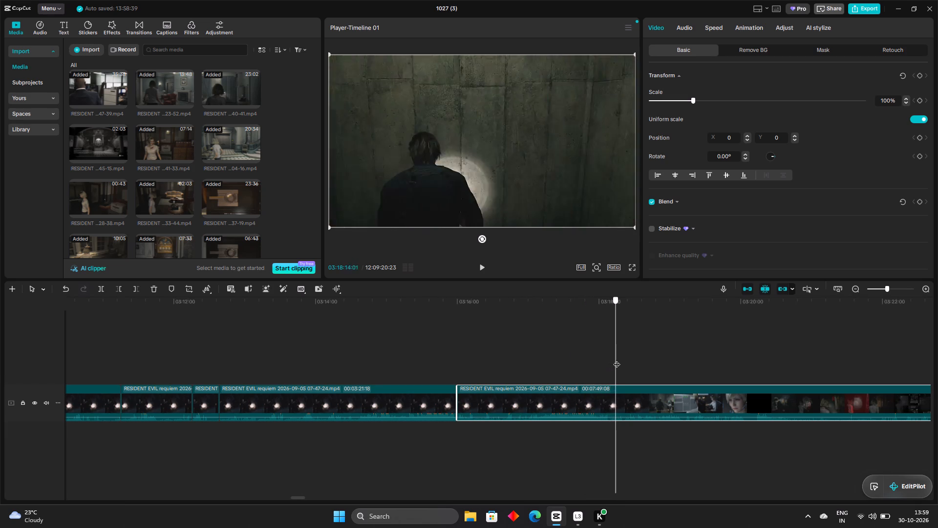
pyautogui.moveTo(617, 359); pyautogui.dragTo(652, 367)
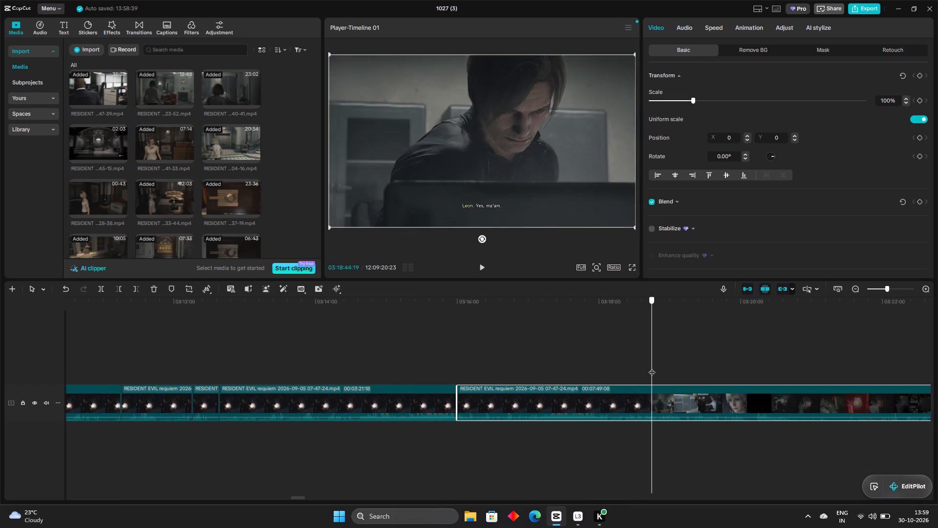
pyautogui.moveTo(652, 367); pyautogui.dragTo(644, 365)
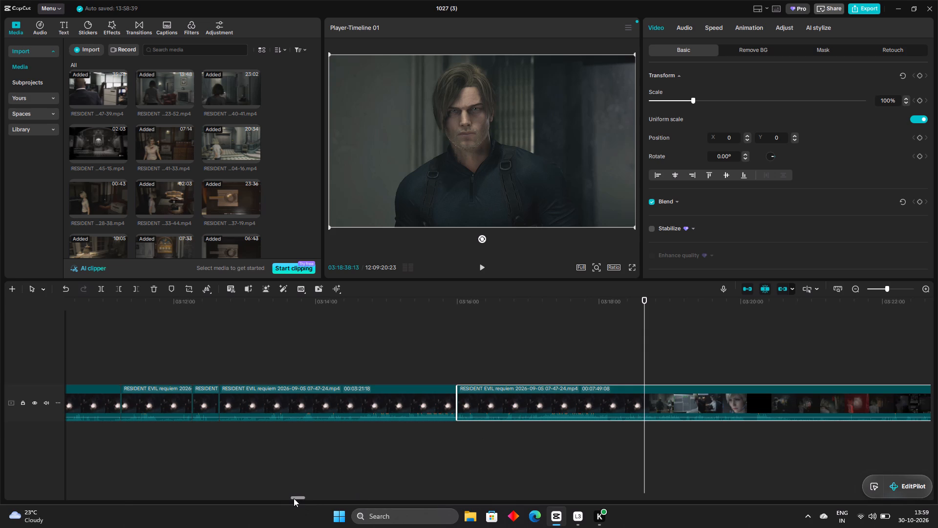
pyautogui.moveTo(294, 498); pyautogui.dragTo(299, 502)
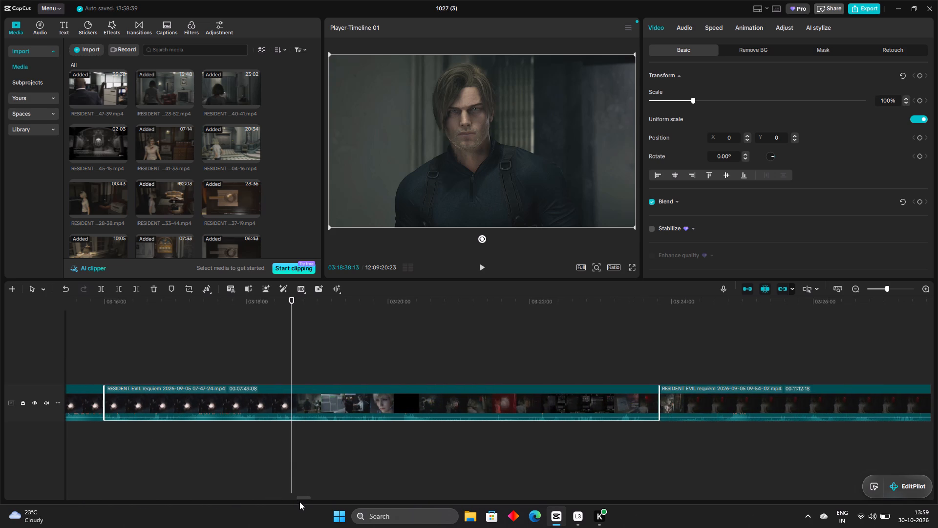
pyautogui.moveTo(294, 344); pyautogui.dragTo(325, 371)
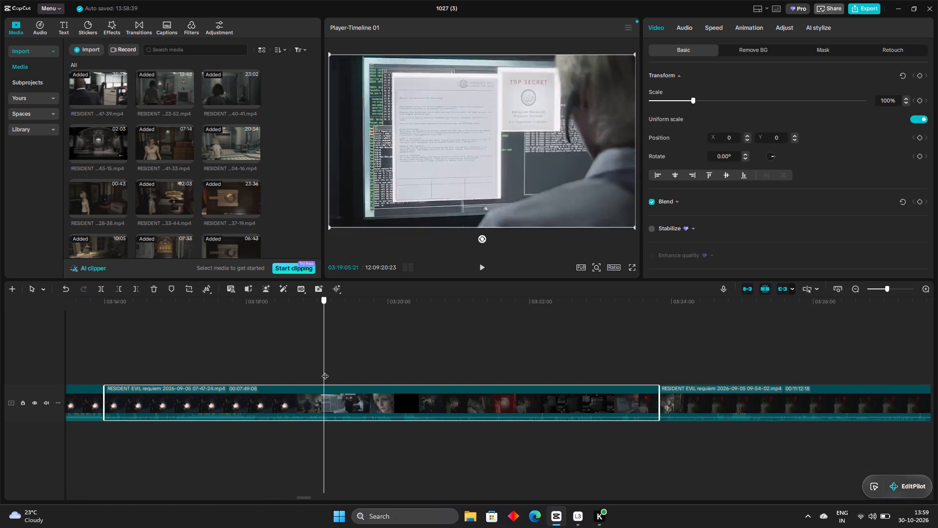
pyautogui.moveTo(325, 371); pyautogui.dragTo(398, 386)
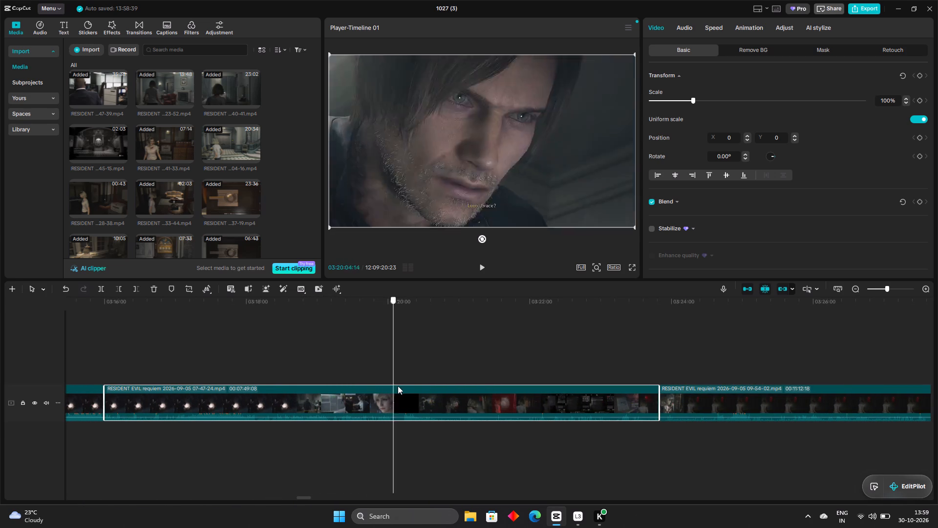
pyautogui.moveTo(398, 386); pyautogui.dragTo(422, 386)
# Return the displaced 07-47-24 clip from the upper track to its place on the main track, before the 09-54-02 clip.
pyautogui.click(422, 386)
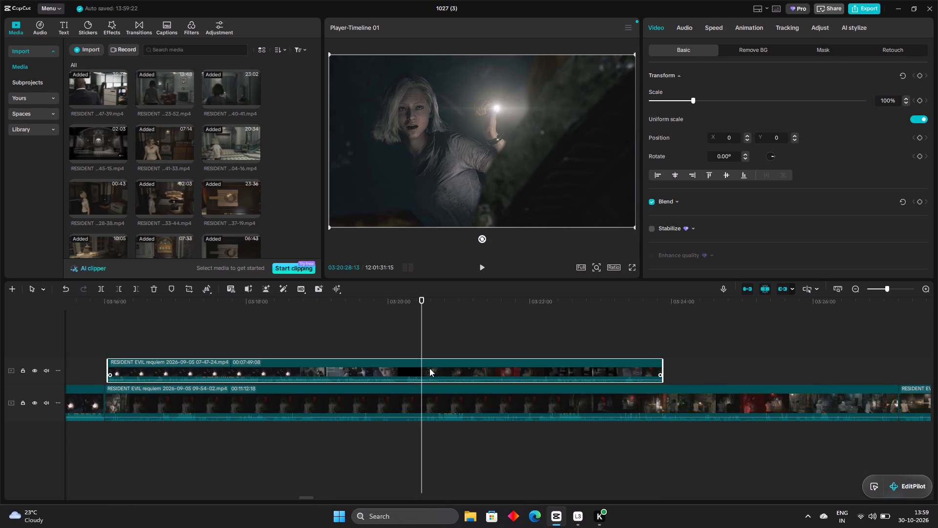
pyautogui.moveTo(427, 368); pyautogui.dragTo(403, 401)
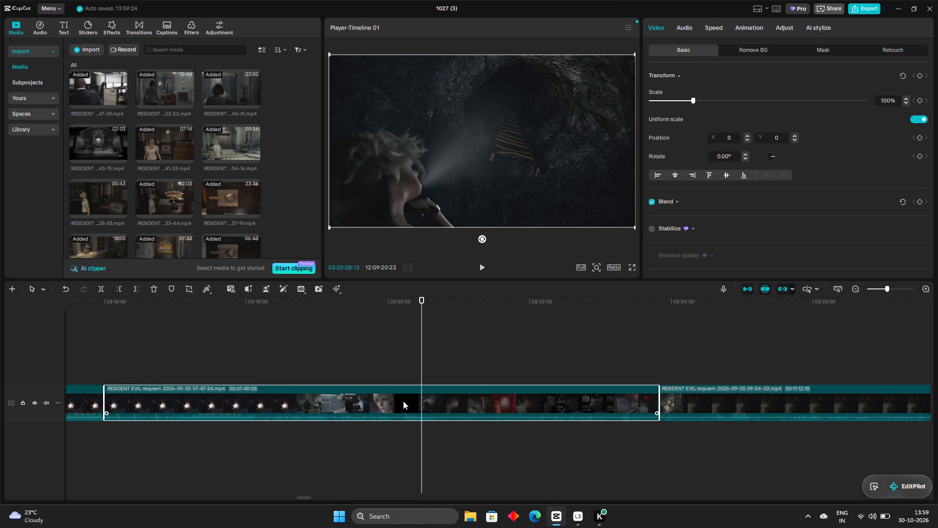
# Split the 07-47-24 clip at 03:21:59:27, at the herb pickup just before the item-combining inventory screen.
pyautogui.moveTo(420, 328); pyautogui.dragTo(433, 342)
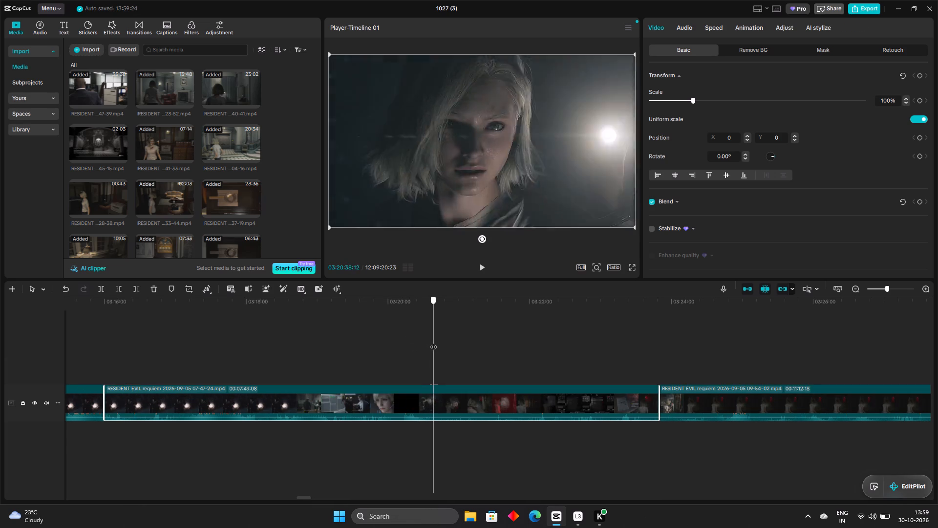
pyautogui.moveTo(433, 342); pyautogui.dragTo(441, 348)
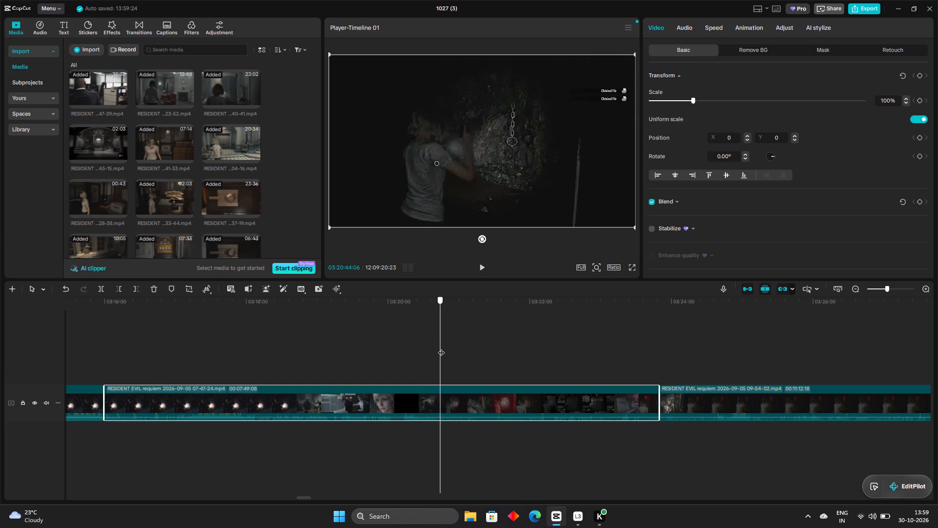
pyautogui.moveTo(441, 348); pyautogui.dragTo(468, 360)
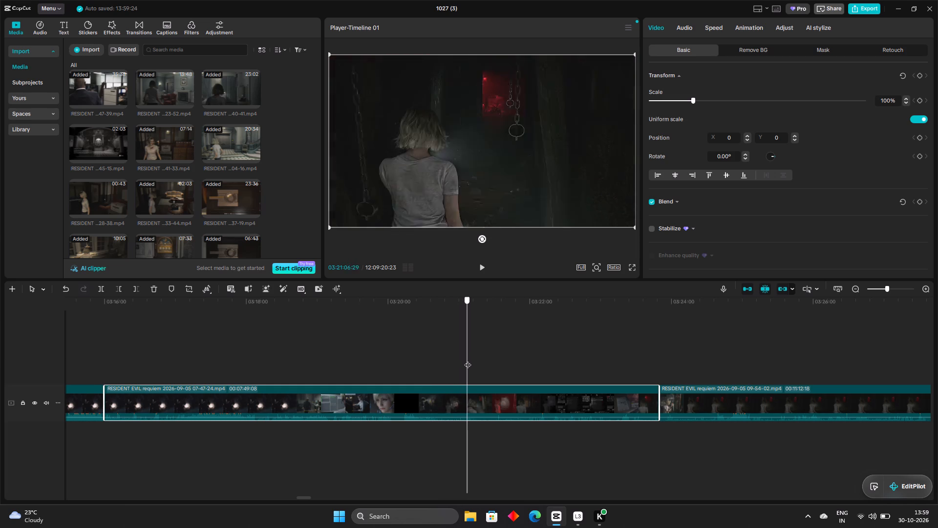
pyautogui.moveTo(468, 360); pyautogui.dragTo(485, 365)
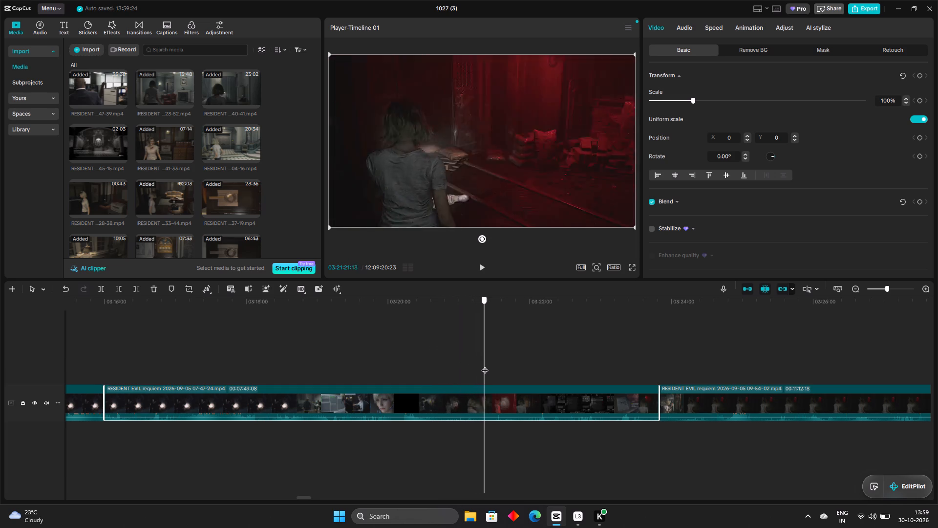
pyautogui.moveTo(485, 365); pyautogui.dragTo(501, 368)
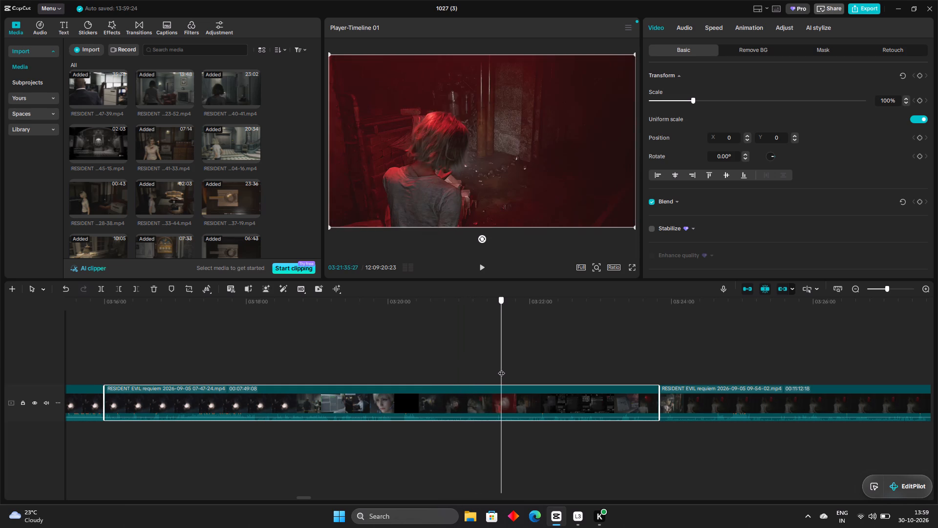
pyautogui.moveTo(501, 368); pyautogui.dragTo(517, 368)
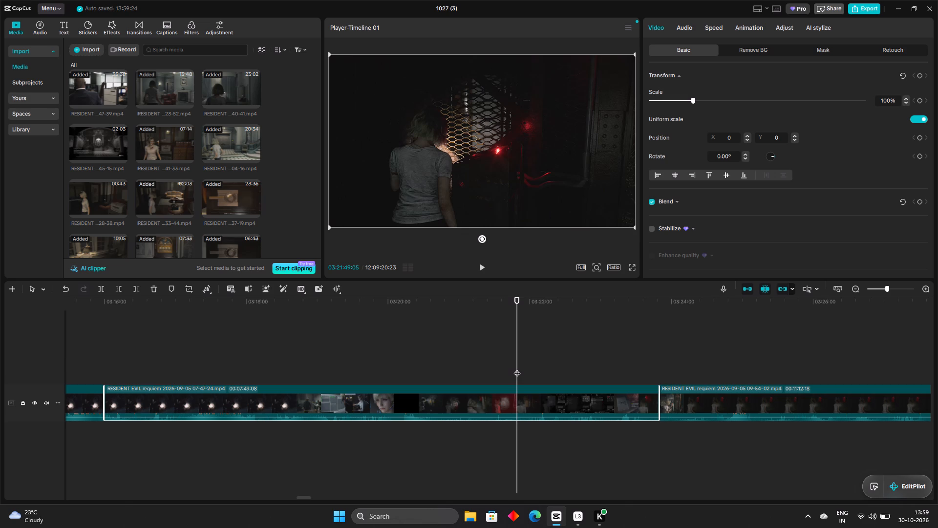
pyautogui.moveTo(517, 368); pyautogui.dragTo(524, 357)
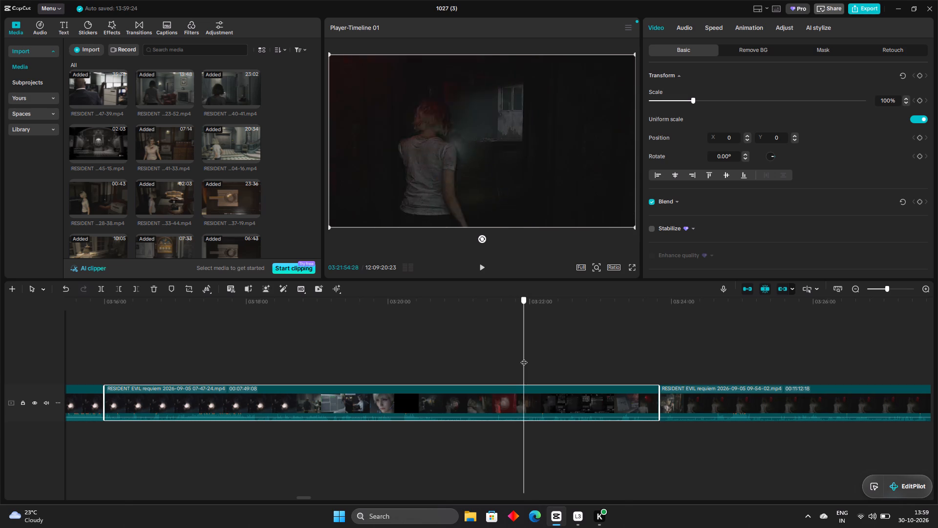
pyautogui.moveTo(524, 357); pyautogui.dragTo(529, 362)
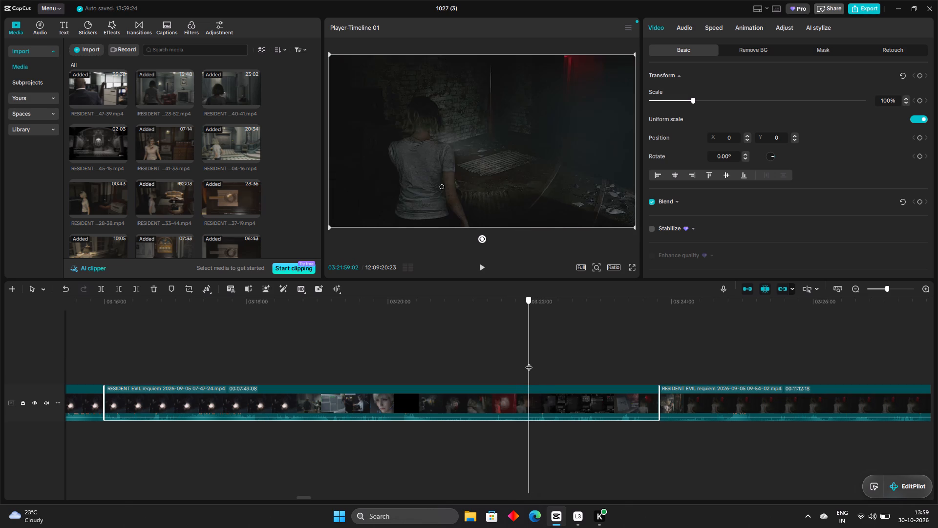
pyautogui.moveTo(529, 362); pyautogui.dragTo(530, 362)
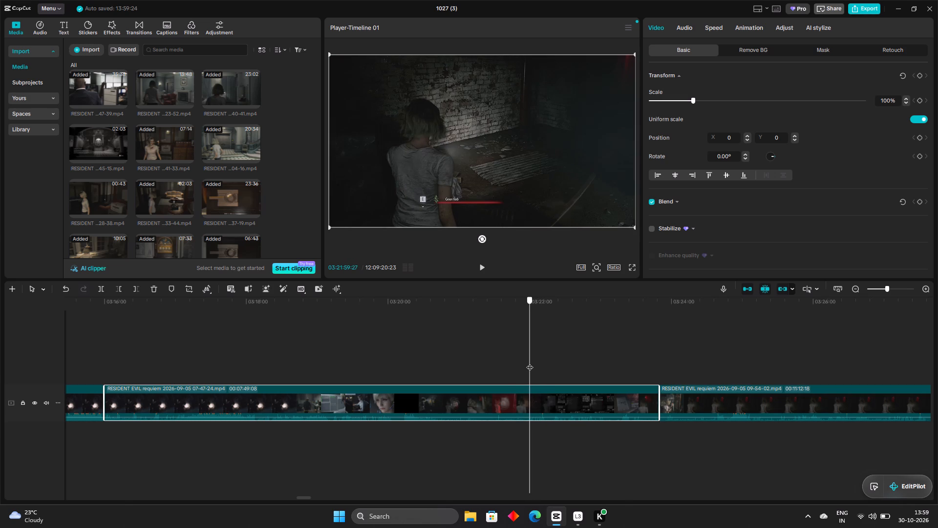
pyautogui.moveTo(530, 362); pyautogui.dragTo(530, 362)
pyautogui.click(102, 290)
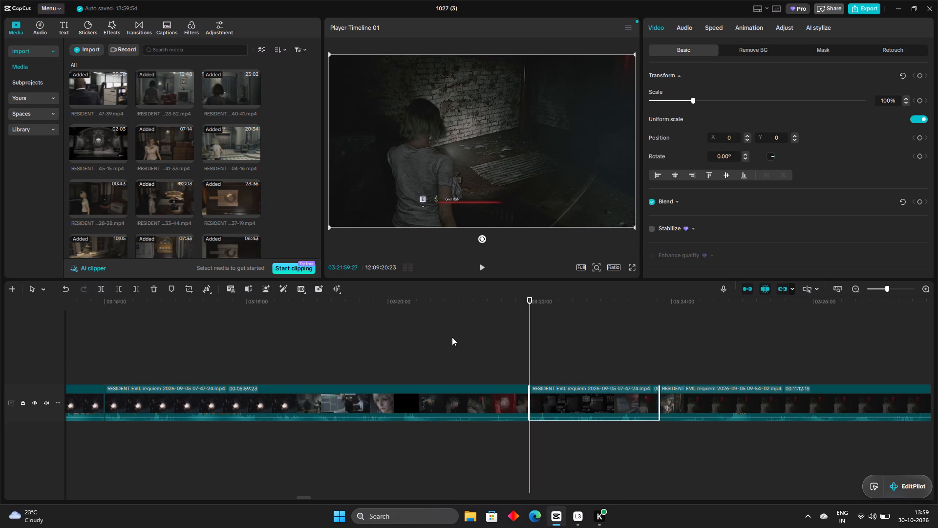
# Trim the item-combining inventory section, about 12 seconds, off the start of the clip after the 03:21:59:27 cut.
pyautogui.moveTo(530, 397); pyautogui.dragTo(542, 406)
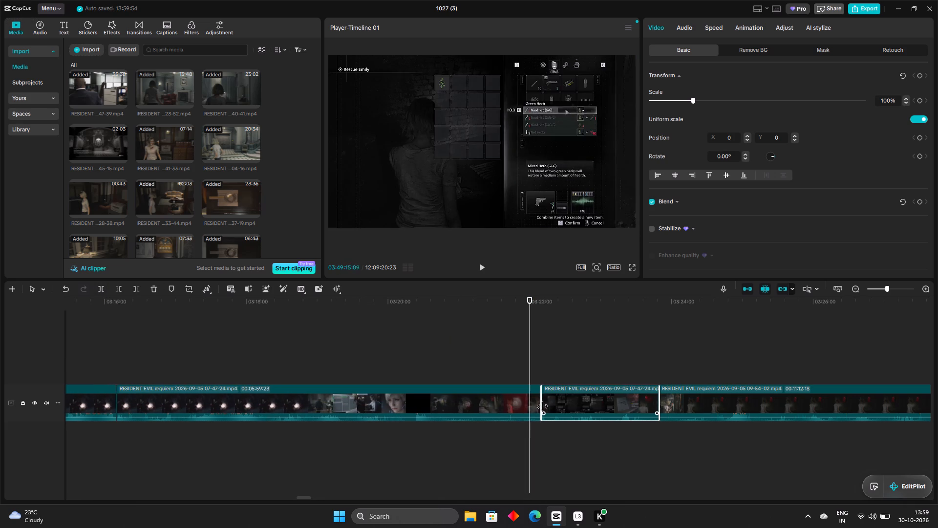
pyautogui.moveTo(542, 406); pyautogui.dragTo(545, 407)
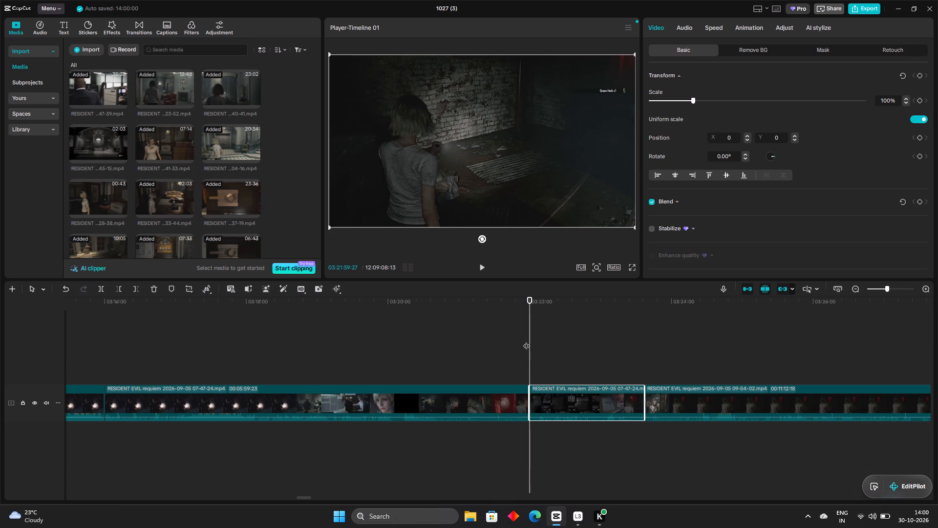
# Split the 07-47-24 clip at 03:22:12:10, where the item storage screen is open.
pyautogui.moveTo(529, 331); pyautogui.dragTo(549, 344)
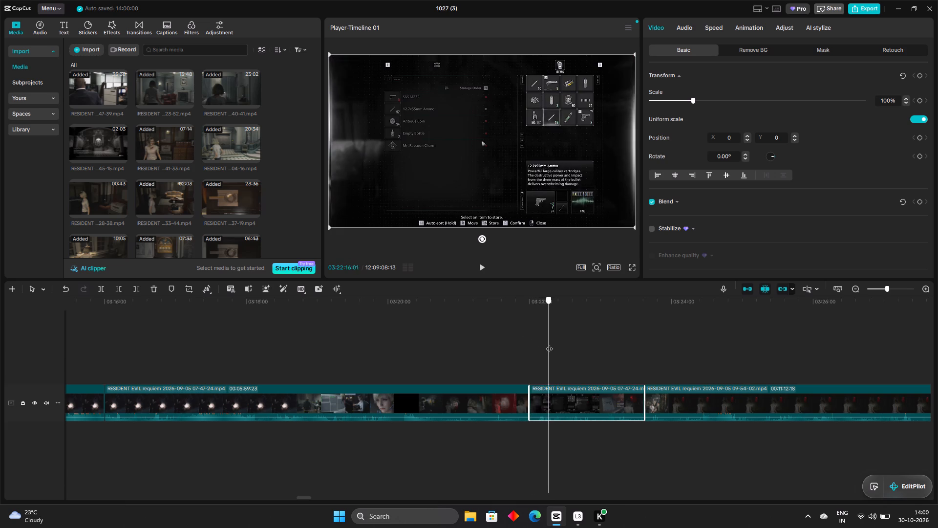
pyautogui.moveTo(549, 344); pyautogui.dragTo(541, 346)
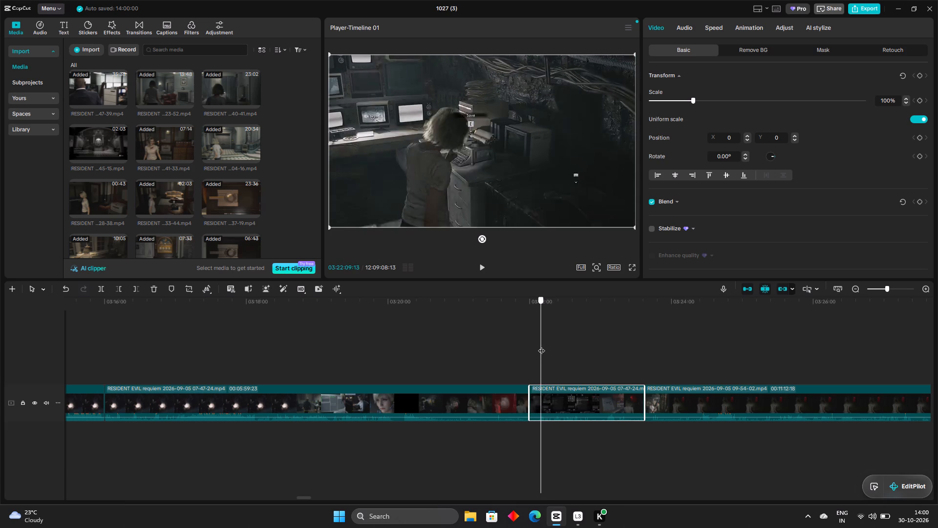
pyautogui.moveTo(541, 346); pyautogui.dragTo(544, 346)
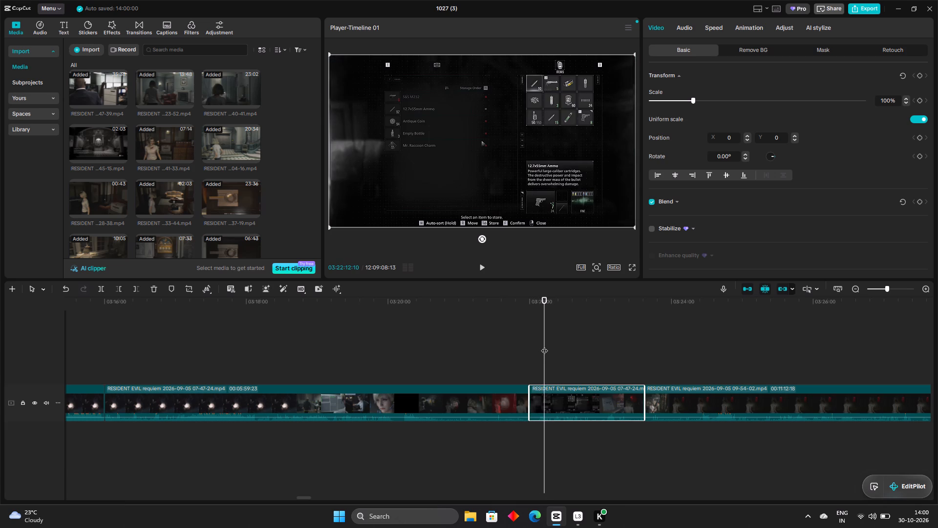
pyautogui.click(103, 287)
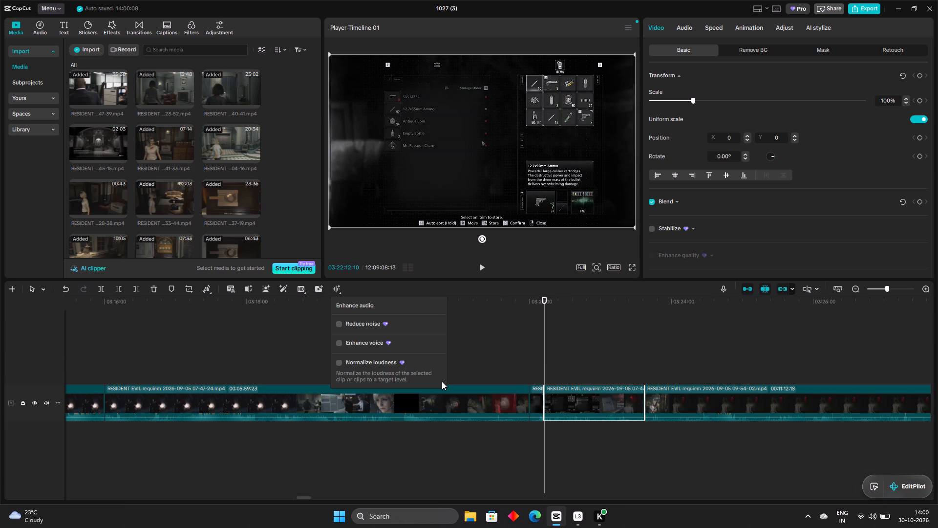
# Trim the storage-screen and monitor-viewing section, about 29 seconds, off the start of the clip after the 03:22:12:10 cut.
pyautogui.moveTo(546, 398); pyautogui.dragTo(549, 399)
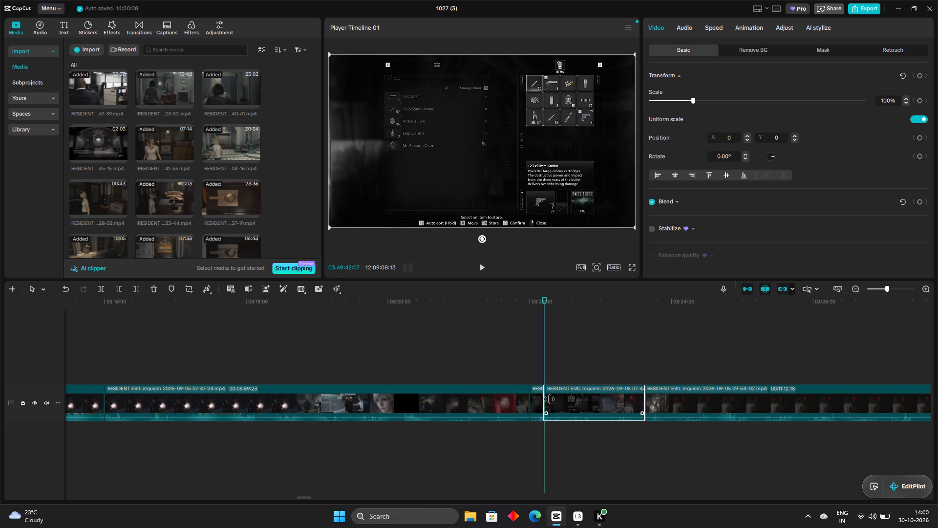
pyautogui.moveTo(549, 399); pyautogui.dragTo(562, 402)
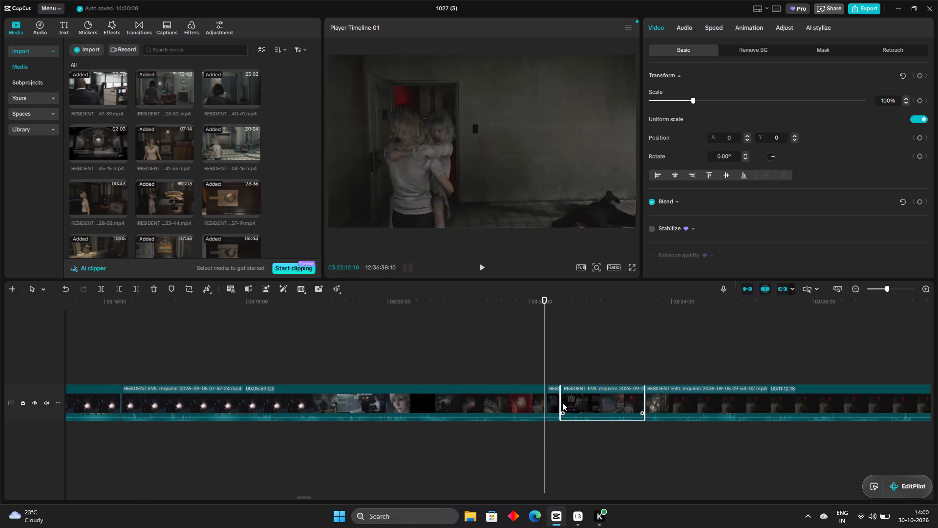
pyautogui.moveTo(543, 396); pyautogui.dragTo(562, 403)
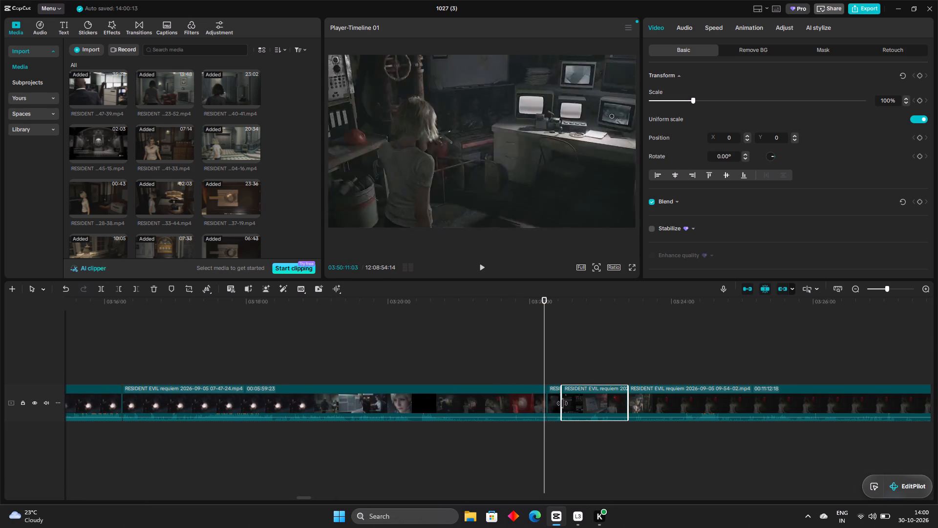
pyautogui.moveTo(562, 403); pyautogui.dragTo(568, 406)
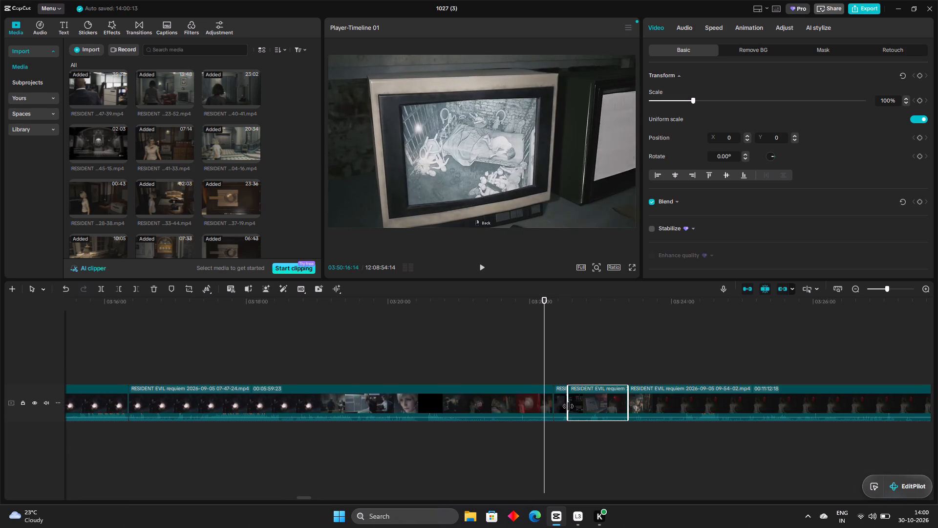
pyautogui.moveTo(568, 406); pyautogui.dragTo(562, 407)
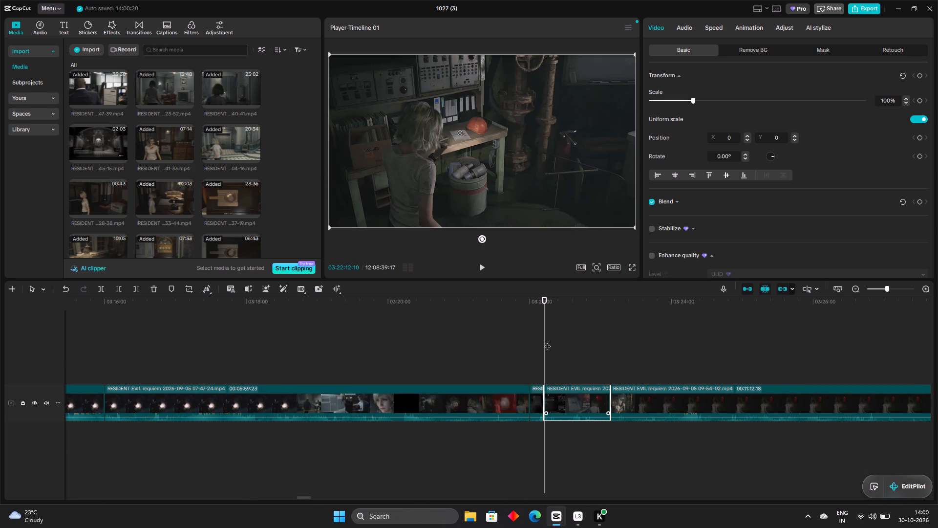
# Split the 07-47-24 clip at 03:22:36:09, just before the save screen opens at the typewriter.
pyautogui.moveTo(547, 341); pyautogui.dragTo(576, 361)
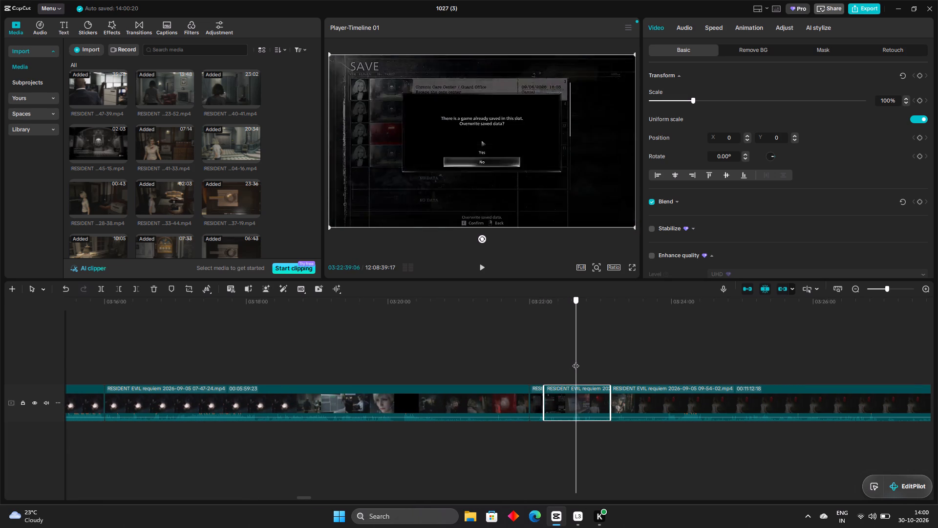
pyautogui.moveTo(576, 361); pyautogui.dragTo(573, 360)
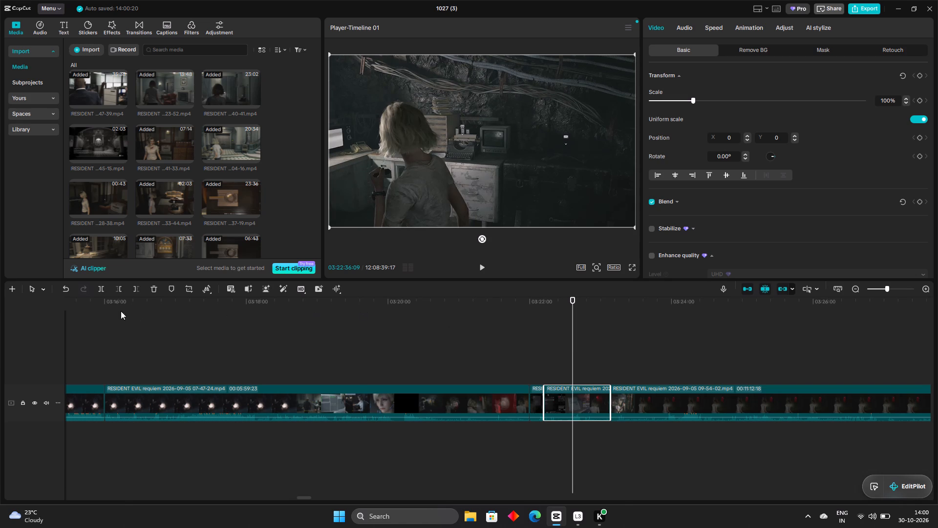
pyautogui.click(105, 292)
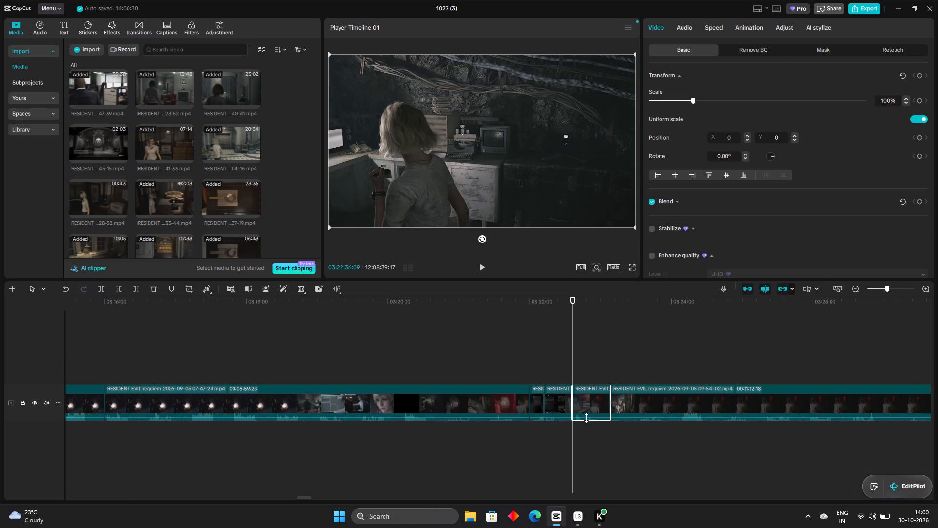
# Trim the save-screen section, about 6 seconds, off the start of the clip after the 03:22:36:09 cut.
pyautogui.moveTo(573, 403); pyautogui.dragTo(583, 409)
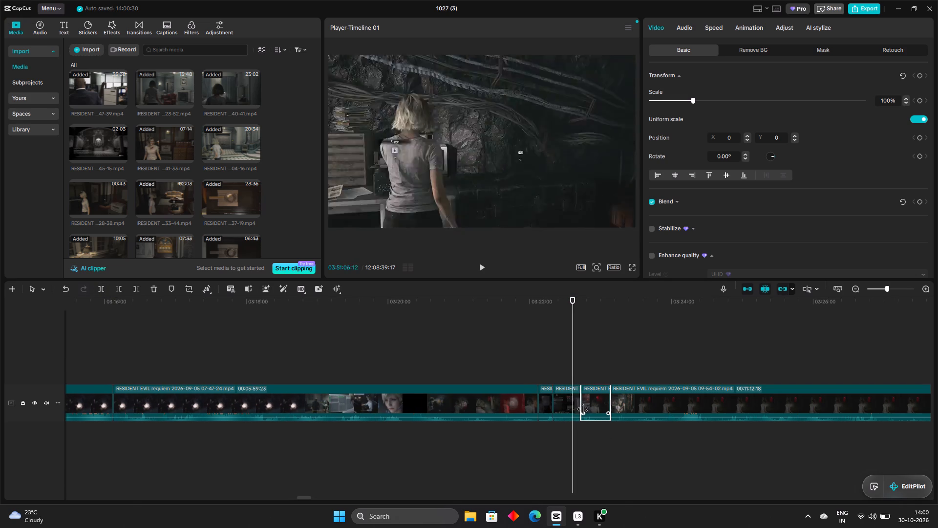
pyautogui.moveTo(583, 409); pyautogui.dragTo(581, 411)
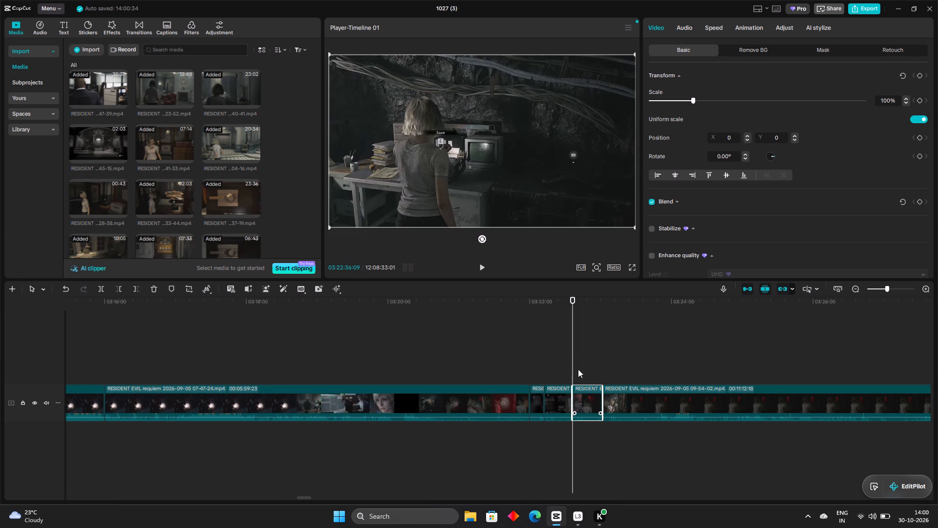
# Split the 09-54-02 clip at 03:28:17:02, where the character stands back at the plug panel beside the lantern.
pyautogui.moveTo(571, 327); pyautogui.dragTo(587, 341)
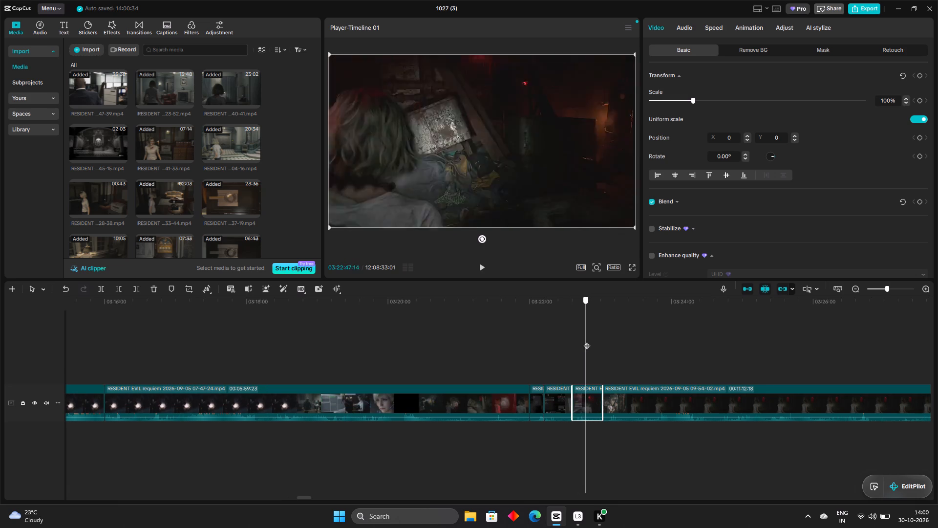
pyautogui.moveTo(587, 341); pyautogui.dragTo(604, 352)
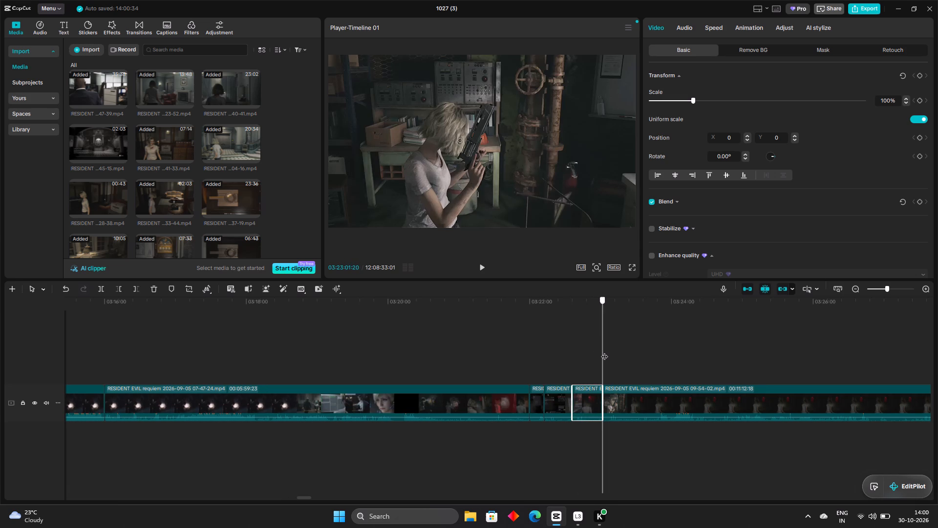
pyautogui.moveTo(604, 352); pyautogui.dragTo(627, 361)
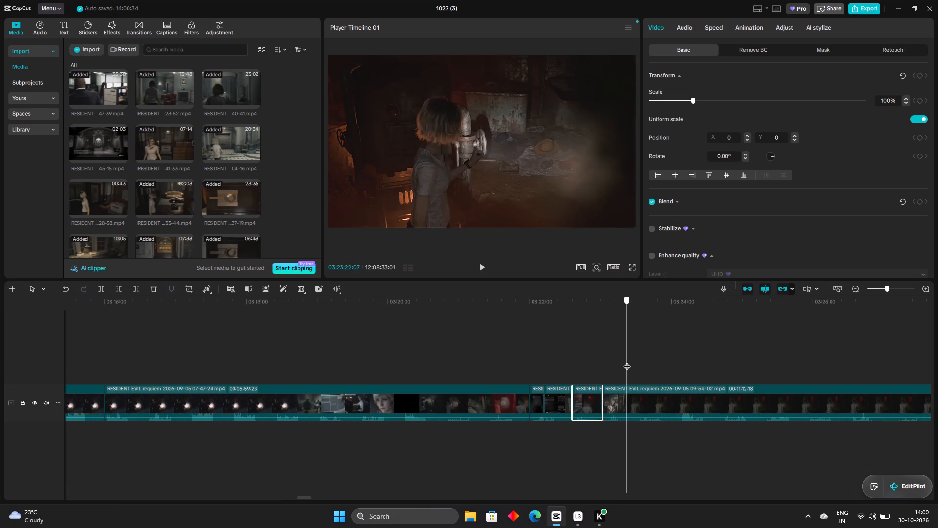
pyautogui.moveTo(627, 361); pyautogui.dragTo(682, 370)
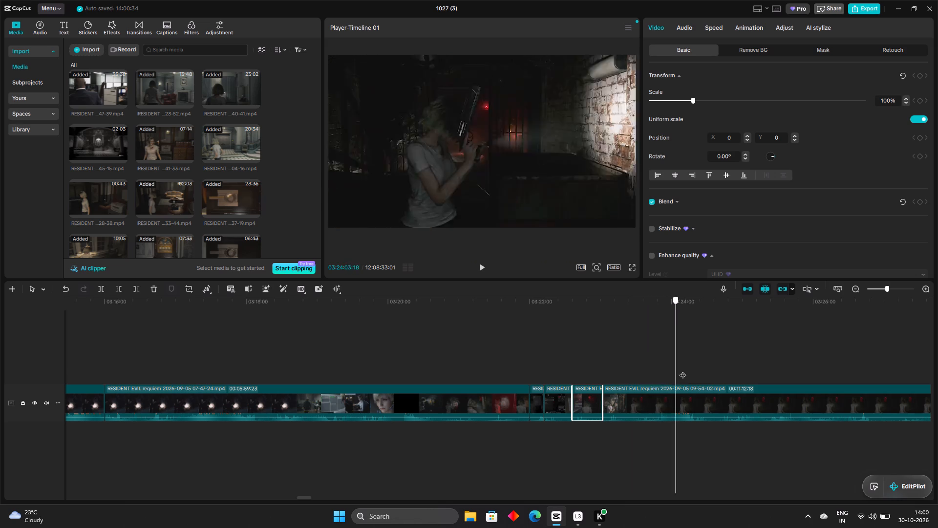
pyautogui.moveTo(682, 370); pyautogui.dragTo(708, 371)
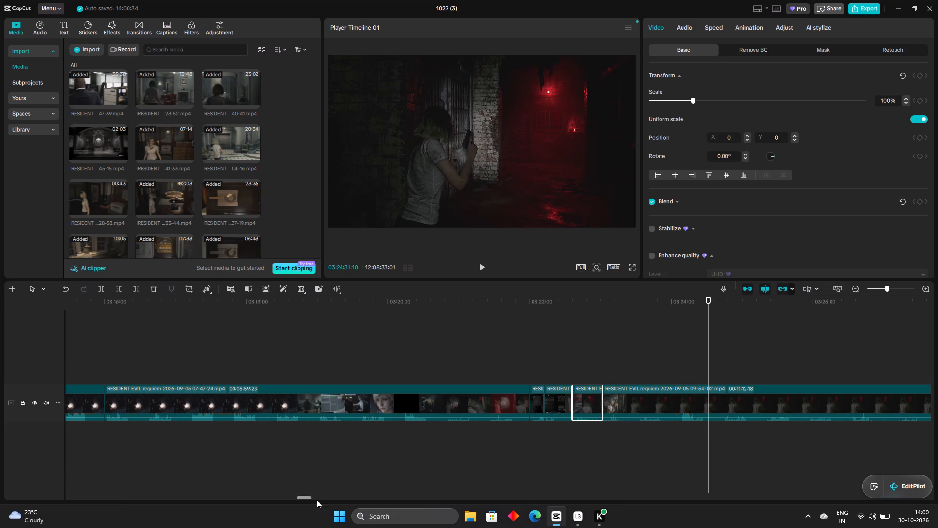
pyautogui.moveTo(304, 497); pyautogui.dragTo(312, 498)
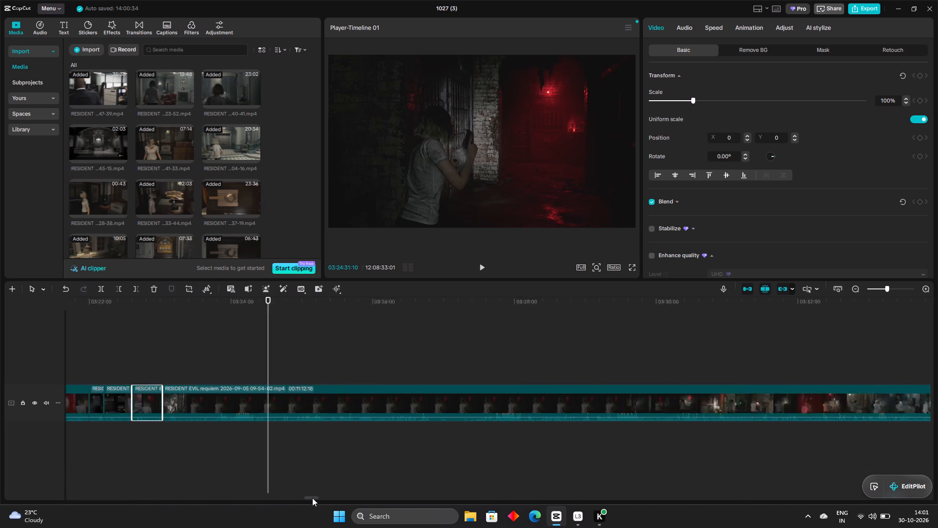
pyautogui.moveTo(312, 498); pyautogui.dragTo(313, 498)
pyautogui.moveTo(179, 334); pyautogui.dragTo(221, 353)
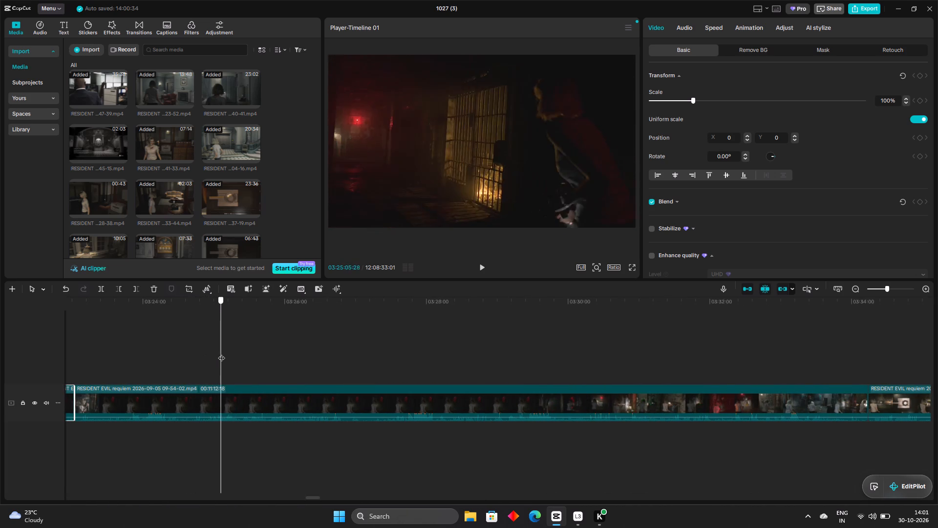
pyautogui.moveTo(221, 353); pyautogui.dragTo(242, 354)
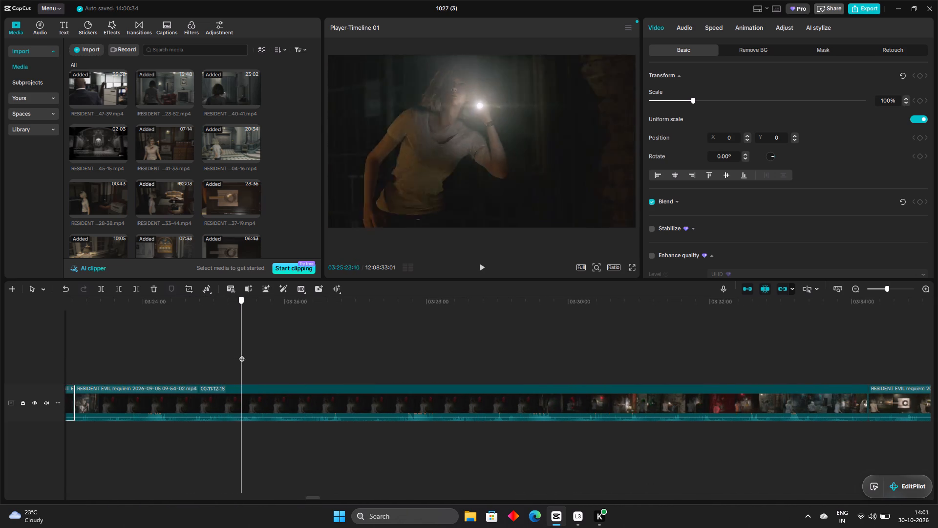
pyautogui.moveTo(242, 354); pyautogui.dragTo(280, 352)
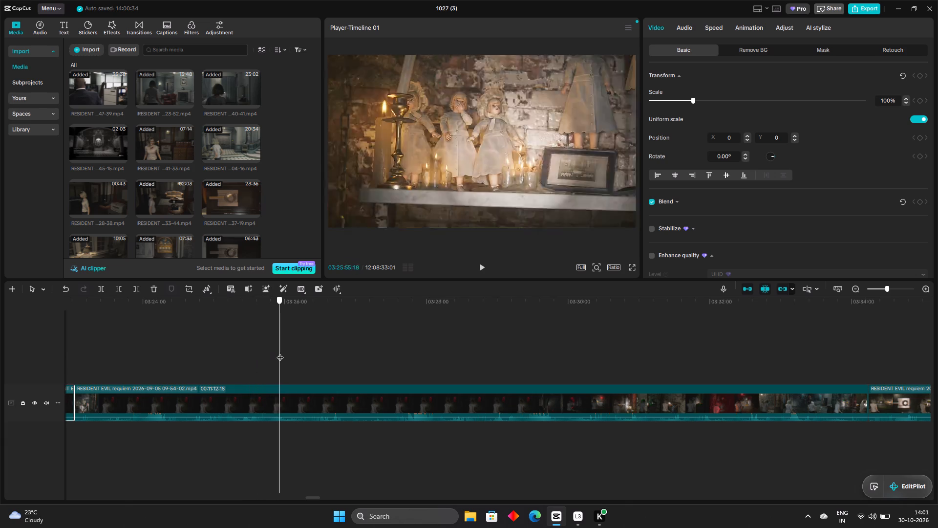
pyautogui.moveTo(280, 352); pyautogui.dragTo(306, 355)
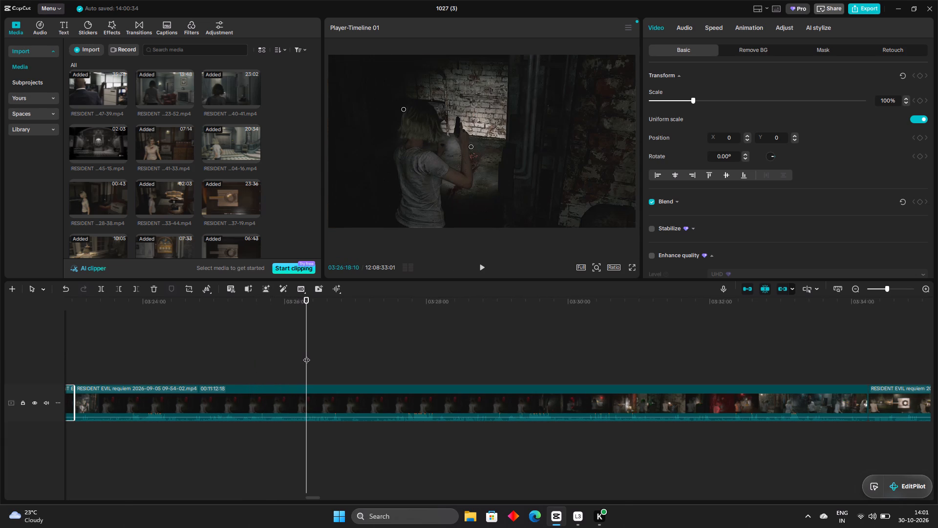
pyautogui.moveTo(304, 344); pyautogui.dragTo(328, 350)
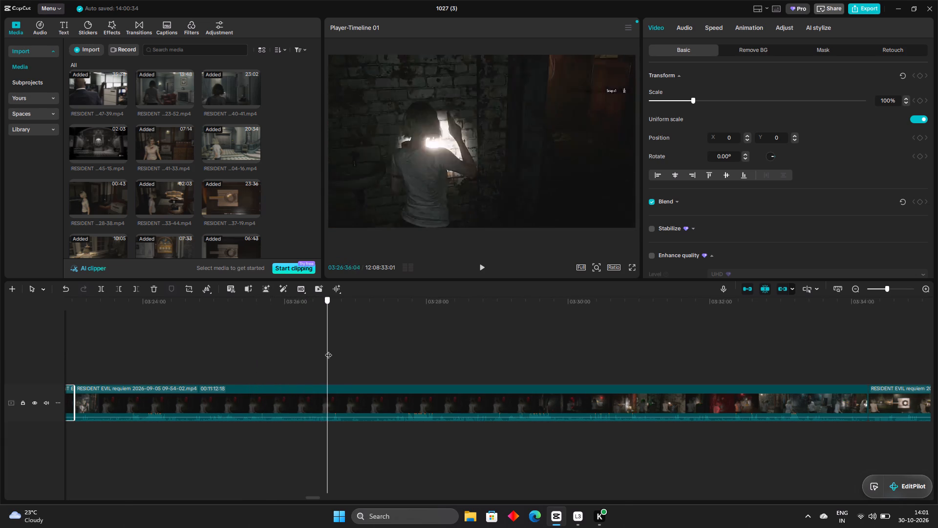
pyautogui.moveTo(328, 350); pyautogui.dragTo(355, 357)
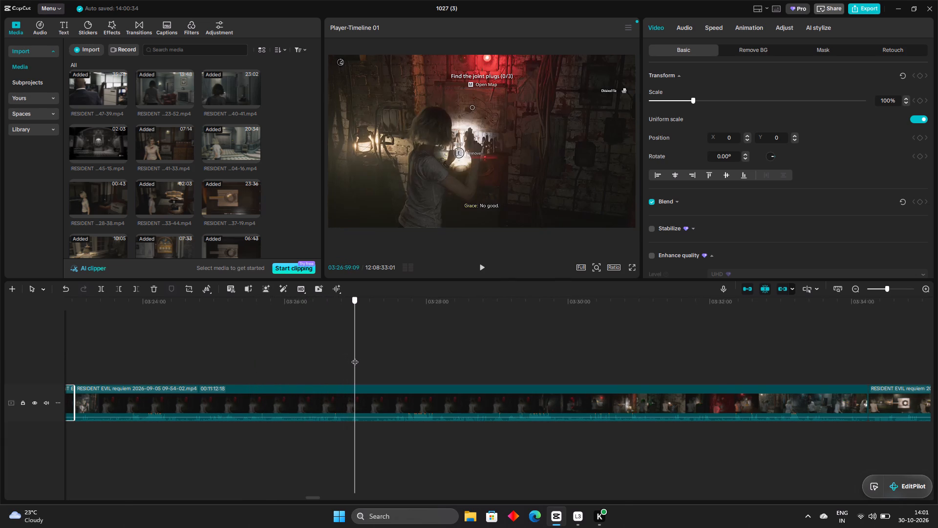
pyautogui.moveTo(355, 357); pyautogui.dragTo(379, 358)
pyautogui.moveTo(379, 358); pyautogui.dragTo(431, 366)
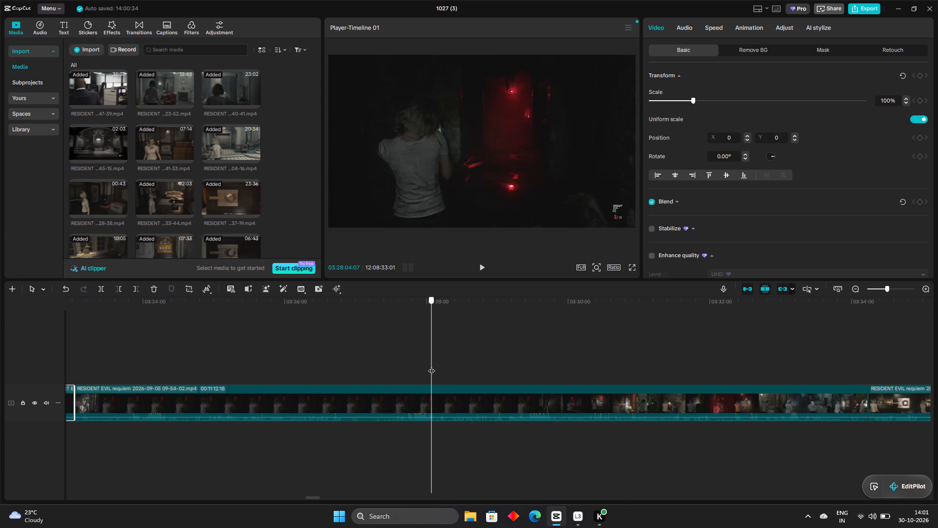
pyautogui.moveTo(431, 366); pyautogui.dragTo(447, 370)
pyautogui.click(101, 292)
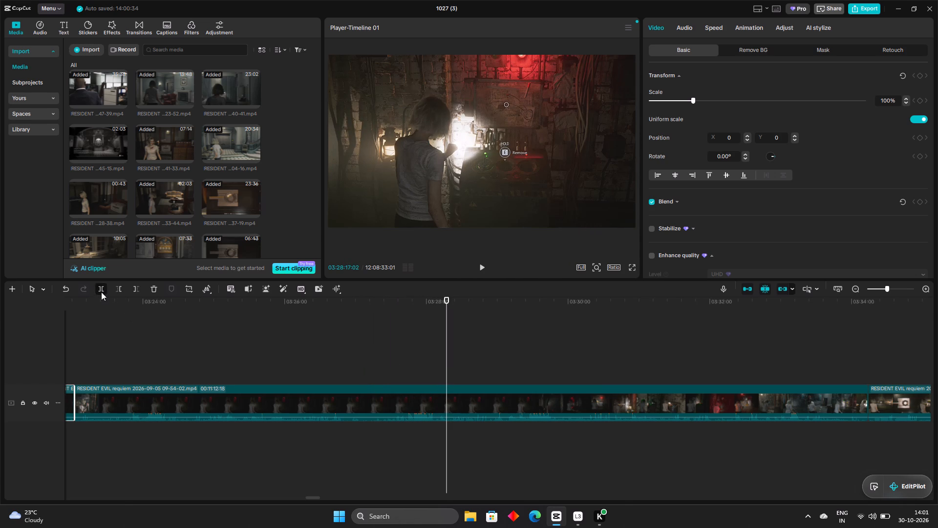
# Split the 09-54-02 clip at 03:27:20:12 and delete the section of about 57 seconds between there and the 03:28:17:02 cut.
pyautogui.moveTo(447, 332); pyautogui.dragTo(386, 346)
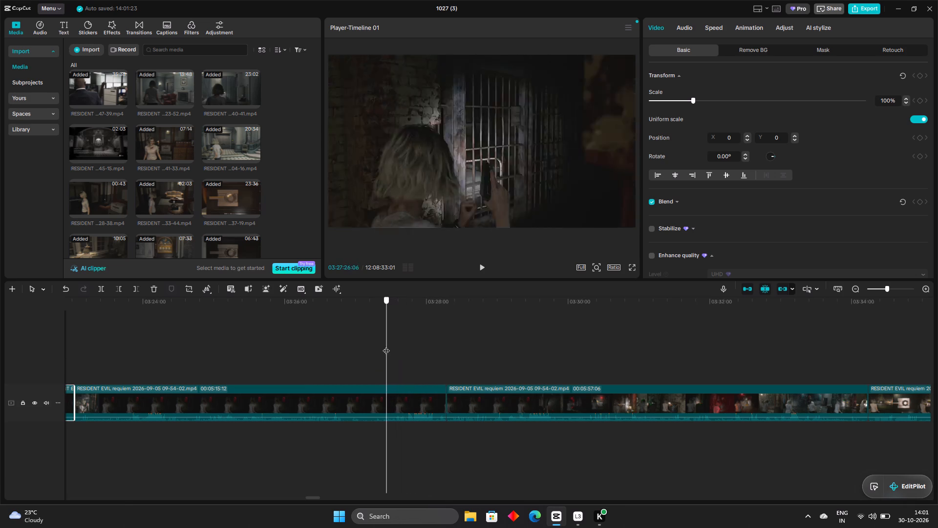
pyautogui.moveTo(386, 346); pyautogui.dragTo(380, 346)
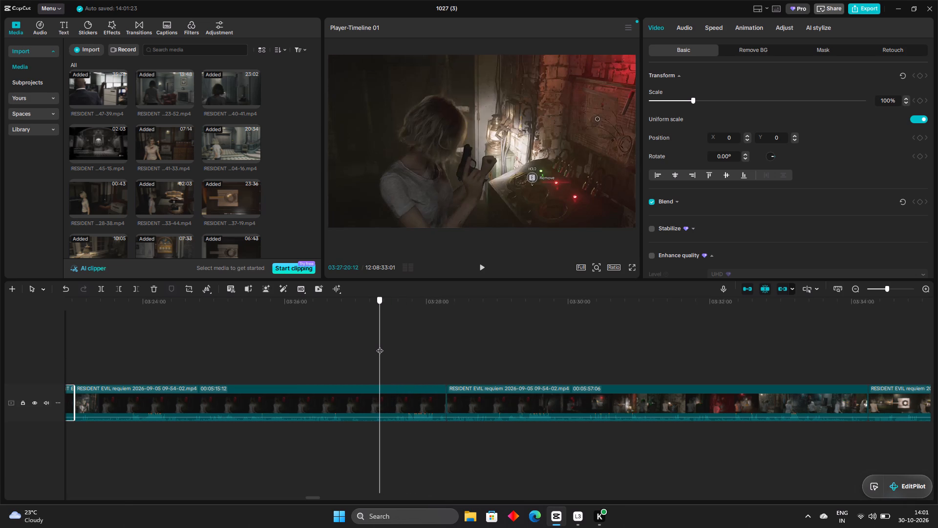
pyautogui.moveTo(380, 346); pyautogui.dragTo(380, 346)
pyautogui.click(100, 290)
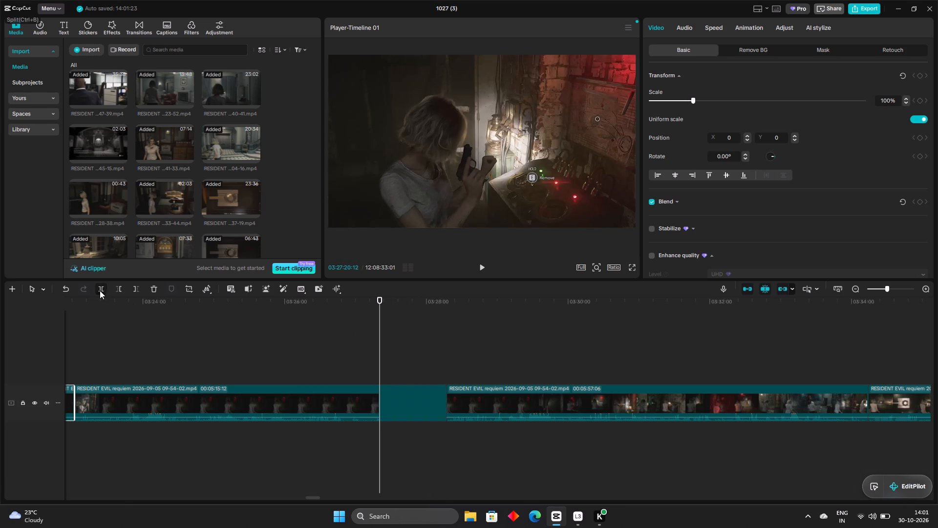
pyautogui.click(418, 404)
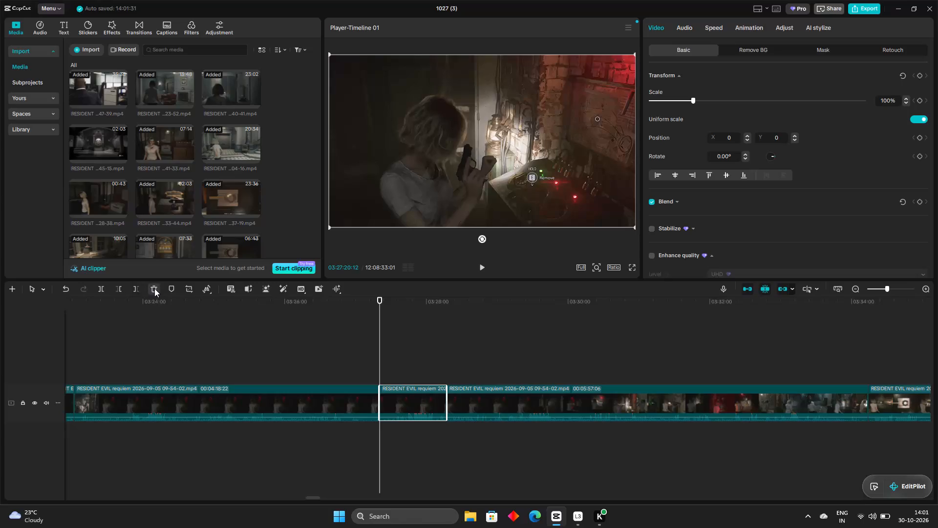
pyautogui.click(154, 288)
# Split the 09-54-02 clip at 03:28:01:14, where the character stands at the plug panel with red lights.
pyautogui.moveTo(381, 338); pyautogui.dragTo(405, 347)
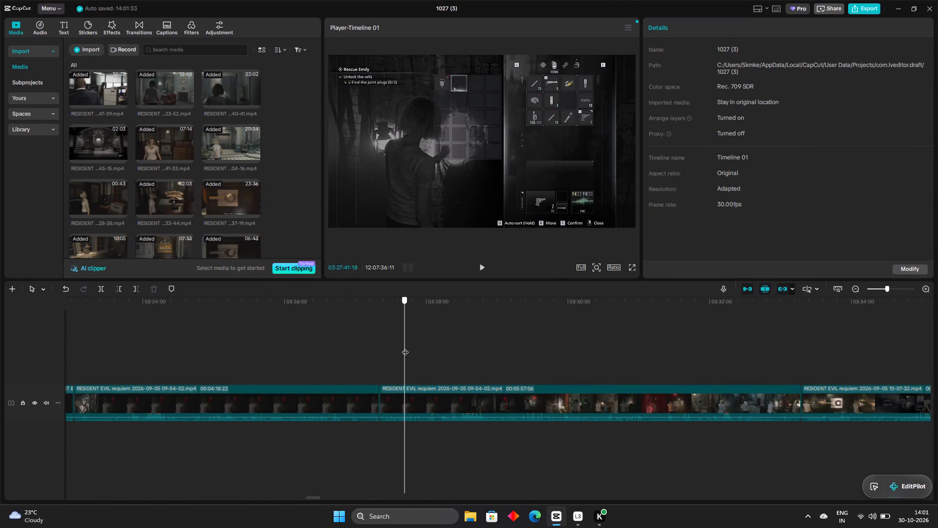
pyautogui.moveTo(405, 347); pyautogui.dragTo(438, 353)
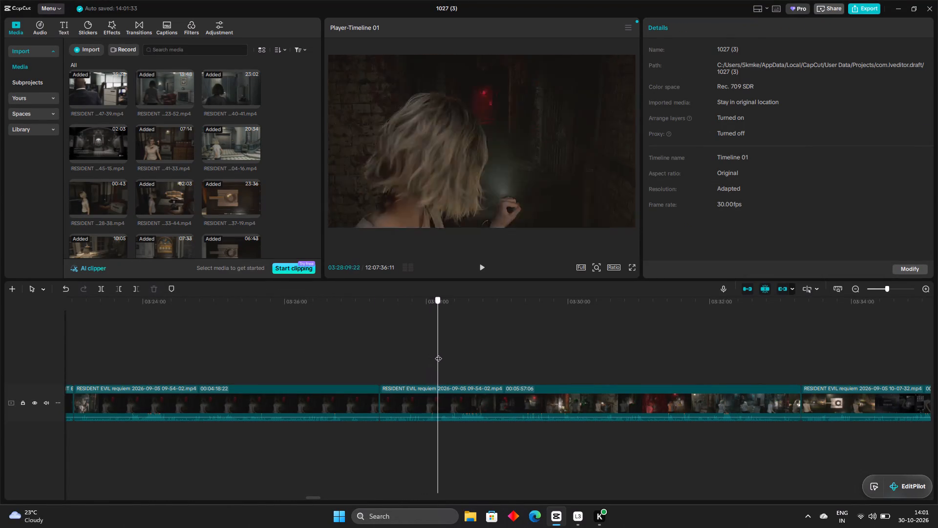
pyautogui.moveTo(438, 353); pyautogui.dragTo(428, 352)
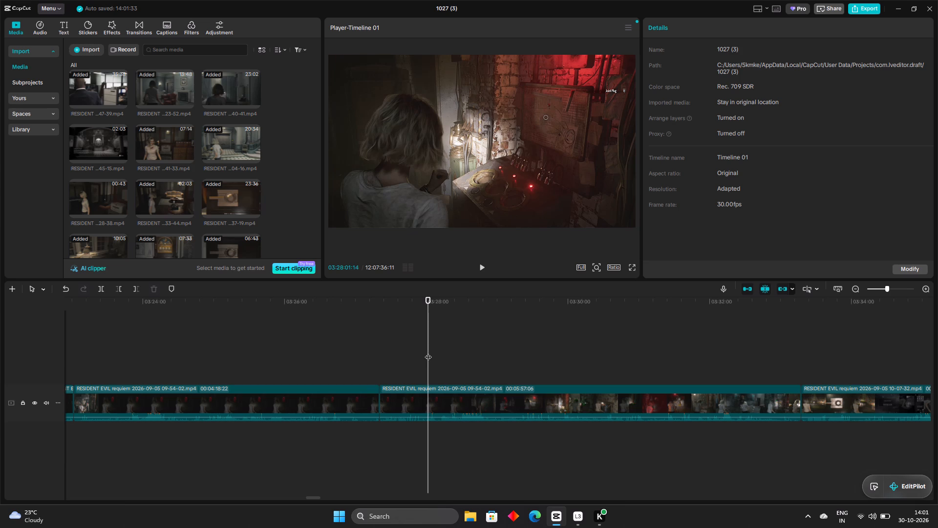
pyautogui.click(99, 291)
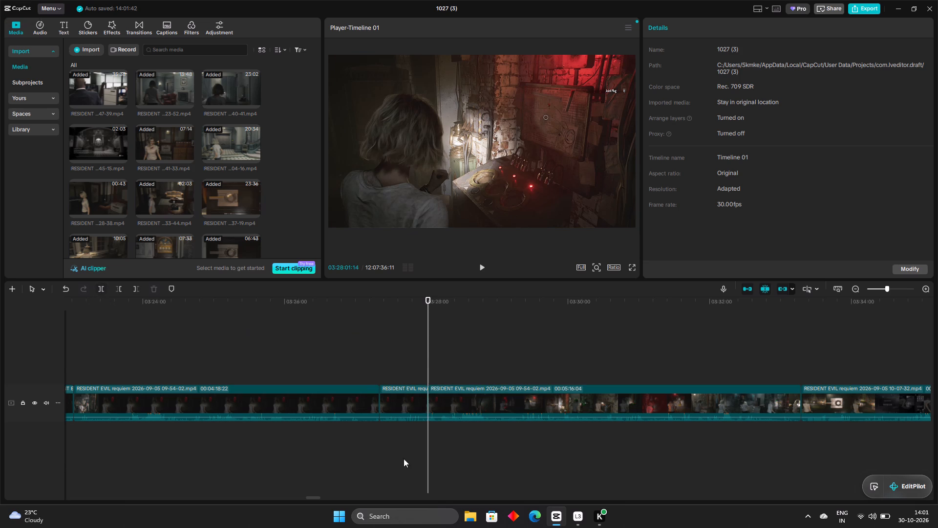
# Trim about 5 seconds off the start of the clip after the 03:28:01:14 cut, up to the item-selection screen at the panel.
pyautogui.click(443, 398)
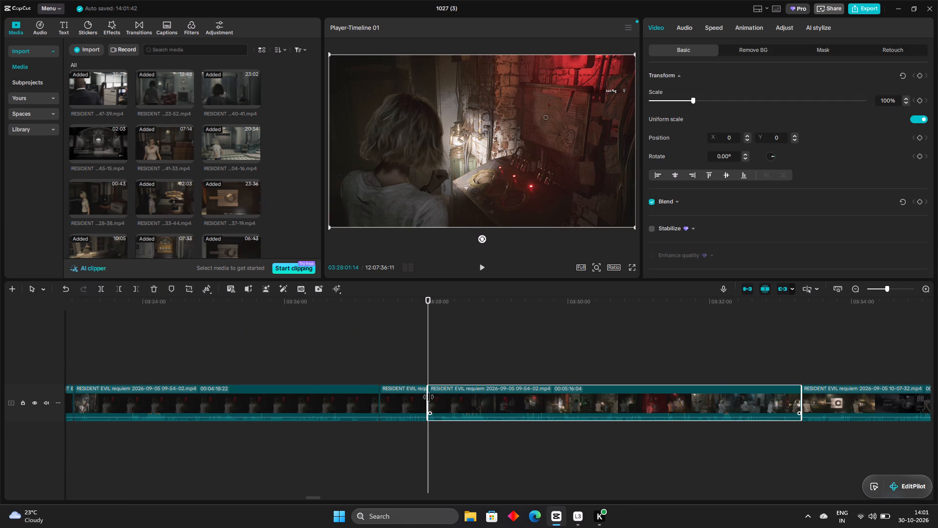
pyautogui.moveTo(427, 397); pyautogui.dragTo(447, 405)
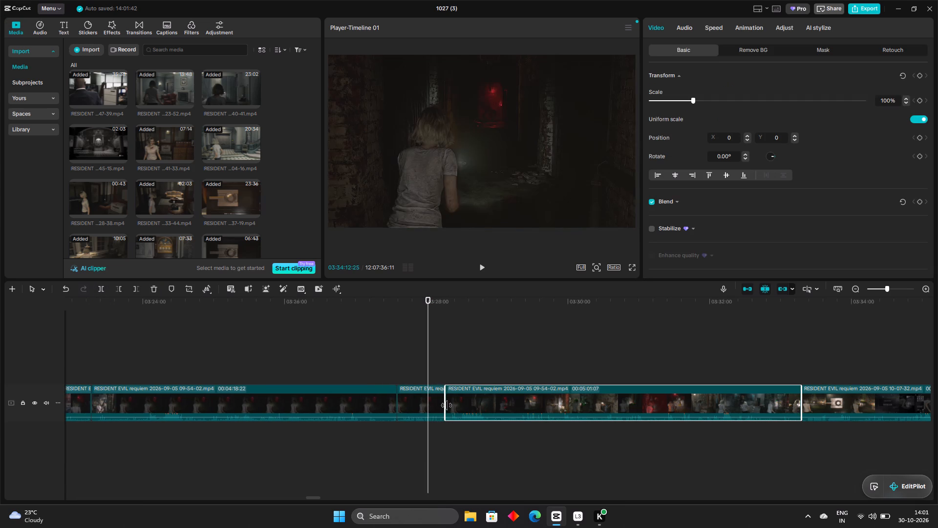
pyautogui.moveTo(447, 405); pyautogui.dragTo(441, 406)
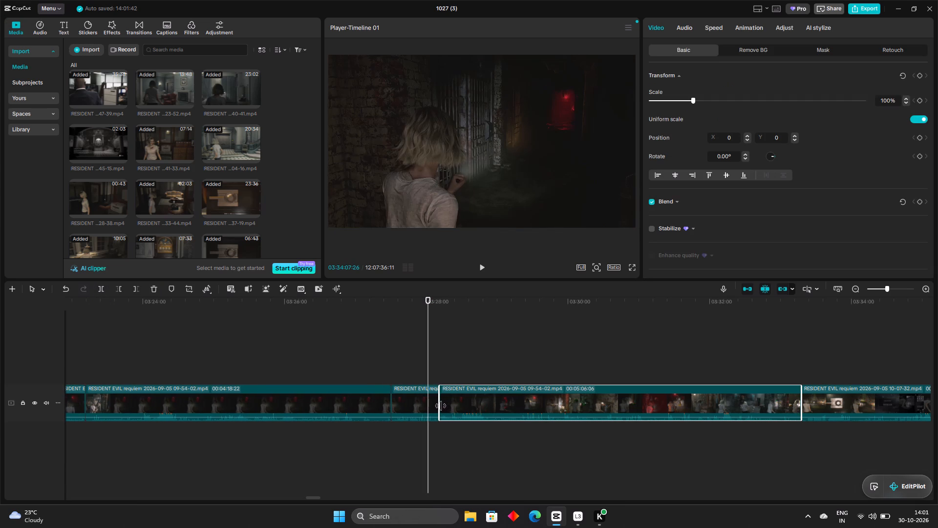
pyautogui.moveTo(441, 406); pyautogui.dragTo(435, 403)
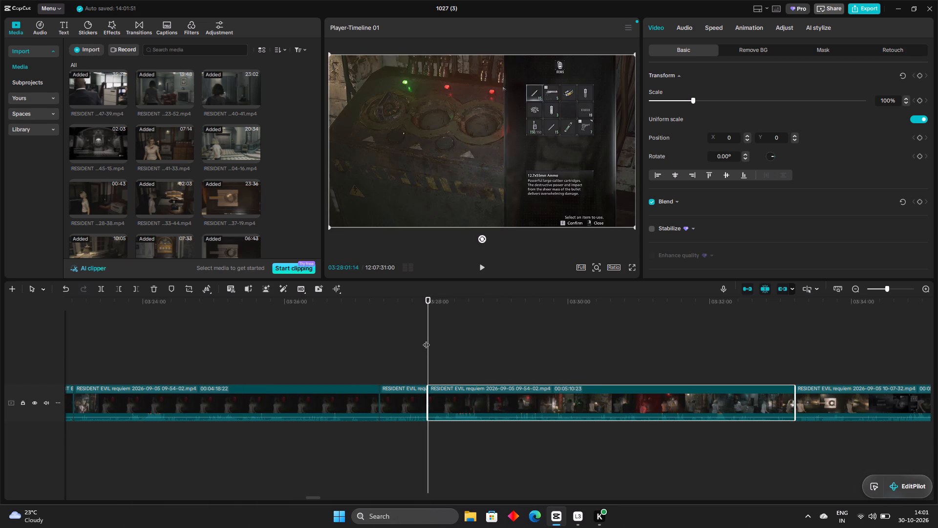
# Review the 09-54-02 clip from the 03:28:01:14 cut to about 03:33:04 for sections that need removing.
pyautogui.moveTo(426, 340); pyautogui.dragTo(445, 353)
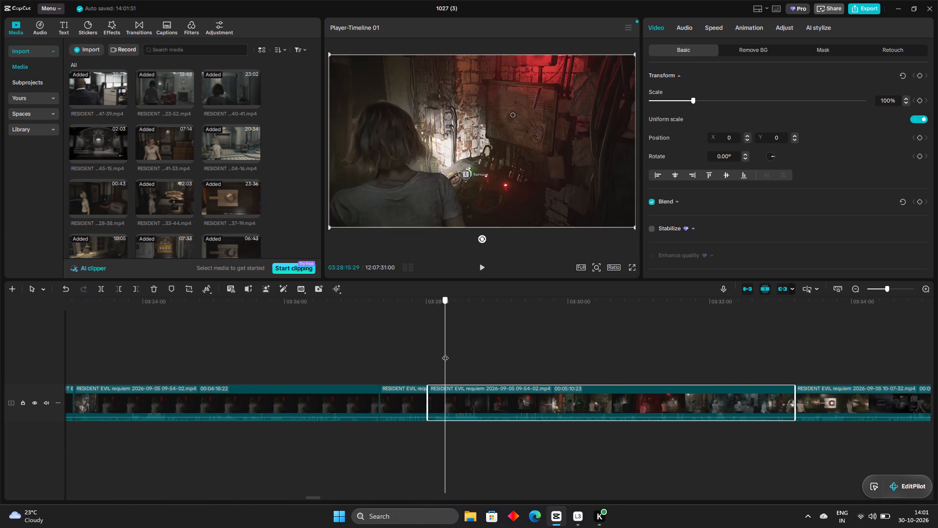
pyautogui.moveTo(445, 353); pyautogui.dragTo(468, 357)
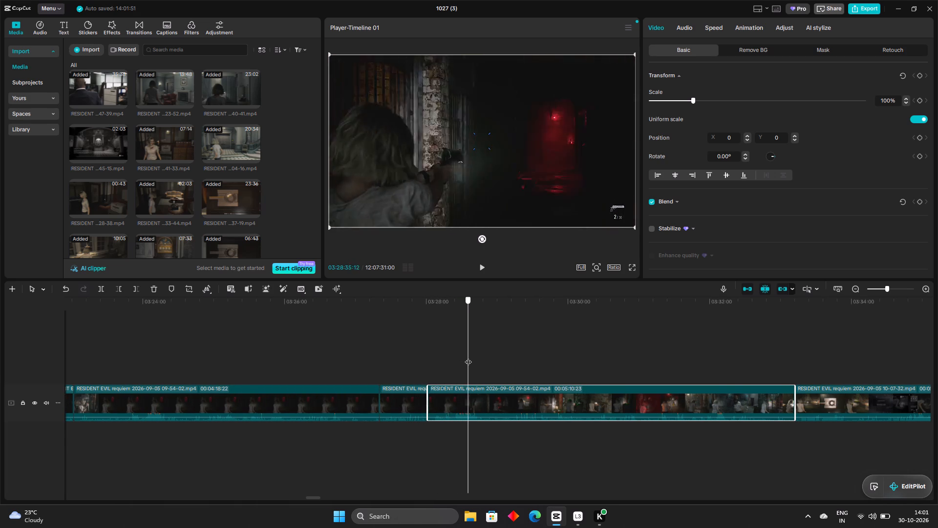
pyautogui.moveTo(468, 357); pyautogui.dragTo(491, 355)
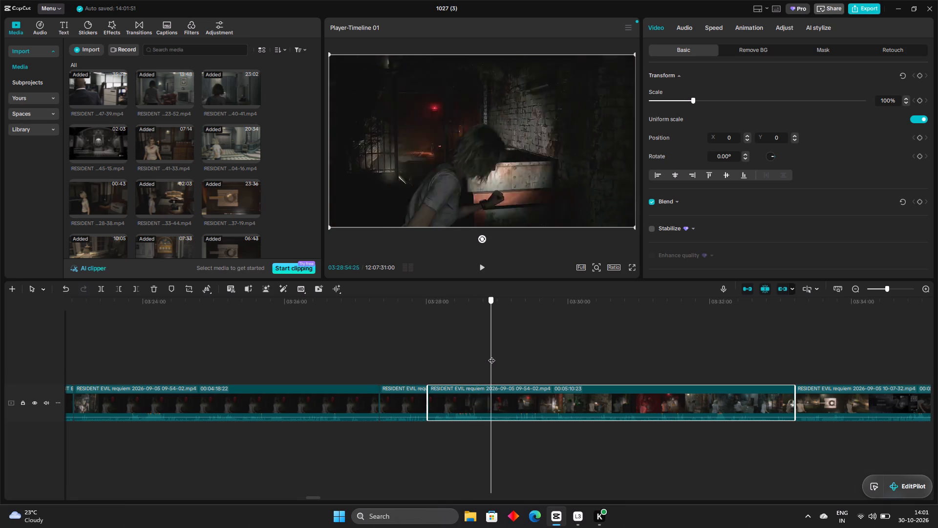
pyautogui.moveTo(491, 355); pyautogui.dragTo(509, 354)
pyautogui.moveTo(509, 354); pyautogui.dragTo(527, 351)
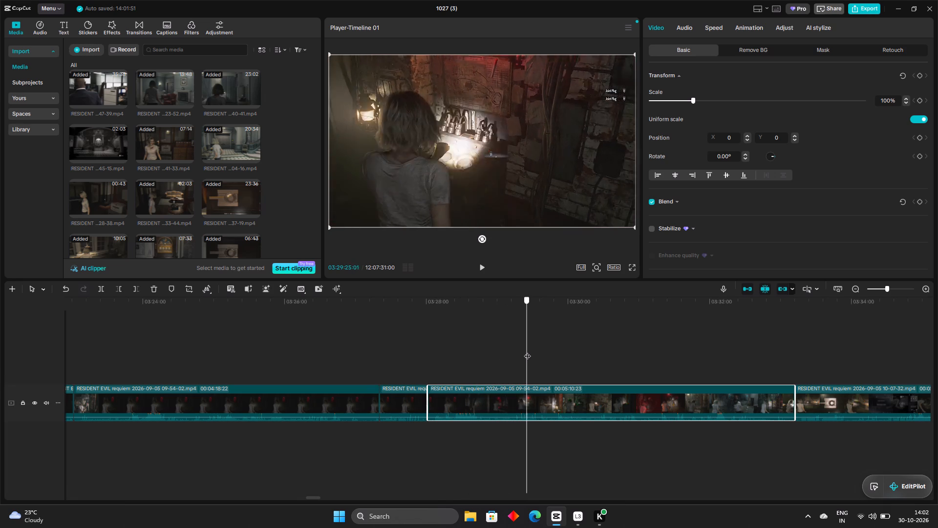
pyautogui.moveTo(527, 351); pyautogui.dragTo(551, 350)
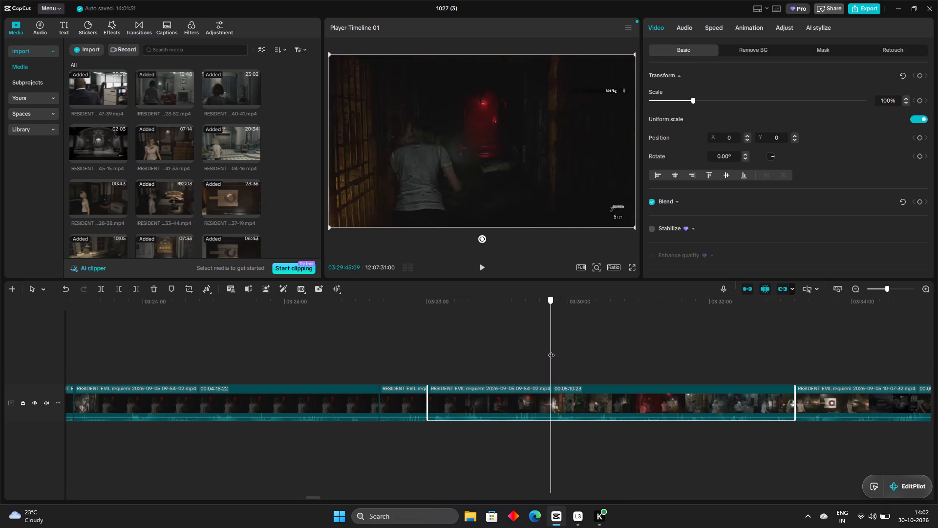
pyautogui.moveTo(551, 350); pyautogui.dragTo(581, 345)
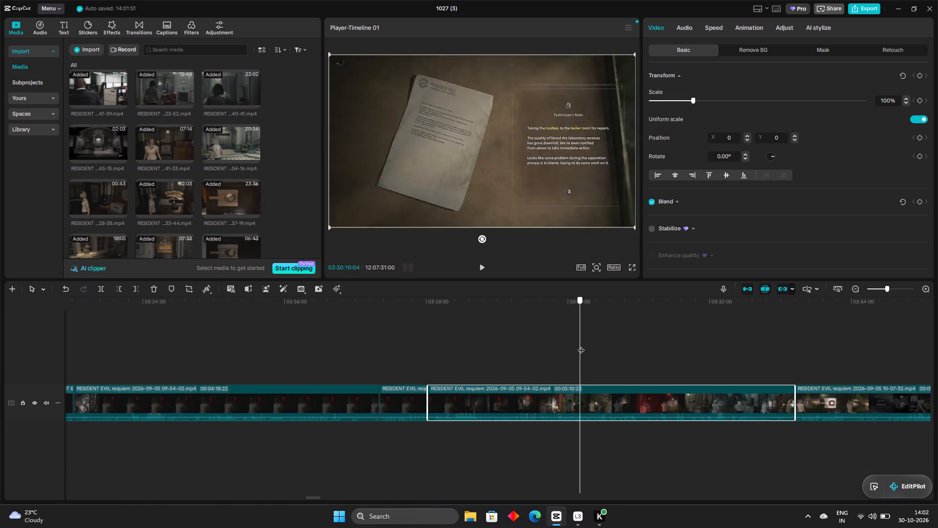
pyautogui.moveTo(581, 345); pyautogui.dragTo(581, 344)
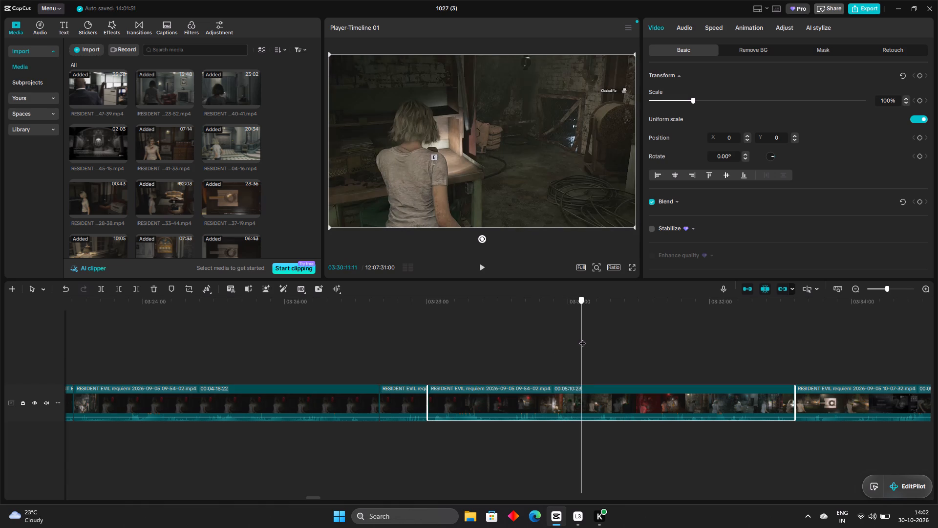
pyautogui.click(581, 339)
pyautogui.moveTo(582, 340); pyautogui.dragTo(627, 343)
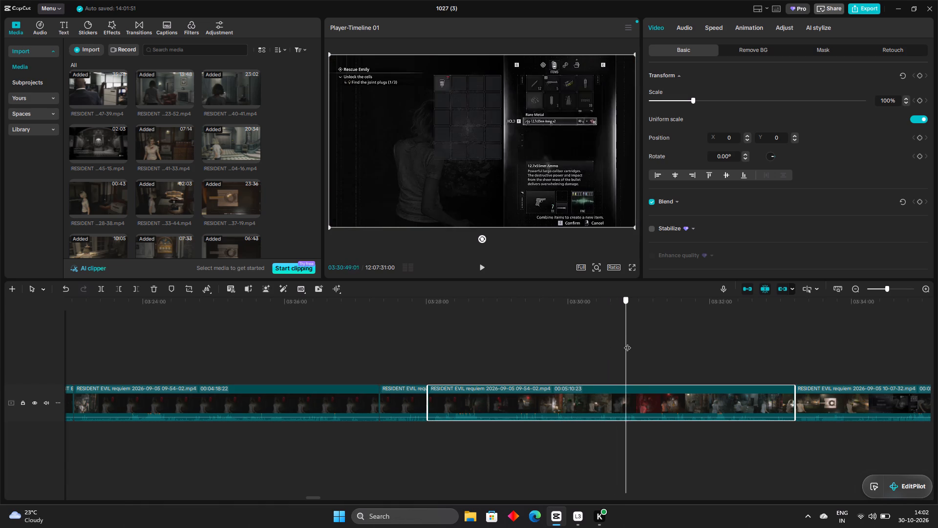
pyautogui.moveTo(627, 343); pyautogui.dragTo(648, 345)
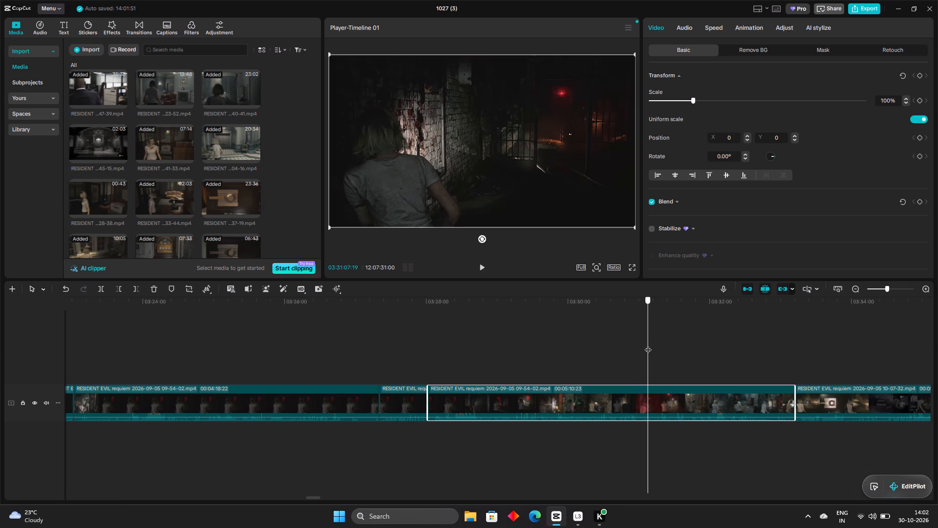
pyautogui.moveTo(648, 345); pyautogui.dragTo(651, 347)
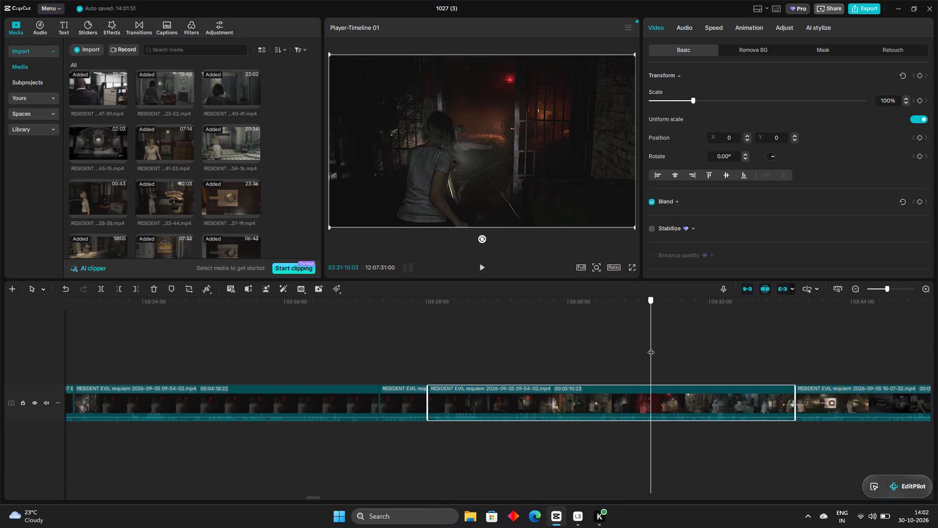
pyautogui.moveTo(651, 347); pyautogui.dragTo(674, 359)
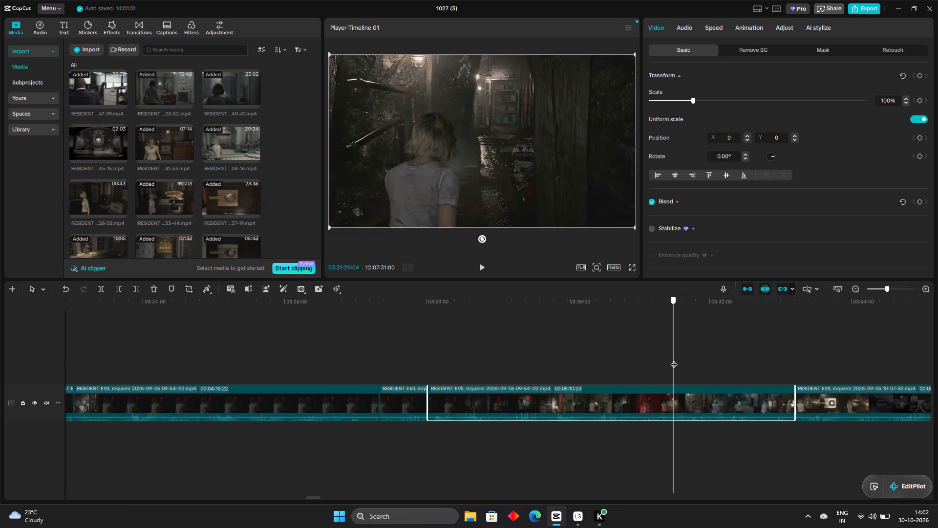
pyautogui.moveTo(674, 359); pyautogui.dragTo(697, 367)
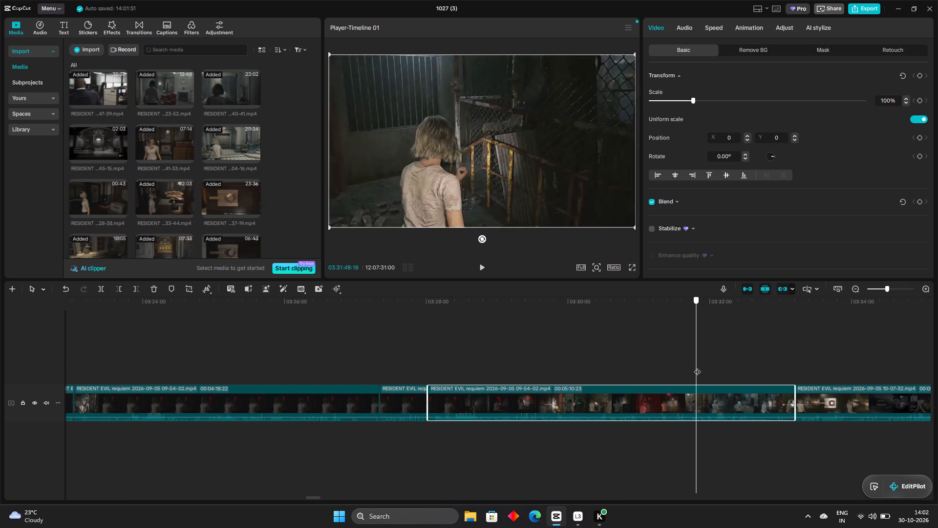
pyautogui.moveTo(697, 367); pyautogui.dragTo(715, 368)
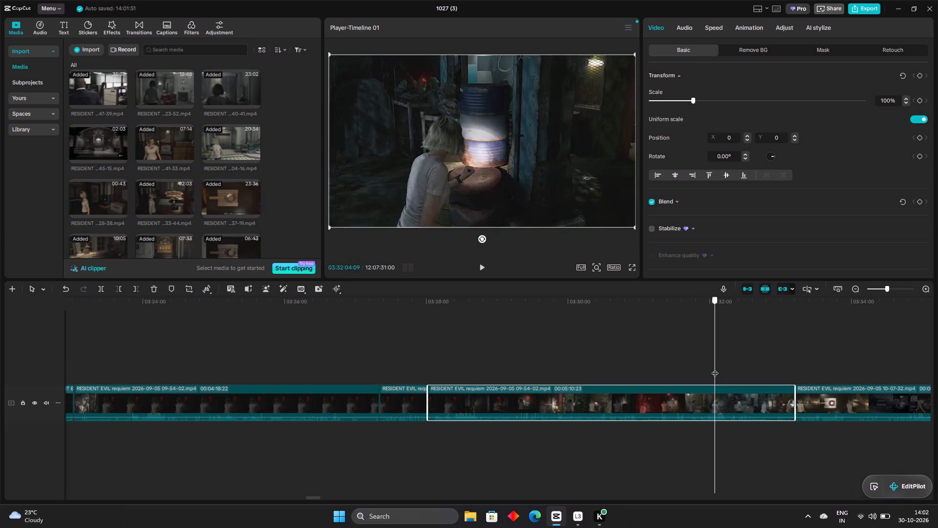
pyautogui.moveTo(715, 368); pyautogui.dragTo(762, 369)
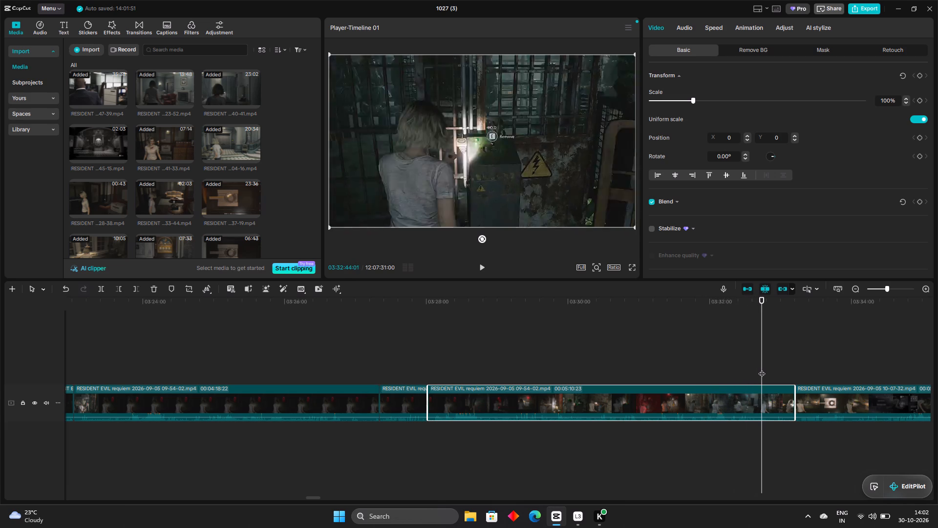
pyautogui.moveTo(762, 369); pyautogui.dragTo(772, 370)
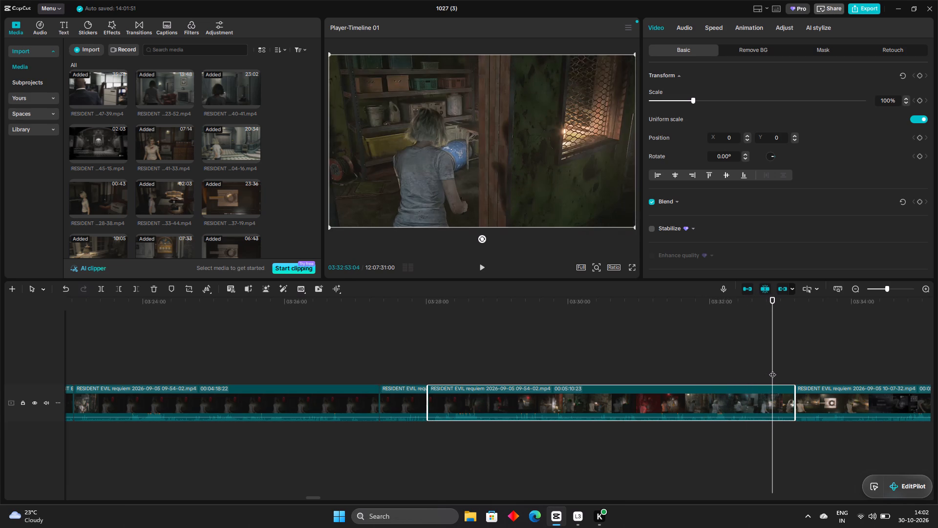
pyautogui.moveTo(772, 370); pyautogui.dragTo(786, 371)
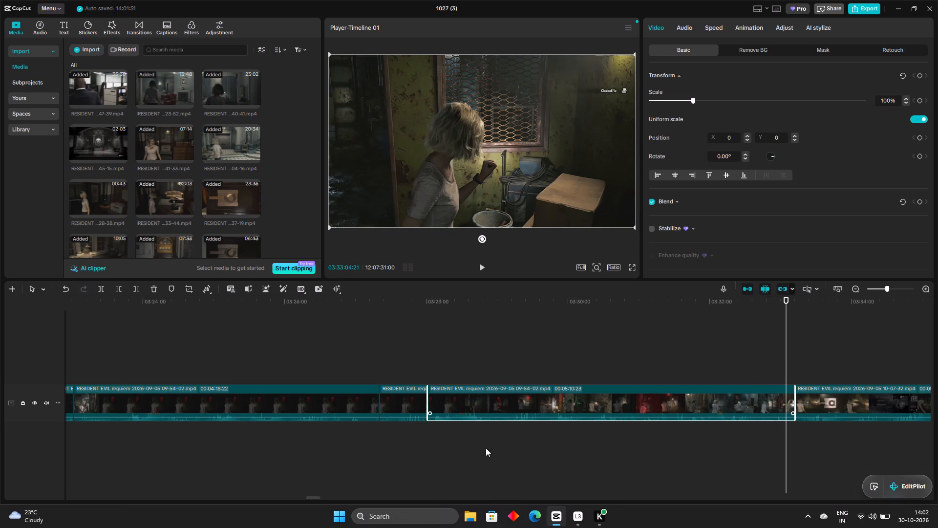
# Split the 10-07-32 clip at 03:34:30:26, where the character crouches in the dark tunnel just before the inventory opens.
pyautogui.moveTo(313, 496); pyautogui.dragTo(325, 498)
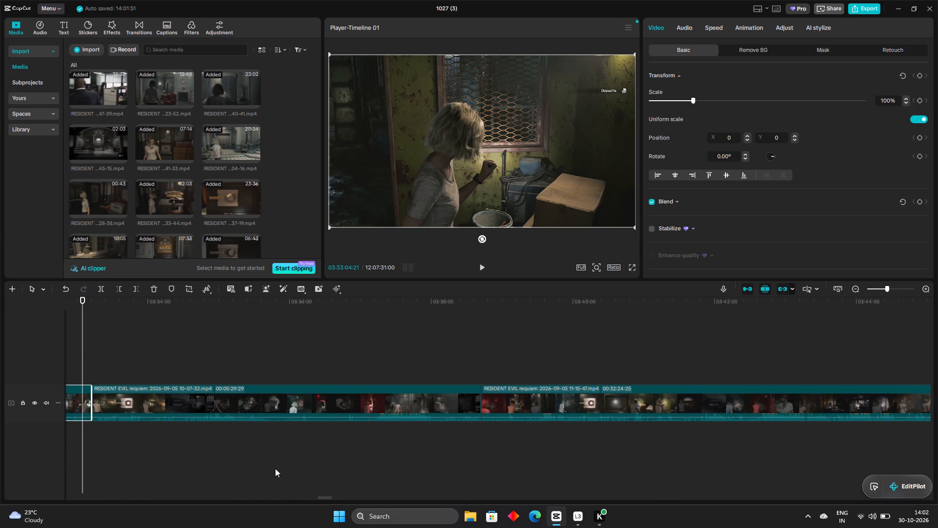
pyautogui.moveTo(83, 340); pyautogui.dragTo(88, 342)
pyautogui.moveTo(88, 342); pyautogui.dragTo(260, 334)
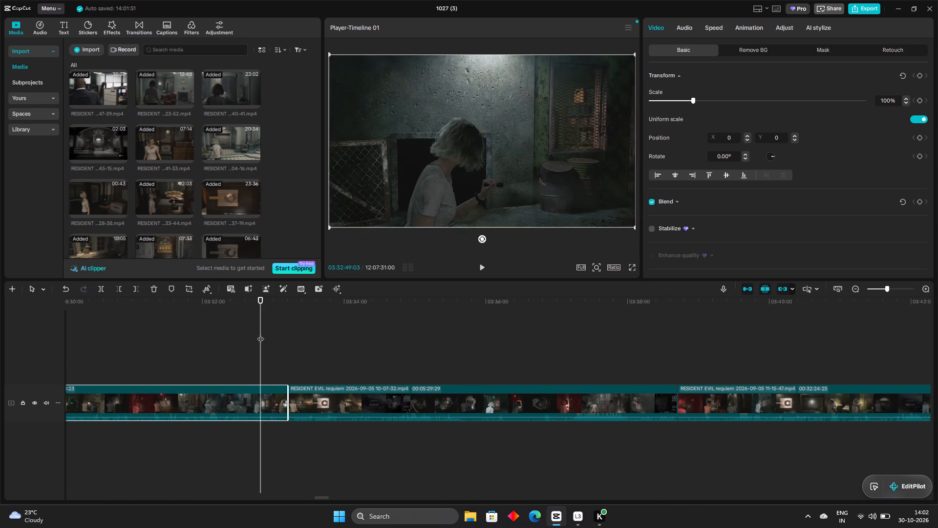
pyautogui.moveTo(260, 334); pyautogui.dragTo(298, 339)
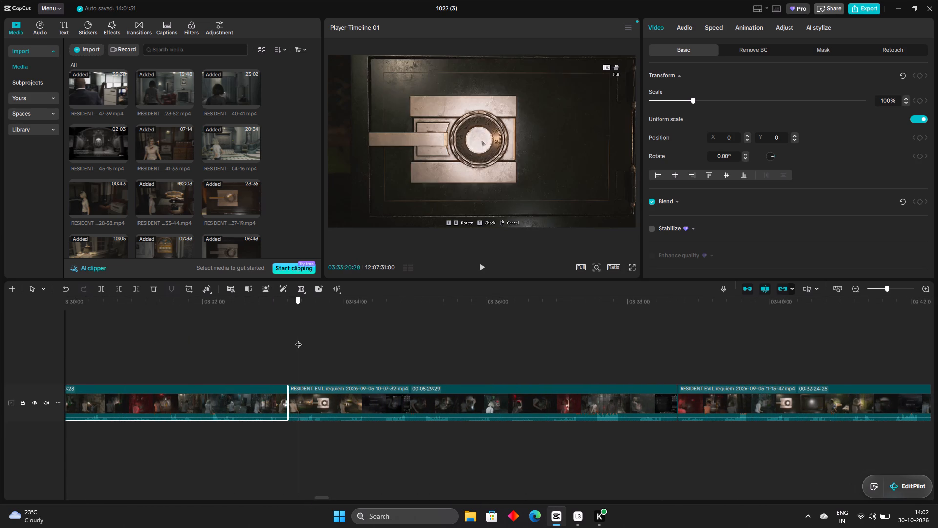
pyautogui.moveTo(298, 339); pyautogui.dragTo(311, 347)
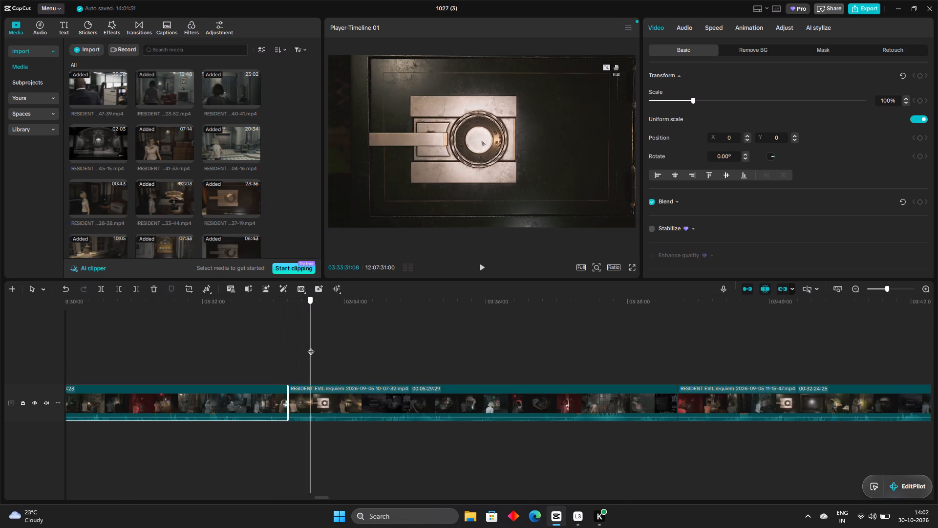
pyautogui.moveTo(311, 347); pyautogui.dragTo(341, 350)
pyautogui.moveTo(341, 350); pyautogui.dragTo(401, 357)
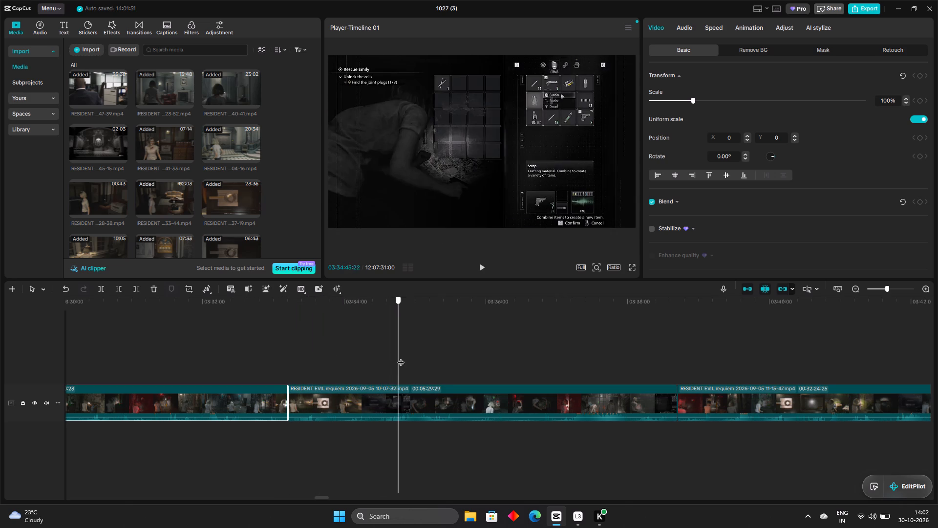
pyautogui.moveTo(401, 357); pyautogui.dragTo(381, 354)
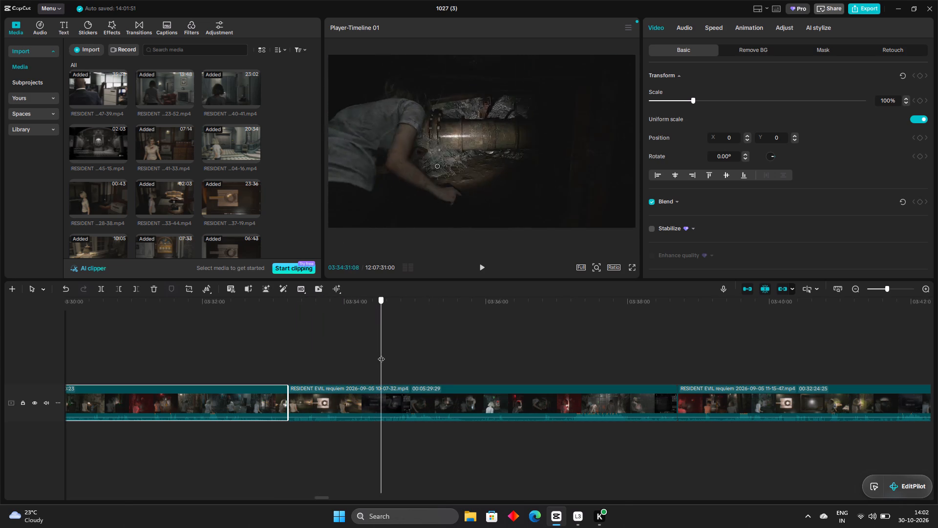
pyautogui.moveTo(381, 354); pyautogui.dragTo(381, 356)
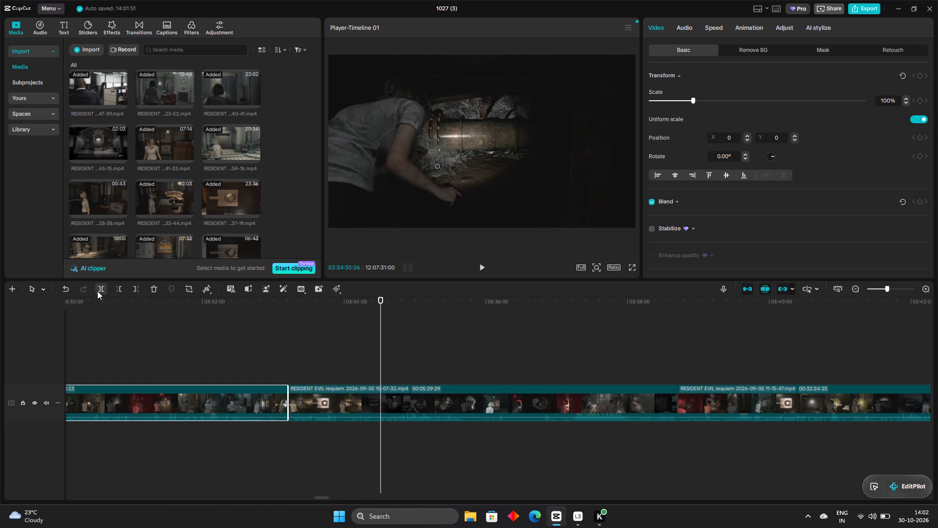
pyautogui.click(97, 291)
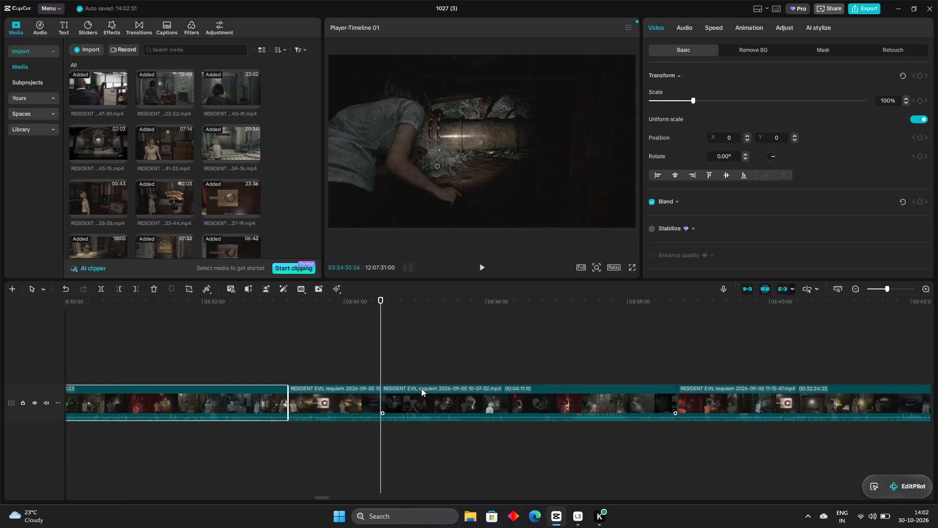
# Trim about 24 seconds off the start of the 10-07-32 section after the 03:34:30:26 cut, removing the inventory screen.
pyautogui.click(421, 388)
pyautogui.moveTo(380, 397); pyautogui.dragTo(384, 397)
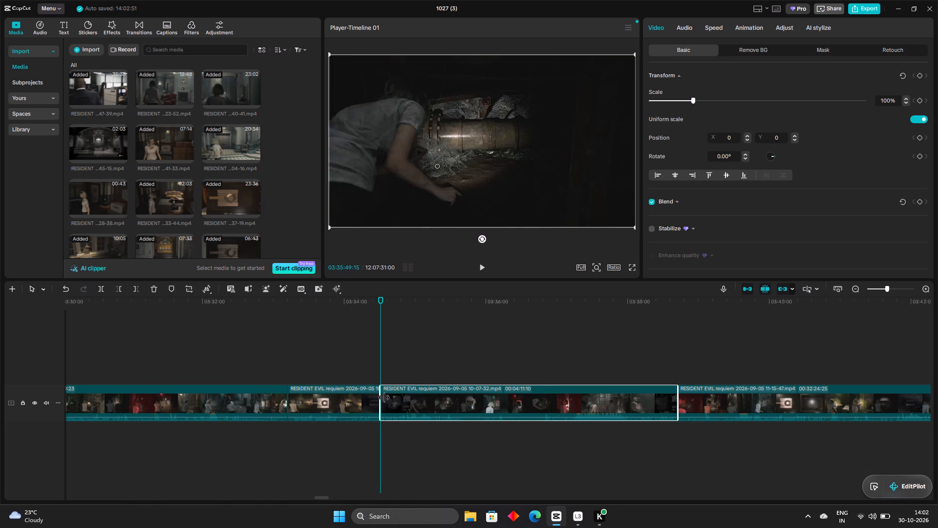
pyautogui.moveTo(384, 397); pyautogui.dragTo(406, 401)
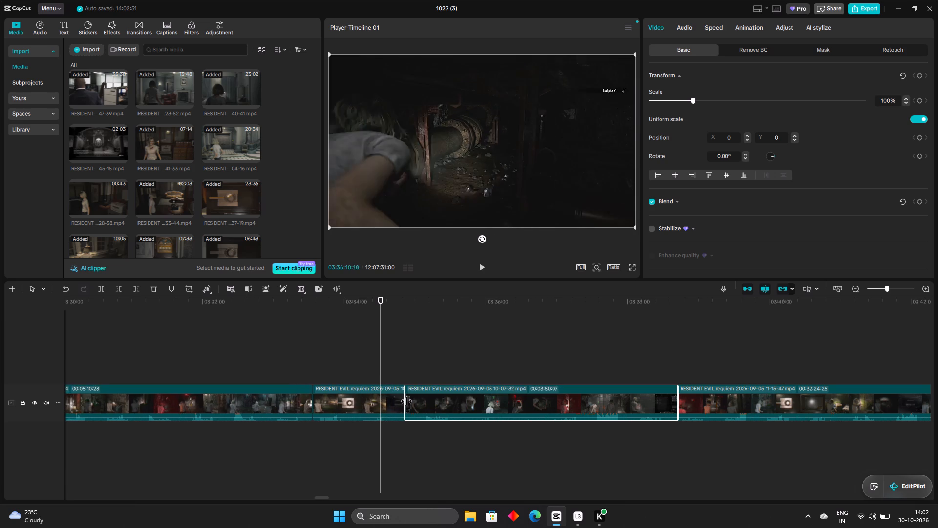
pyautogui.moveTo(406, 401); pyautogui.dragTo(409, 401)
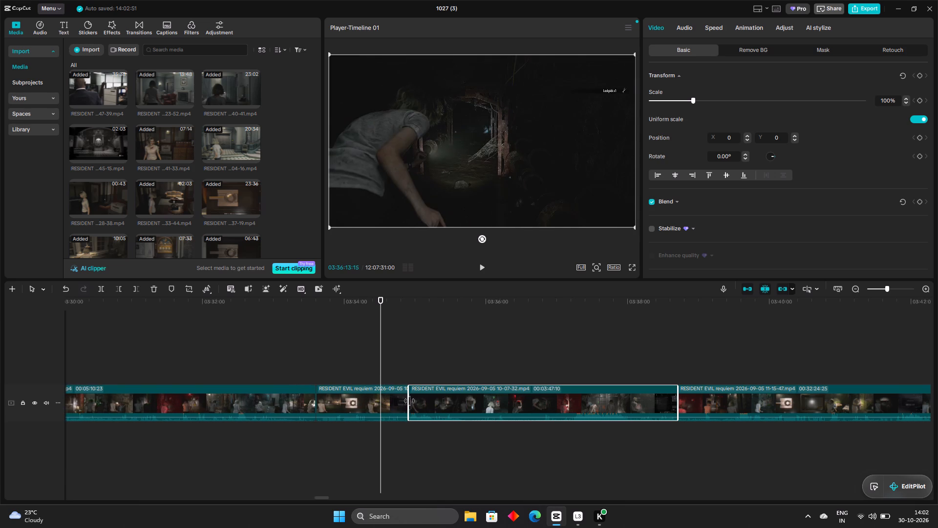
pyautogui.moveTo(409, 401); pyautogui.dragTo(409, 401)
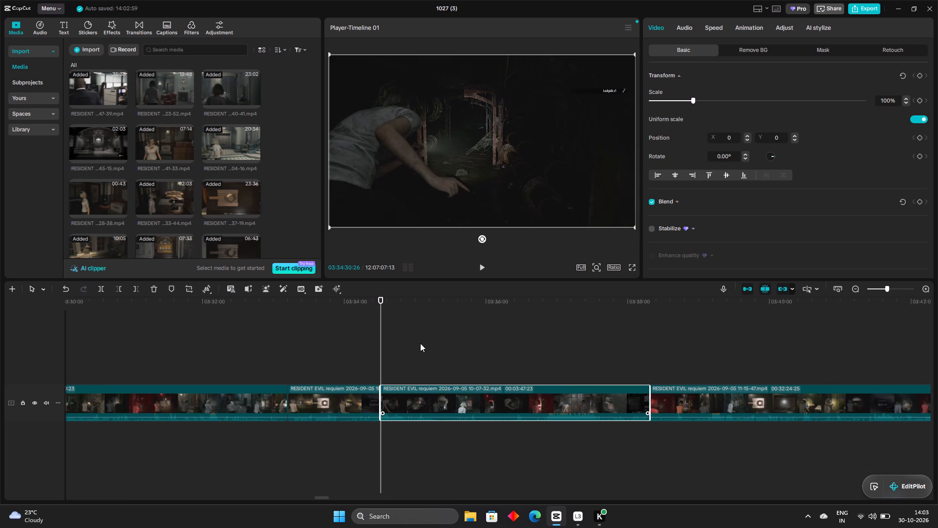
# Review the 10-07-32 section from the 03:34:30:26 cut to about 03:37:20 for parts that need removing.
pyautogui.moveTo(379, 350); pyautogui.dragTo(380, 350)
pyautogui.moveTo(380, 350); pyautogui.dragTo(408, 360)
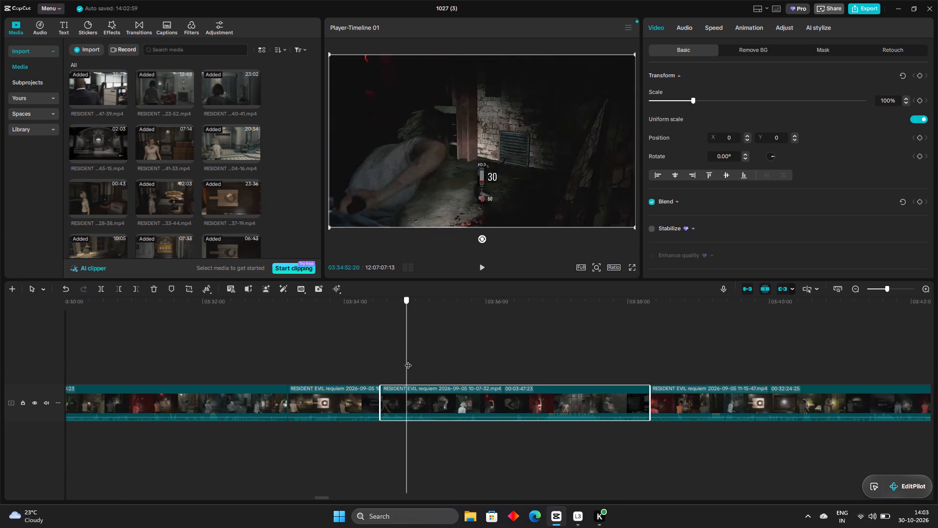
pyautogui.moveTo(408, 360); pyautogui.dragTo(441, 363)
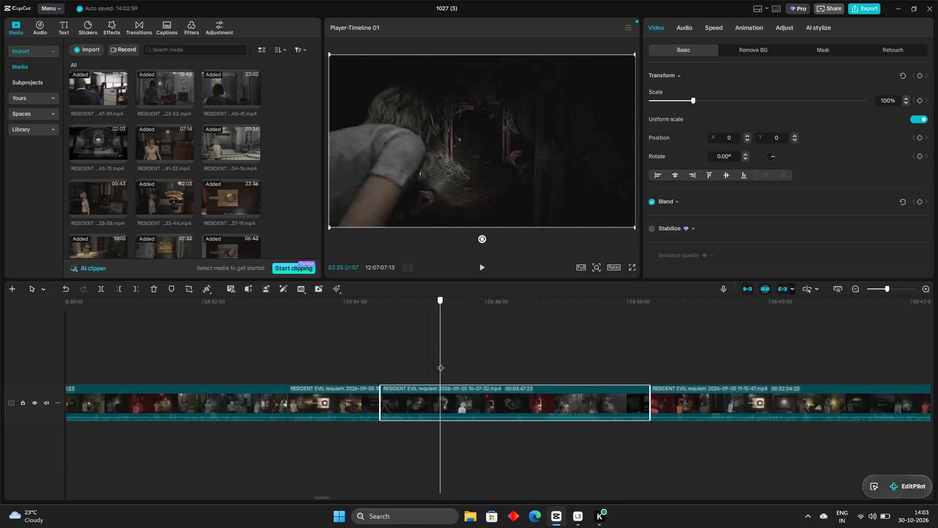
pyautogui.moveTo(441, 363); pyautogui.dragTo(484, 367)
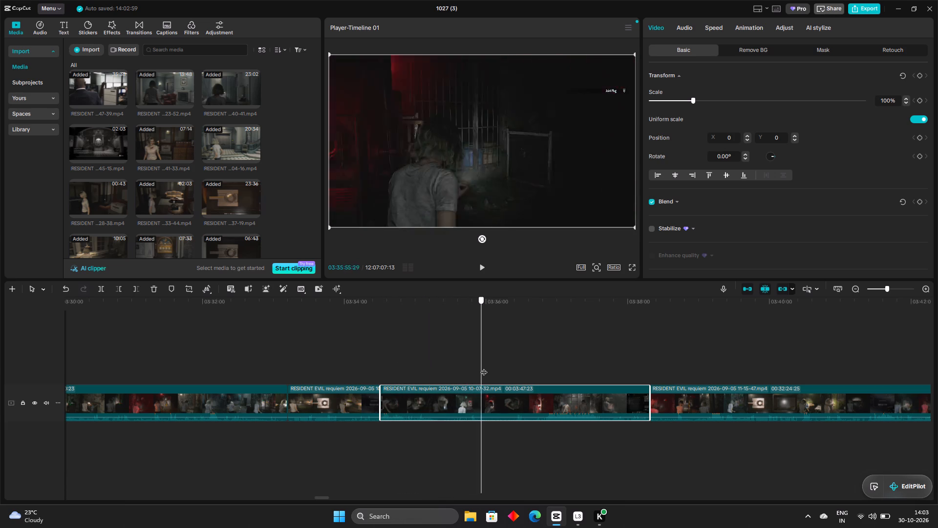
pyautogui.moveTo(484, 367); pyautogui.dragTo(525, 373)
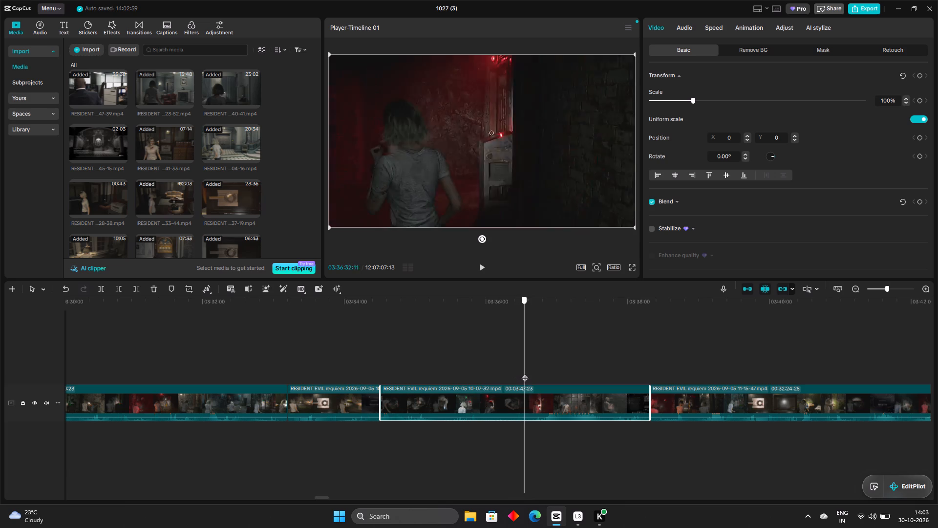
pyautogui.moveTo(525, 373); pyautogui.dragTo(559, 376)
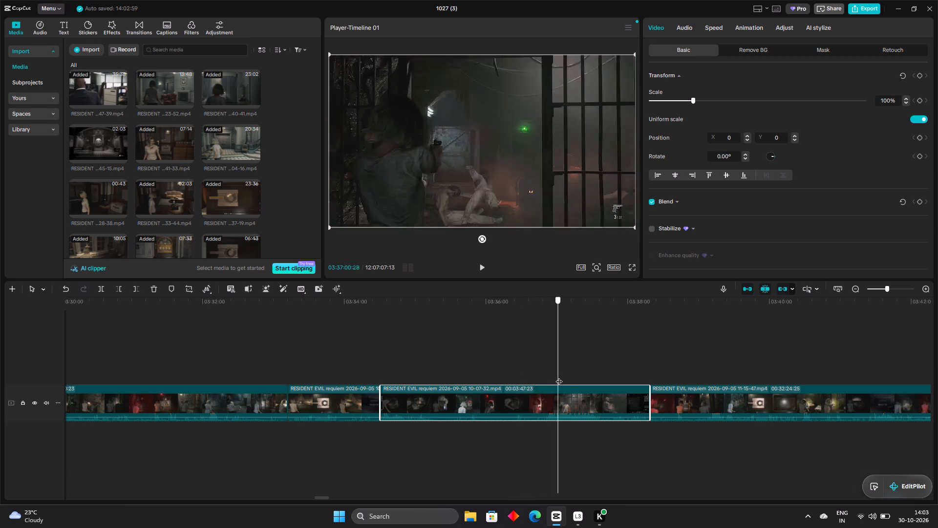
pyautogui.moveTo(559, 376); pyautogui.dragTo(572, 376)
pyautogui.moveTo(572, 376); pyautogui.dragTo(583, 376)
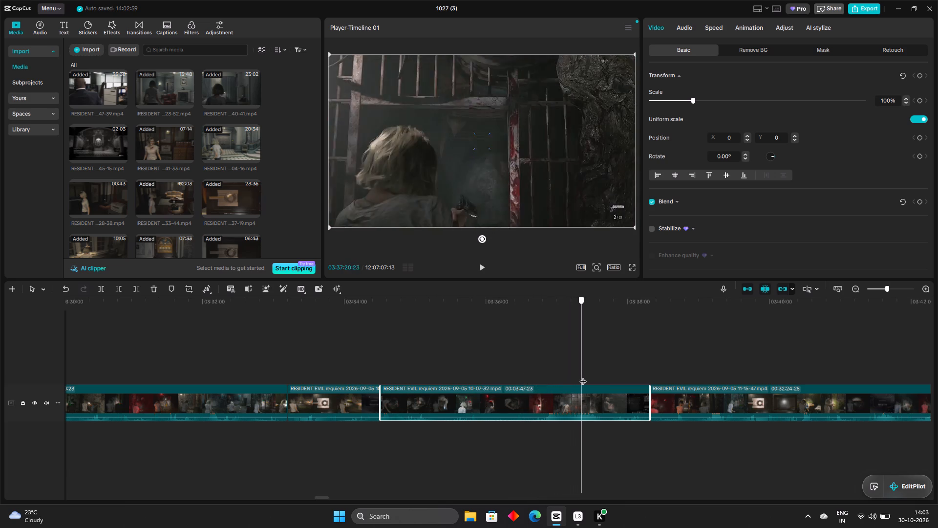
# Trim about 25 seconds off the end of the 10-07-32 section, back to 03:37:53:02, removing the item storage screen.
pyautogui.moveTo(583, 376); pyautogui.dragTo(620, 387)
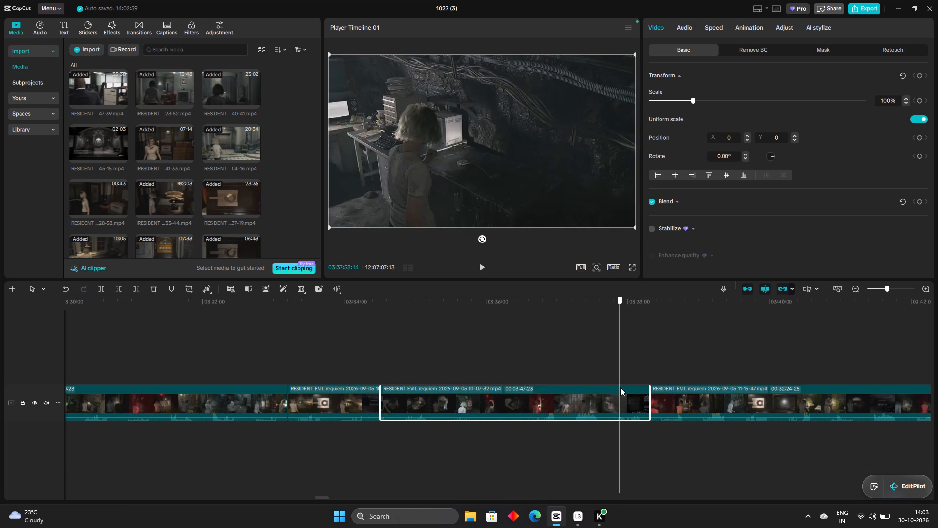
pyautogui.moveTo(620, 387); pyautogui.dragTo(621, 390)
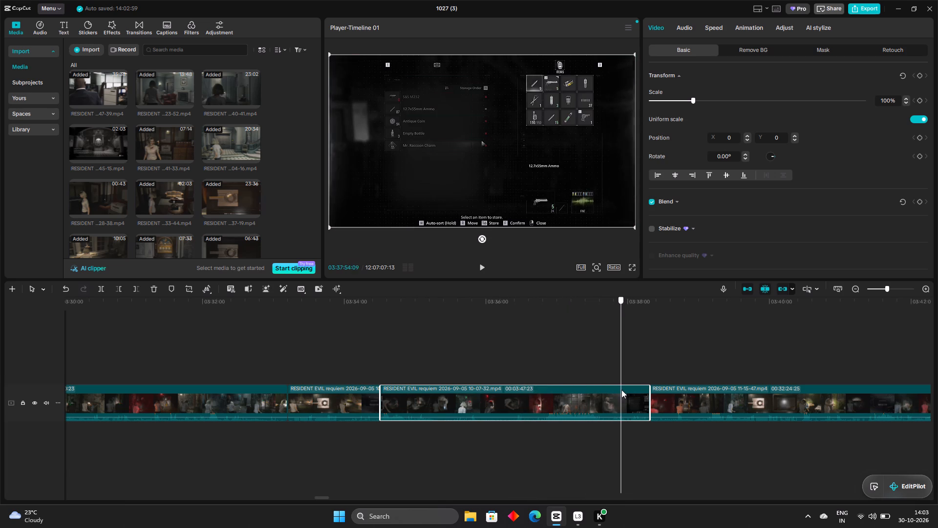
pyautogui.moveTo(621, 390); pyautogui.dragTo(640, 391)
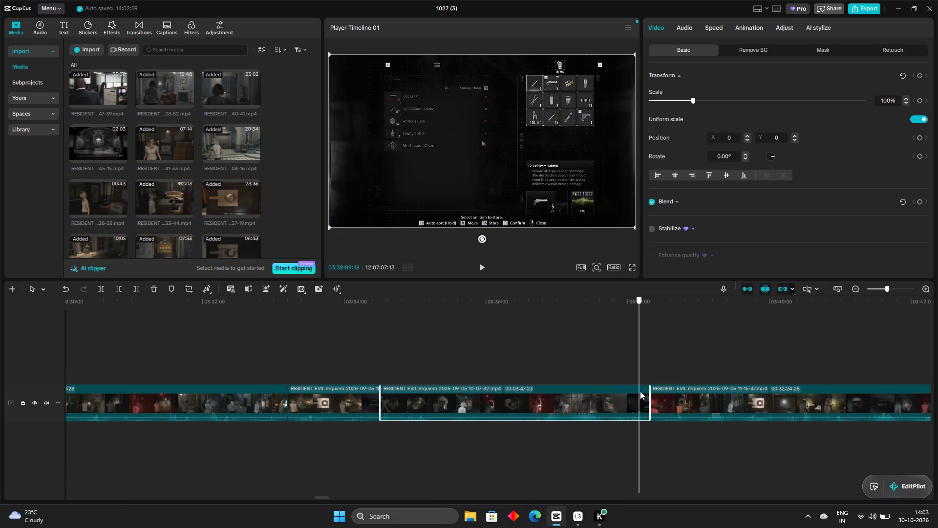
pyautogui.moveTo(640, 391); pyautogui.dragTo(611, 391)
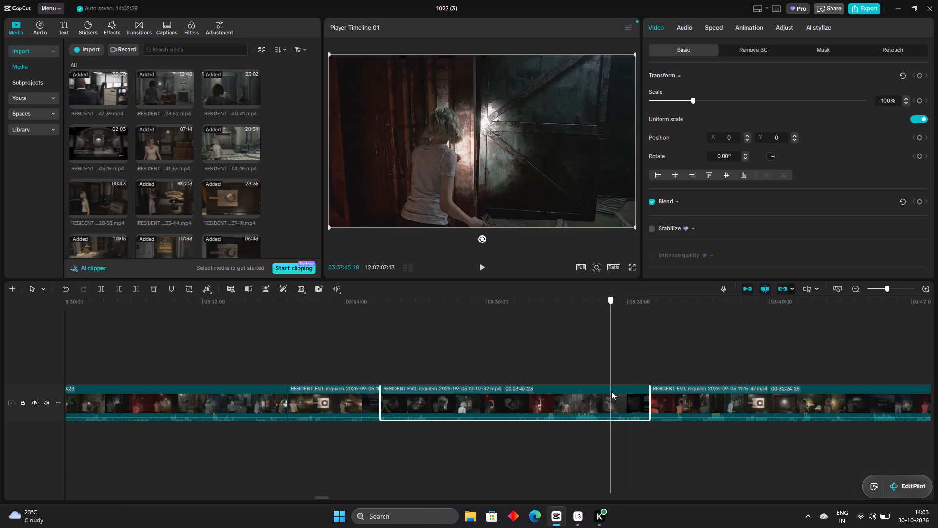
pyautogui.moveTo(611, 391); pyautogui.dragTo(619, 392)
pyautogui.moveTo(650, 398); pyautogui.dragTo(632, 407)
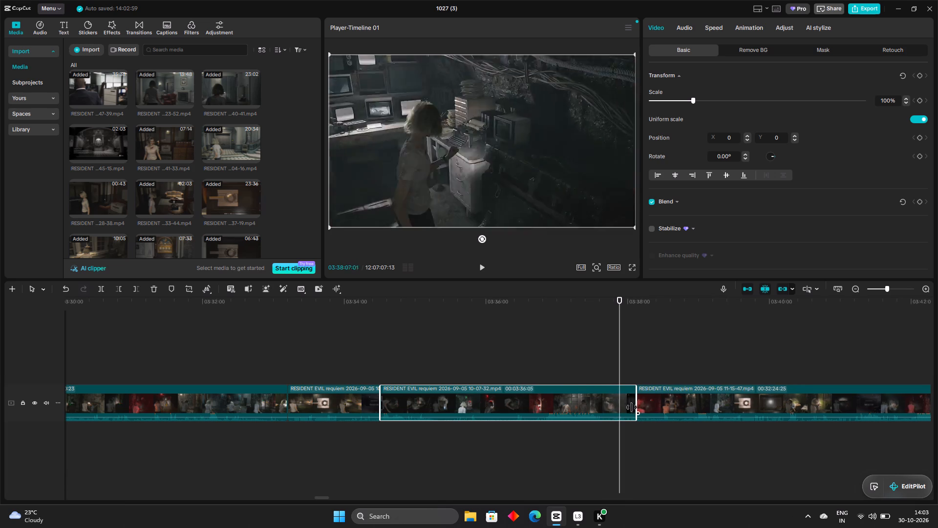
pyautogui.moveTo(632, 407); pyautogui.dragTo(616, 409)
pyautogui.click(626, 404)
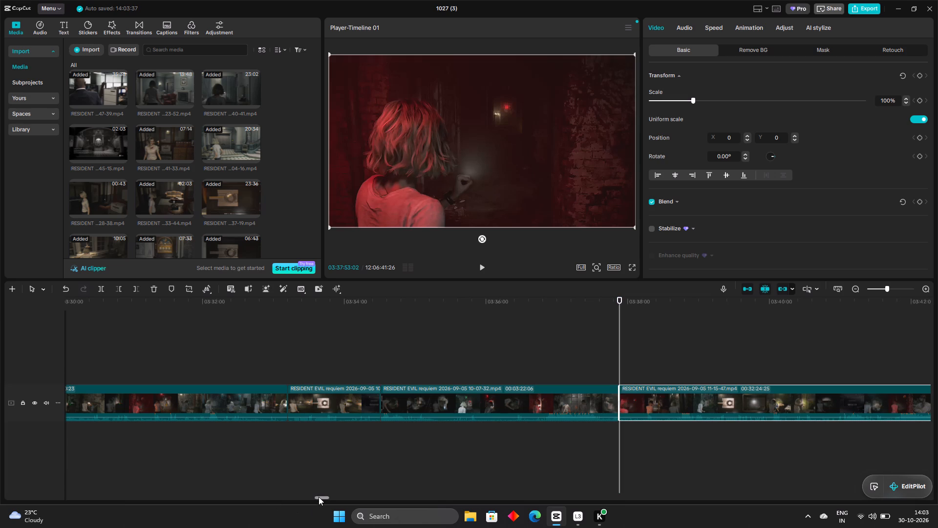
pyautogui.moveTo(319, 497); pyautogui.dragTo(327, 498)
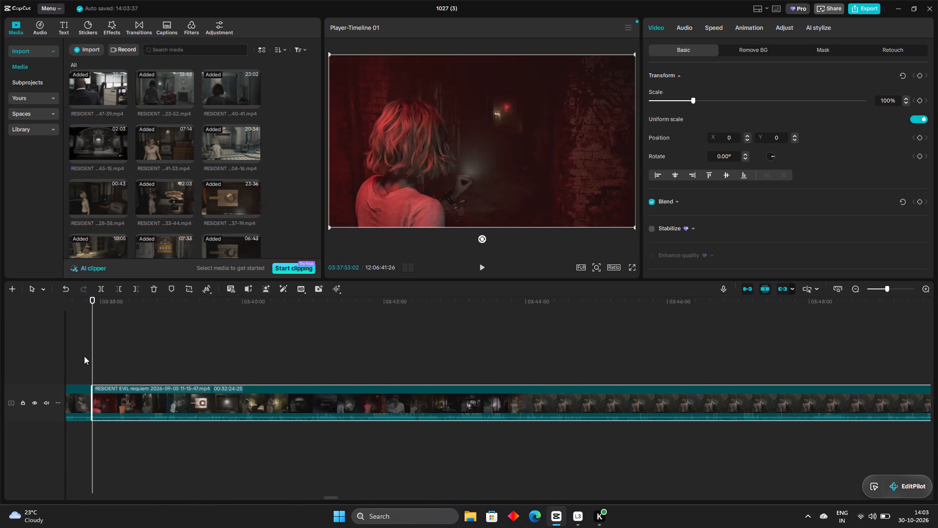
pyautogui.moveTo(92, 347); pyautogui.dragTo(98, 349)
pyautogui.moveTo(98, 349); pyautogui.dragTo(147, 349)
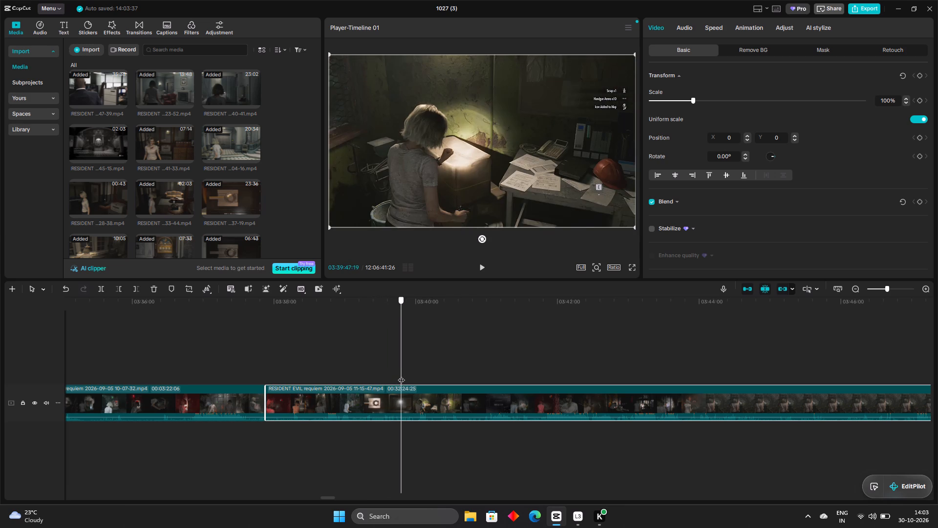
pyautogui.moveTo(401, 375); pyautogui.dragTo(164, 403)
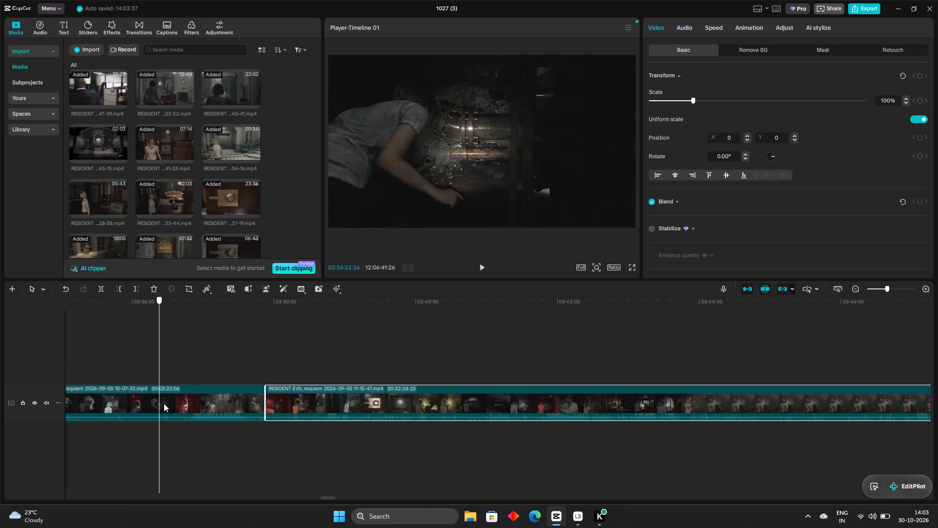
pyautogui.moveTo(164, 403); pyautogui.dragTo(311, 418)
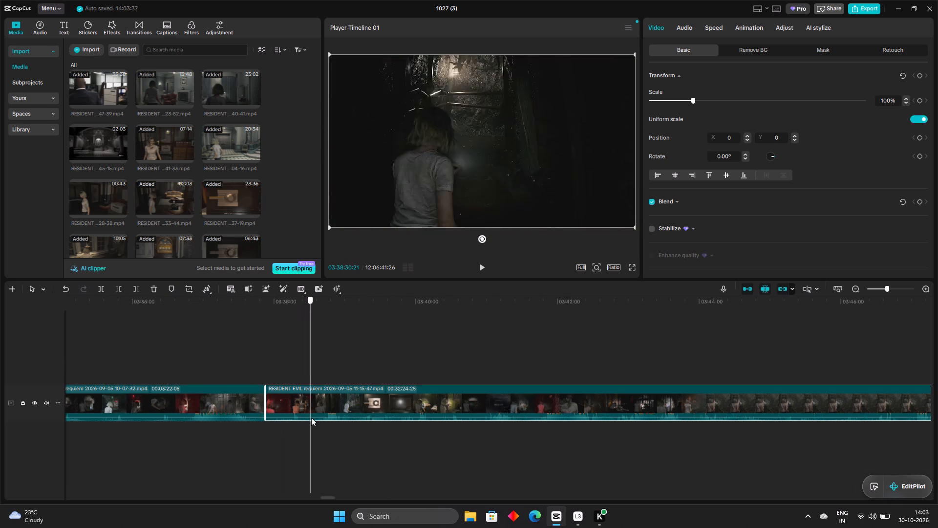
pyautogui.moveTo(311, 418); pyautogui.dragTo(321, 418)
pyautogui.moveTo(320, 361); pyautogui.dragTo(338, 363)
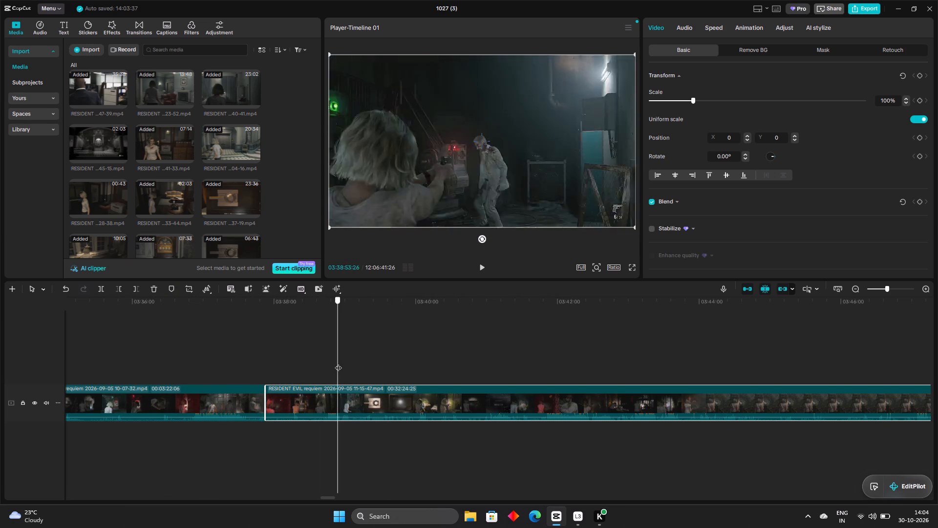
pyautogui.moveTo(338, 363); pyautogui.dragTo(403, 375)
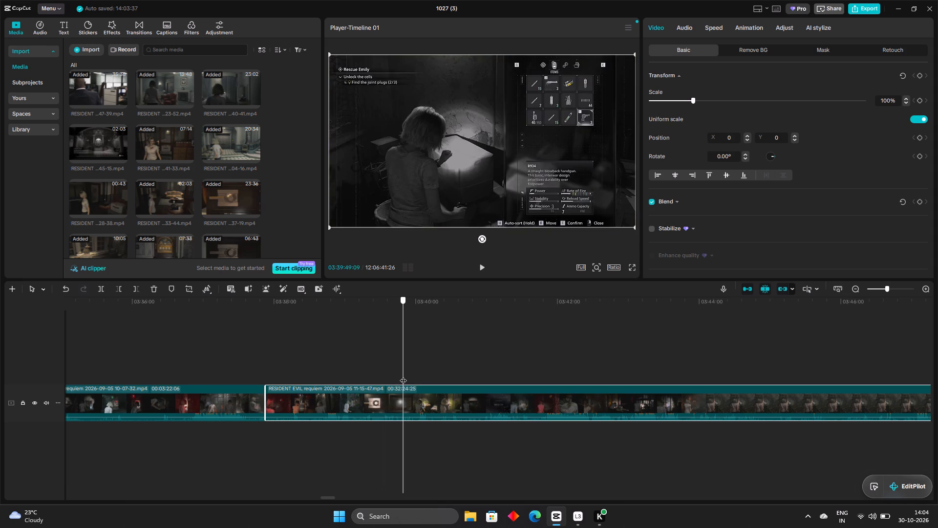
pyautogui.moveTo(403, 375); pyautogui.dragTo(383, 377)
# Compare the 11-15-47 clip's footage around 03:40:36 with the sections from 03:33:12 to about 03:37 for repeated gameplay.
pyautogui.keyDown('ctrl'); pyautogui.scroll(-1, 302, 444); pyautogui.keyUp('ctrl')
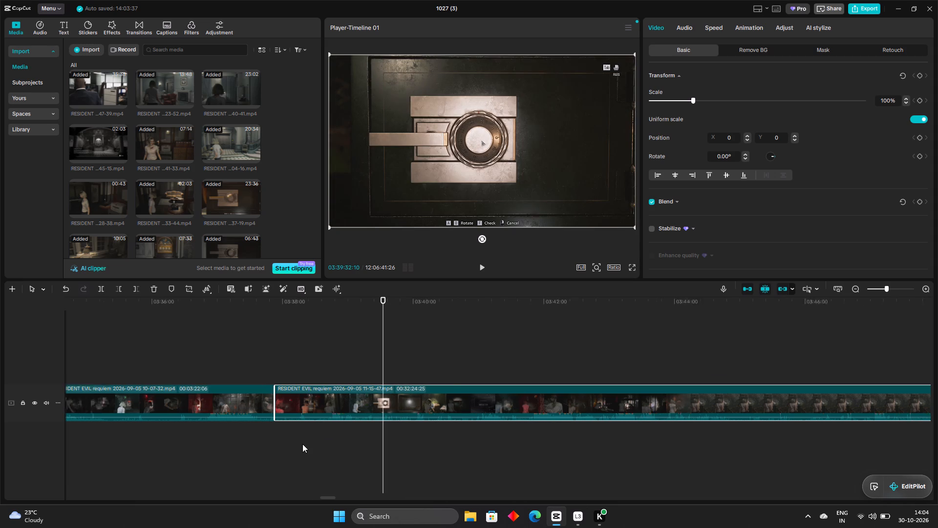
pyautogui.keyDown('ctrl'); pyautogui.scroll(-5, 302, 444); pyautogui.keyUp('ctrl')
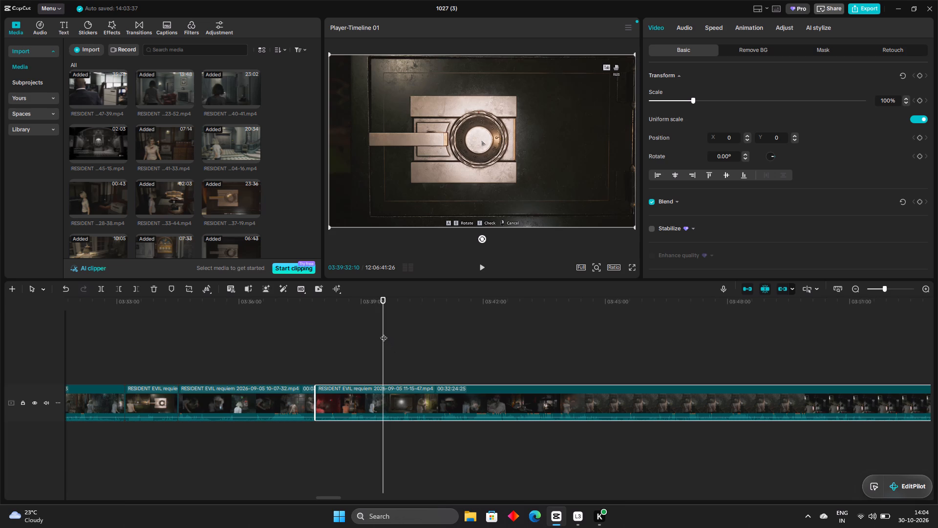
pyautogui.moveTo(384, 333); pyautogui.dragTo(428, 348)
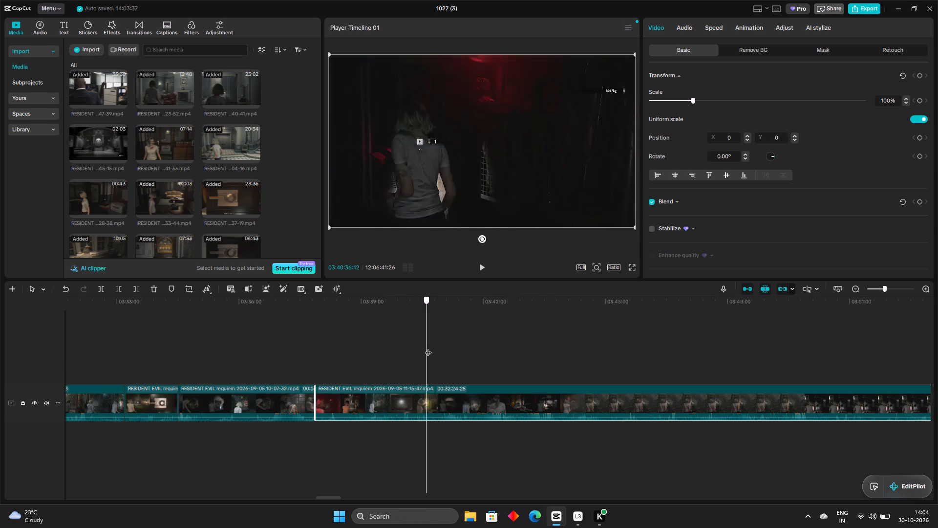
pyautogui.moveTo(428, 348); pyautogui.dragTo(216, 389)
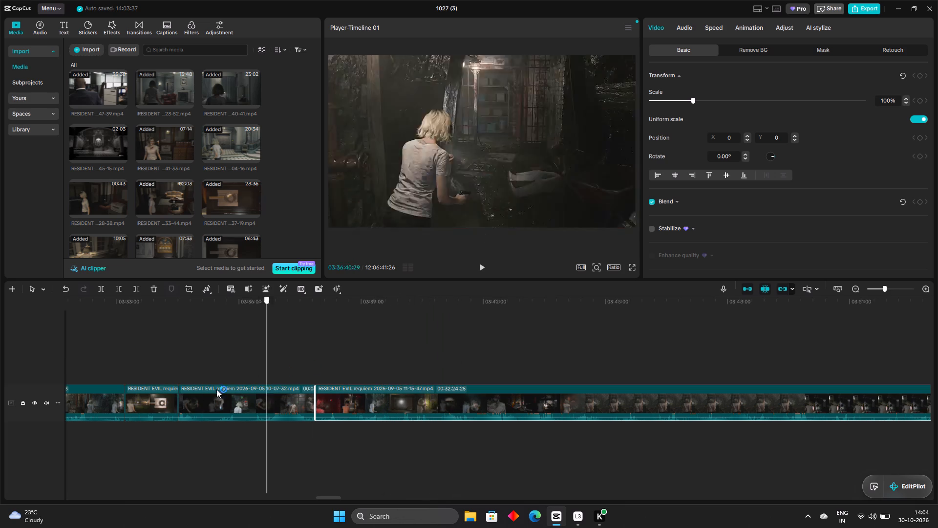
pyautogui.moveTo(216, 389); pyautogui.dragTo(184, 392)
pyautogui.moveTo(181, 340); pyautogui.dragTo(123, 341)
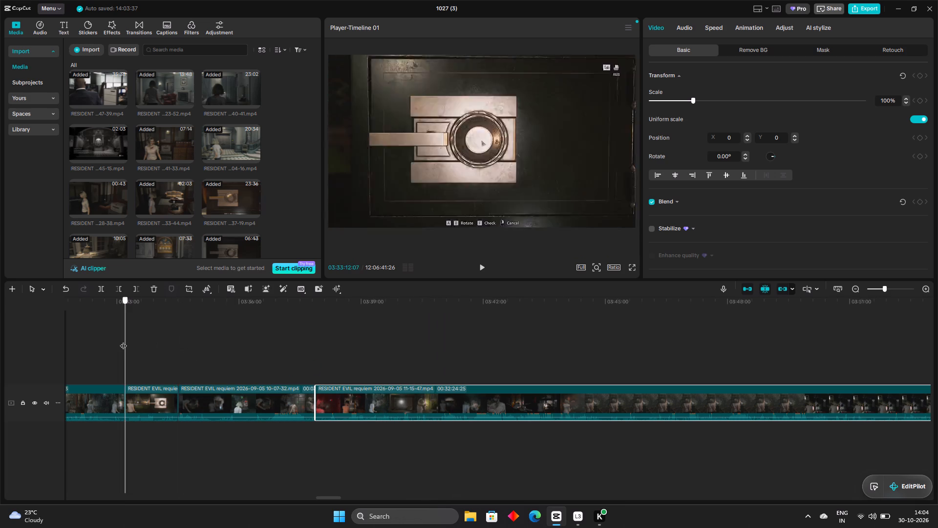
pyautogui.moveTo(123, 341); pyautogui.dragTo(219, 349)
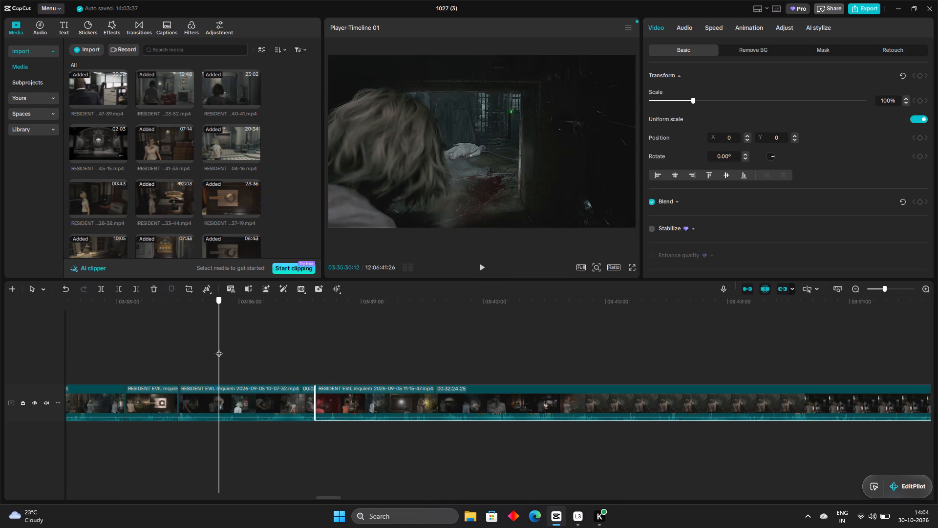
pyautogui.moveTo(219, 349); pyautogui.dragTo(233, 352)
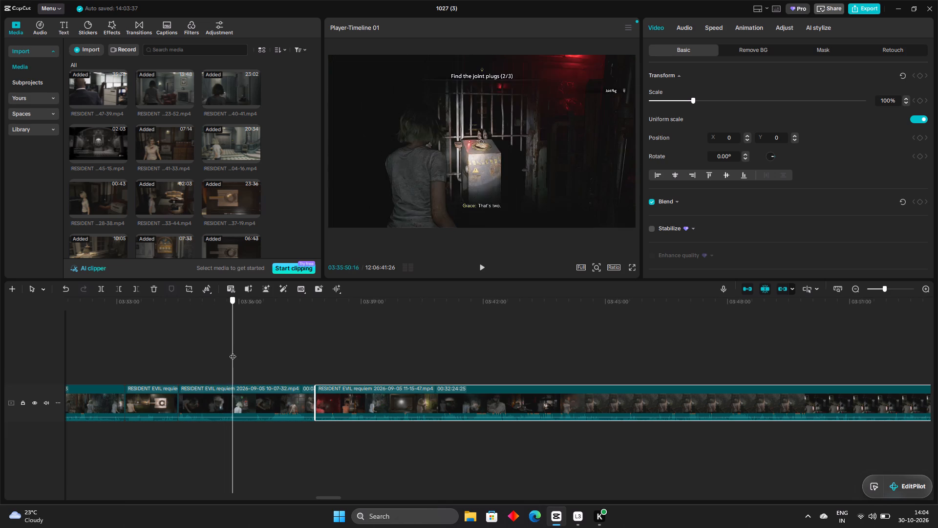
pyautogui.moveTo(233, 352); pyautogui.dragTo(276, 353)
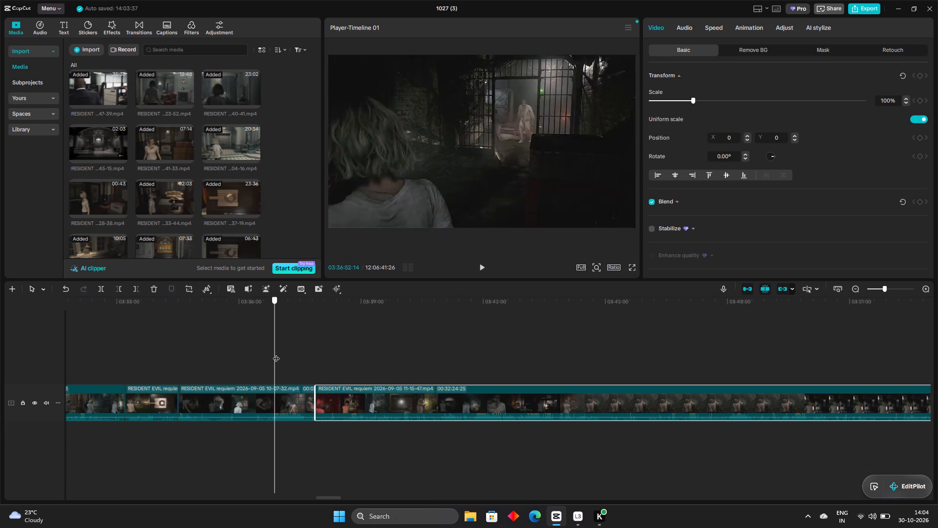
pyautogui.moveTo(276, 353); pyautogui.dragTo(232, 357)
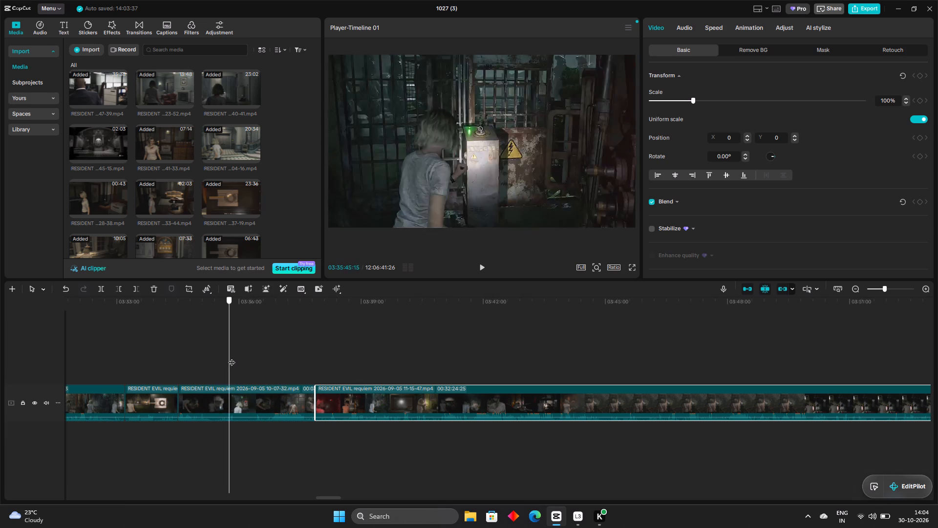
pyautogui.moveTo(232, 357); pyautogui.dragTo(260, 359)
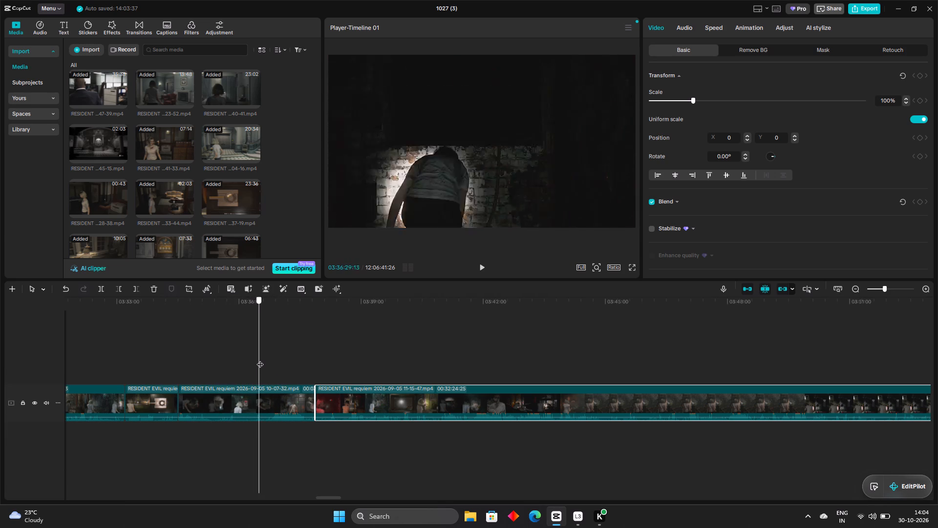
pyautogui.moveTo(260, 359); pyautogui.dragTo(279, 358)
# Review the 11-15-47 clip from about 03:38:55 to 03:43:38 for parts that need removing.
pyautogui.moveTo(279, 358); pyautogui.dragTo(359, 365)
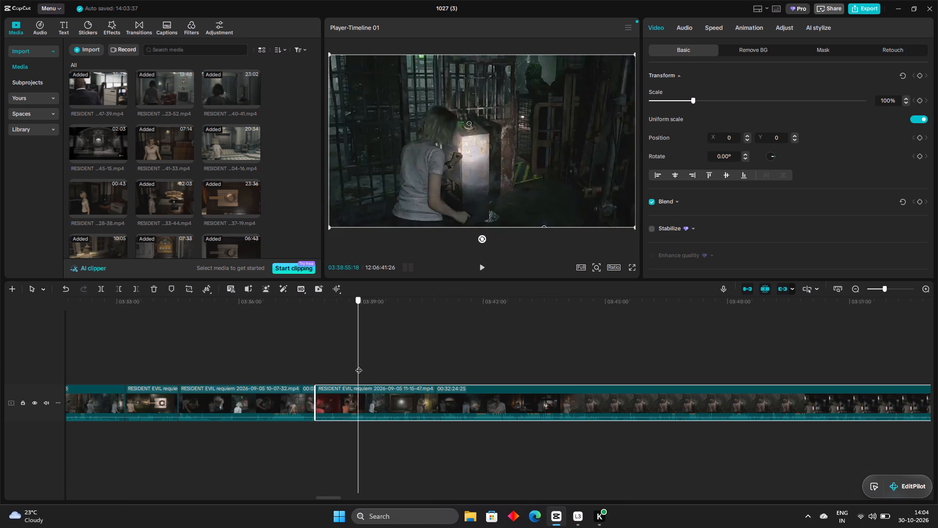
pyautogui.moveTo(359, 365); pyautogui.dragTo(393, 371)
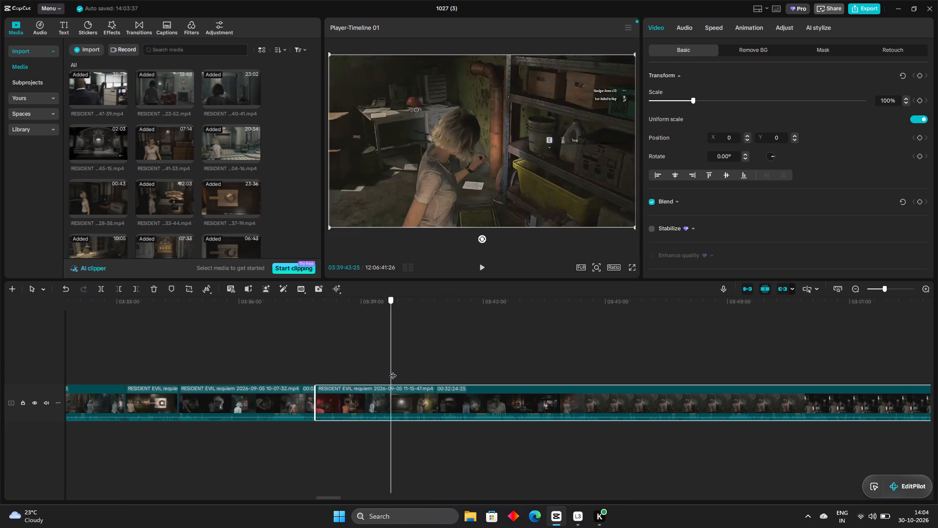
pyautogui.moveTo(393, 371); pyautogui.dragTo(428, 369)
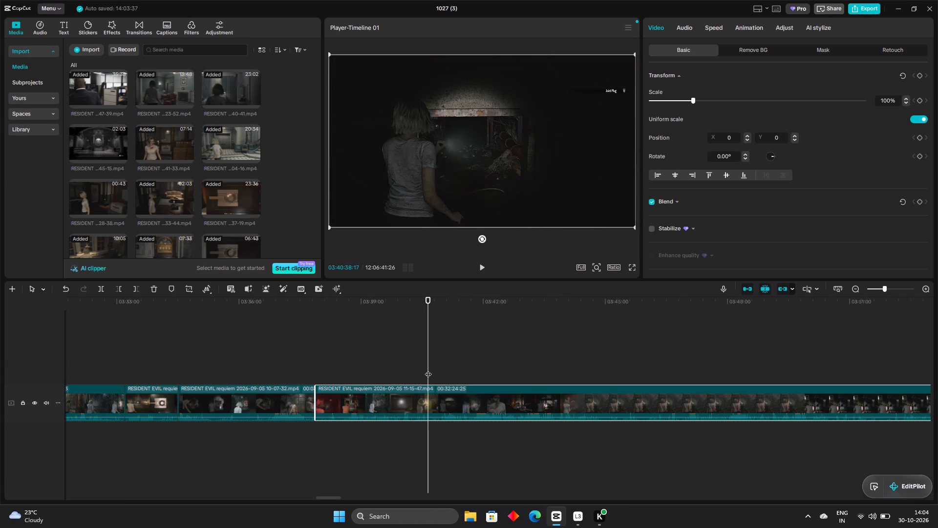
pyautogui.moveTo(428, 349); pyautogui.dragTo(439, 353)
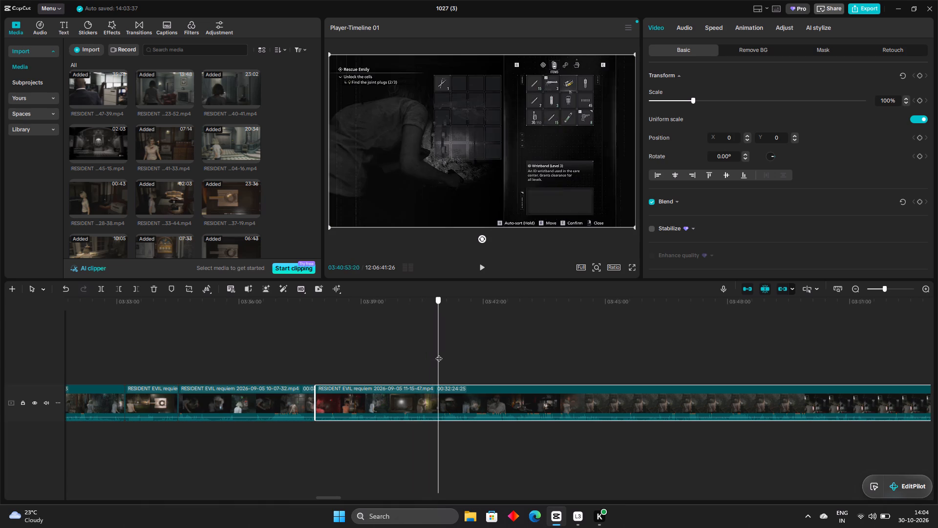
pyautogui.moveTo(439, 353); pyautogui.dragTo(478, 365)
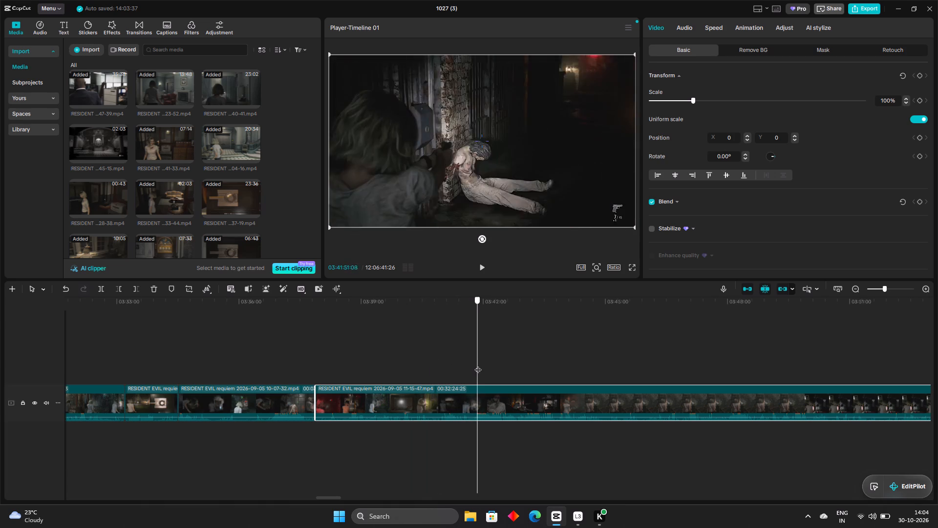
pyautogui.moveTo(478, 365); pyautogui.dragTo(494, 368)
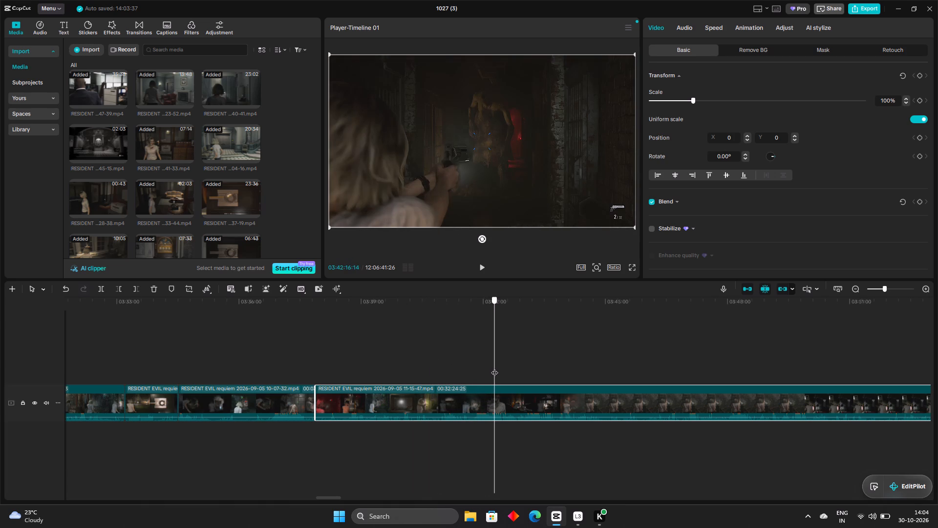
pyautogui.moveTo(494, 368); pyautogui.dragTo(507, 368)
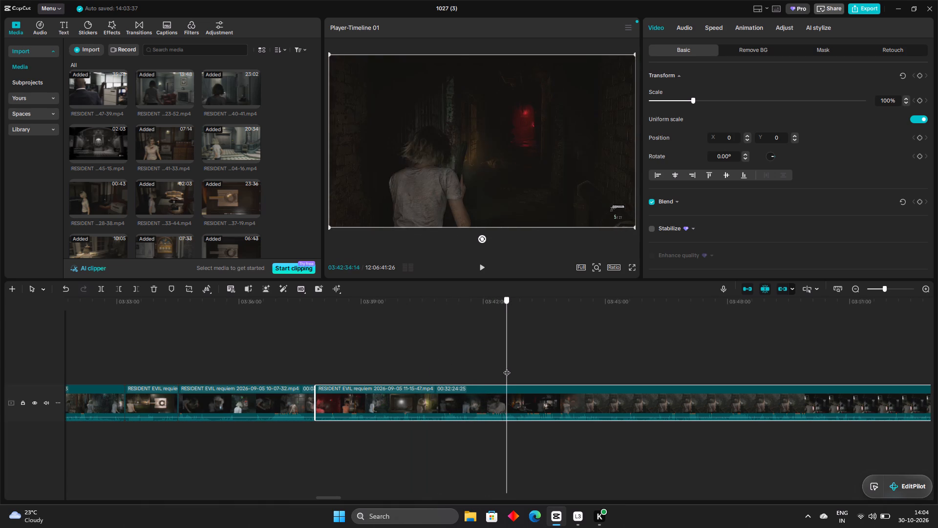
pyautogui.moveTo(507, 368); pyautogui.dragTo(519, 367)
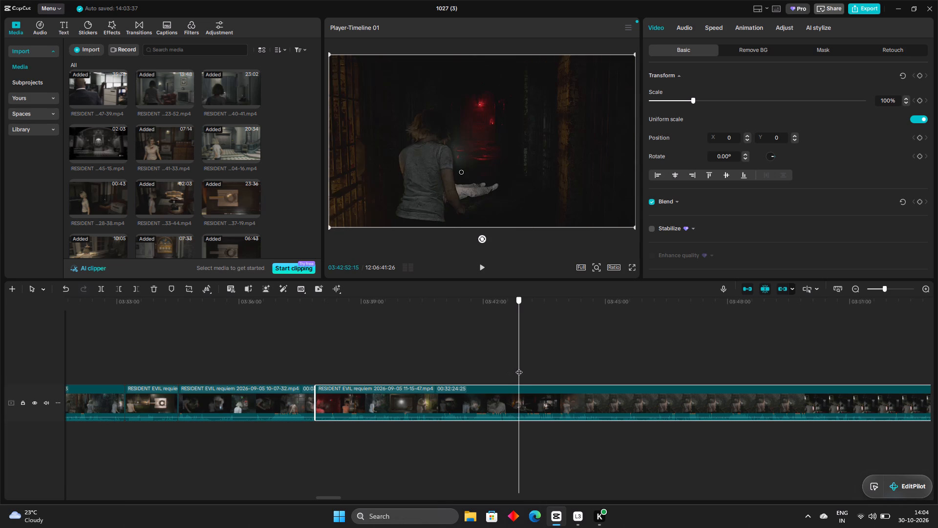
pyautogui.moveTo(519, 367); pyautogui.dragTo(534, 363)
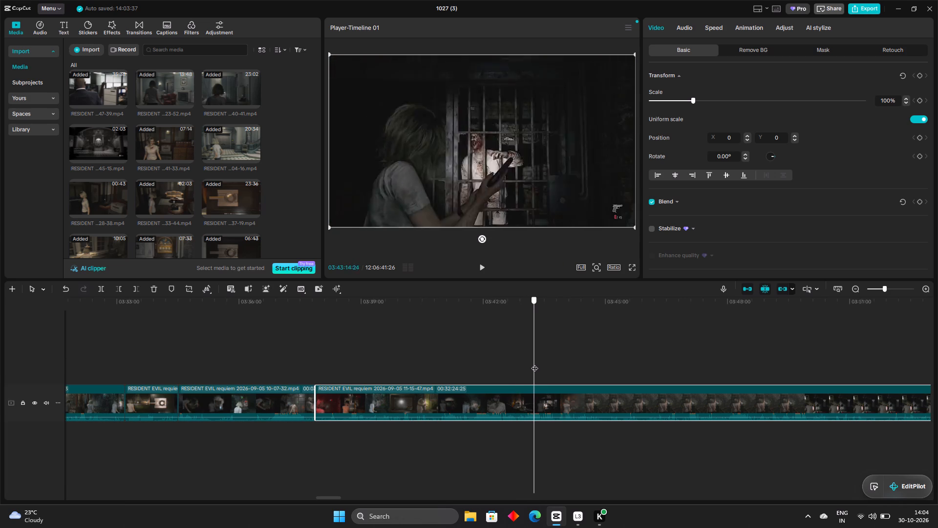
pyautogui.moveTo(534, 363); pyautogui.dragTo(546, 359)
pyautogui.moveTo(546, 359); pyautogui.dragTo(554, 359)
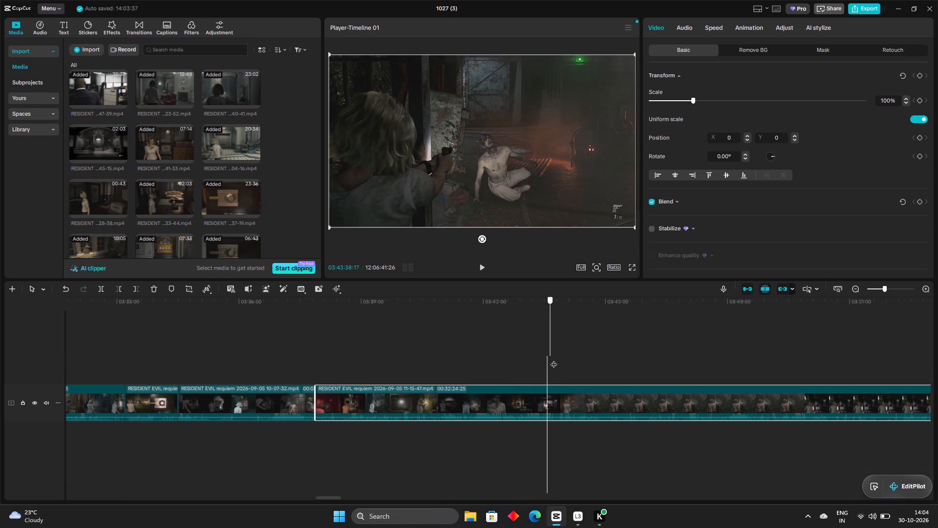
# Split the 11-15-47 clip at 03:44:33:09, just after the save screen, and delete the section before the cut.
pyautogui.moveTo(554, 359); pyautogui.dragTo(580, 356)
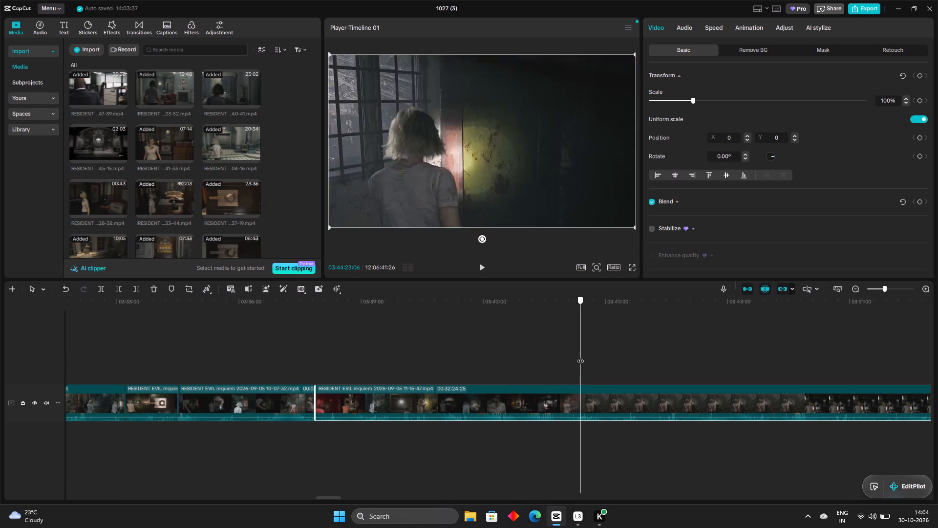
pyautogui.moveTo(580, 356); pyautogui.dragTo(583, 356)
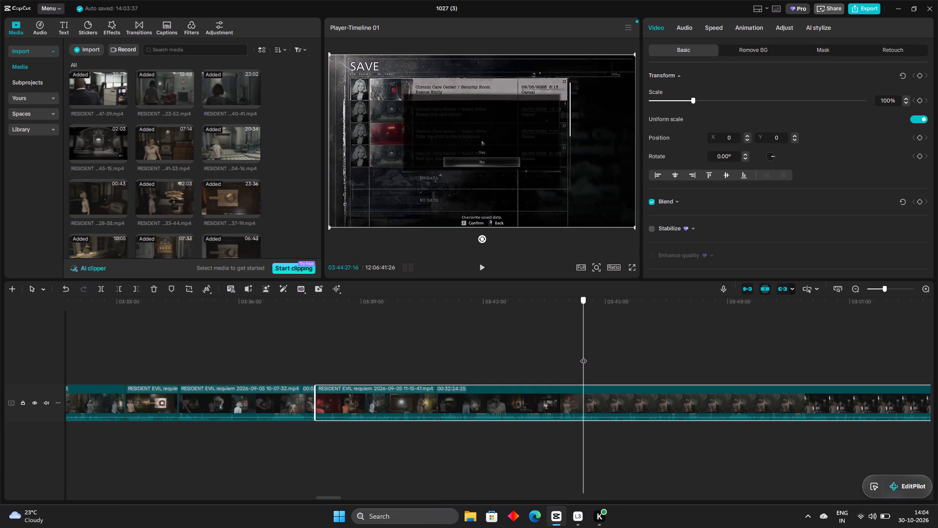
pyautogui.moveTo(583, 356); pyautogui.dragTo(587, 356)
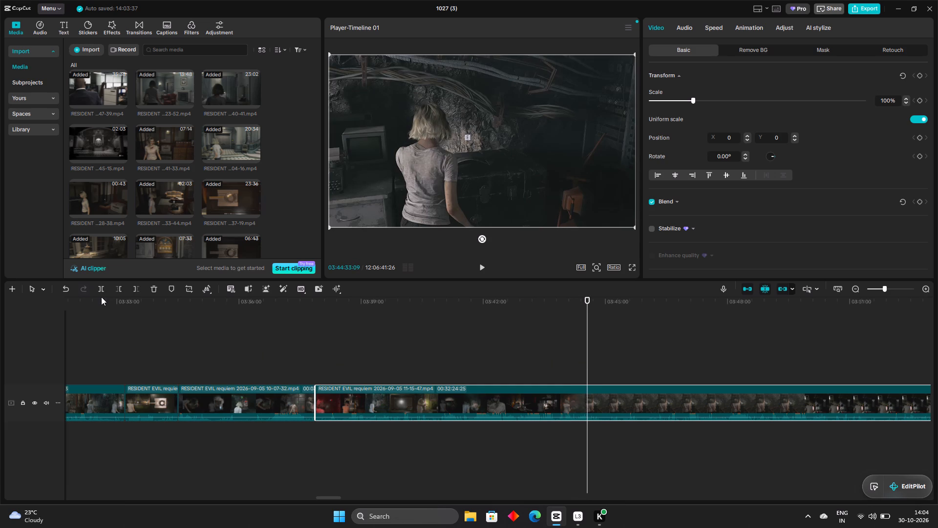
pyautogui.click(101, 293)
pyautogui.click(496, 400)
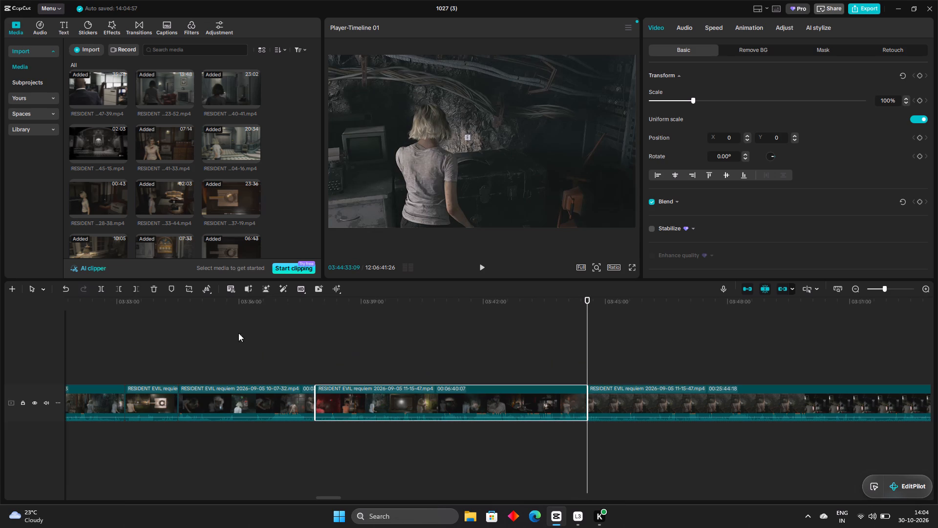
pyautogui.click(152, 287)
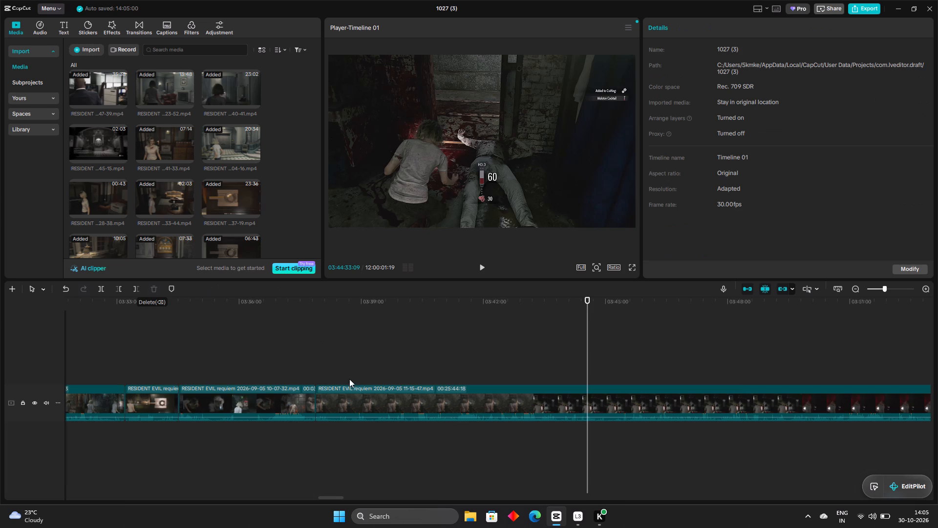
# Split the remaining 11-15-47 clip at 03:41:51:24, just before the item storage screen opens.
pyautogui.click(332, 369)
pyautogui.moveTo(332, 369); pyautogui.dragTo(354, 370)
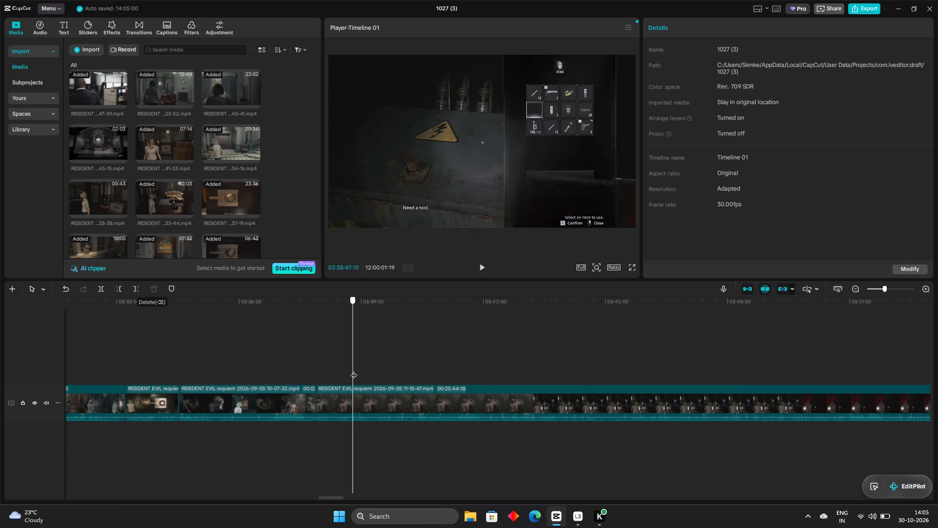
pyautogui.moveTo(354, 370); pyautogui.dragTo(382, 373)
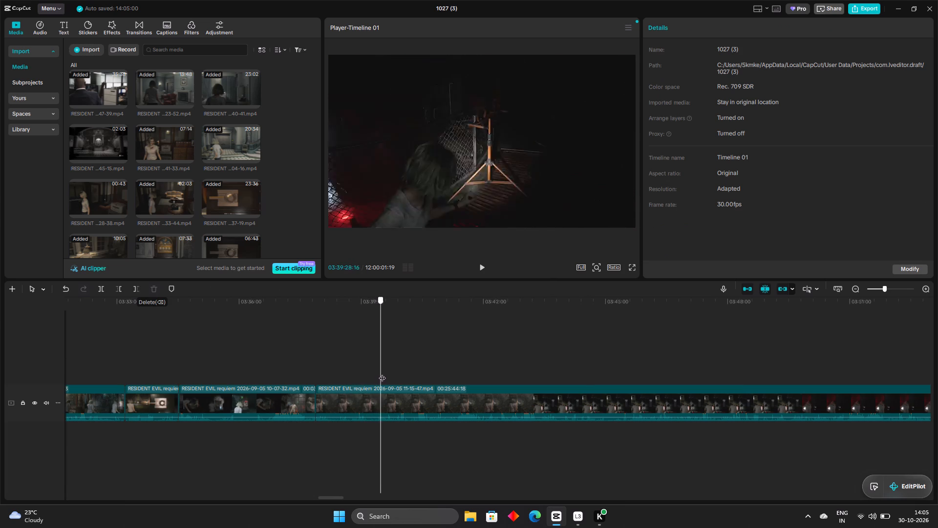
pyautogui.moveTo(382, 373); pyautogui.dragTo(453, 366)
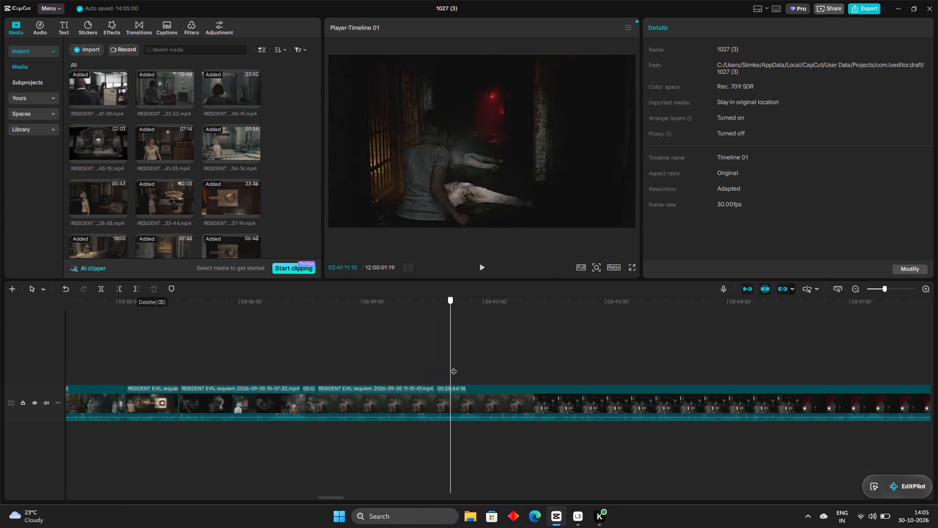
pyautogui.moveTo(453, 366); pyautogui.dragTo(461, 367)
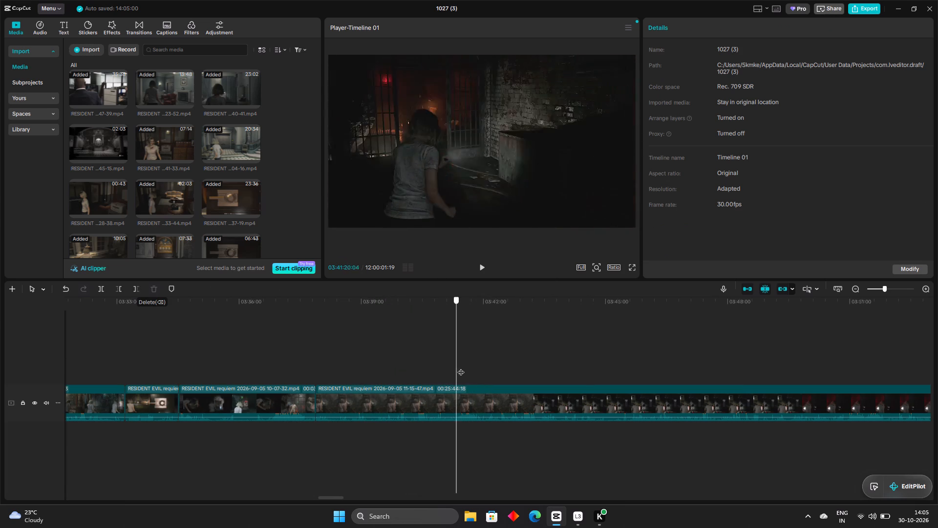
pyautogui.moveTo(461, 367); pyautogui.dragTo(477, 369)
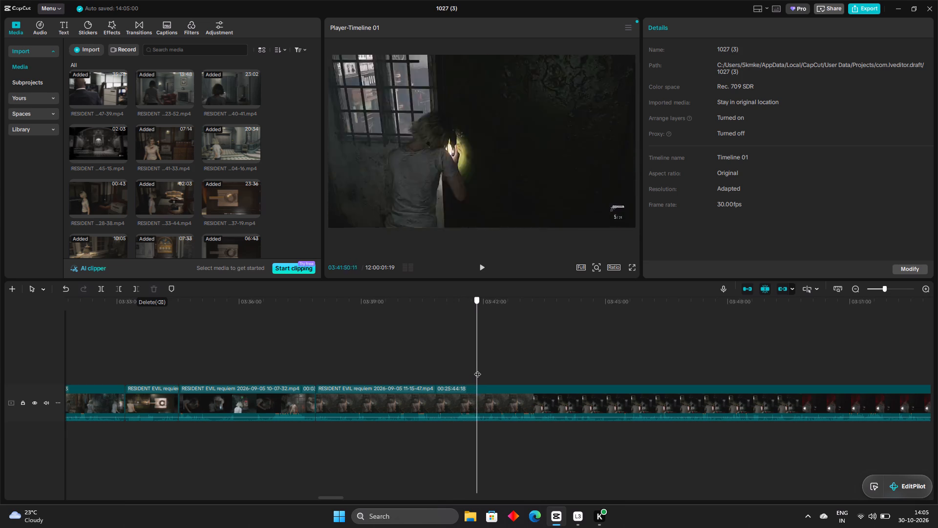
pyautogui.moveTo(477, 369); pyautogui.dragTo(476, 370)
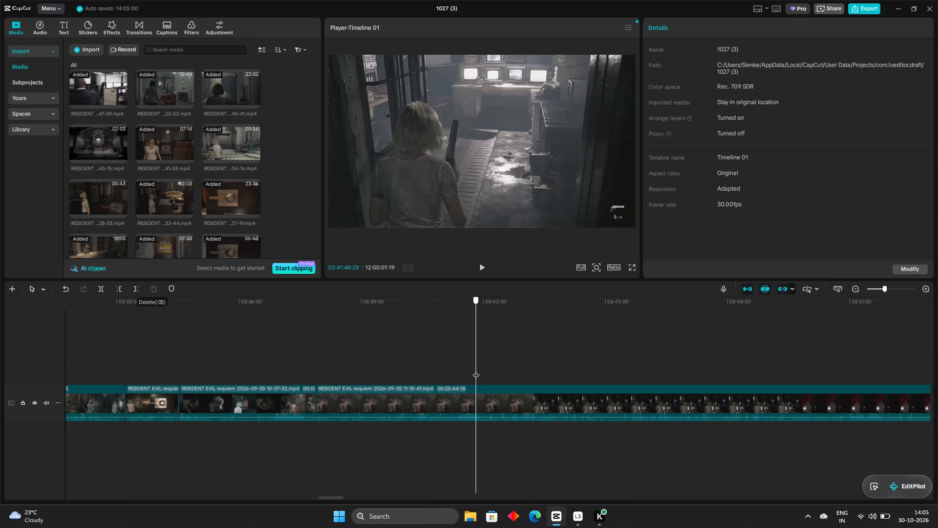
pyautogui.moveTo(476, 370); pyautogui.dragTo(480, 371)
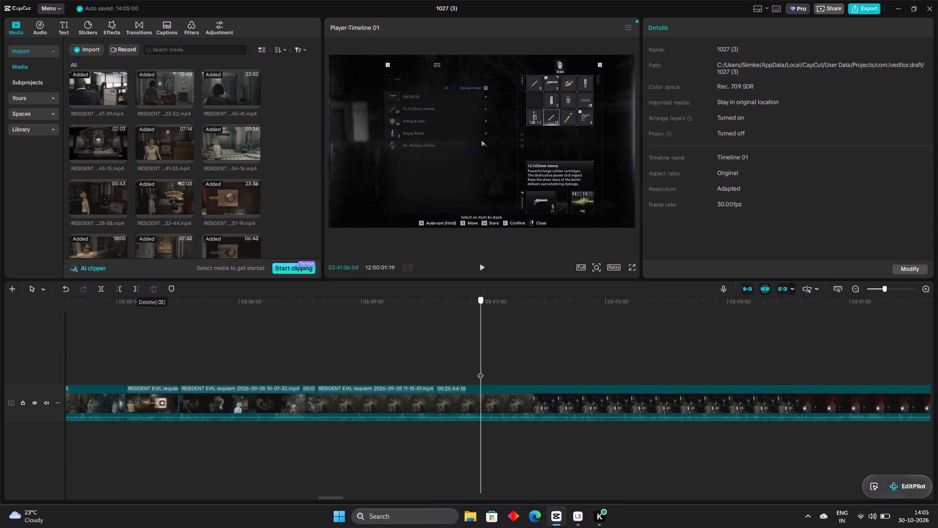
pyautogui.moveTo(480, 371); pyautogui.dragTo(478, 371)
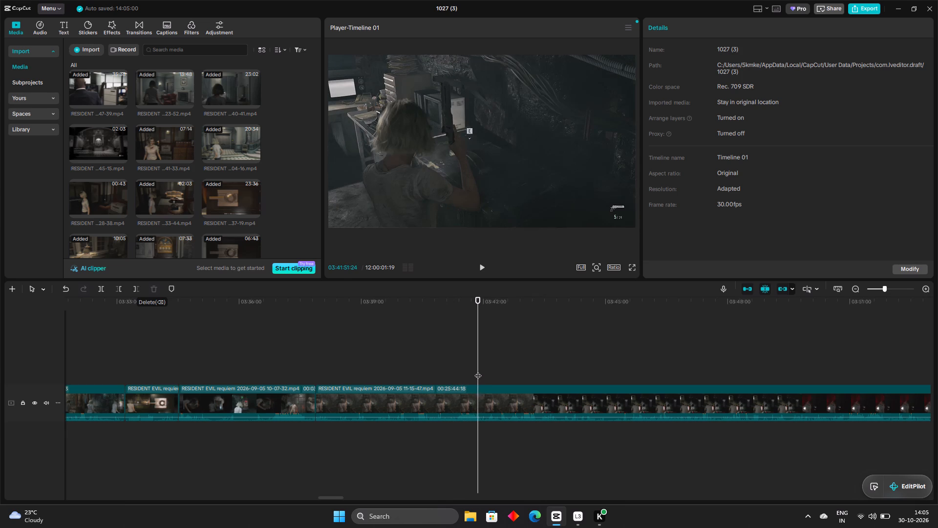
pyautogui.click(100, 291)
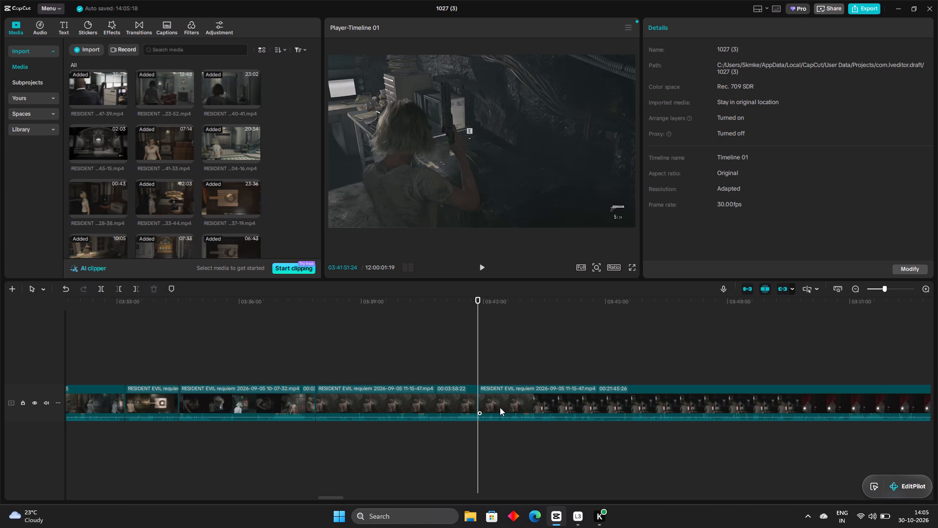
# Trim about 12 seconds, covering the item storage screen, off the start of the 11-15-47 section after the 03:41:51:24 cut.
pyautogui.click(500, 407)
pyautogui.moveTo(477, 396); pyautogui.dragTo(484, 402)
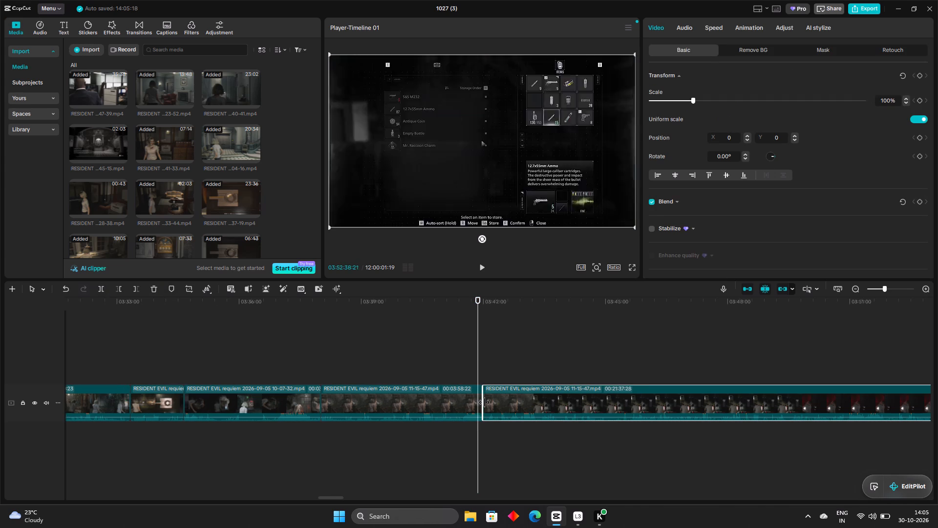
pyautogui.moveTo(484, 402); pyautogui.dragTo(487, 404)
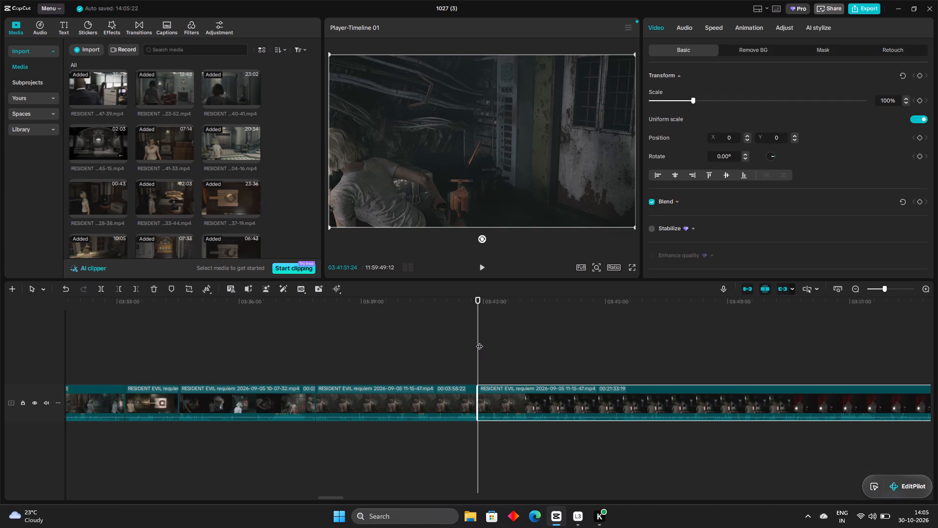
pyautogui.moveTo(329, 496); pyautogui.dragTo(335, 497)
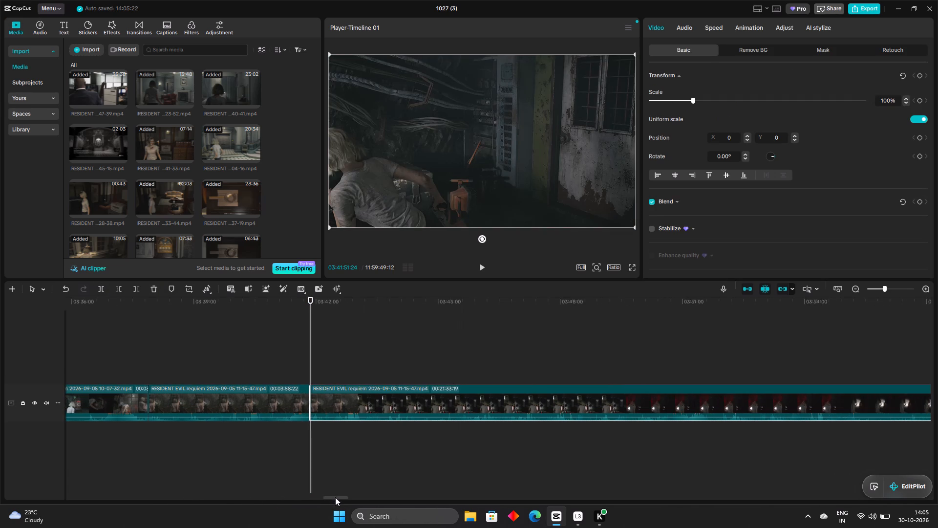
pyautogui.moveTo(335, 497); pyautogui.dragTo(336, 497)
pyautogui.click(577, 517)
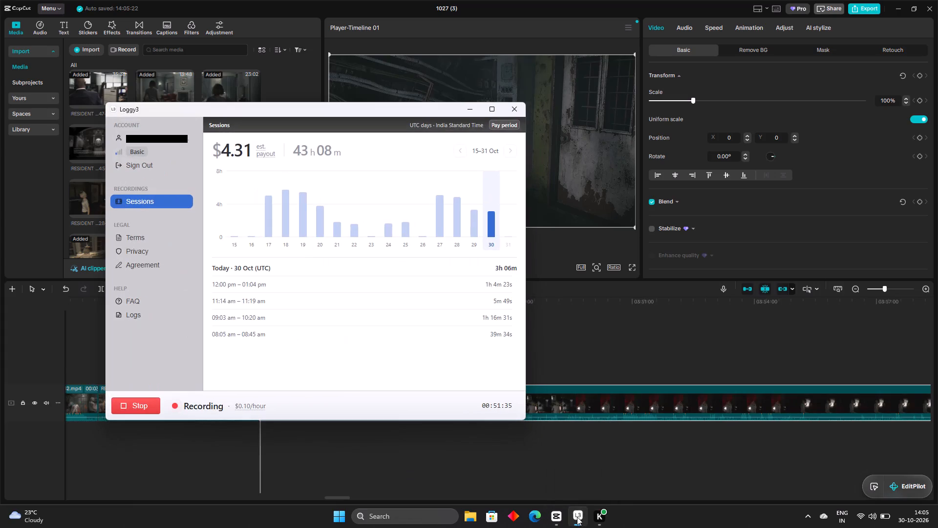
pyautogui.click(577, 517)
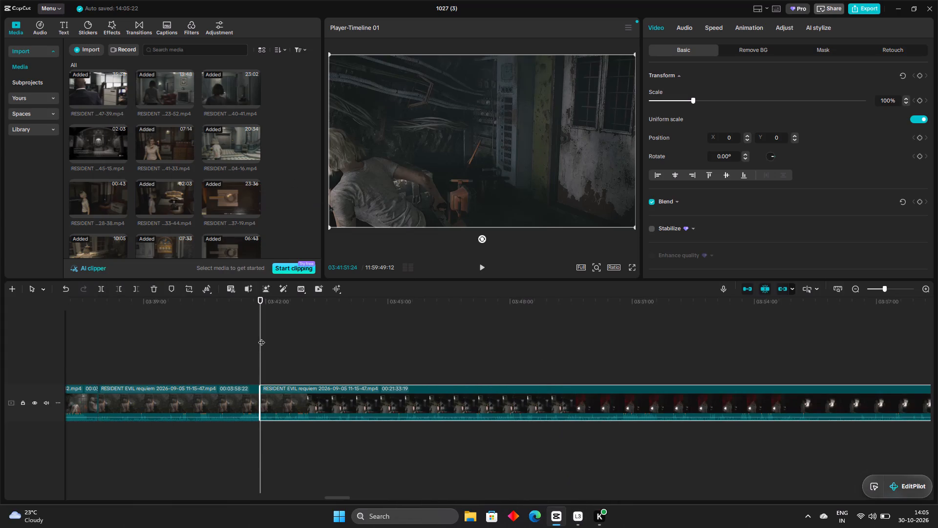
# Review the 11-15-47 clip from 03:41:51 to about 03:44:54 for inventory, crafting or map screens that need removing.
pyautogui.moveTo(261, 337); pyautogui.dragTo(272, 350)
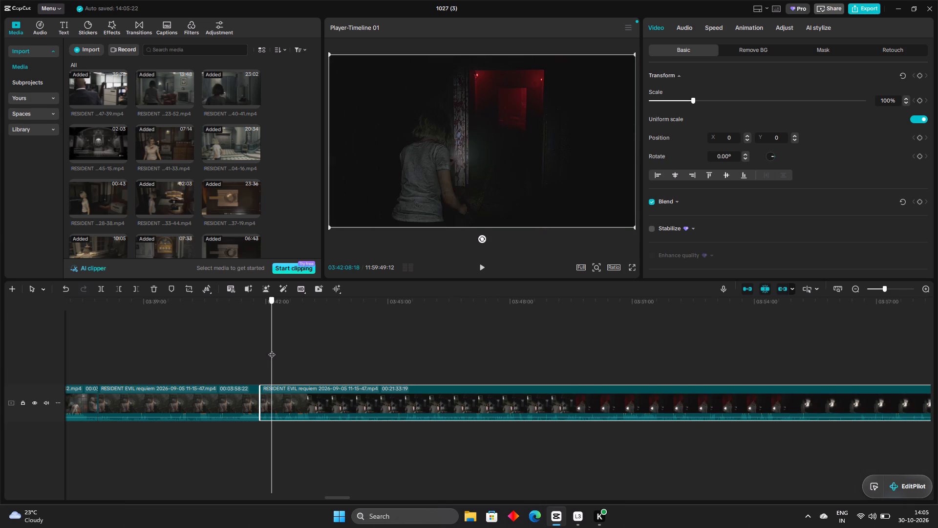
pyautogui.moveTo(272, 350); pyautogui.dragTo(282, 357)
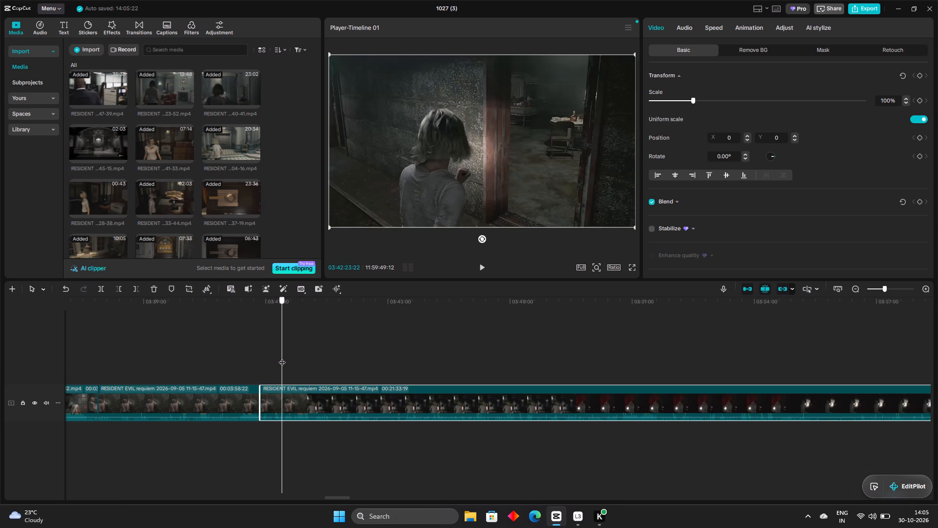
pyautogui.moveTo(282, 357); pyautogui.dragTo(271, 349)
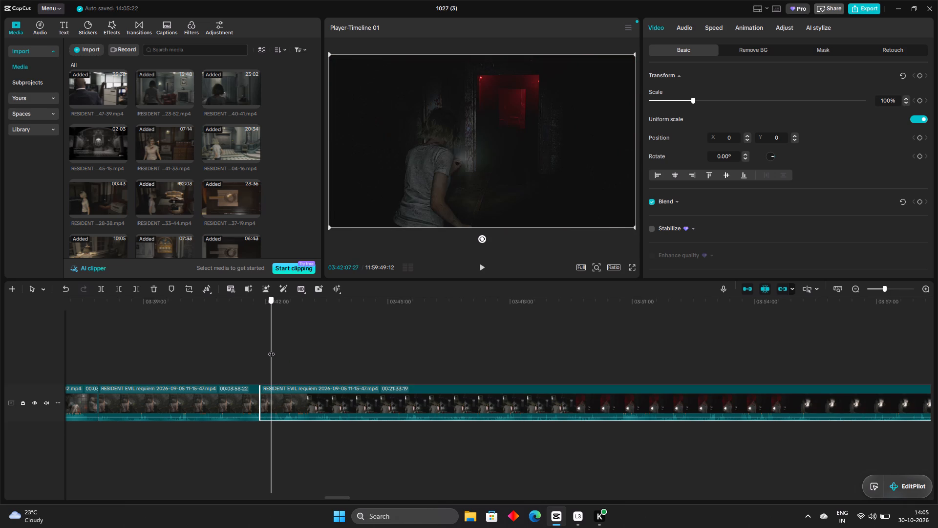
pyautogui.moveTo(271, 349); pyautogui.dragTo(278, 352)
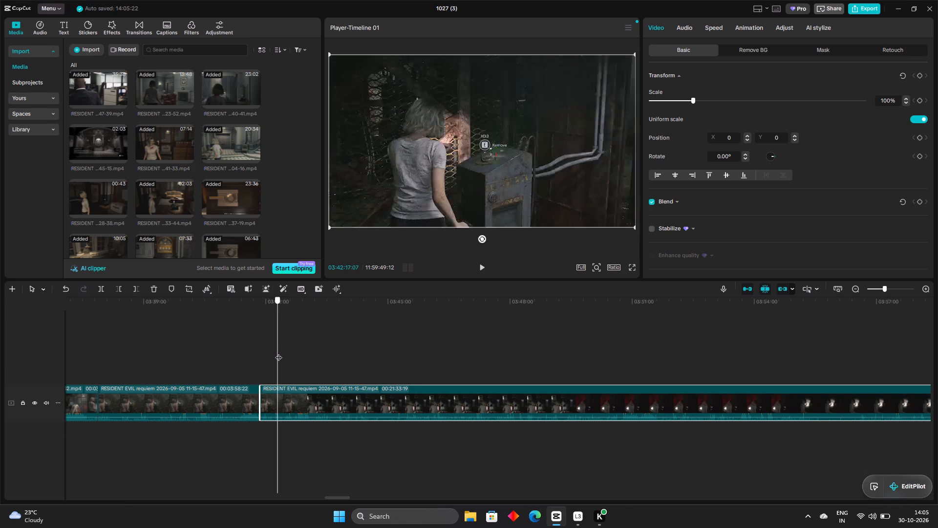
pyautogui.moveTo(278, 352); pyautogui.dragTo(290, 357)
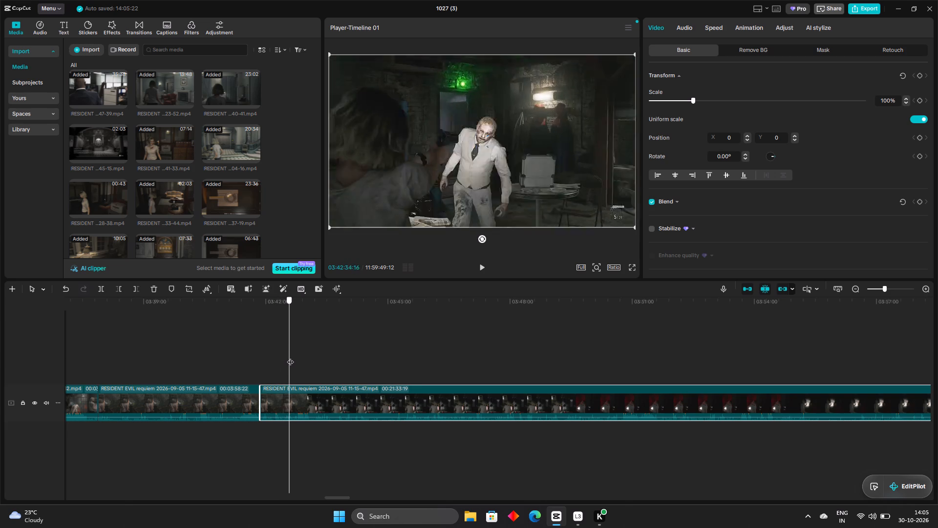
pyautogui.moveTo(290, 357); pyautogui.dragTo(304, 361)
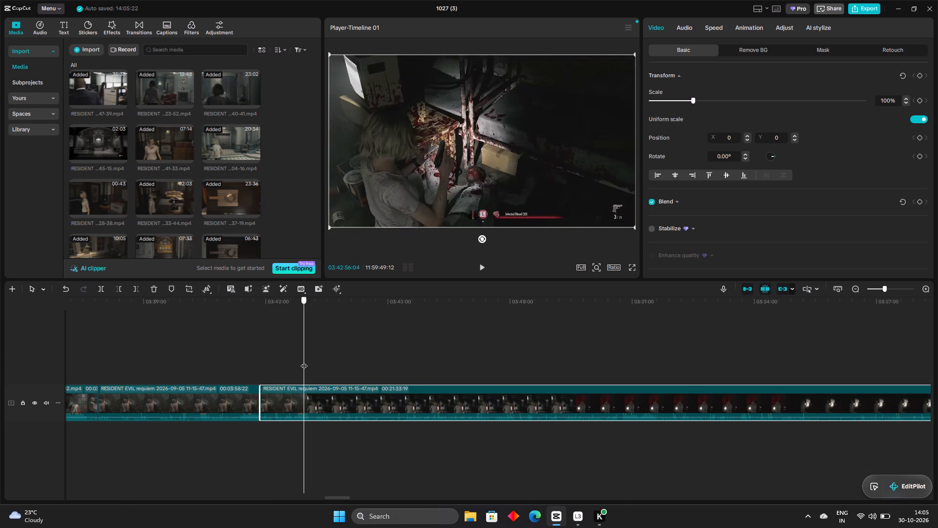
pyautogui.moveTo(304, 361); pyautogui.dragTo(314, 365)
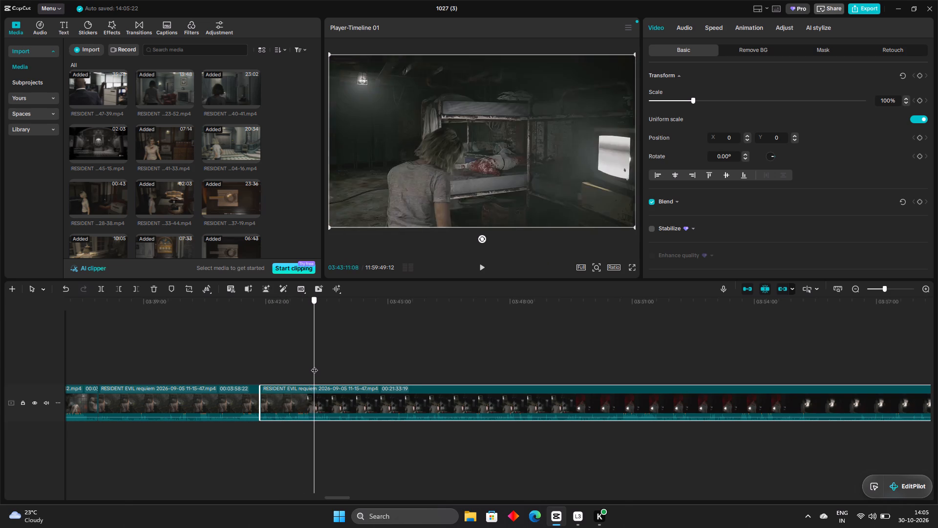
pyautogui.moveTo(314, 365); pyautogui.dragTo(325, 370)
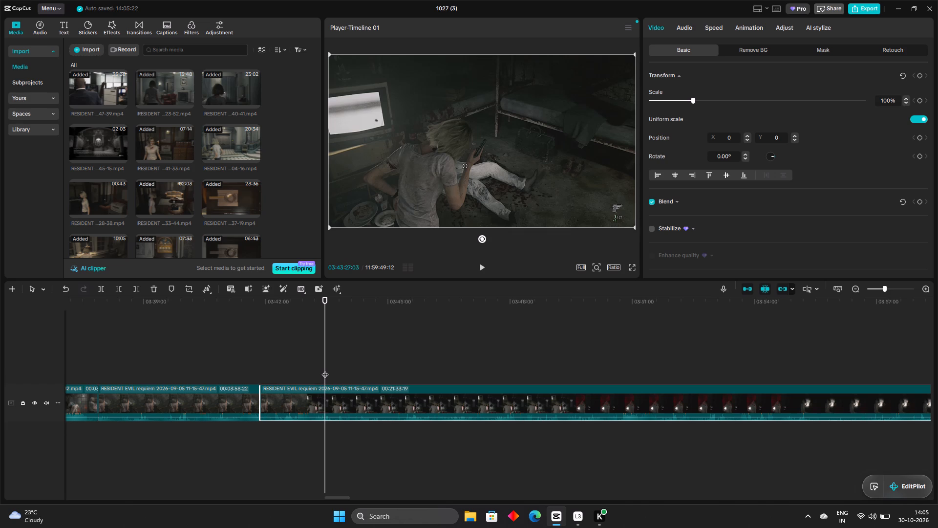
pyautogui.moveTo(325, 328); pyautogui.dragTo(329, 332)
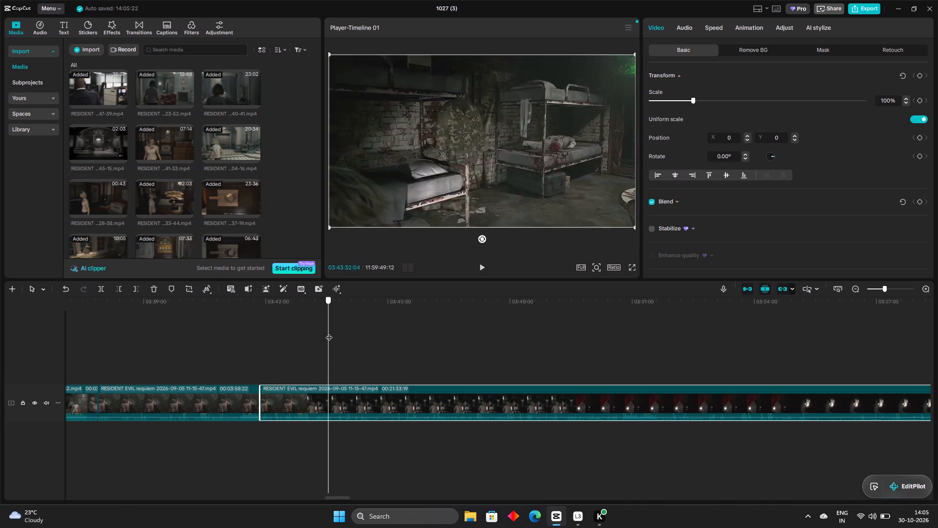
pyautogui.moveTo(329, 332); pyautogui.dragTo(348, 342)
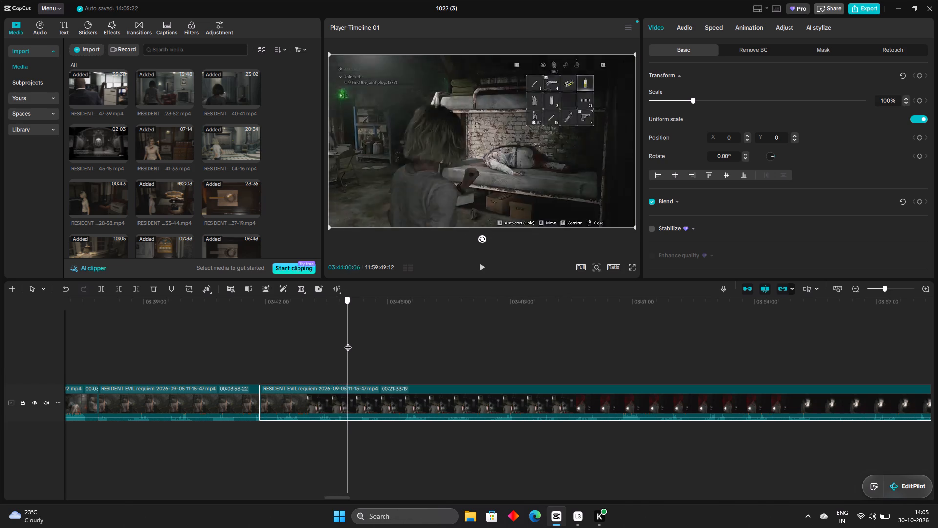
pyautogui.moveTo(348, 342); pyautogui.dragTo(365, 347)
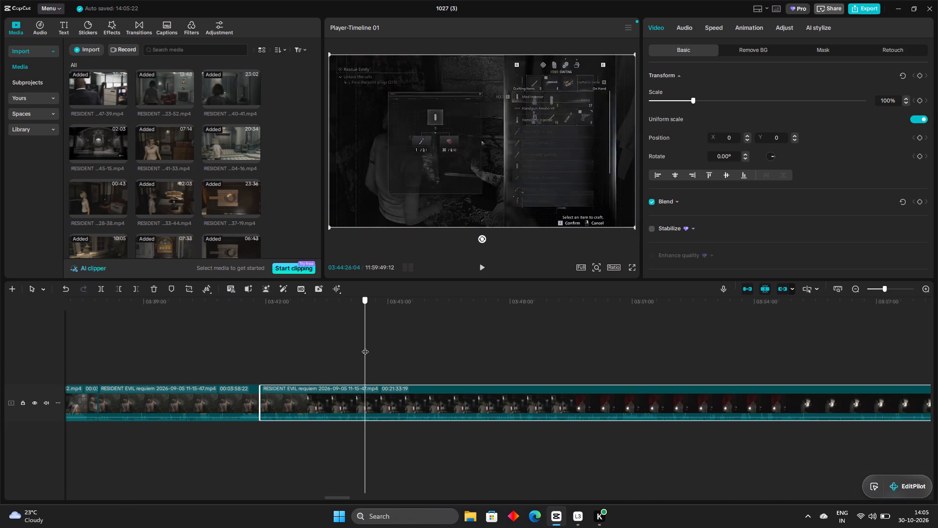
pyautogui.moveTo(365, 347); pyautogui.dragTo(384, 350)
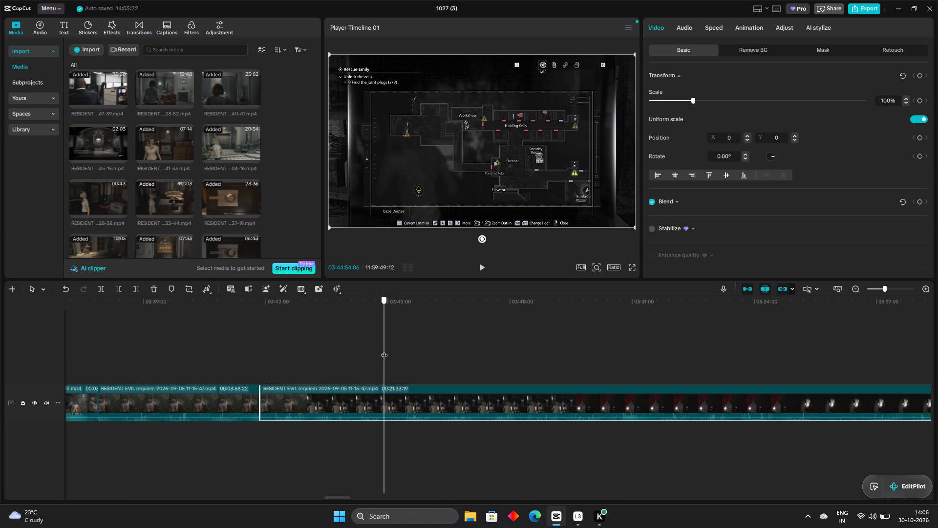
# Split the 11-15-47 clip at 03:44:40:16, just before the map screen opens.
pyautogui.moveTo(384, 350); pyautogui.dragTo(379, 351)
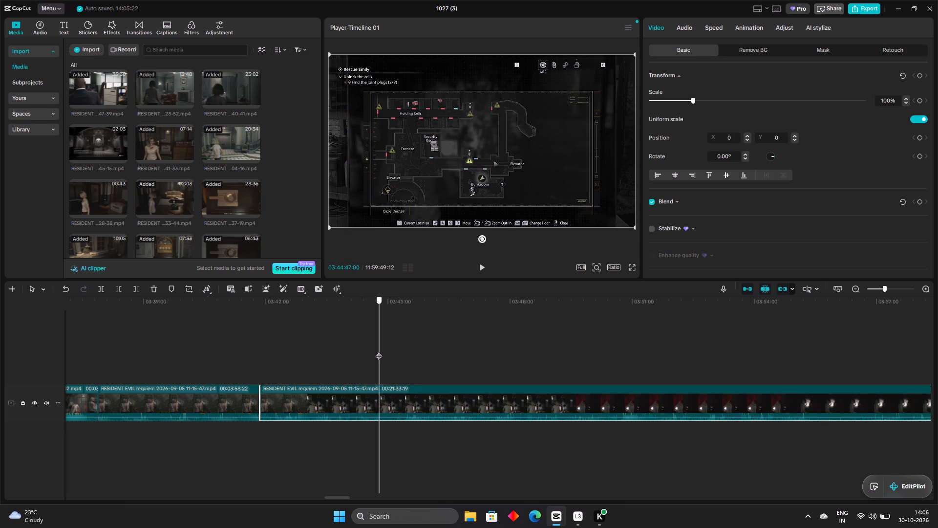
pyautogui.moveTo(379, 351); pyautogui.dragTo(374, 357)
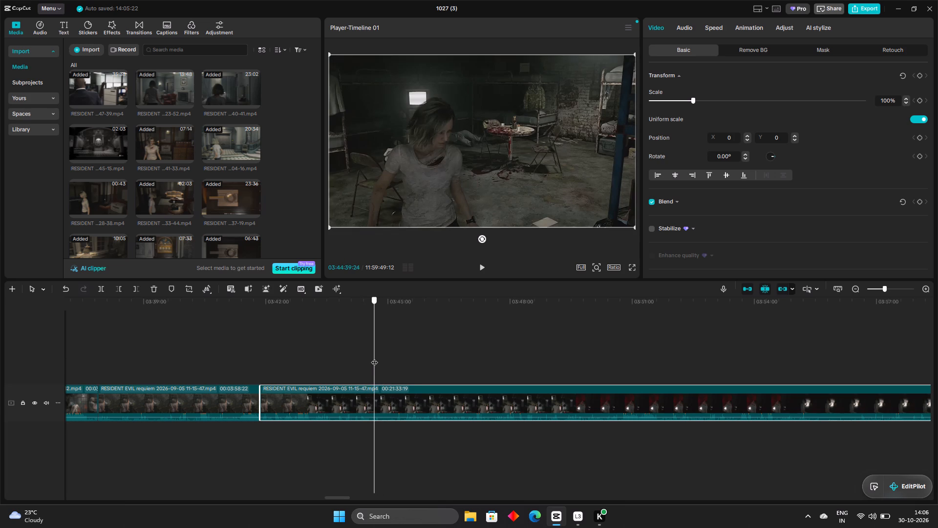
pyautogui.moveTo(374, 357); pyautogui.dragTo(375, 357)
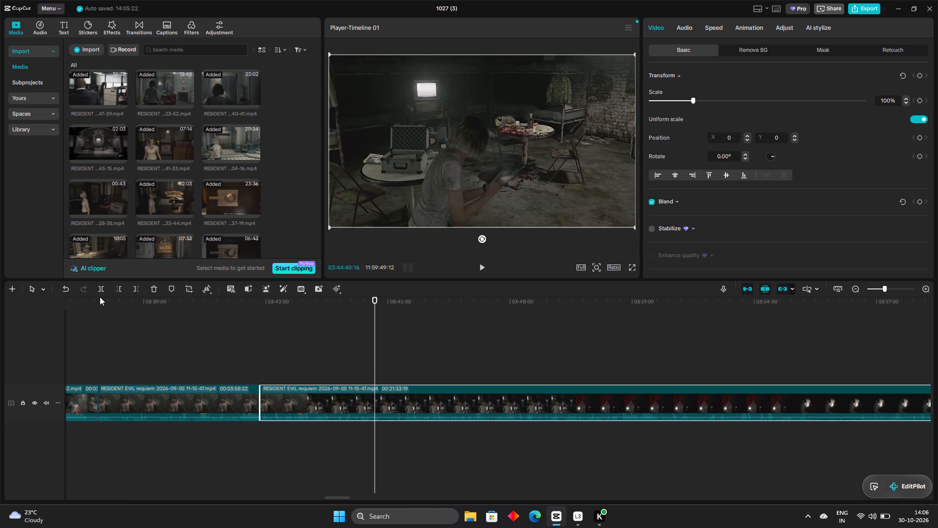
pyautogui.click(100, 294)
# Trim about 21 seconds, covering the map screen, off the start of the 11-15-47 section after the 03:44:40:16 cut.
pyautogui.click(403, 403)
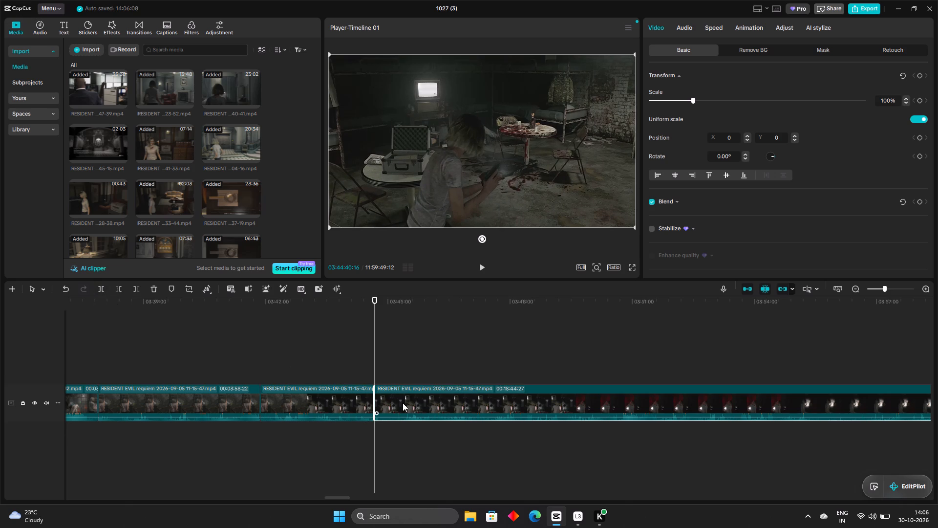
pyautogui.moveTo(373, 396); pyautogui.dragTo(388, 408)
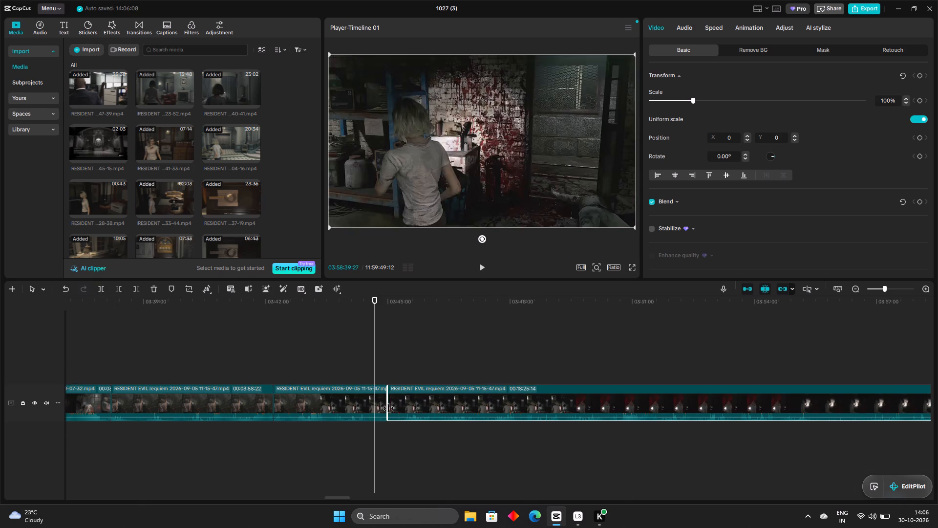
pyautogui.moveTo(388, 408); pyautogui.dragTo(390, 409)
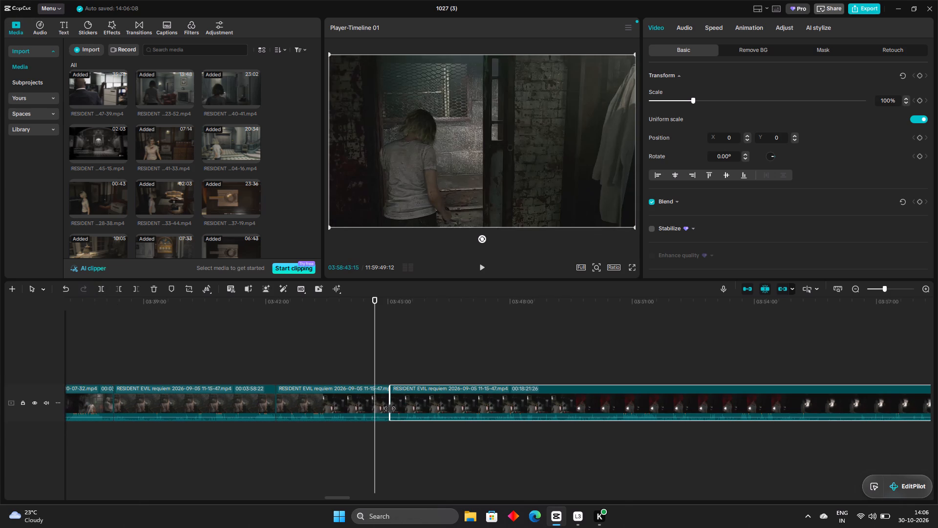
pyautogui.moveTo(390, 409); pyautogui.dragTo(389, 409)
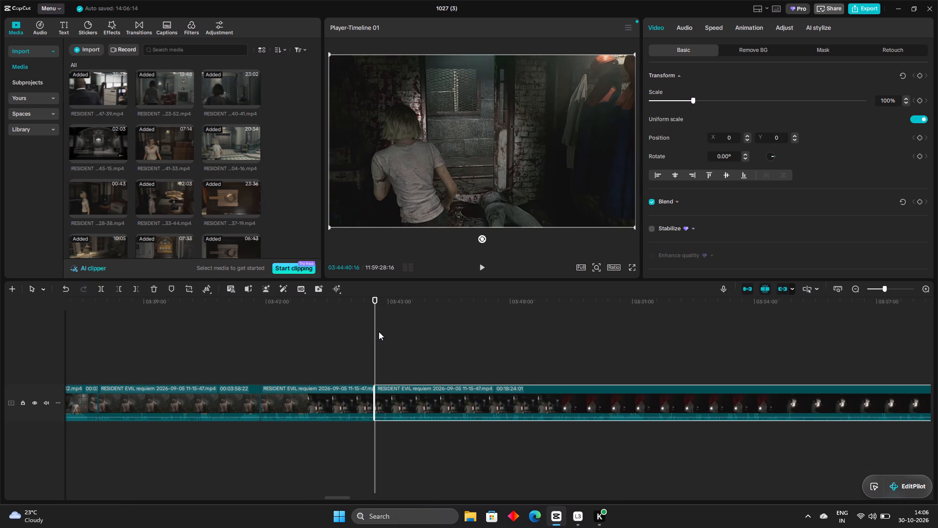
# Skim the 11-15-47 clip onward from 03:44:40 and split it at 03:51:24:02, where the joint plug inventory screen opens.
pyautogui.moveTo(374, 328); pyautogui.dragTo(400, 347)
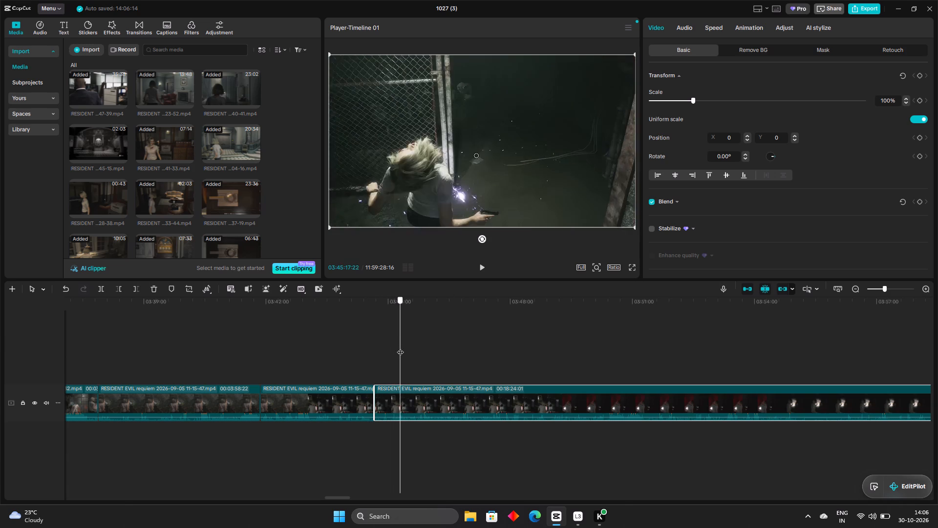
pyautogui.moveTo(400, 347); pyautogui.dragTo(429, 357)
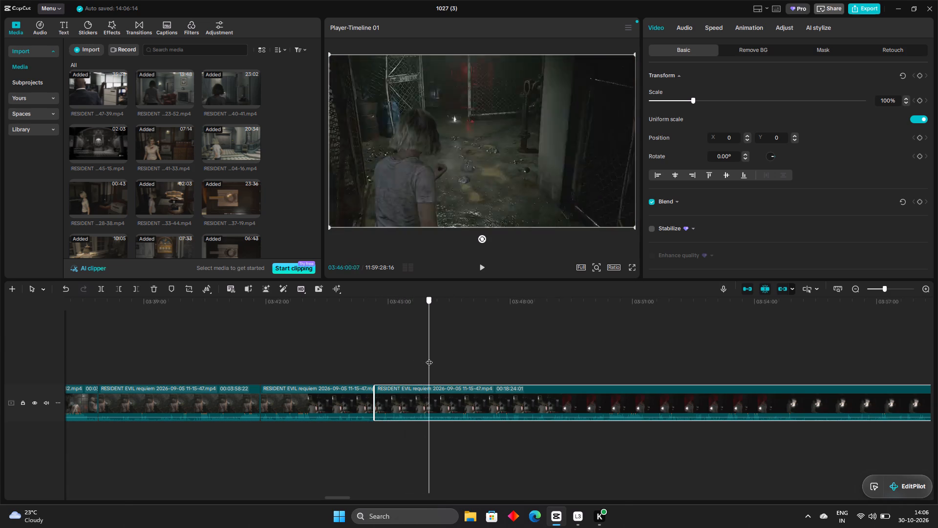
pyautogui.moveTo(429, 357); pyautogui.dragTo(465, 363)
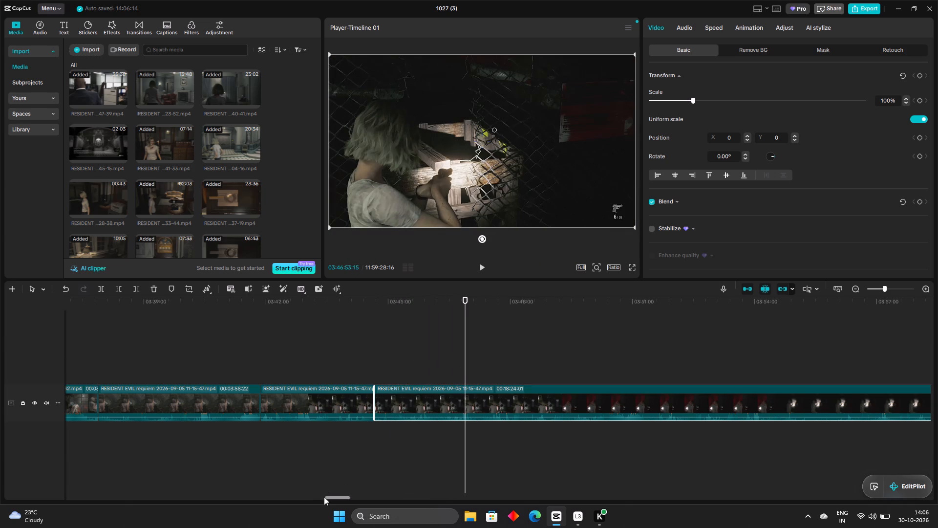
pyautogui.moveTo(328, 497); pyautogui.dragTo(340, 499)
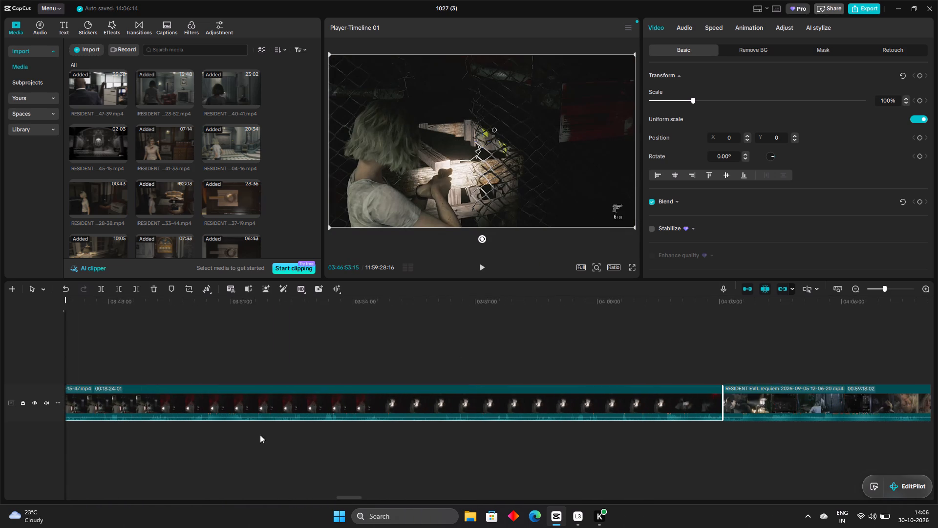
pyautogui.click(71, 352)
pyautogui.moveTo(71, 352); pyautogui.dragTo(295, 365)
pyautogui.moveTo(295, 365); pyautogui.dragTo(292, 365)
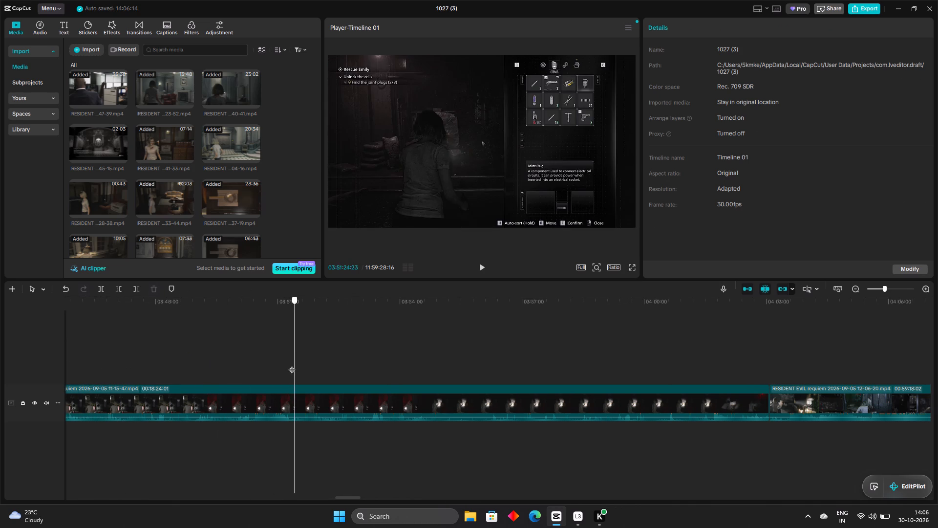
pyautogui.moveTo(292, 365); pyautogui.dragTo(270, 370)
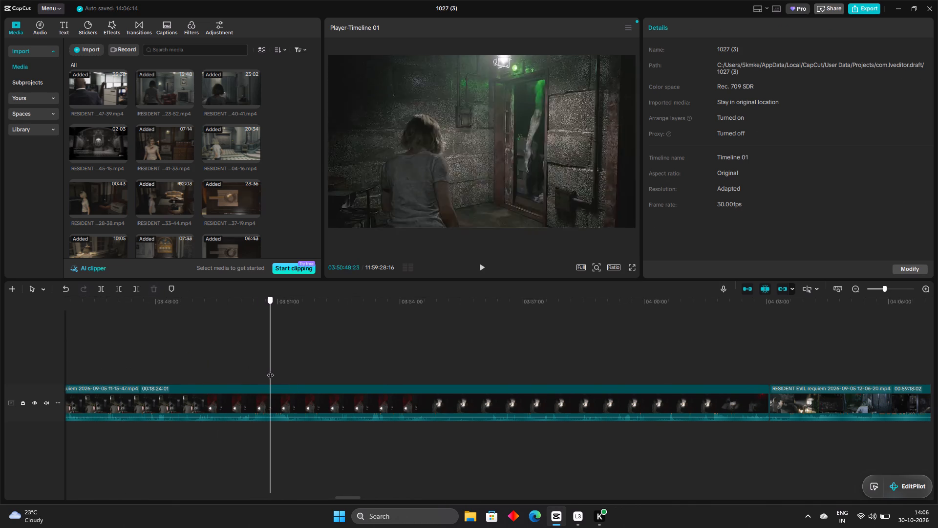
pyautogui.moveTo(270, 370); pyautogui.dragTo(288, 378)
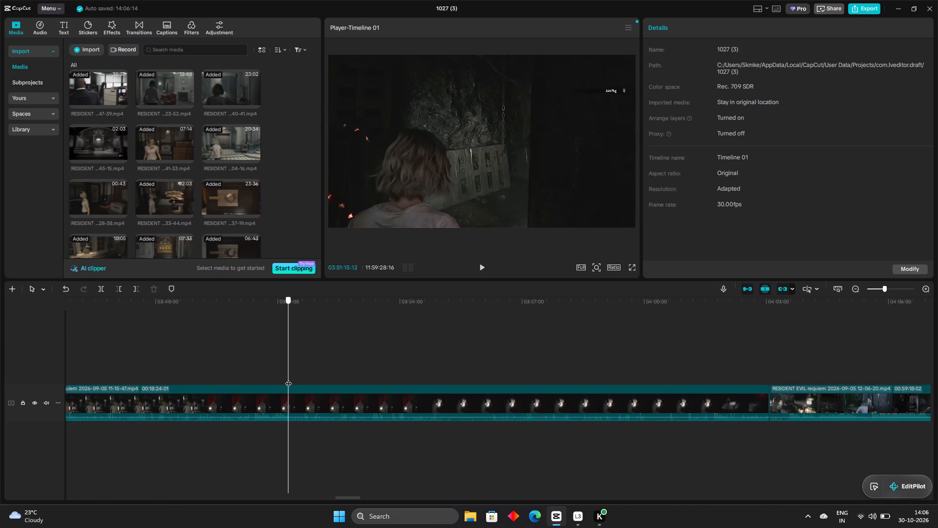
pyautogui.moveTo(288, 378); pyautogui.dragTo(294, 379)
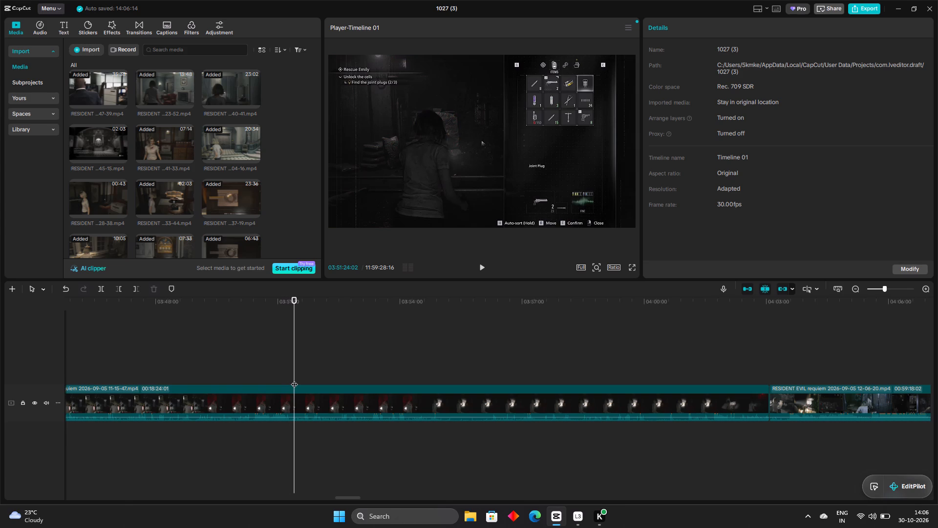
pyautogui.click(105, 288)
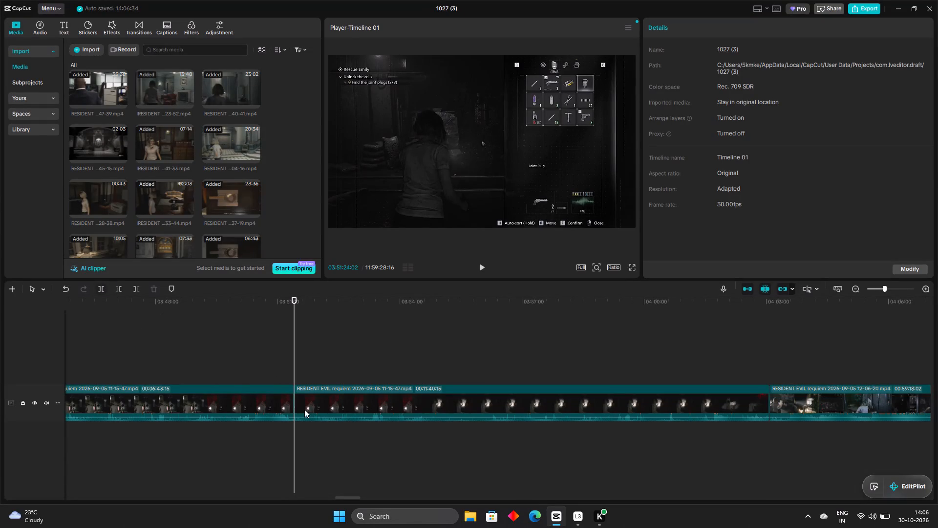
# Trim about 7 seconds, covering the joint plug inventory screen, off the start of the 11-15-47 section after the 03:51:24:02 cut.
pyautogui.click(312, 402)
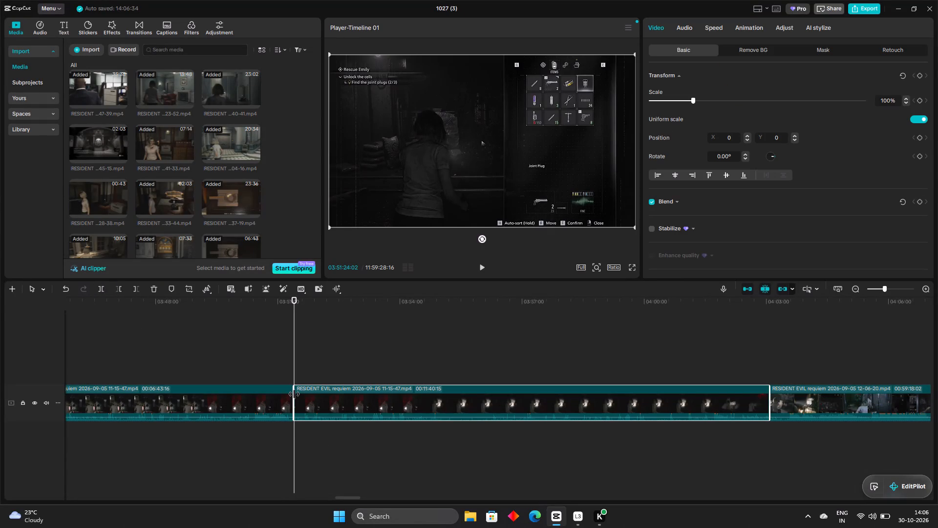
pyautogui.moveTo(294, 394); pyautogui.dragTo(303, 398)
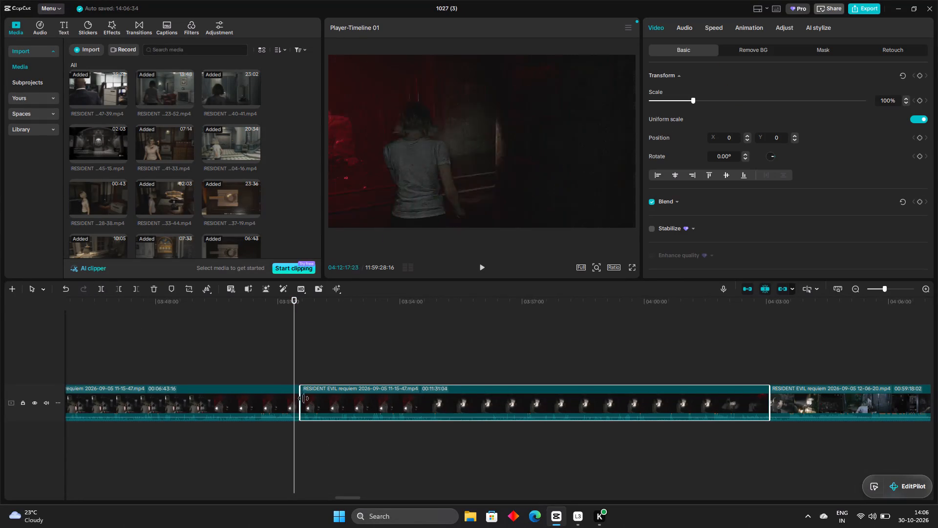
pyautogui.moveTo(303, 398); pyautogui.dragTo(303, 400)
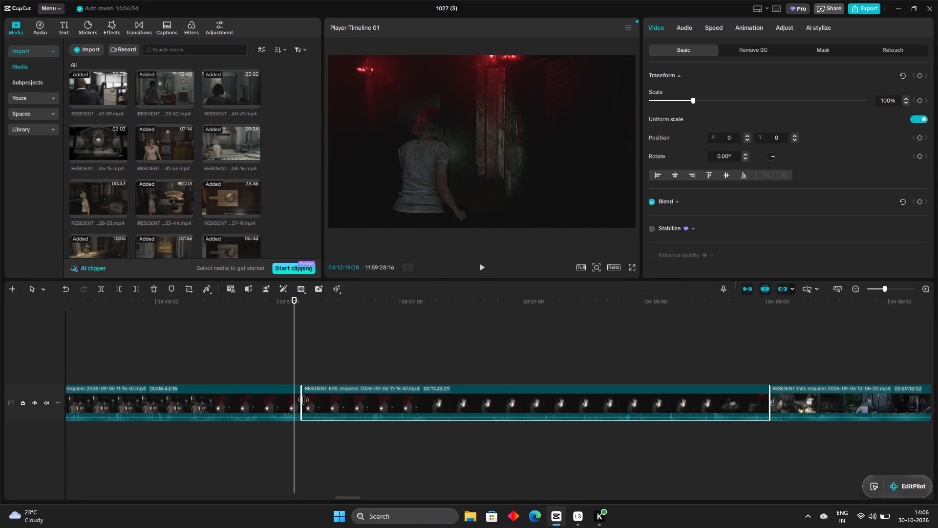
pyautogui.moveTo(303, 400); pyautogui.dragTo(300, 400)
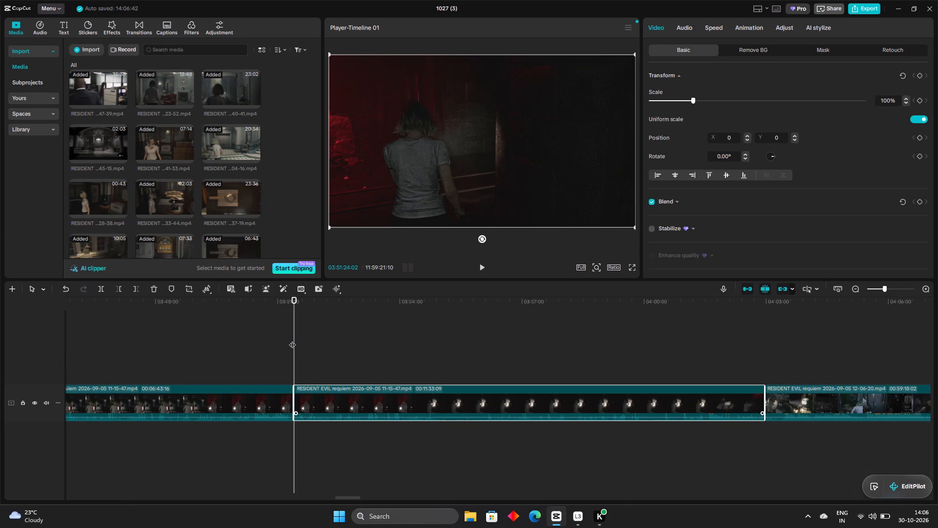
# Skim the 11-15-47 clip onward from 03:51:24 and split it at 03:51:57:11, where the inventory screen shows the rare metal.
pyautogui.moveTo(292, 340); pyautogui.dragTo(308, 354)
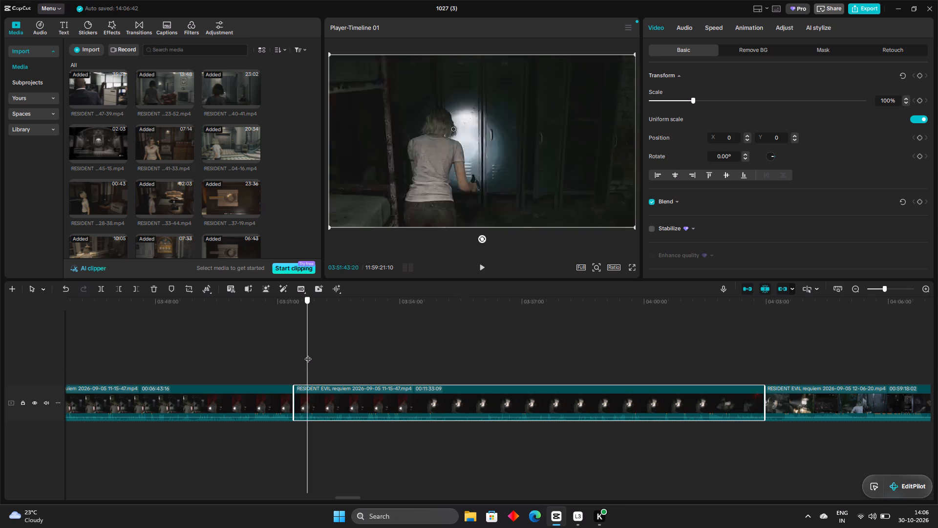
pyautogui.moveTo(308, 354); pyautogui.dragTo(315, 357)
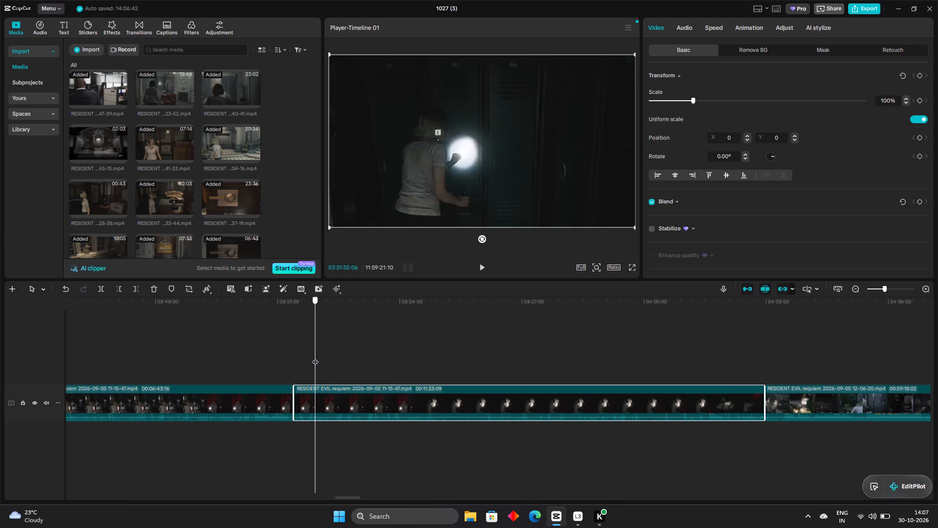
pyautogui.moveTo(315, 357); pyautogui.dragTo(317, 358)
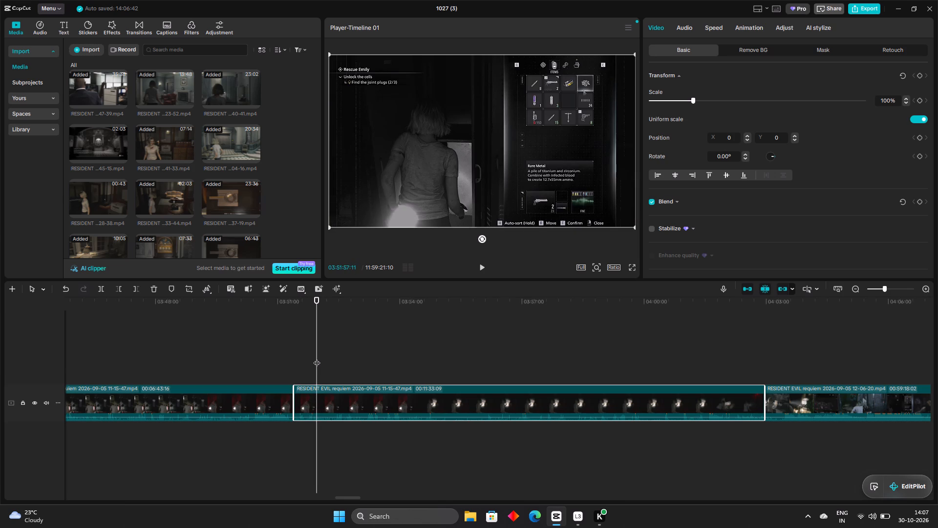
pyautogui.click(100, 292)
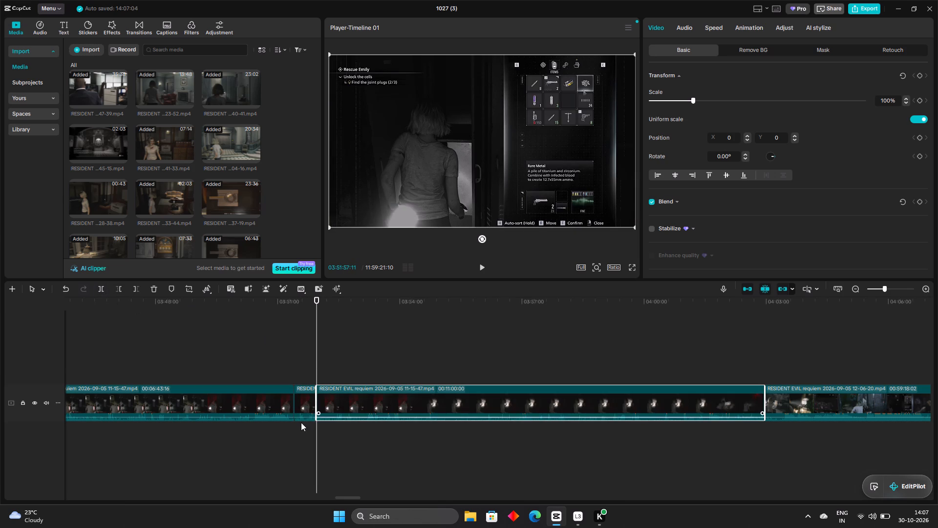
# Trim about 24 seconds, covering the inventory, files and crafting screens, off the start of the 11-15-47 section after the 03:51:57:11 cut.
pyautogui.moveTo(315, 398); pyautogui.dragTo(320, 403)
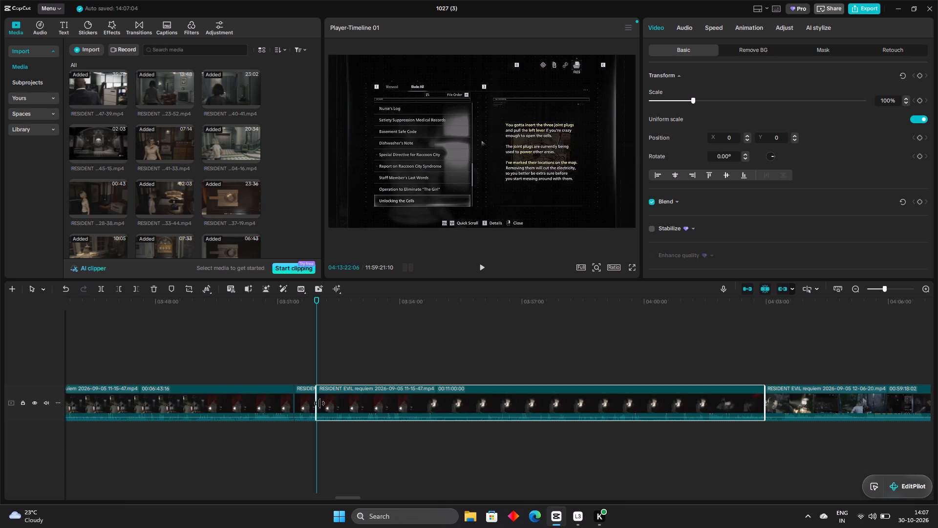
pyautogui.moveTo(320, 403); pyautogui.dragTo(322, 408)
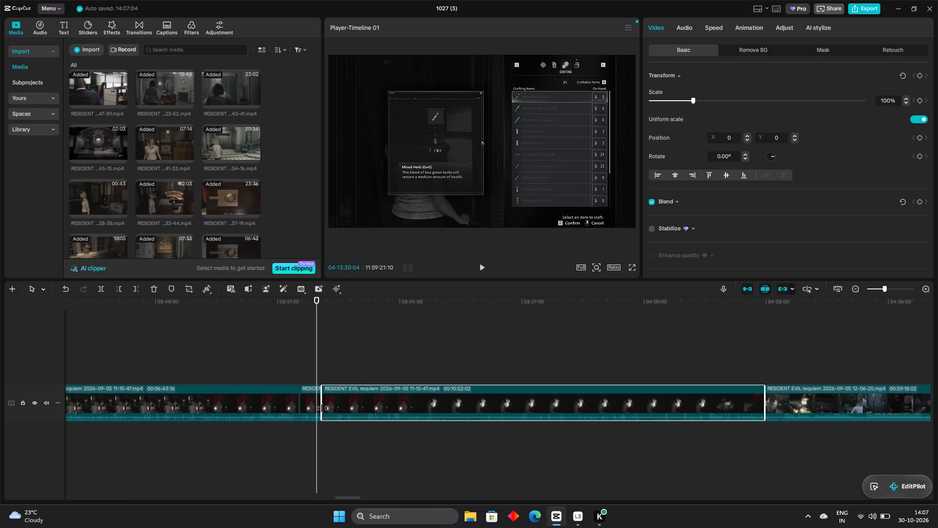
pyautogui.moveTo(322, 408); pyautogui.dragTo(333, 415)
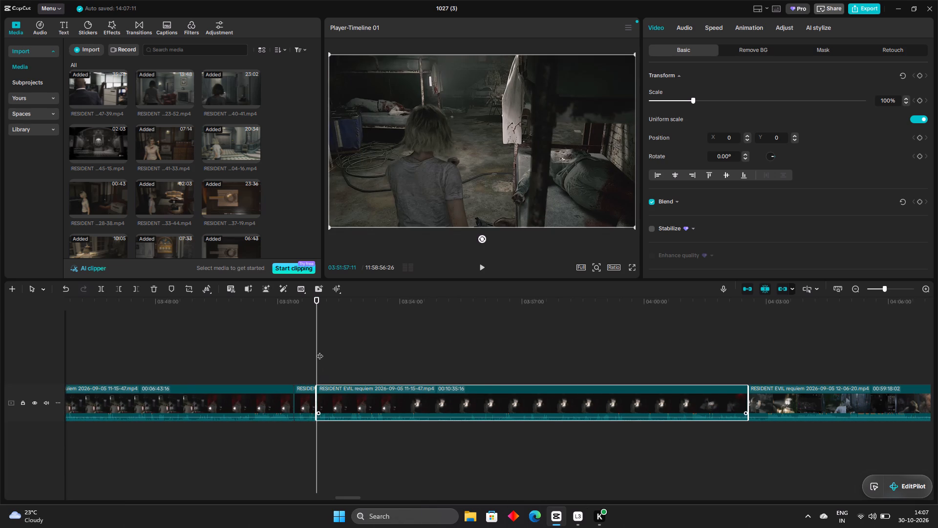
# Review the 11-15-47 clip from 03:51:57 to about 04:02:05 for save, inventory or backtracking sections that need removing.
pyautogui.moveTo(316, 344); pyautogui.dragTo(331, 355)
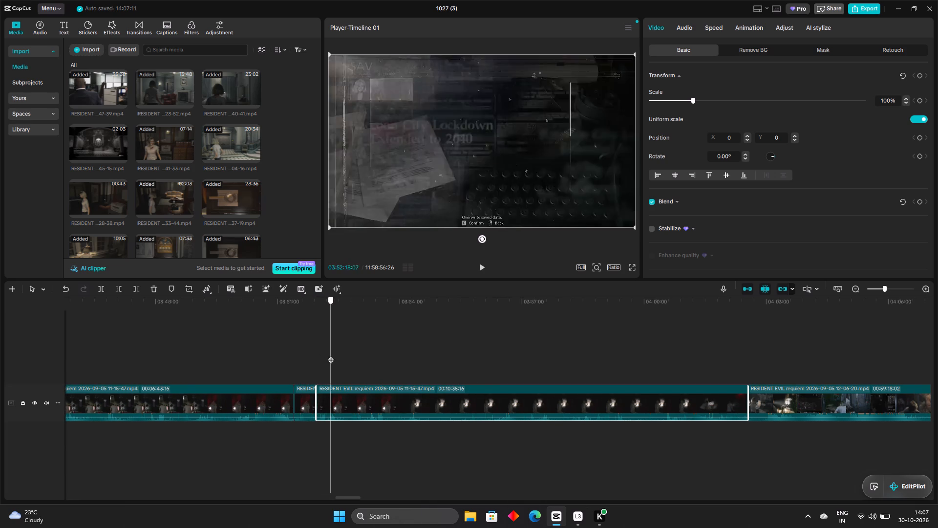
pyautogui.moveTo(331, 355); pyautogui.dragTo(341, 359)
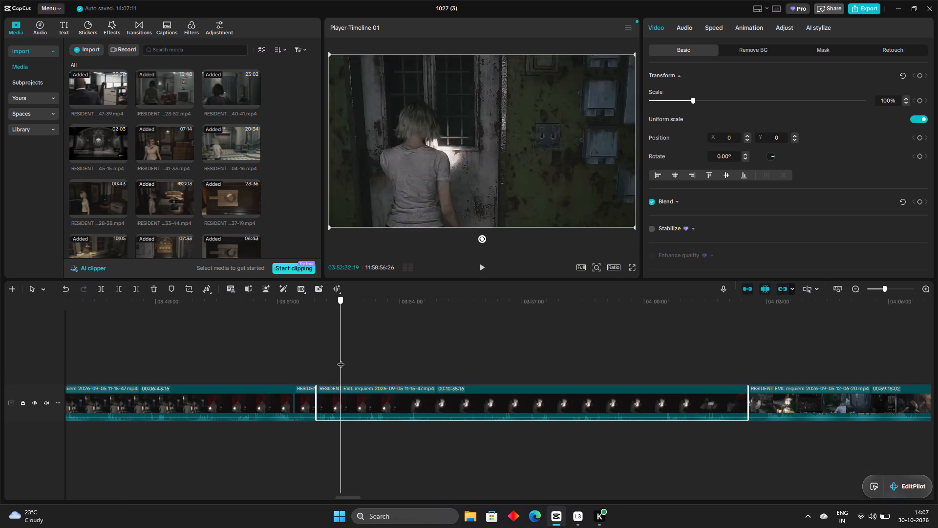
pyautogui.moveTo(341, 359); pyautogui.dragTo(355, 367)
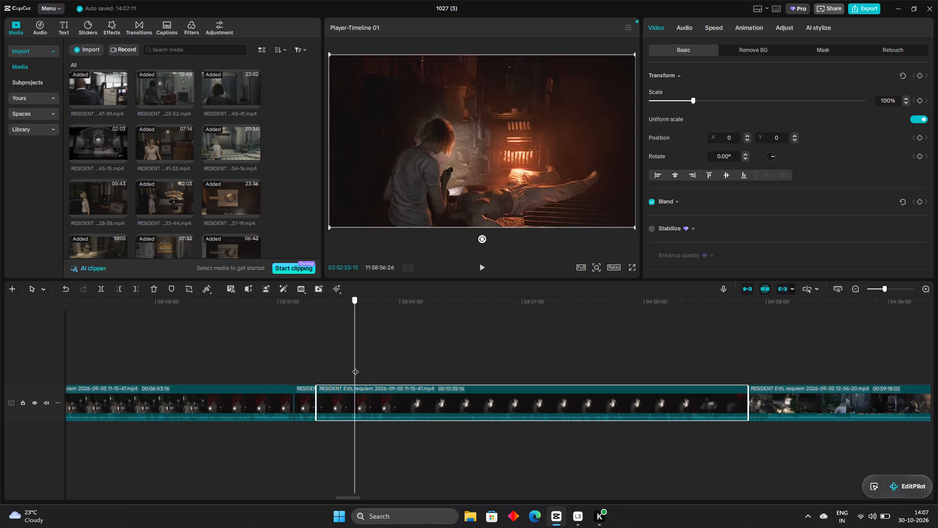
pyautogui.moveTo(355, 367); pyautogui.dragTo(381, 372)
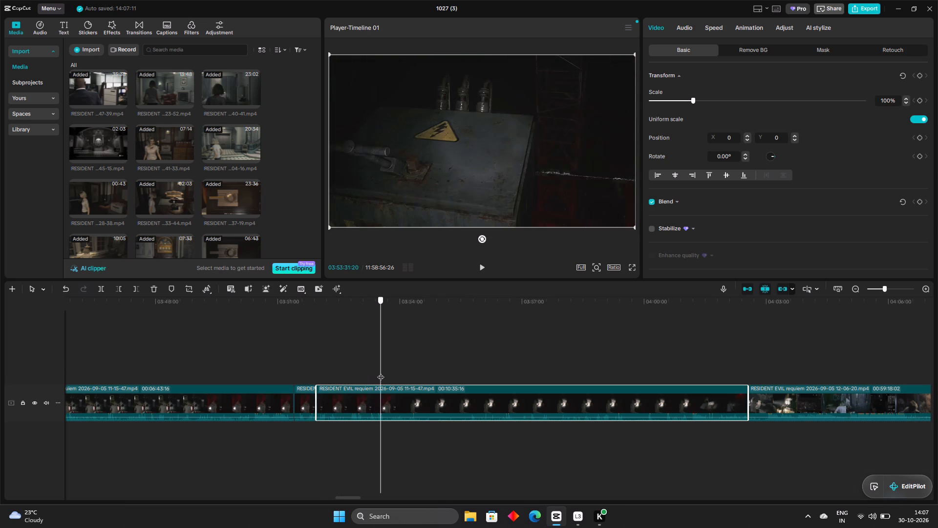
pyautogui.moveTo(381, 372); pyautogui.dragTo(407, 373)
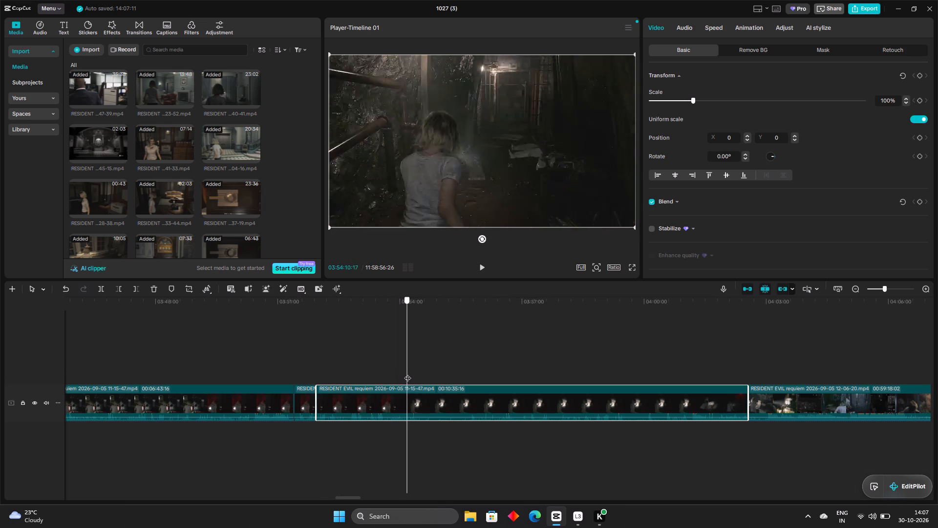
pyautogui.moveTo(407, 373); pyautogui.dragTo(428, 372)
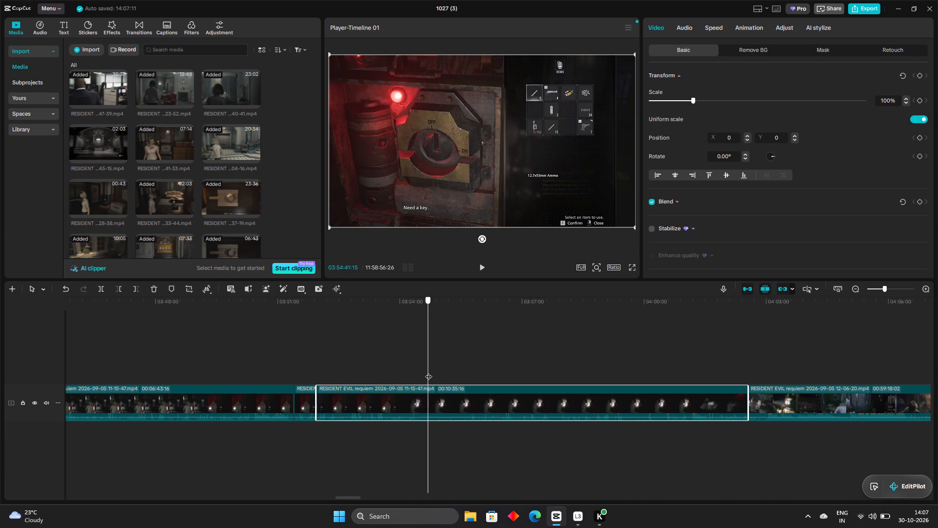
pyautogui.moveTo(428, 372); pyautogui.dragTo(447, 361)
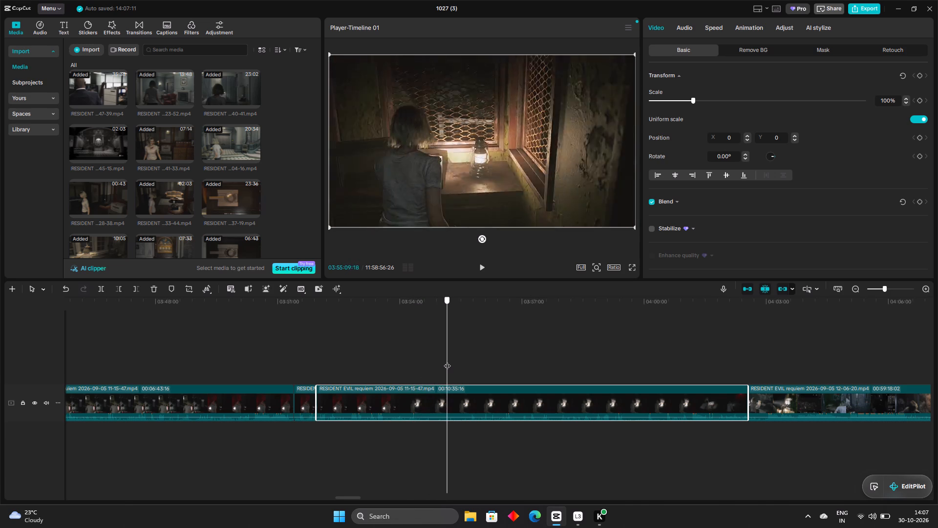
pyautogui.moveTo(447, 361); pyautogui.dragTo(464, 343)
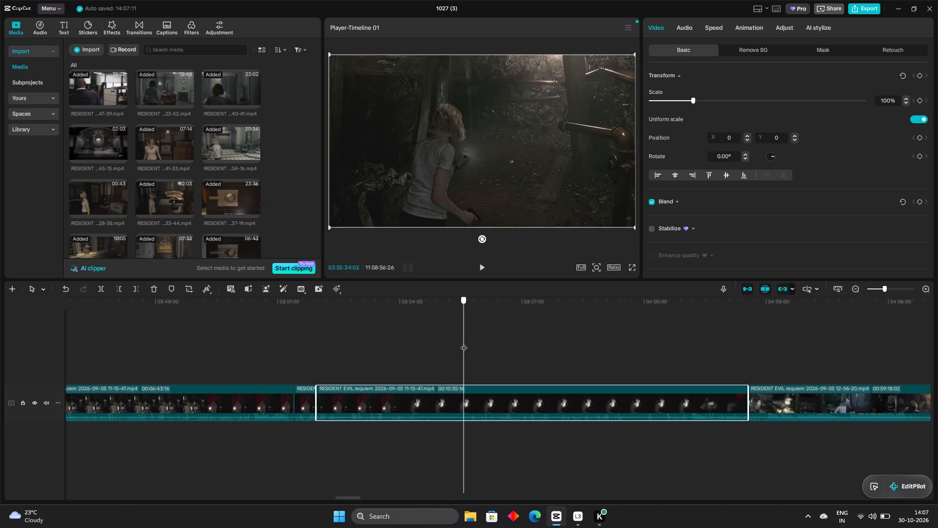
pyautogui.moveTo(464, 343); pyautogui.dragTo(465, 342)
pyautogui.moveTo(465, 342); pyautogui.dragTo(494, 342)
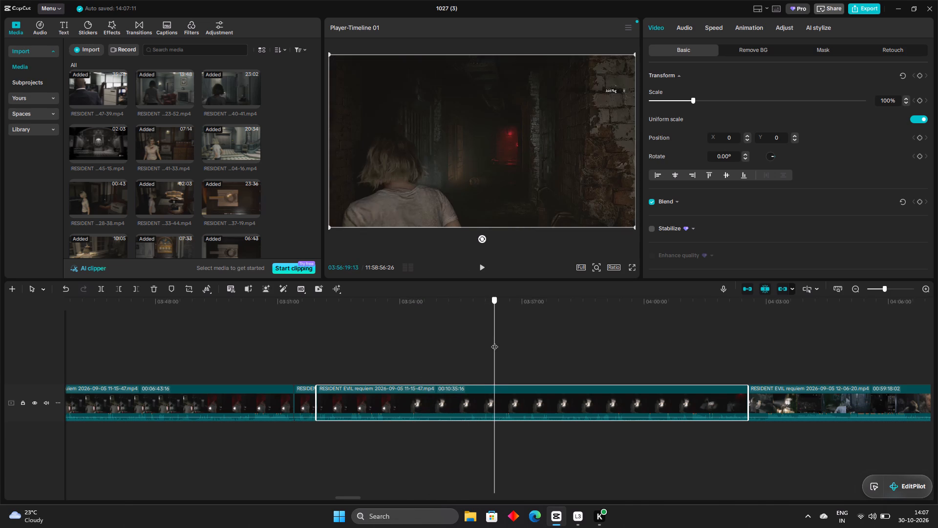
pyautogui.moveTo(494, 342); pyautogui.dragTo(531, 336)
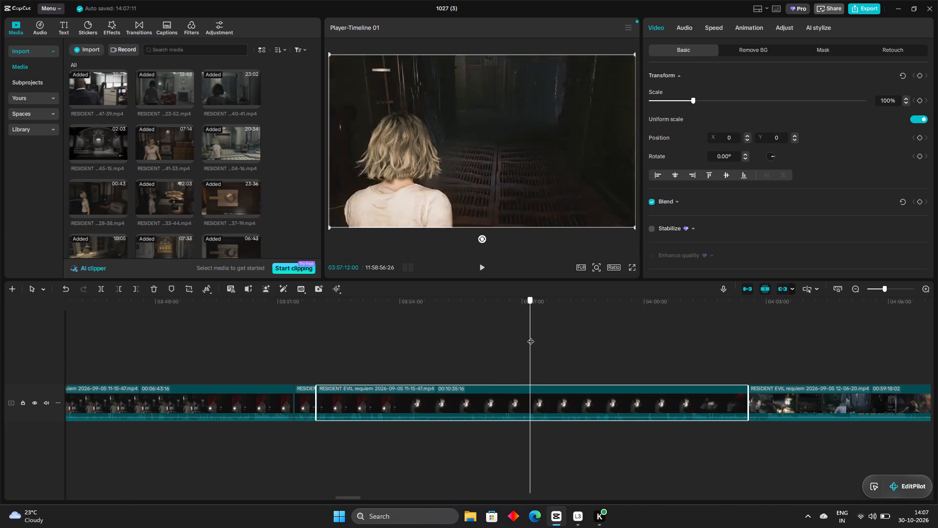
pyautogui.moveTo(531, 336); pyautogui.dragTo(558, 334)
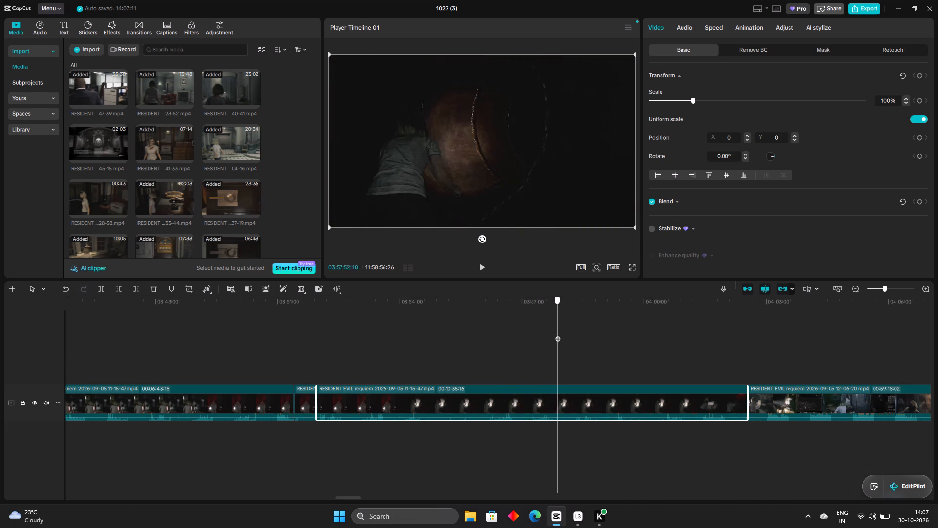
pyautogui.moveTo(558, 334); pyautogui.dragTo(580, 333)
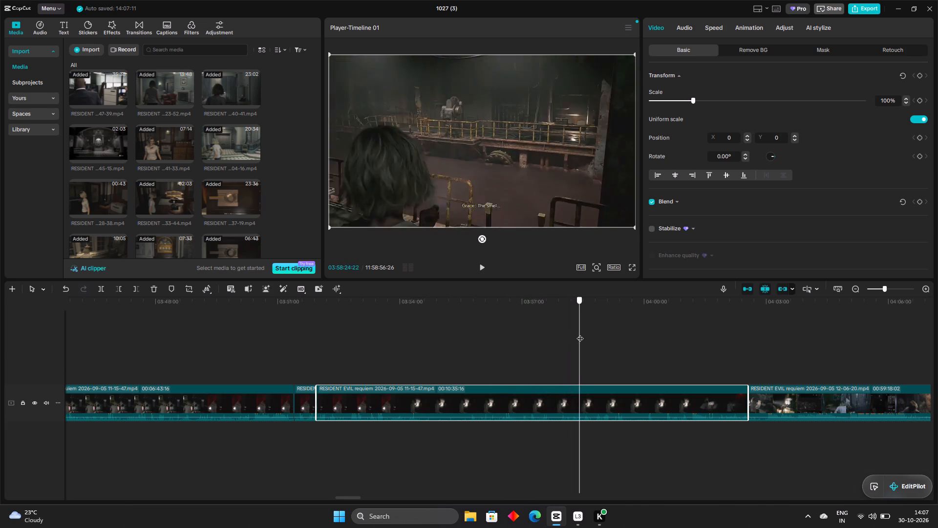
pyautogui.moveTo(580, 333); pyautogui.dragTo(595, 332)
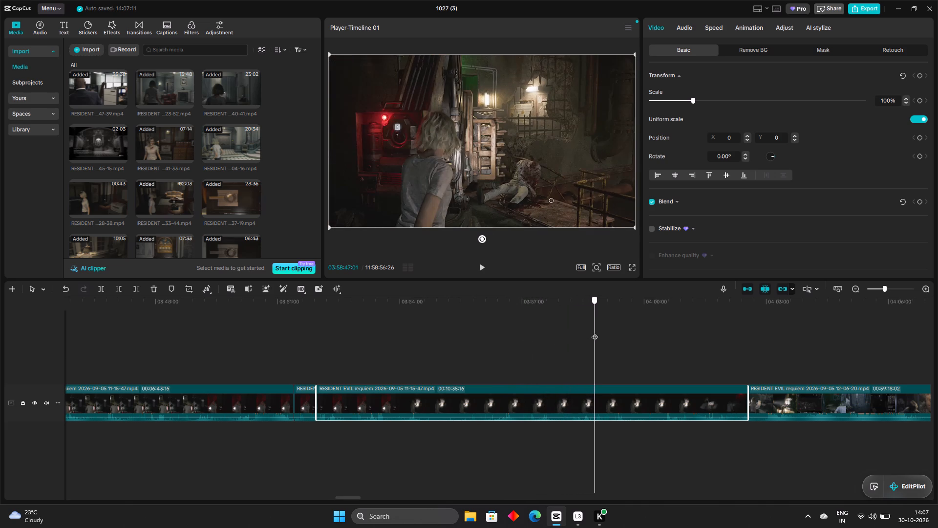
pyautogui.moveTo(595, 332); pyautogui.dragTo(656, 323)
pyautogui.moveTo(656, 323); pyautogui.dragTo(686, 332)
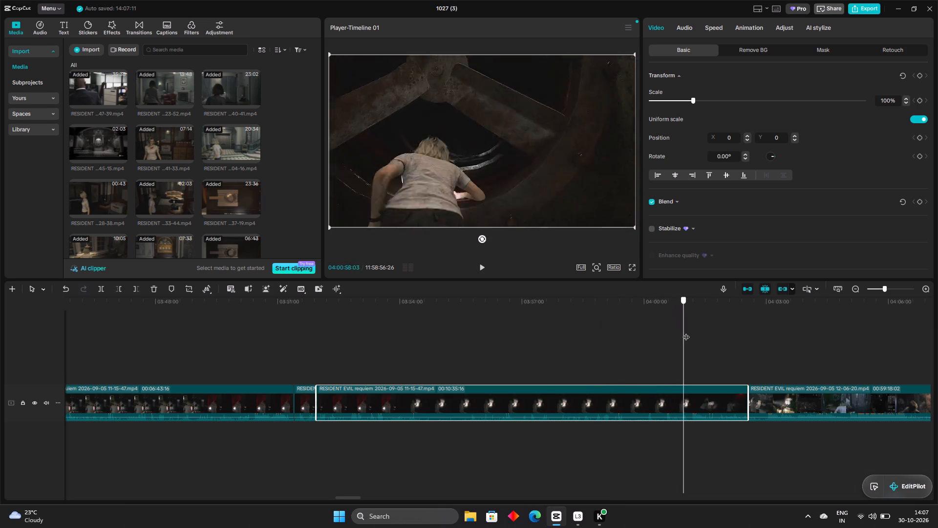
pyautogui.moveTo(686, 332); pyautogui.dragTo(731, 339)
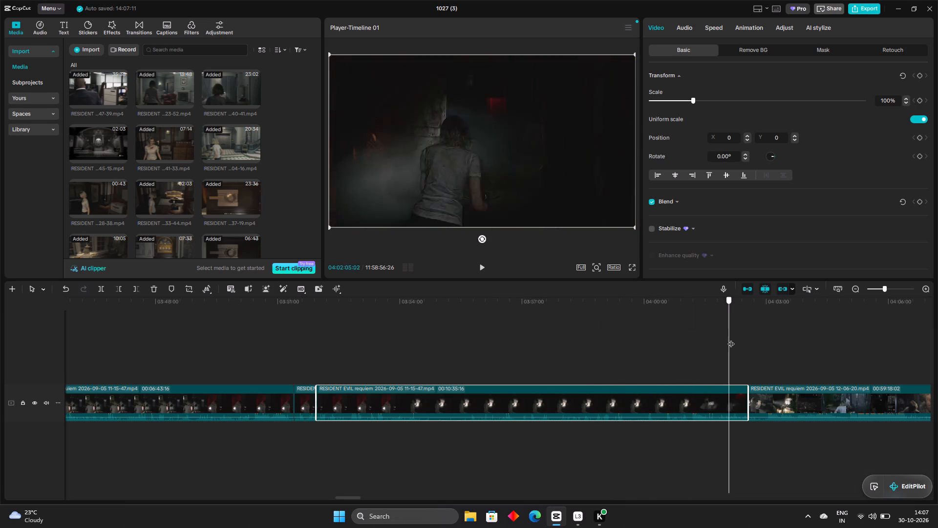
# Split the 11-15-47 clip at 04:02:08:20, where the character stands at the typewriter desk.
pyautogui.moveTo(731, 339); pyautogui.dragTo(725, 342)
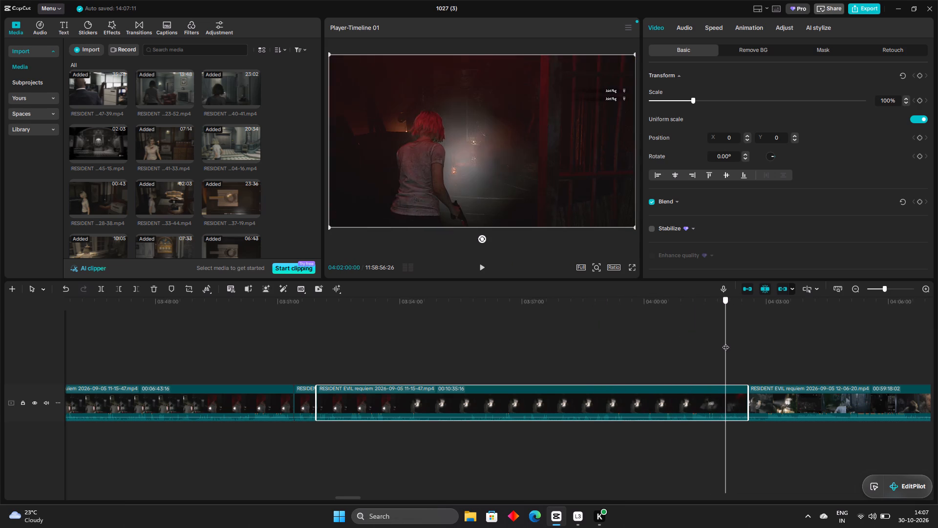
pyautogui.moveTo(725, 342); pyautogui.dragTo(731, 337)
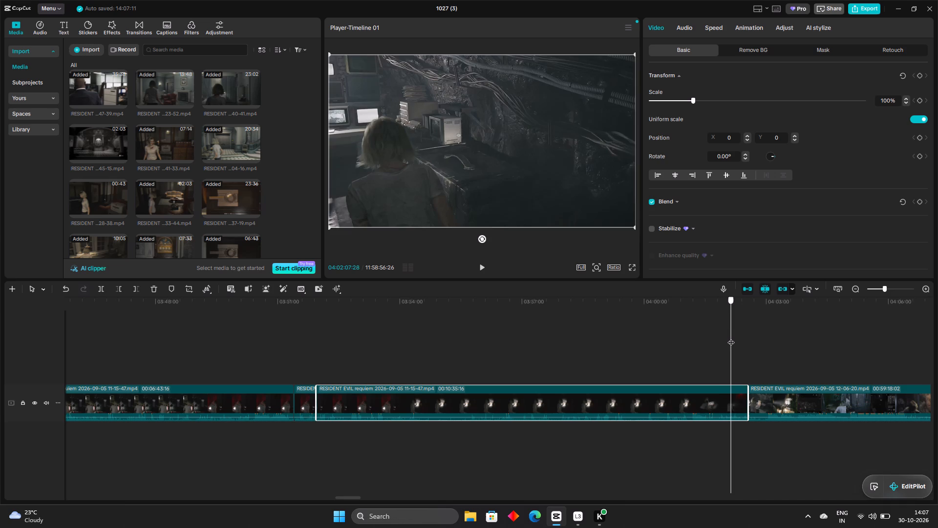
pyautogui.moveTo(731, 337); pyautogui.dragTo(731, 332)
pyautogui.moveTo(731, 332); pyautogui.dragTo(731, 332)
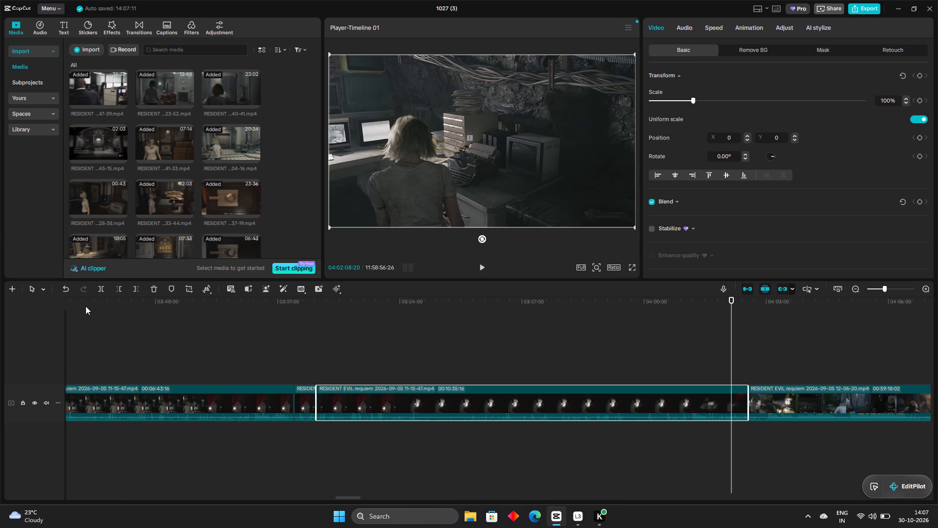
pyautogui.click(102, 286)
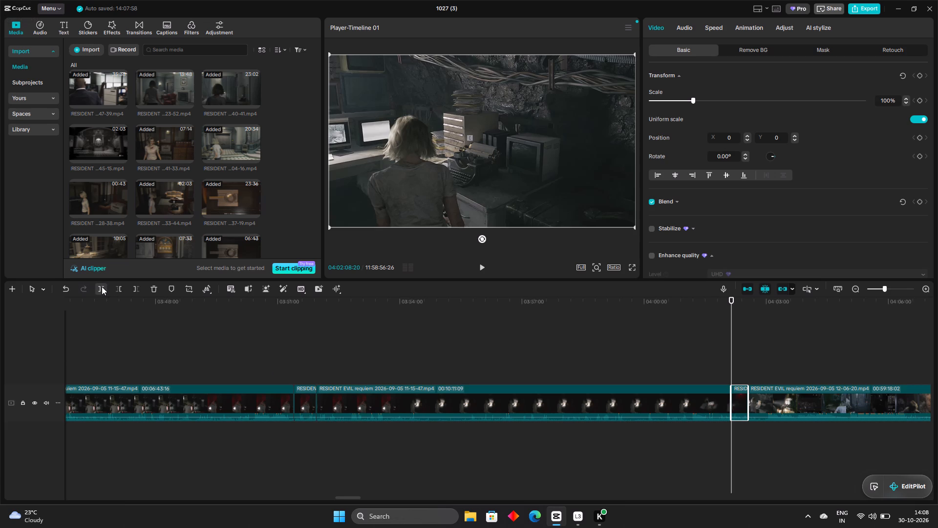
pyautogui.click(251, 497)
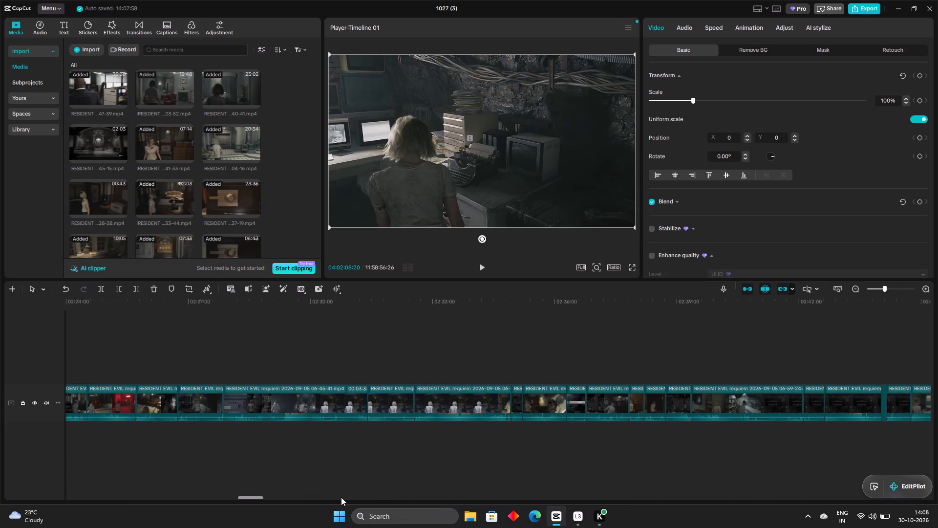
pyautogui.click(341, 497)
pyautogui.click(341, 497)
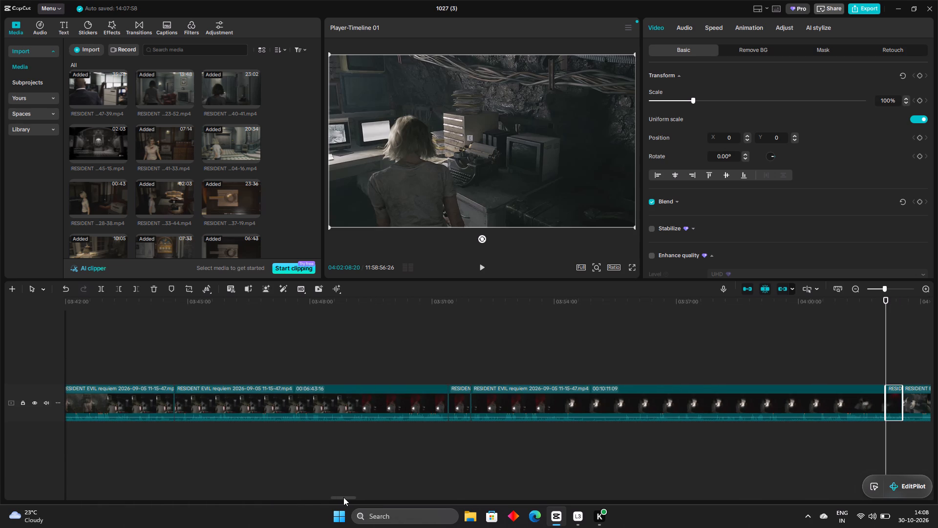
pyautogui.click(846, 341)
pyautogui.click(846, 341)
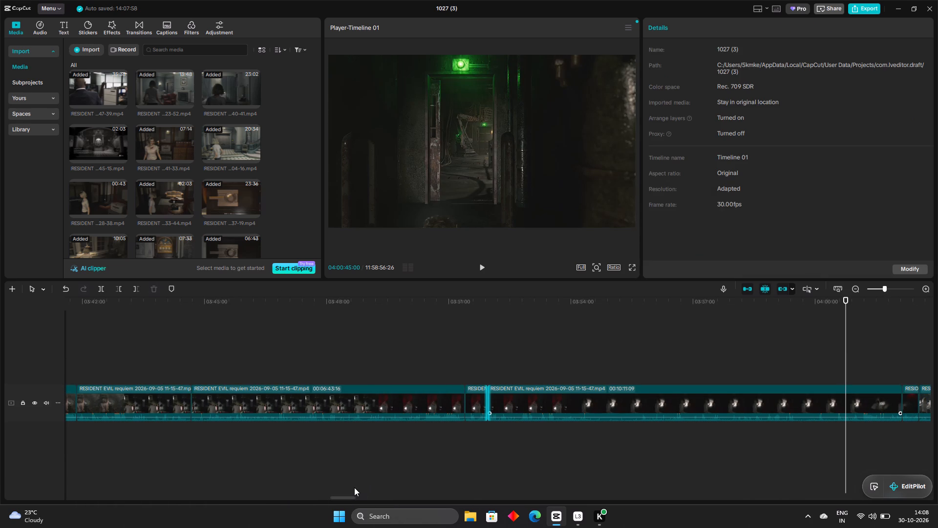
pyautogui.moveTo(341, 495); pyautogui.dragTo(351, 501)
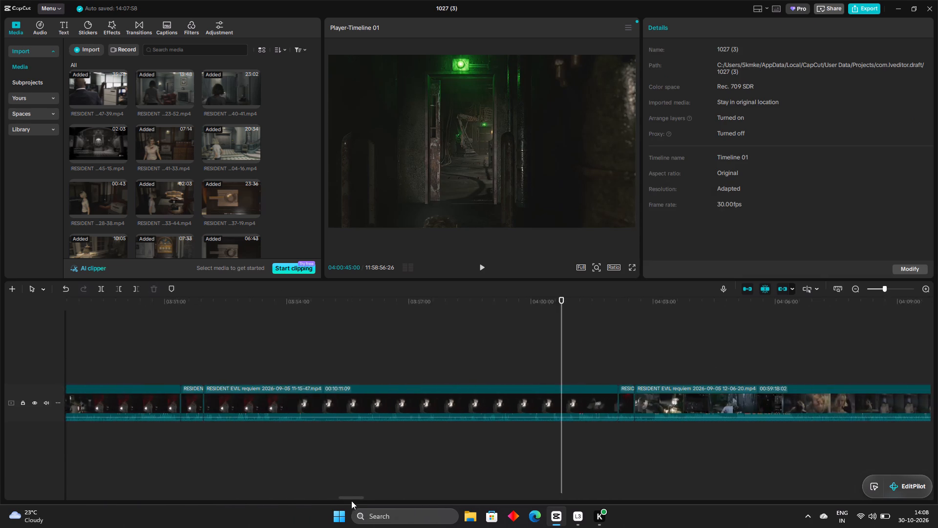
# Delete the short leftover piece of the 11-15-47 clip after the 04:02:08:20 cut, covering the save and item storage screens.
pyautogui.moveTo(351, 501); pyautogui.dragTo(361, 505)
pyautogui.click(212, 352)
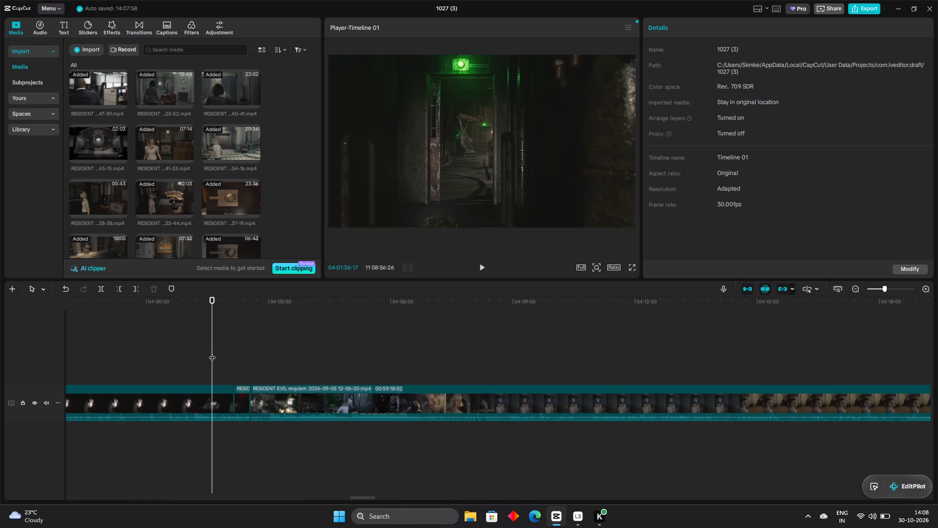
pyautogui.moveTo(212, 352); pyautogui.dragTo(239, 369)
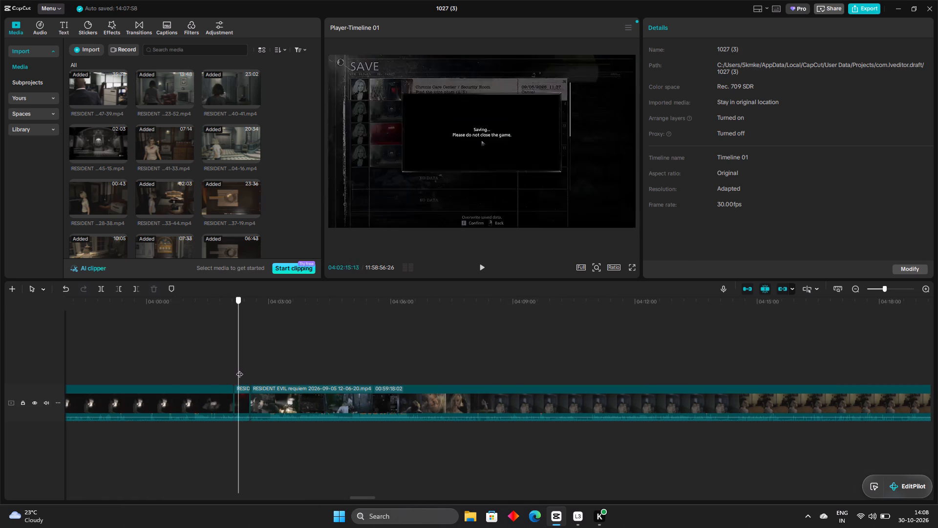
pyautogui.moveTo(239, 369); pyautogui.dragTo(257, 374)
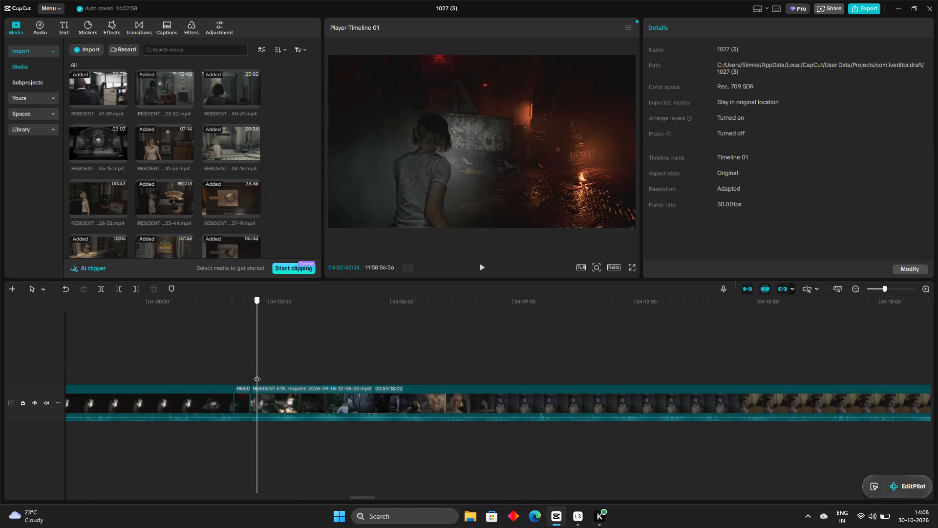
pyautogui.moveTo(257, 374); pyautogui.dragTo(243, 373)
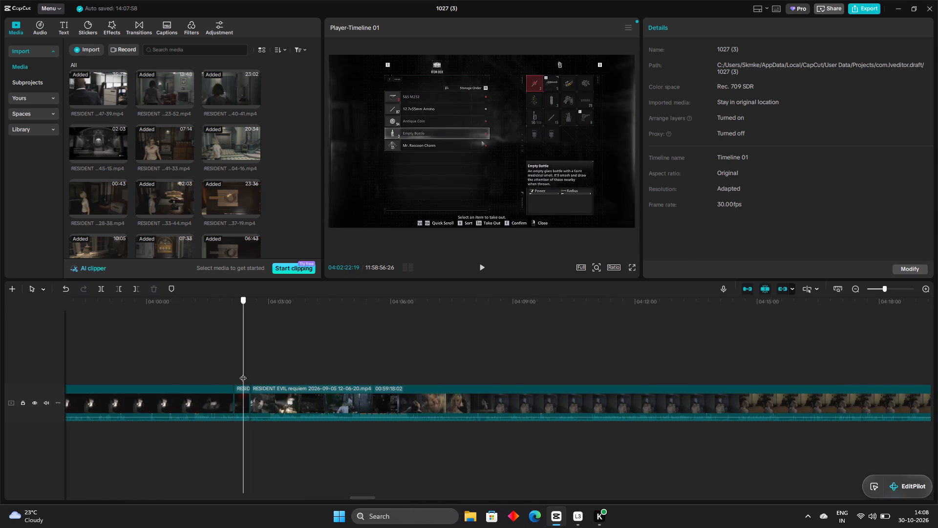
pyautogui.moveTo(243, 373); pyautogui.dragTo(243, 372)
pyautogui.click(236, 400)
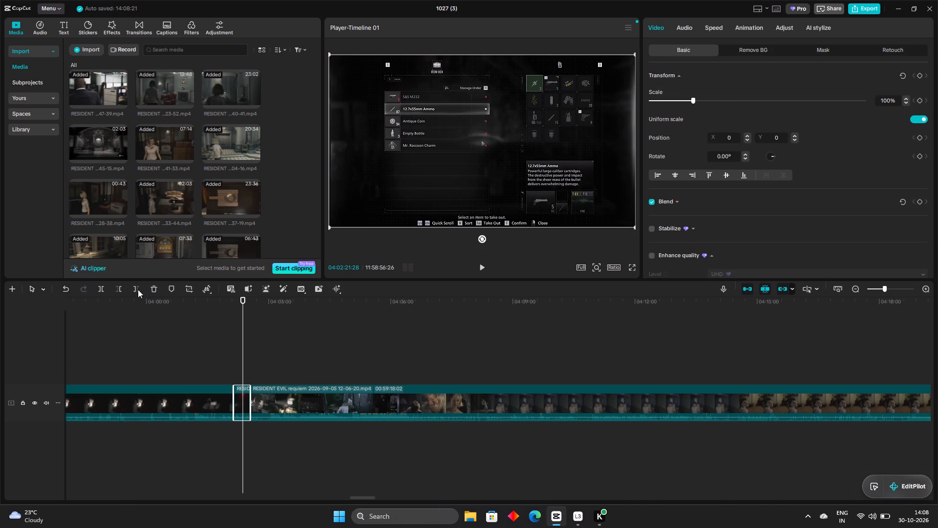
pyautogui.click(156, 285)
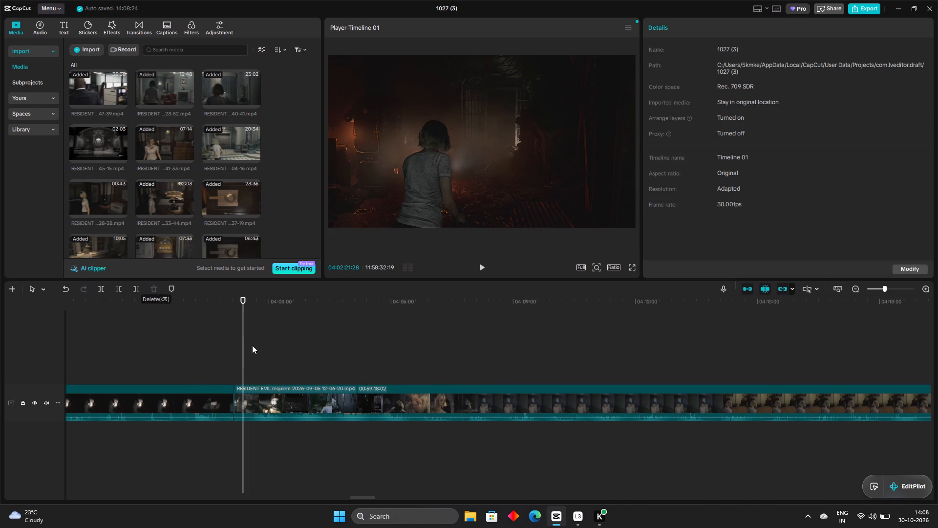
# Skim the opening of the 12-06-20 clip from 04:02:08:20 to about 04:02:39 for sections that need cutting.
pyautogui.moveTo(246, 333); pyautogui.dragTo(236, 358)
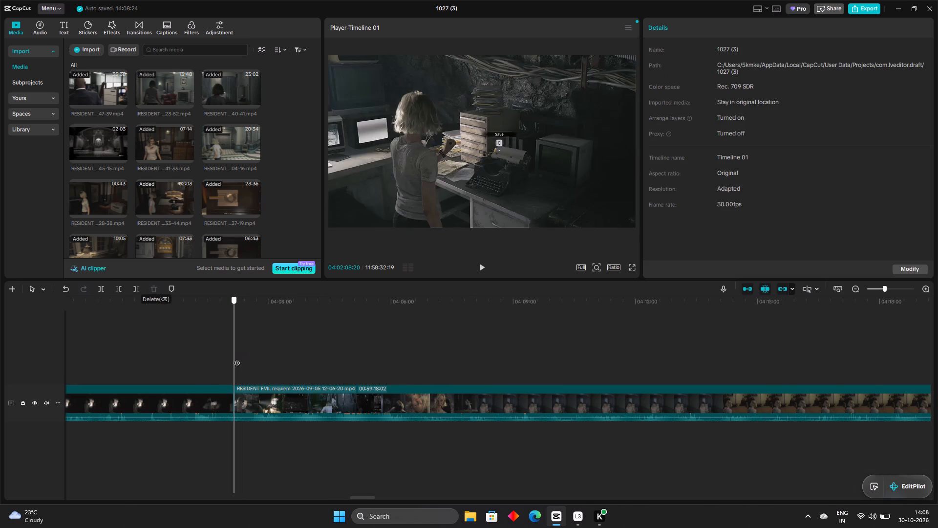
pyautogui.moveTo(236, 358); pyautogui.dragTo(255, 367)
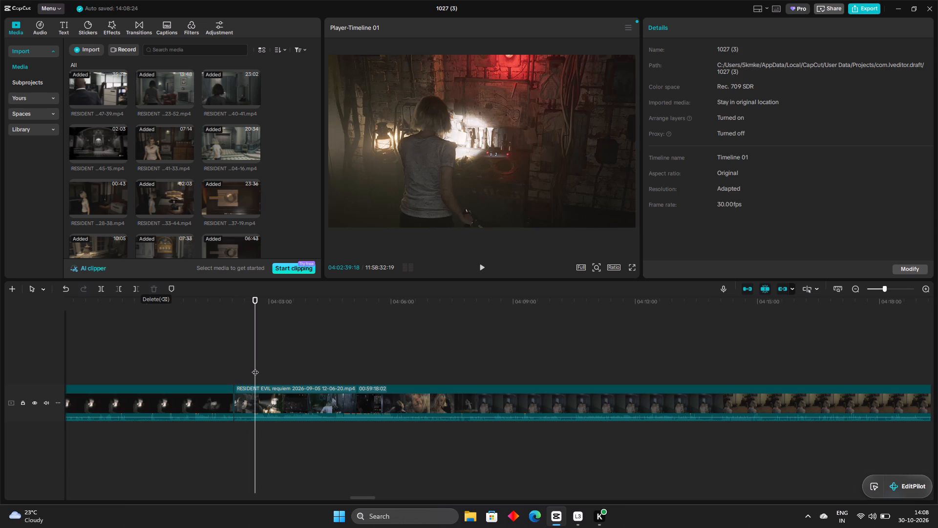
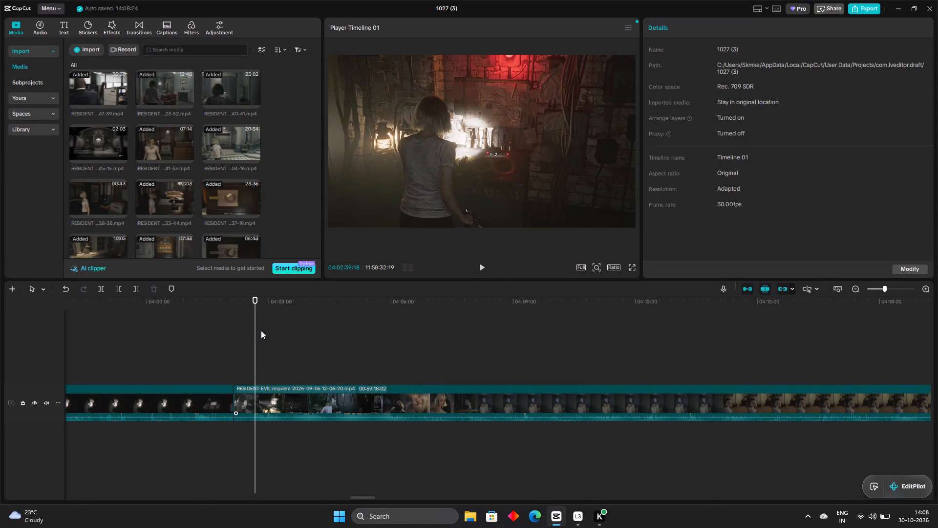
# Split the 12-06-20 clip at 04:03:14:27, just before the map screen opens in the cell corridor.
pyautogui.moveTo(256, 330); pyautogui.dragTo(274, 340)
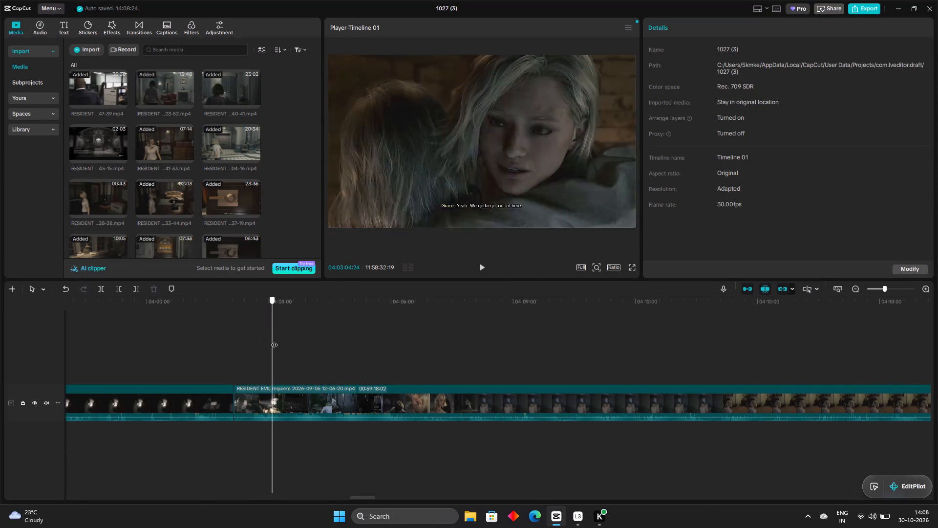
pyautogui.moveTo(274, 340); pyautogui.dragTo(280, 344)
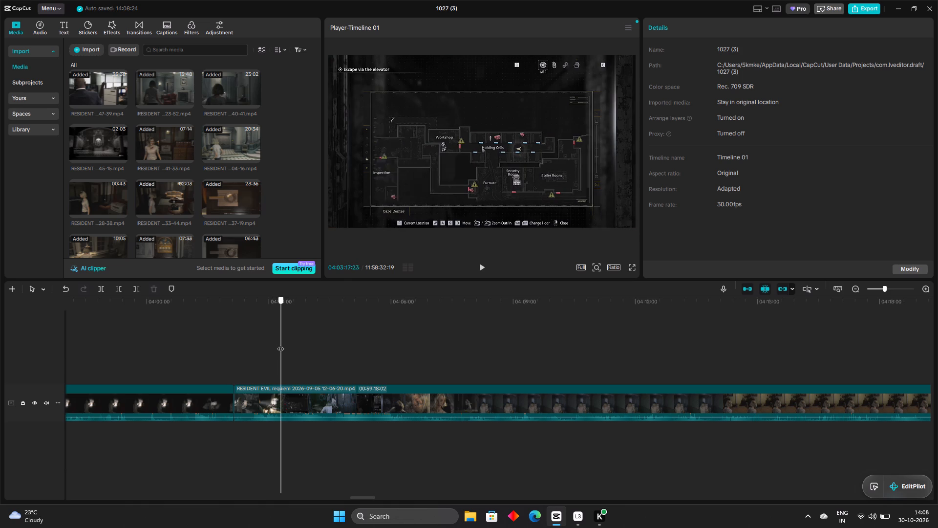
pyautogui.moveTo(280, 344); pyautogui.dragTo(279, 343)
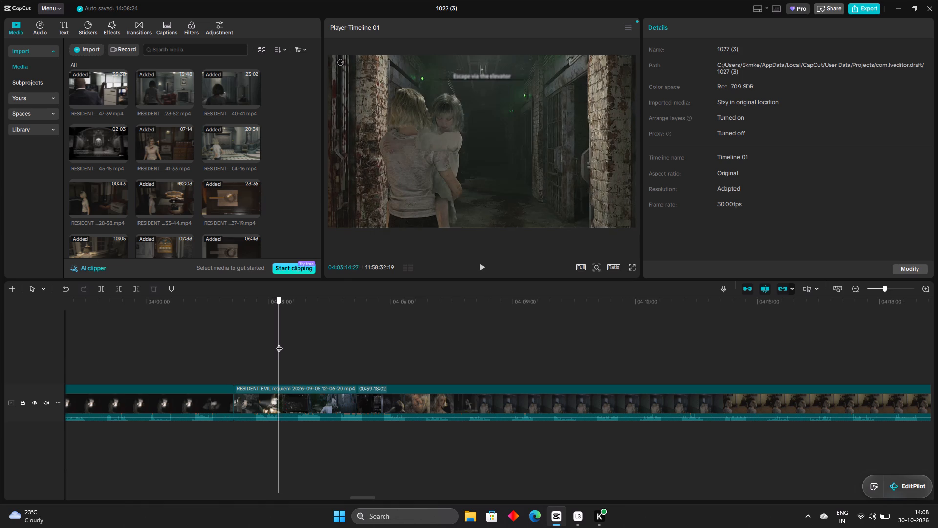
pyautogui.moveTo(279, 343); pyautogui.dragTo(278, 342)
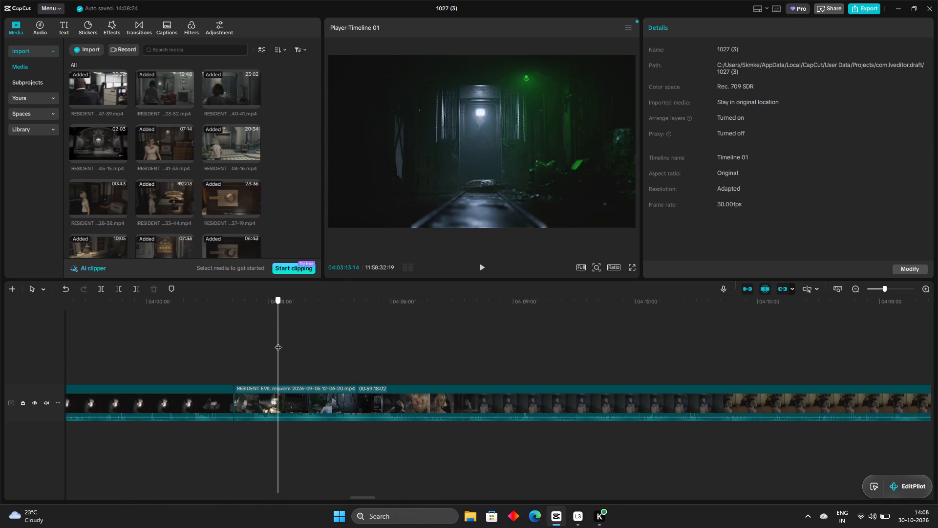
pyautogui.moveTo(278, 342); pyautogui.dragTo(279, 342)
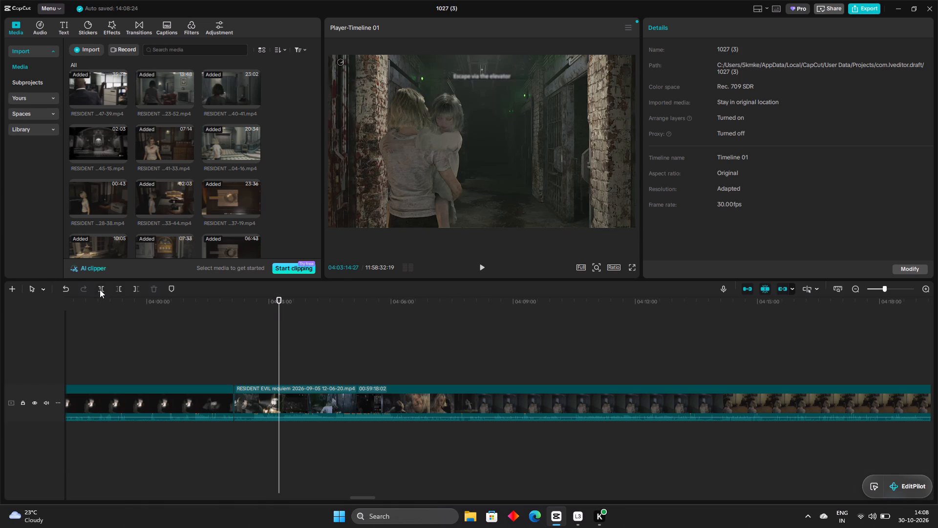
pyautogui.click(100, 289)
# Trim about 8.5 seconds off the start of the piece after the 04:03:14:27 cut to remove the map screen.
pyautogui.click(308, 397)
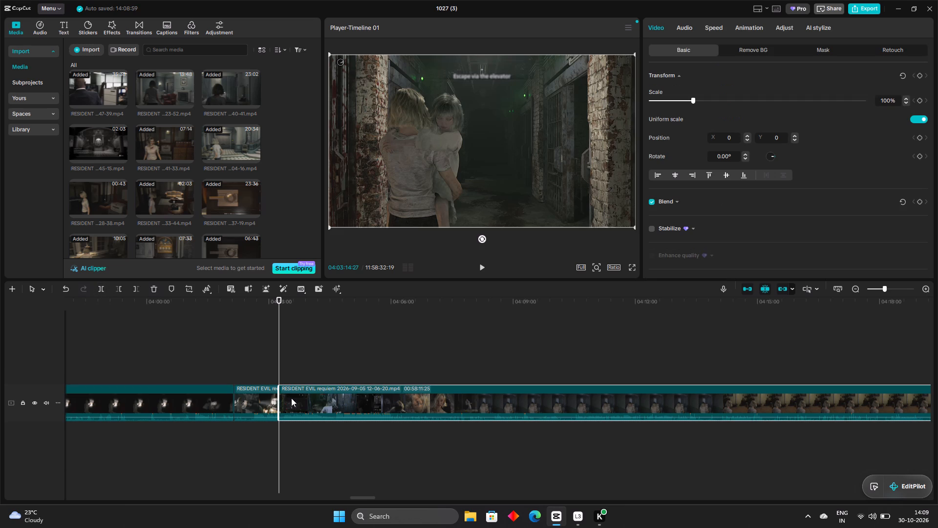
pyautogui.moveTo(280, 398); pyautogui.dragTo(286, 400)
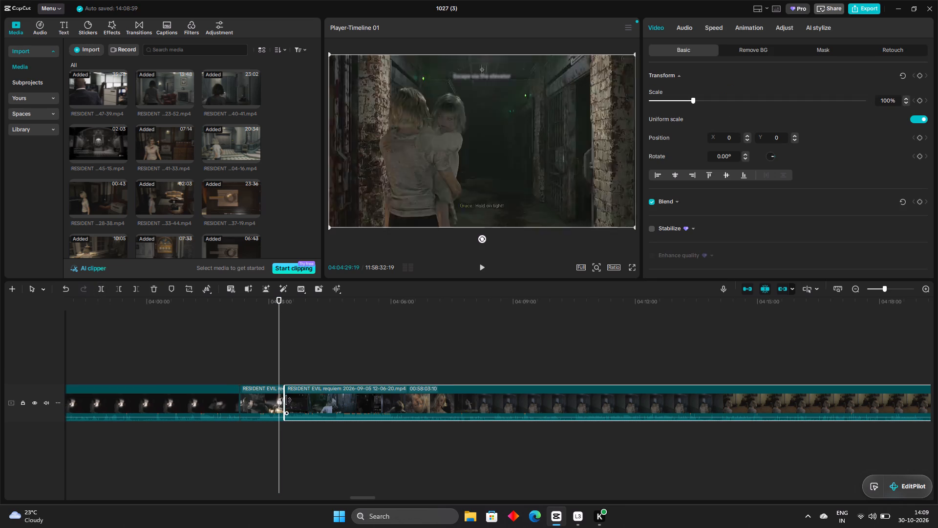
pyautogui.moveTo(286, 400); pyautogui.dragTo(286, 401)
# Review the 12-06-20 clip from 04:03:14:27 to about 04:07:52 for map, inventory or backtracking sections that need cutting.
pyautogui.moveTo(278, 327); pyautogui.dragTo(292, 332)
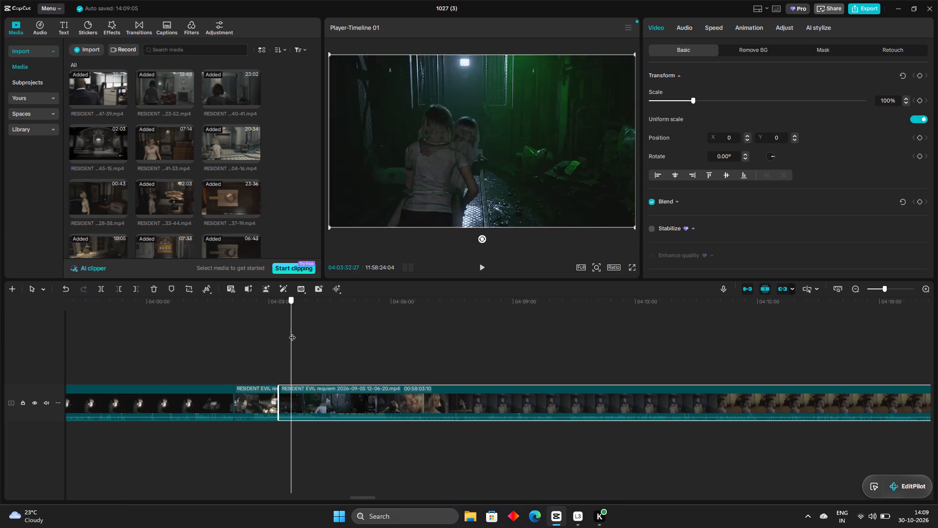
pyautogui.moveTo(292, 332); pyautogui.dragTo(307, 340)
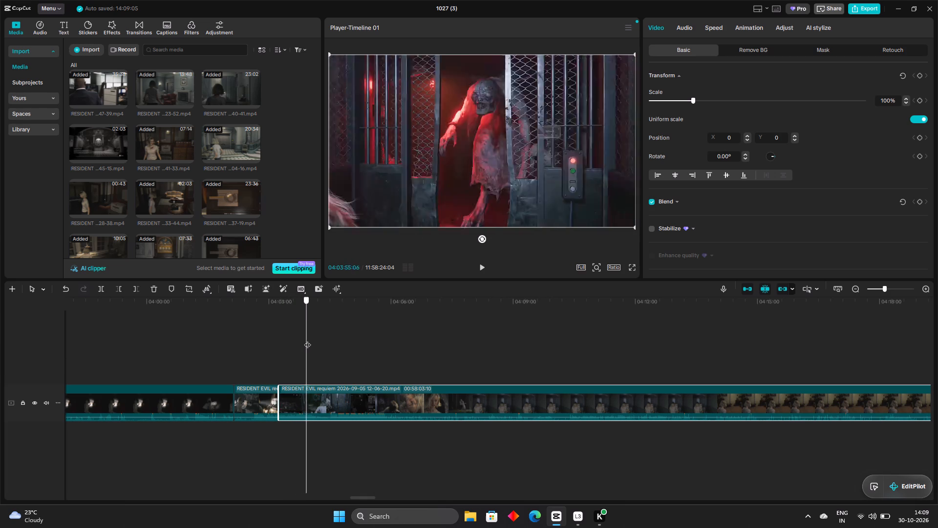
pyautogui.moveTo(307, 340); pyautogui.dragTo(330, 346)
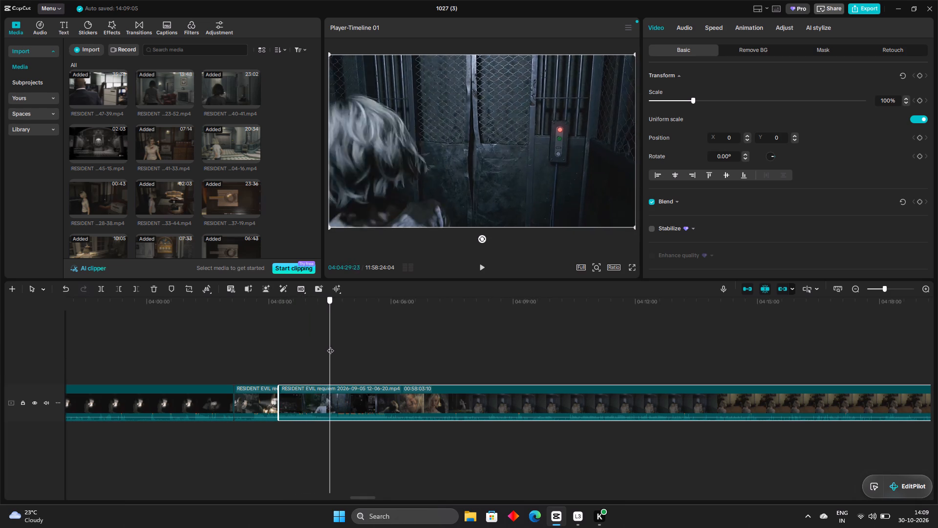
pyautogui.moveTo(330, 346); pyautogui.dragTo(356, 348)
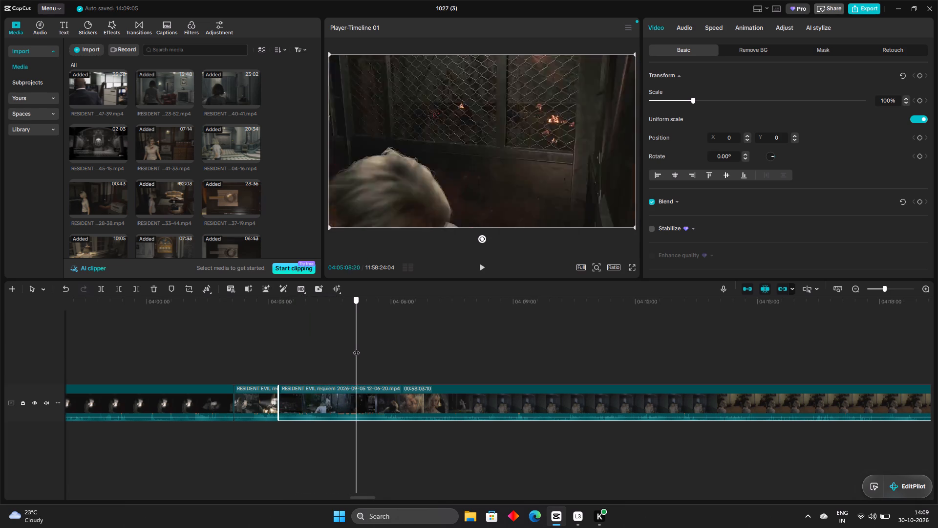
pyautogui.moveTo(356, 348); pyautogui.dragTo(375, 348)
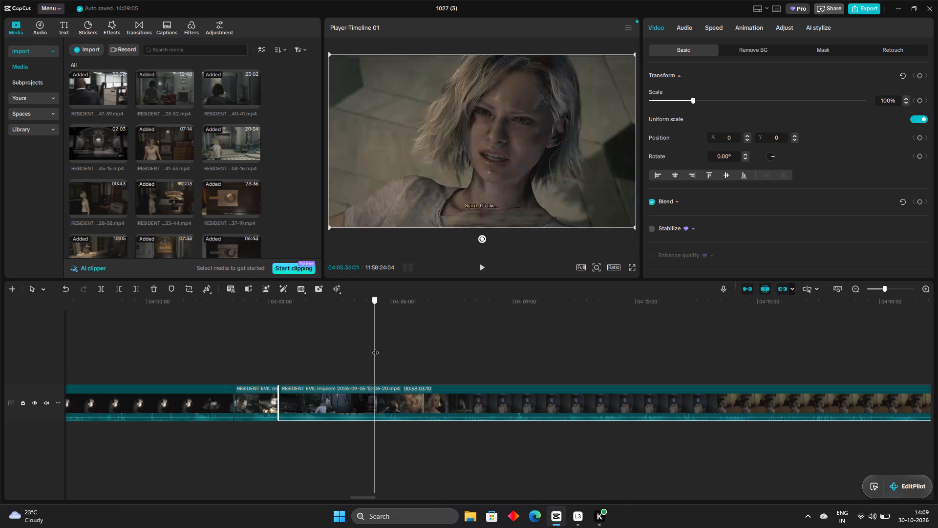
pyautogui.moveTo(375, 348); pyautogui.dragTo(395, 348)
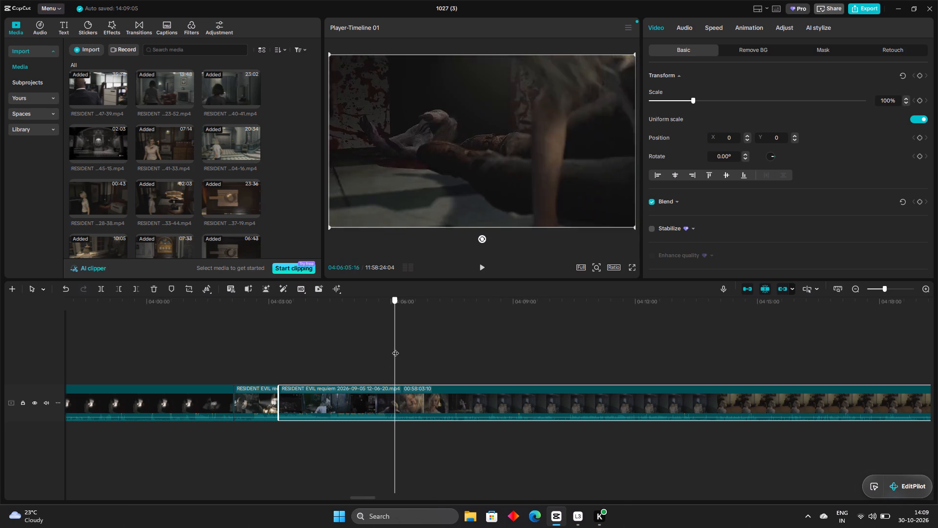
pyautogui.moveTo(395, 348); pyautogui.dragTo(398, 349)
pyautogui.moveTo(398, 349); pyautogui.dragTo(410, 349)
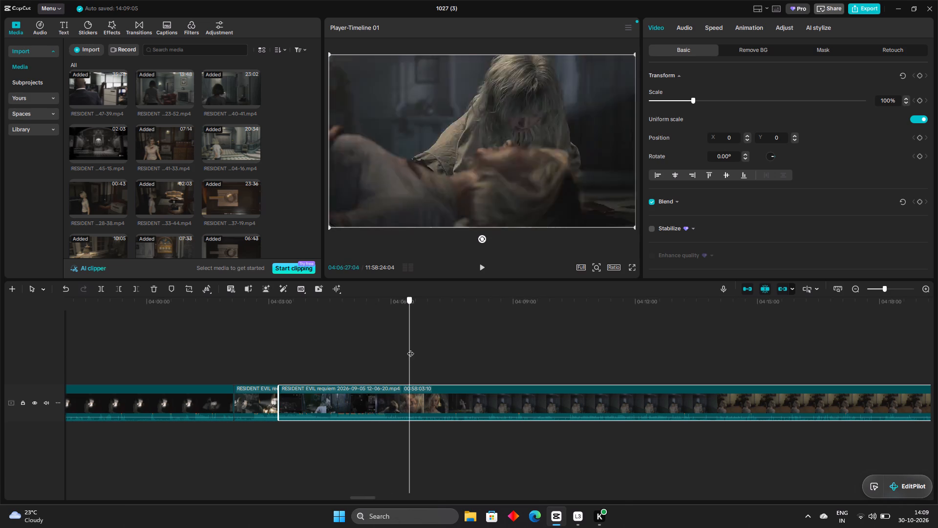
pyautogui.moveTo(410, 349); pyautogui.dragTo(438, 352)
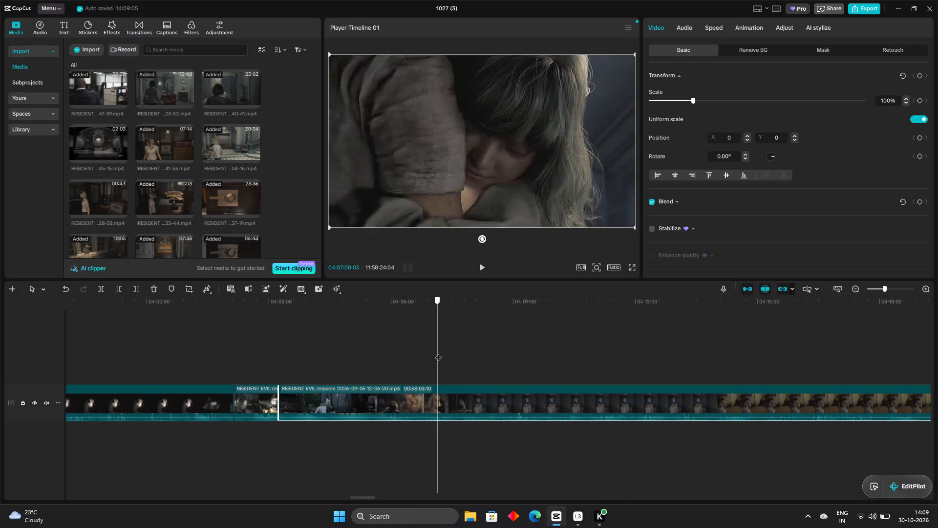
pyautogui.moveTo(438, 352); pyautogui.dragTo(463, 355)
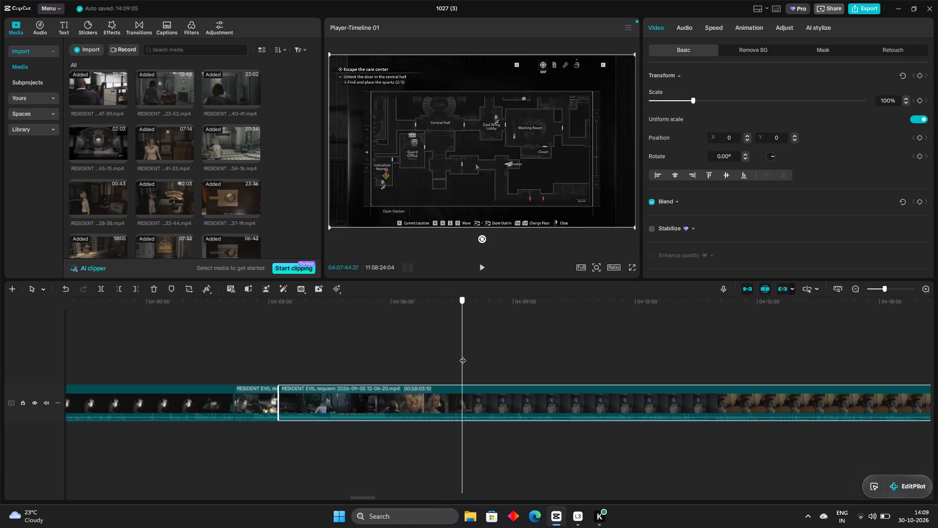
pyautogui.moveTo(463, 355); pyautogui.dragTo(467, 356)
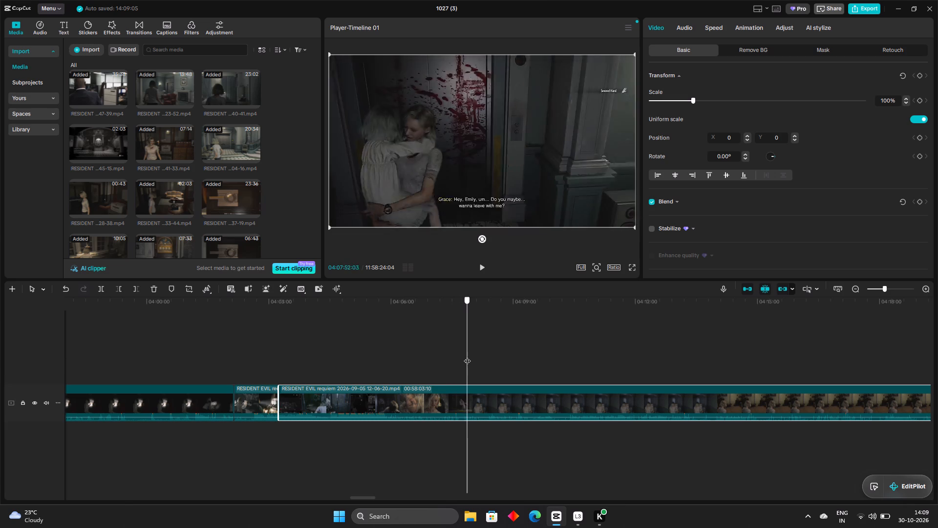
# Split the 12-06-20 clip at 04:08:23:24, where Grace carries the girl into the staircase hall.
pyautogui.moveTo(467, 356); pyautogui.dragTo(490, 361)
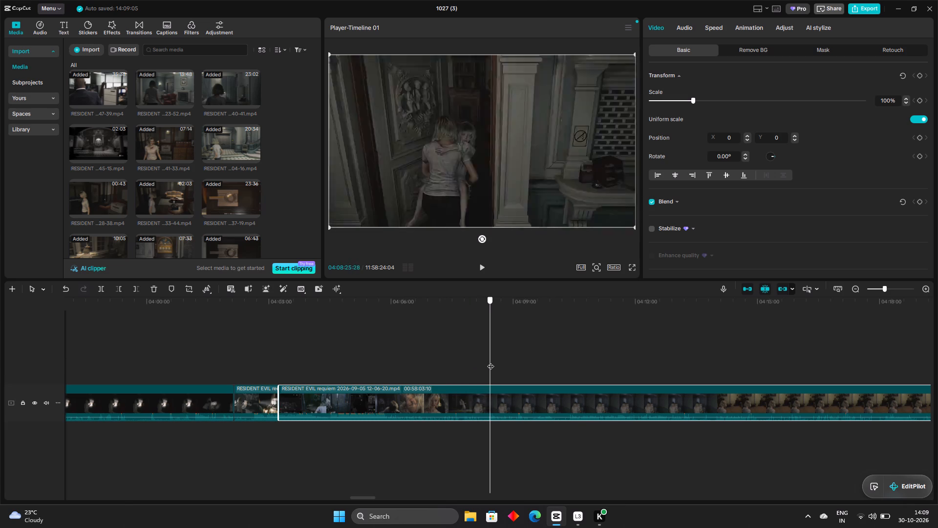
pyautogui.moveTo(490, 361); pyautogui.dragTo(493, 362)
pyautogui.moveTo(493, 362); pyautogui.dragTo(490, 361)
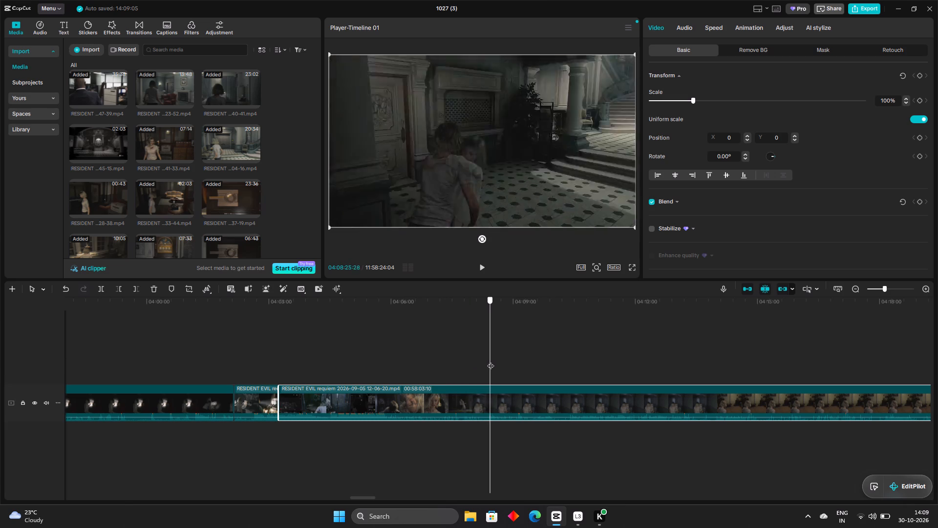
pyautogui.moveTo(490, 361); pyautogui.dragTo(489, 361)
pyautogui.click(489, 361)
pyautogui.doubleClick(489, 361)
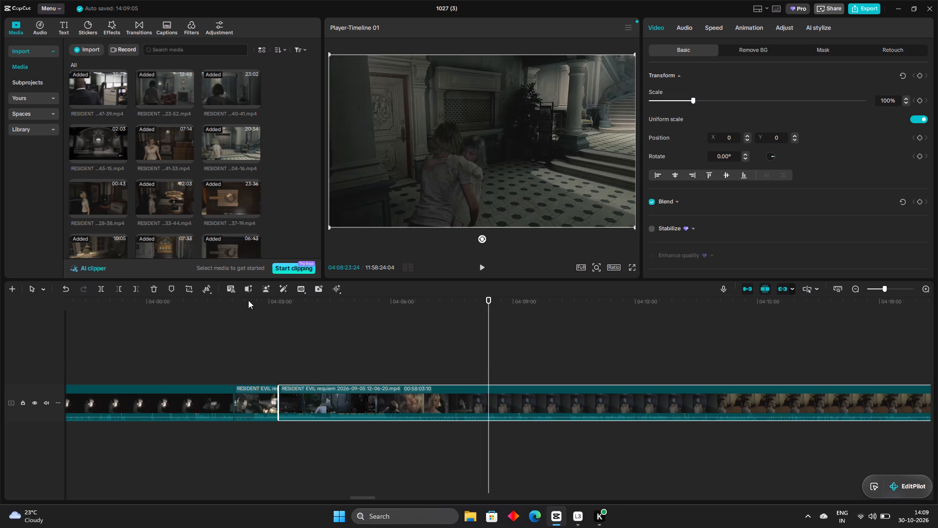
pyautogui.click(99, 287)
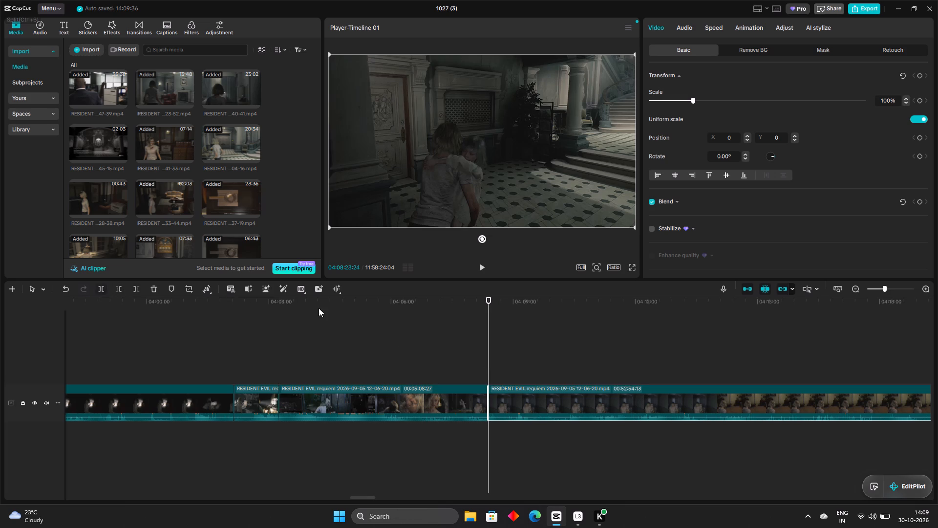
# Trim about 32 seconds off the start of the piece after the 04:08:23:24 cut, removing the backtracking through the hall and office.
pyautogui.moveTo(489, 402); pyautogui.dragTo(490, 402)
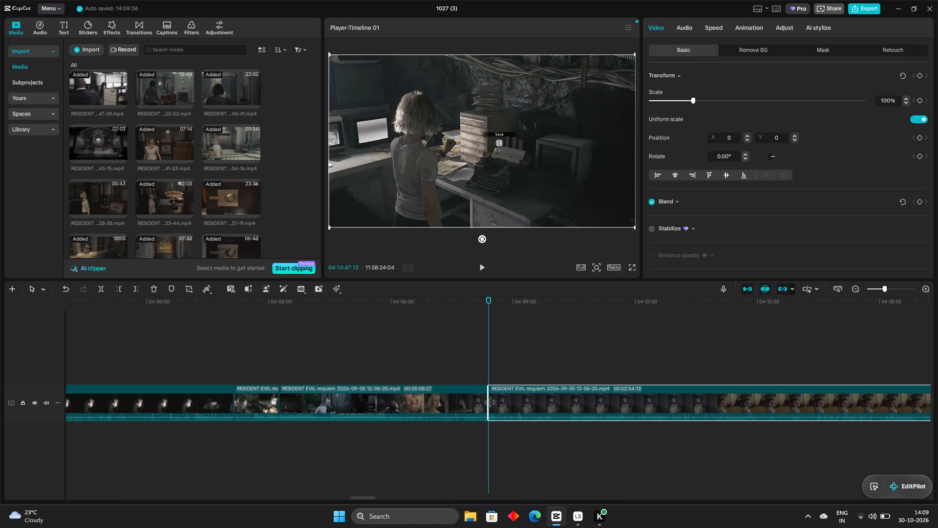
pyautogui.moveTo(490, 402); pyautogui.dragTo(509, 407)
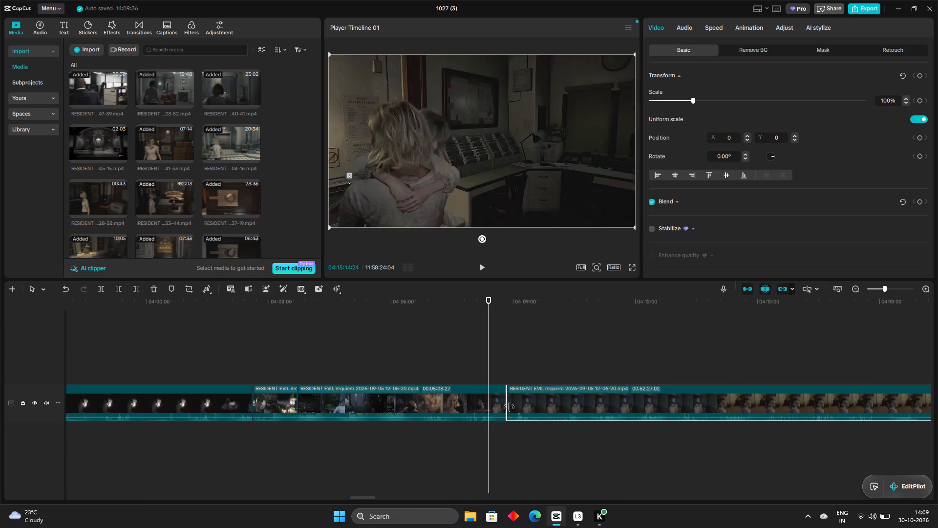
pyautogui.moveTo(509, 407); pyautogui.dragTo(513, 407)
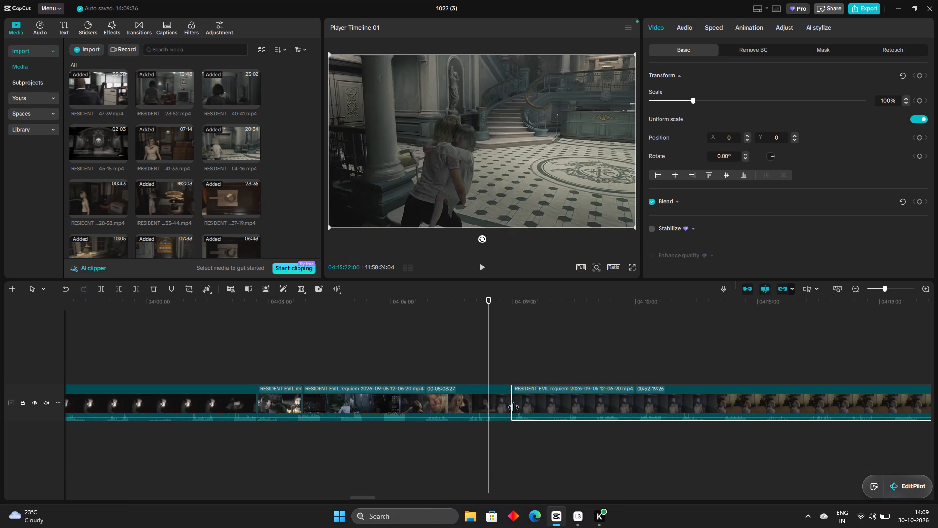
pyautogui.moveTo(513, 407); pyautogui.dragTo(512, 408)
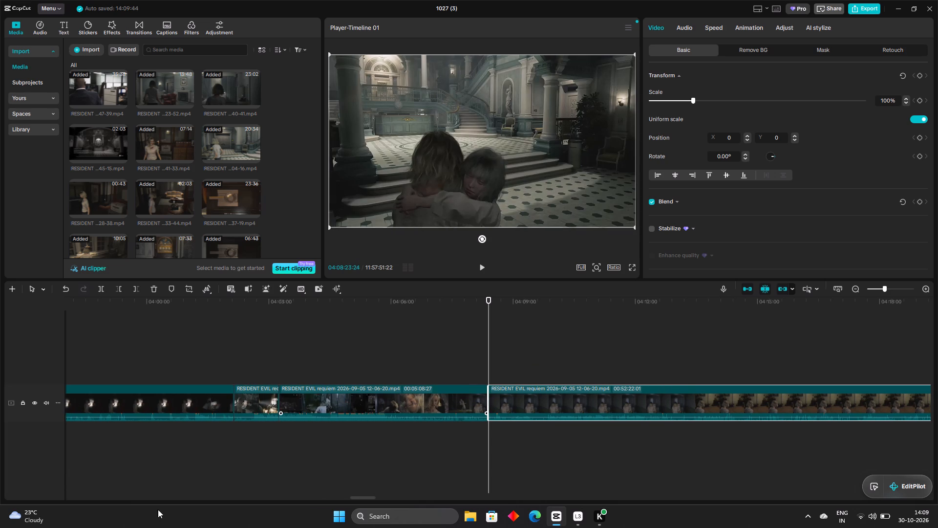
# Split the 12-06-20 clip at 04:13:24:18, just before Grace reaches the storage trunk in the lamp-lit room.
pyautogui.moveTo(357, 495); pyautogui.dragTo(360, 495)
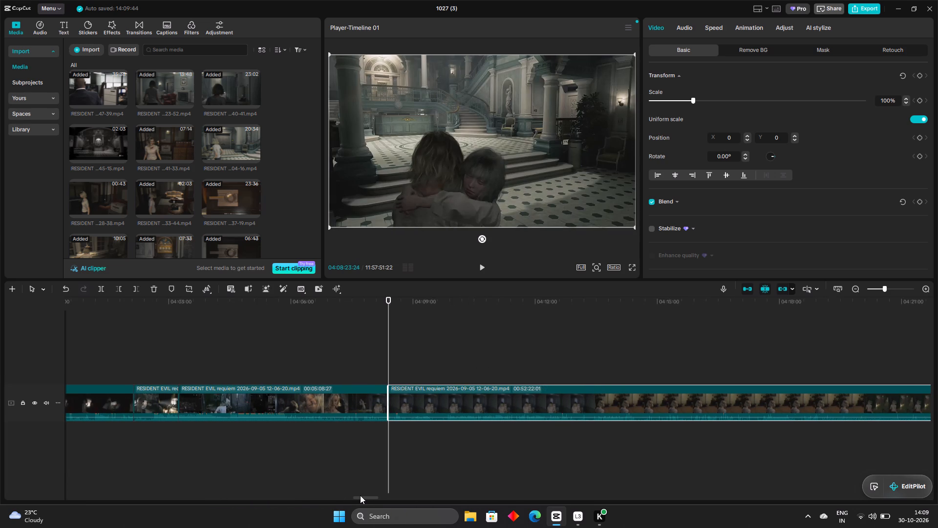
pyautogui.moveTo(360, 495); pyautogui.dragTo(362, 496)
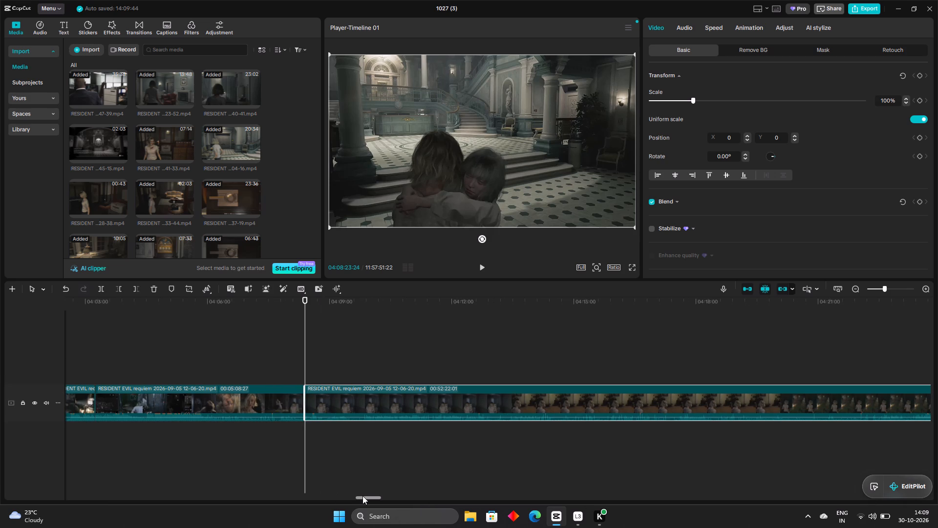
pyautogui.click(362, 496)
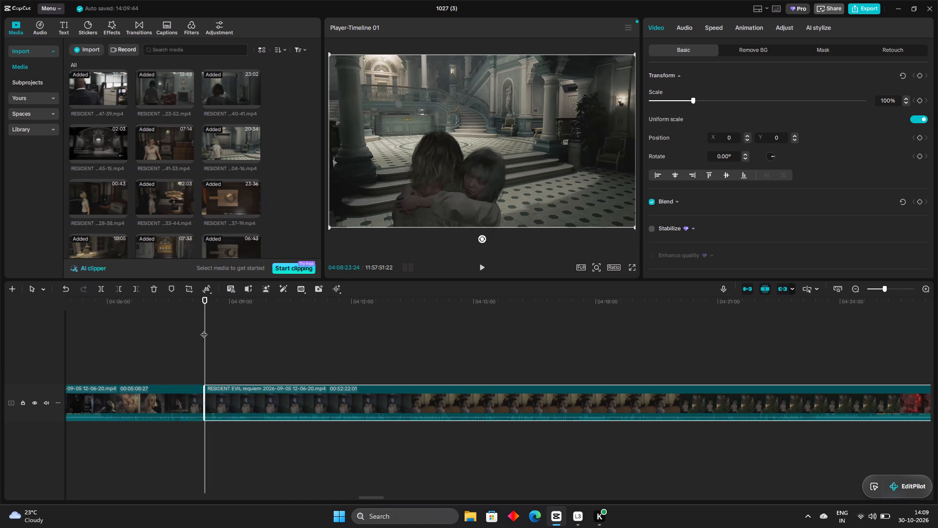
pyautogui.moveTo(204, 330); pyautogui.dragTo(221, 340)
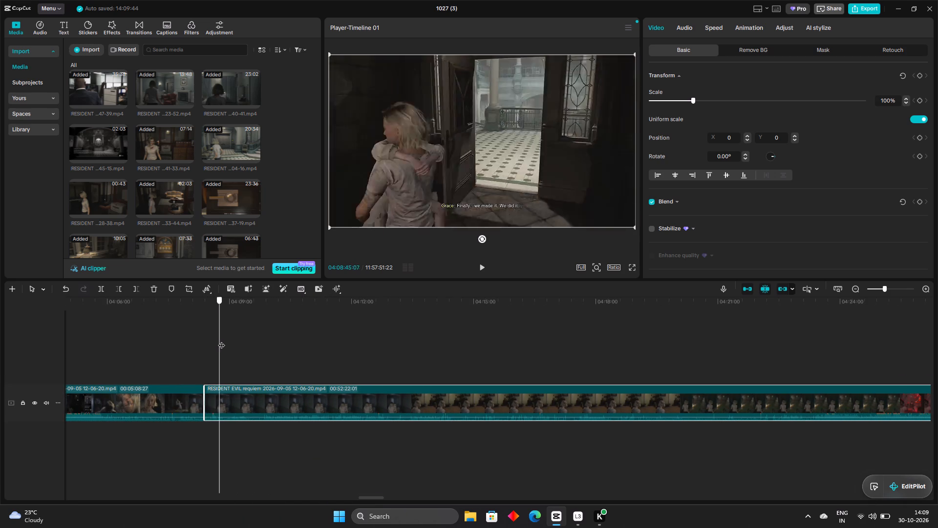
pyautogui.moveTo(221, 340); pyautogui.dragTo(243, 347)
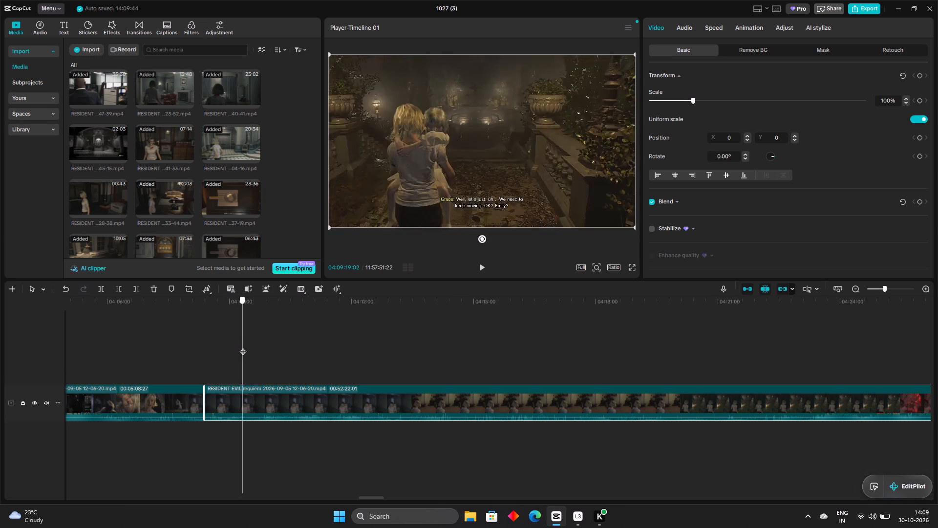
pyautogui.moveTo(243, 347); pyautogui.dragTo(267, 353)
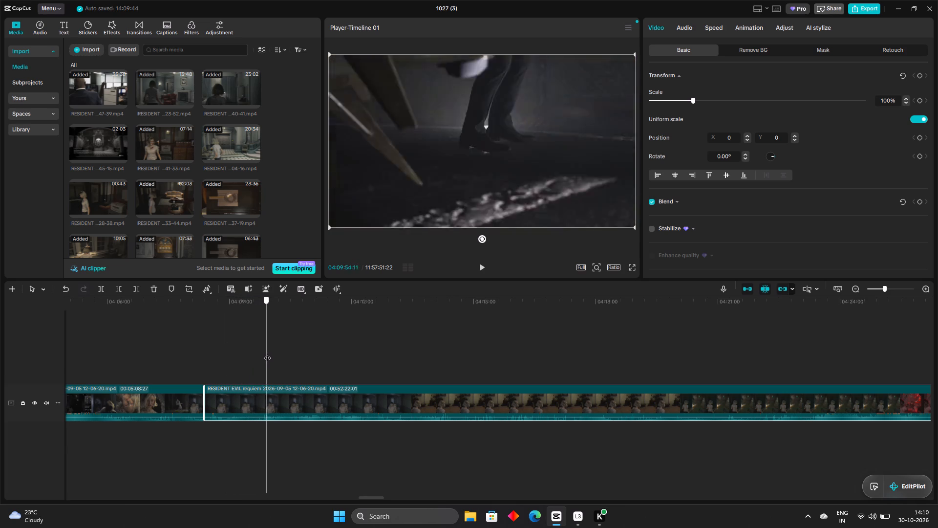
pyautogui.moveTo(267, 353); pyautogui.dragTo(297, 356)
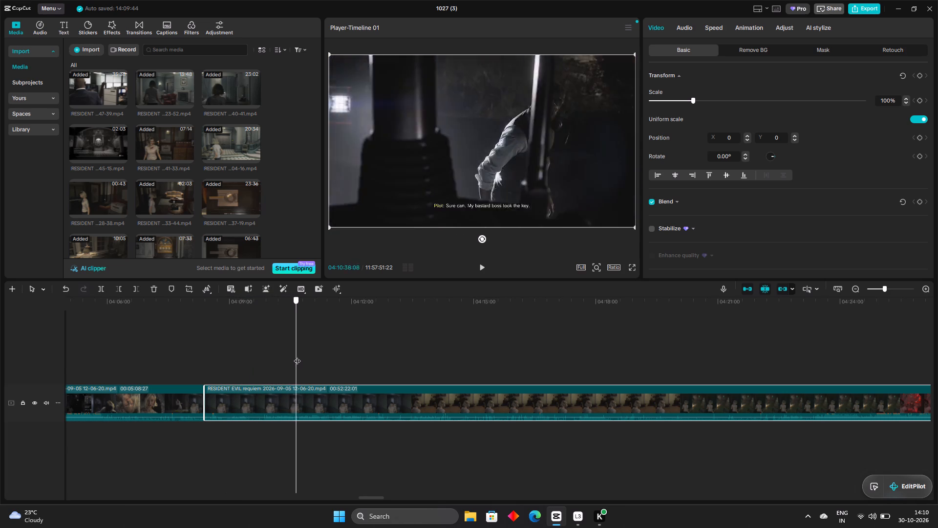
pyautogui.moveTo(297, 356); pyautogui.dragTo(339, 364)
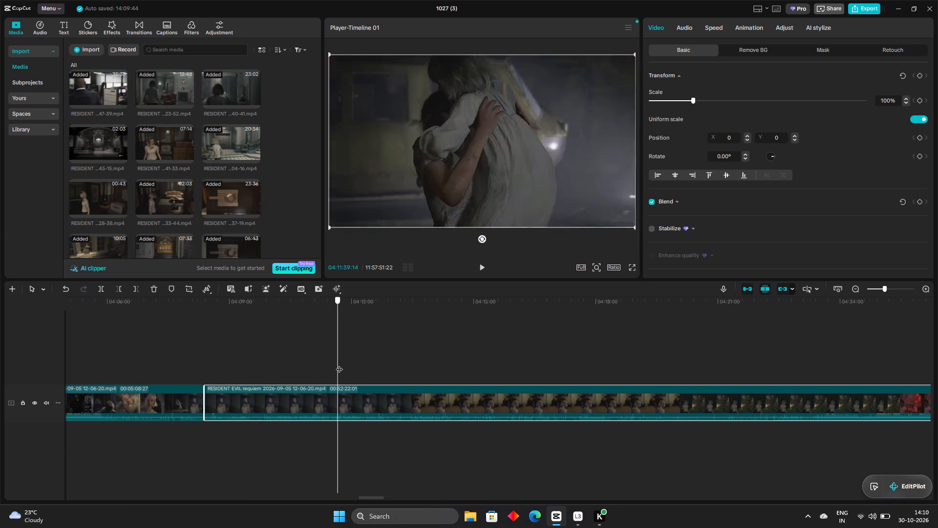
pyautogui.moveTo(339, 364); pyautogui.dragTo(340, 364)
pyautogui.moveTo(340, 364); pyautogui.dragTo(357, 368)
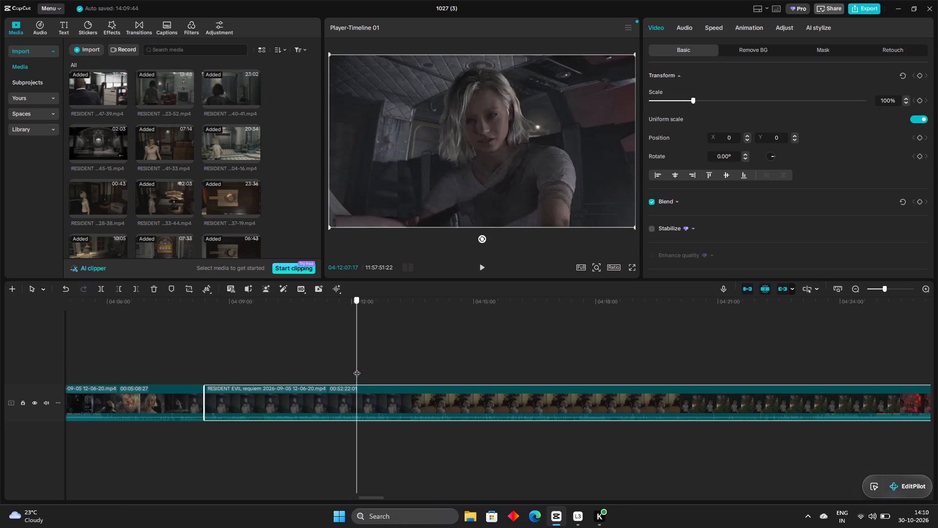
pyautogui.moveTo(357, 368); pyautogui.dragTo(387, 373)
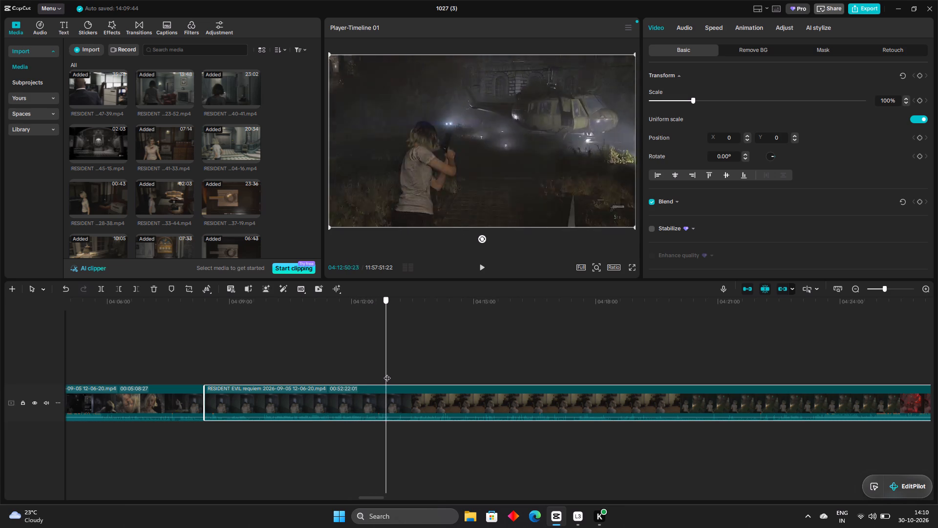
pyautogui.moveTo(387, 373); pyautogui.dragTo(417, 375)
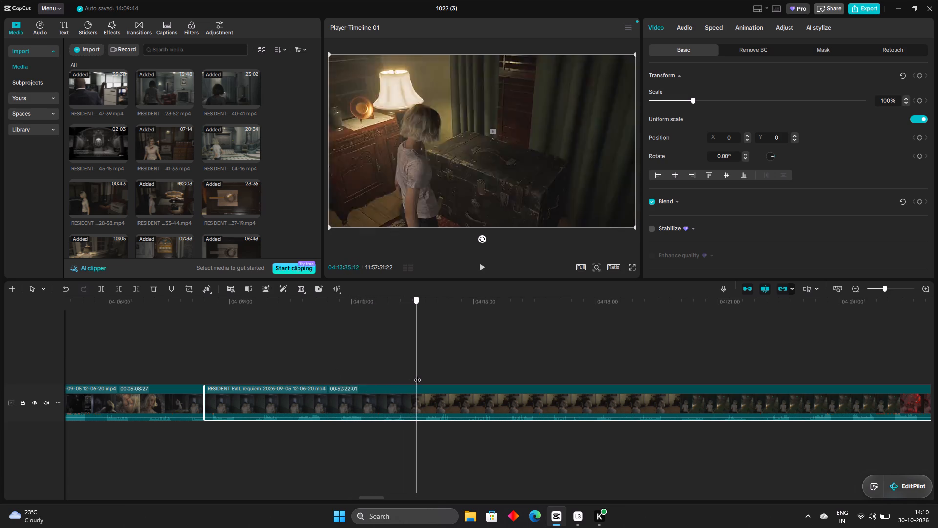
pyautogui.moveTo(417, 375); pyautogui.dragTo(409, 375)
pyautogui.click(100, 292)
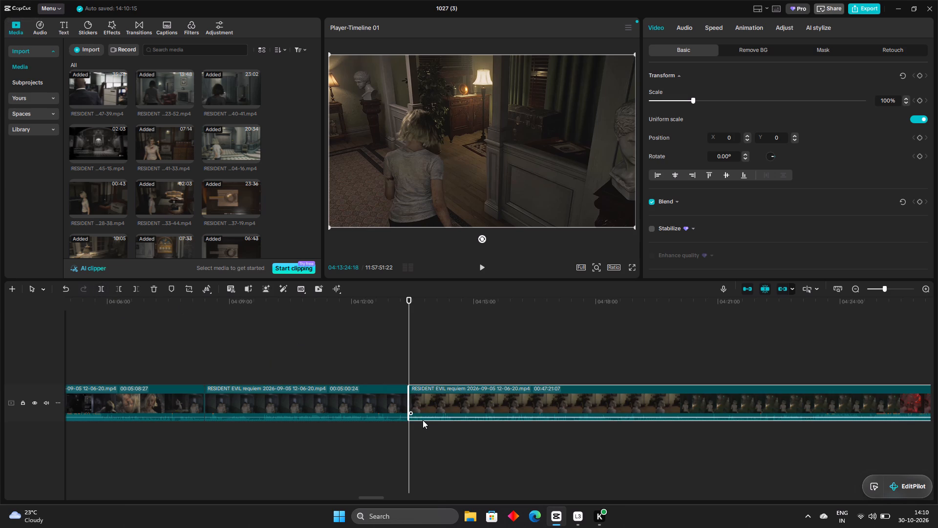
# Trim about 52 seconds off the start of the piece after the 04:13:24:18 cut, removing the item storage section.
pyautogui.moveTo(409, 407); pyautogui.dragTo(413, 407)
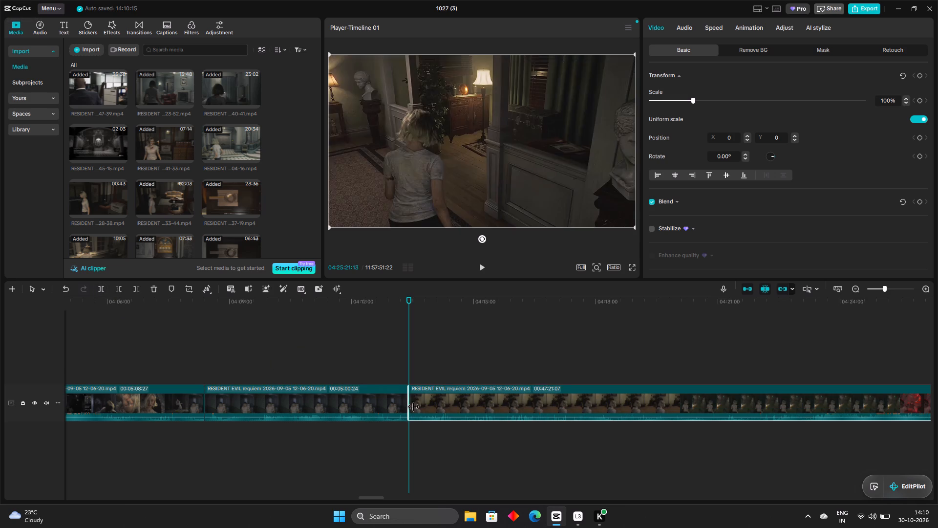
pyautogui.moveTo(413, 407); pyautogui.dragTo(425, 407)
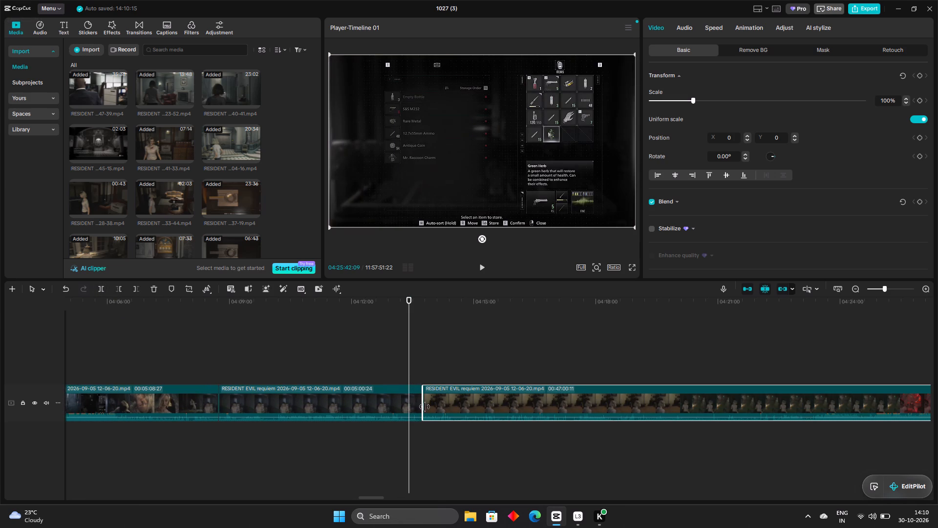
pyautogui.moveTo(425, 407); pyautogui.dragTo(432, 406)
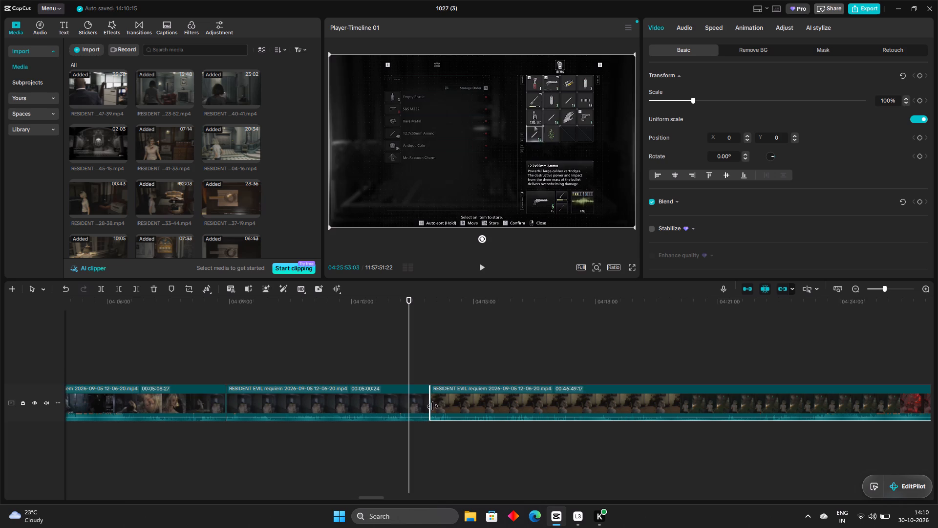
pyautogui.moveTo(432, 406); pyautogui.dragTo(447, 407)
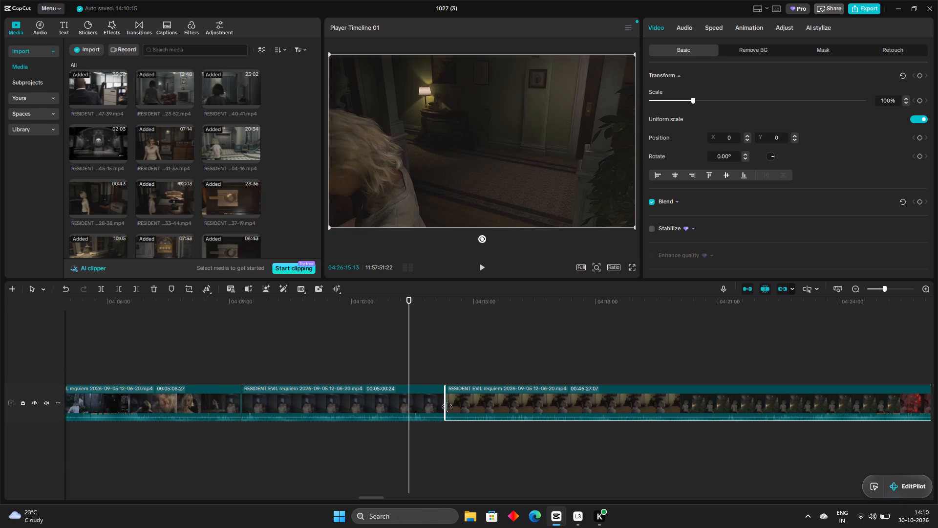
pyautogui.moveTo(447, 407); pyautogui.dragTo(446, 407)
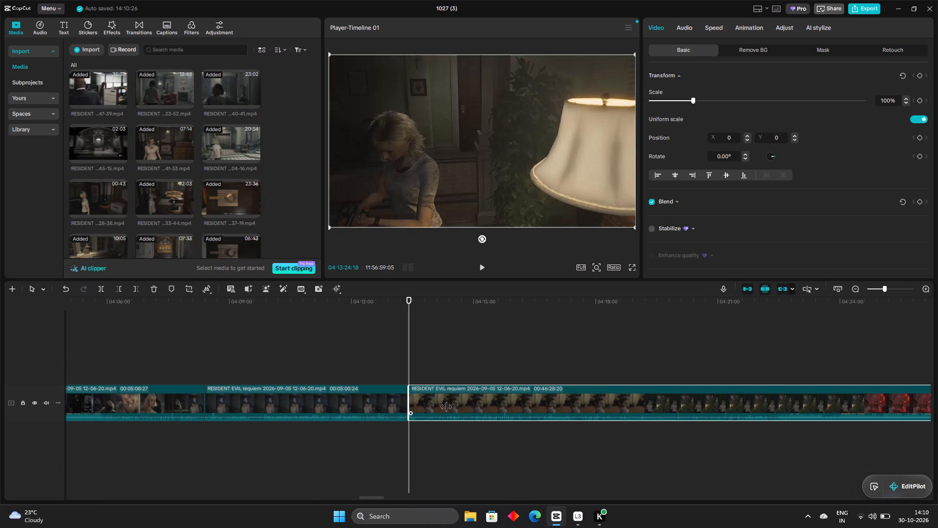
# Review the 12-06-20 clip from 04:13:24:18 to about 04:18:04 for inventory, storage or save sections that need cutting.
pyautogui.moveTo(409, 334); pyautogui.dragTo(425, 341)
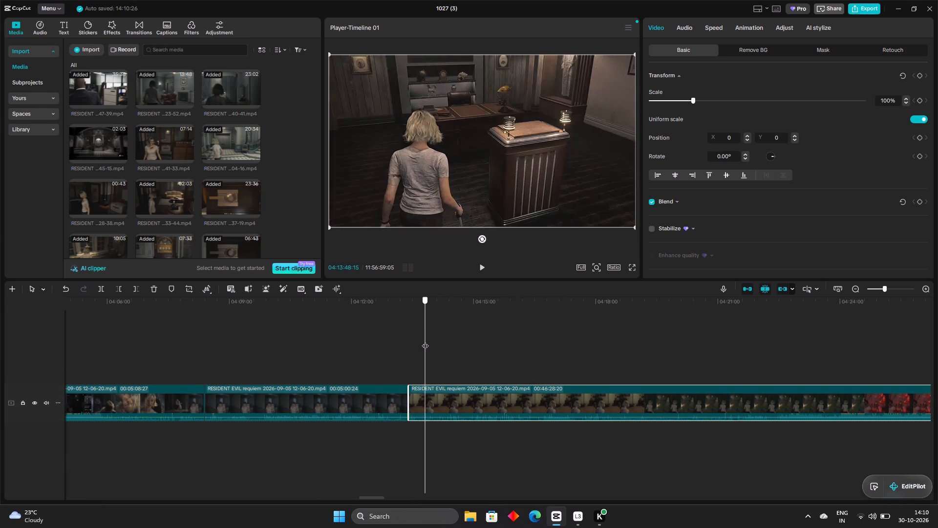
pyautogui.moveTo(425, 341); pyautogui.dragTo(432, 343)
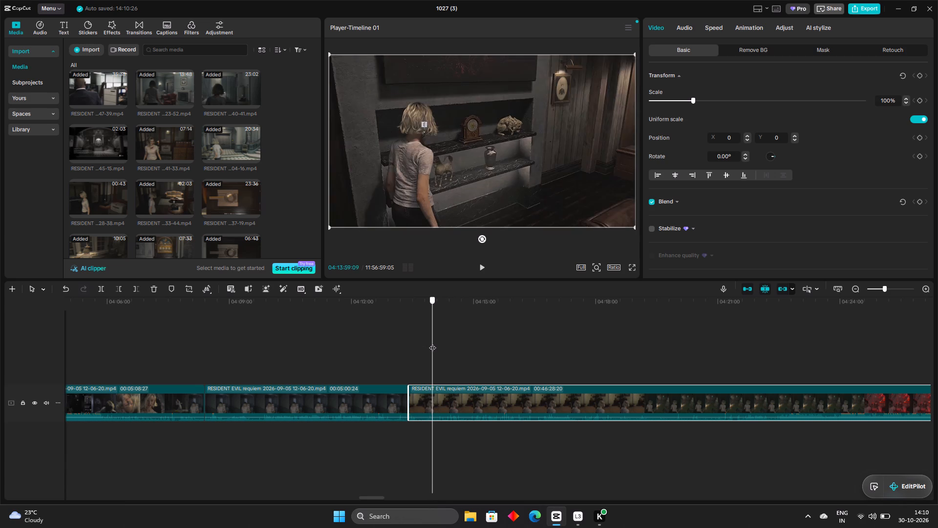
pyautogui.moveTo(432, 343); pyautogui.dragTo(437, 344)
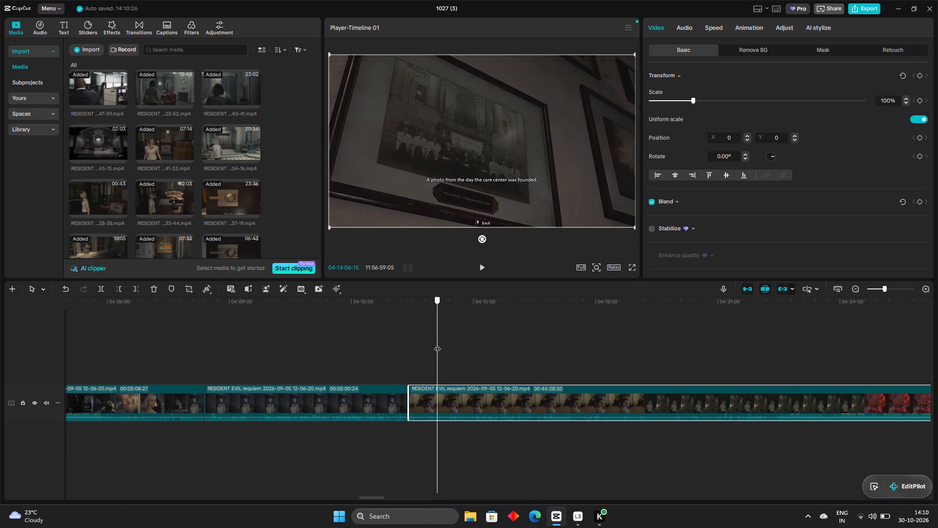
pyautogui.moveTo(437, 344); pyautogui.dragTo(467, 351)
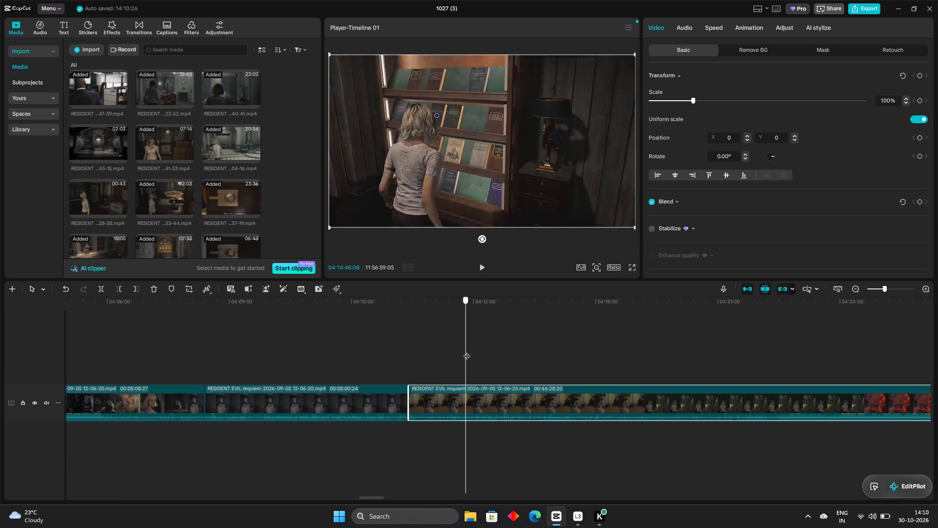
pyautogui.moveTo(467, 351); pyautogui.dragTo(494, 358)
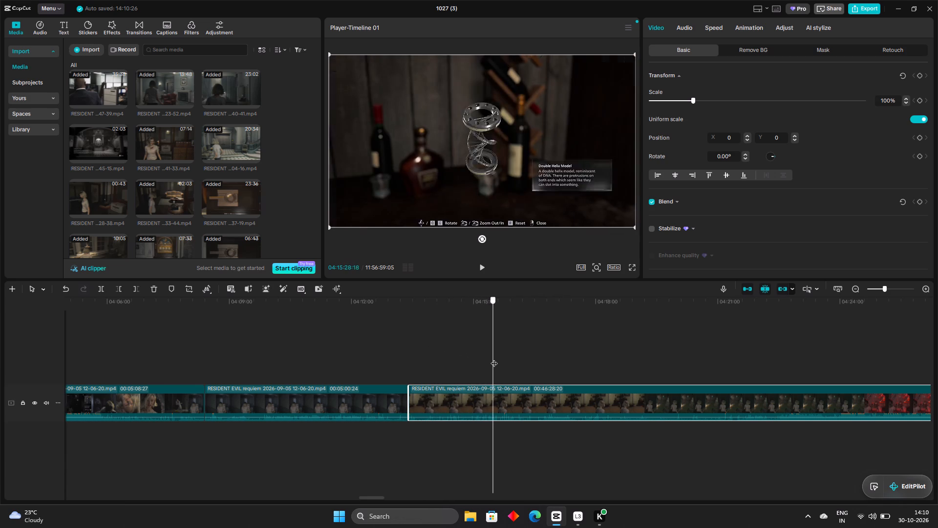
pyautogui.moveTo(494, 358); pyautogui.dragTo(505, 361)
pyautogui.moveTo(505, 361); pyautogui.dragTo(510, 362)
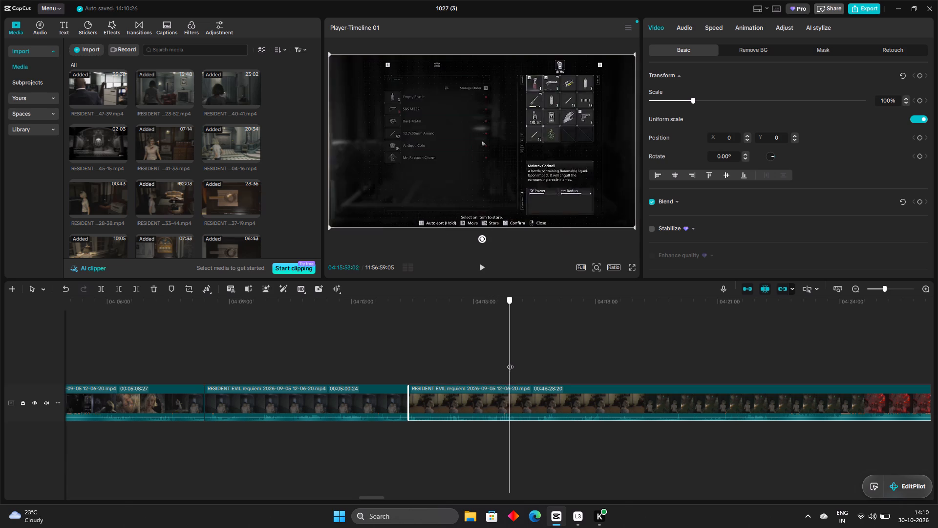
pyautogui.moveTo(510, 362); pyautogui.dragTo(531, 369)
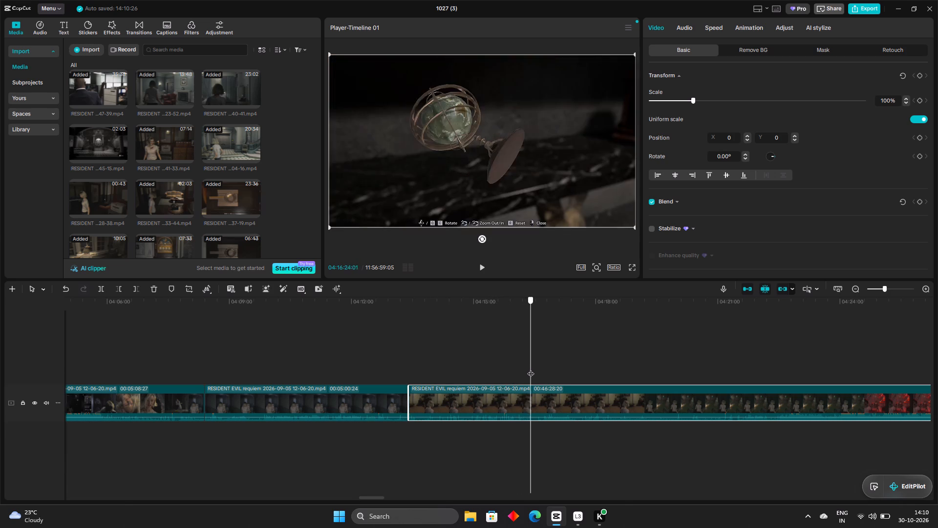
pyautogui.moveTo(531, 369); pyautogui.dragTo(534, 373)
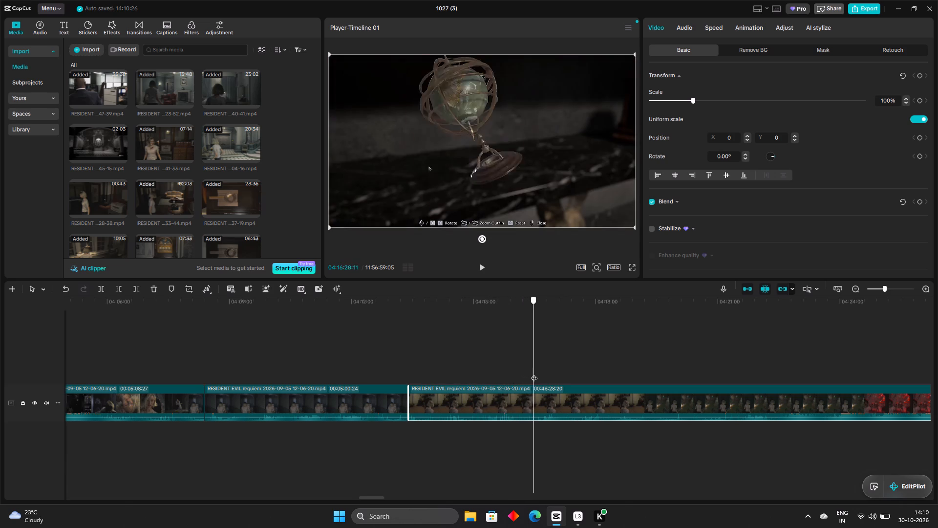
pyautogui.moveTo(534, 373); pyautogui.dragTo(566, 380)
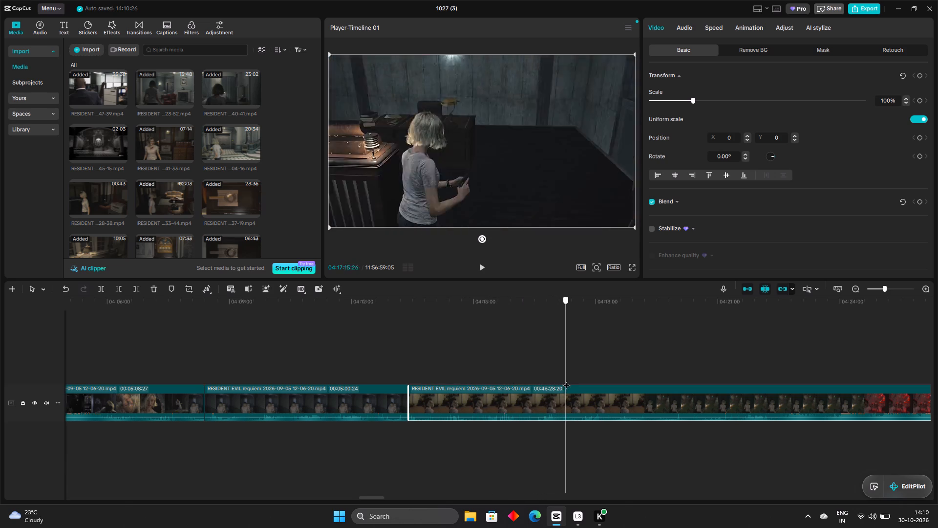
pyautogui.moveTo(566, 380); pyautogui.dragTo(598, 384)
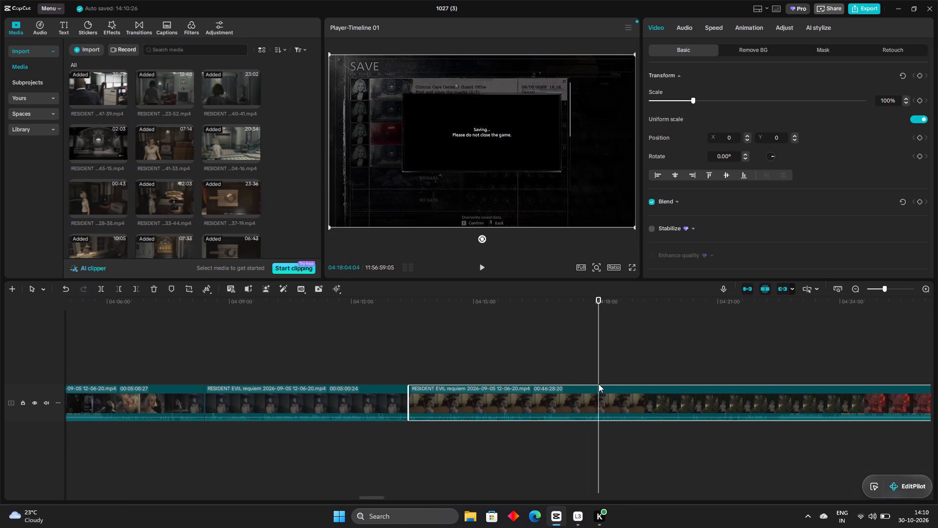
# Split the 12-06-20 clip at 04:17:38:06, as Grace walks through the lamp-lit office just before opening the item storage.
pyautogui.moveTo(601, 355); pyautogui.dragTo(445, 386)
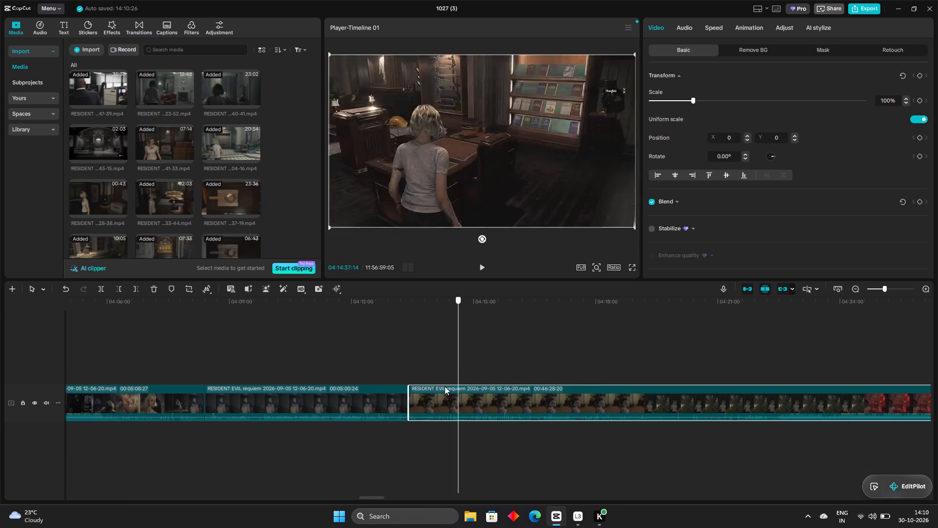
pyautogui.moveTo(445, 386); pyautogui.dragTo(501, 380)
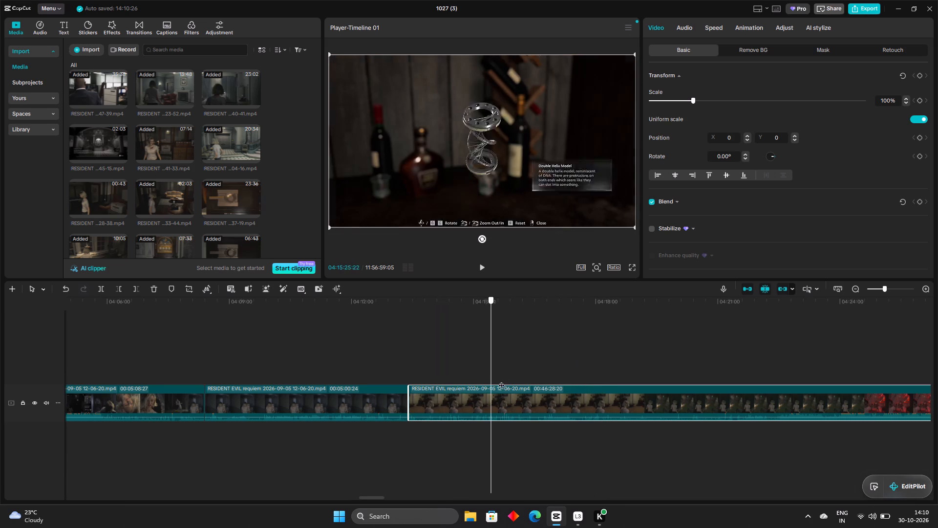
pyautogui.moveTo(501, 380); pyautogui.dragTo(520, 383)
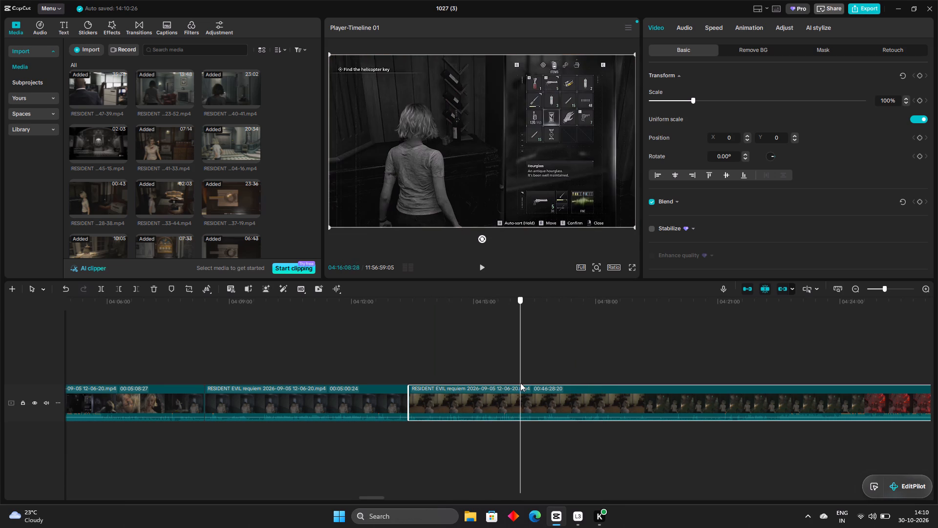
pyautogui.moveTo(520, 383); pyautogui.dragTo(531, 385)
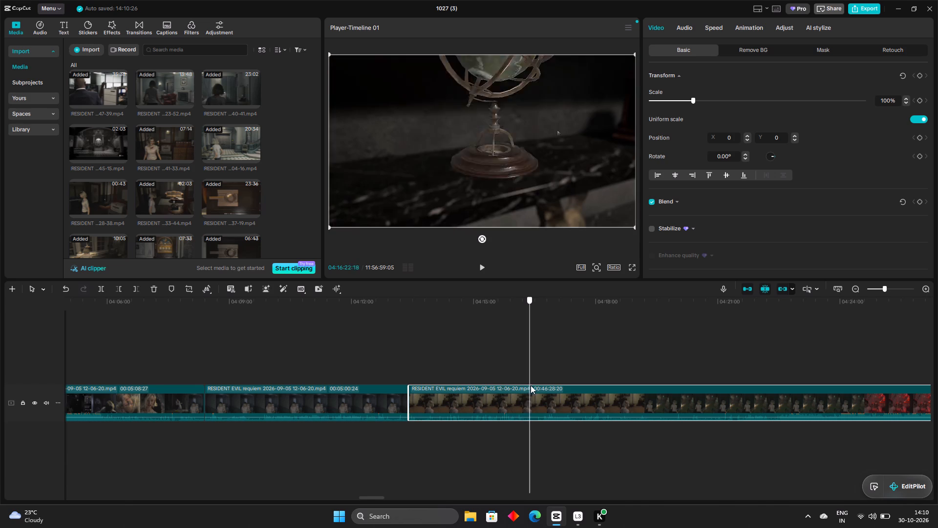
pyautogui.moveTo(531, 385); pyautogui.dragTo(547, 389)
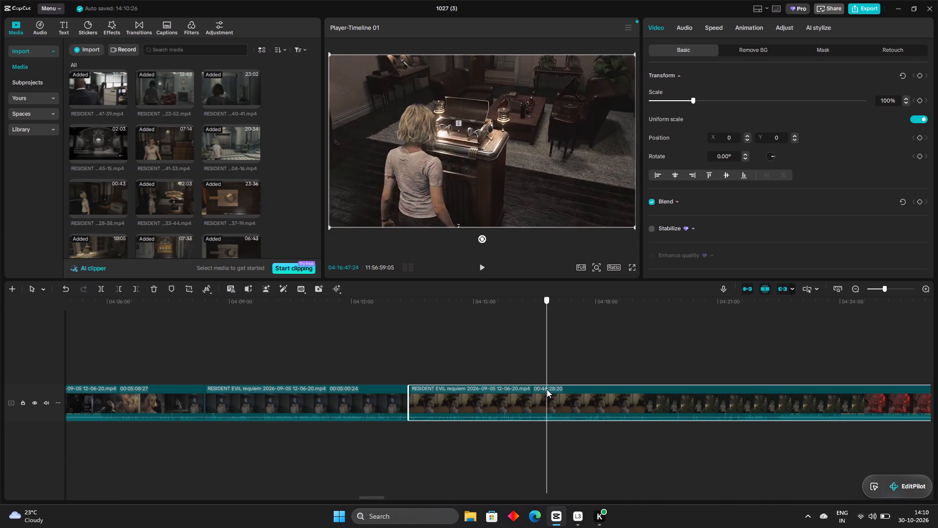
pyautogui.moveTo(547, 389); pyautogui.dragTo(564, 402)
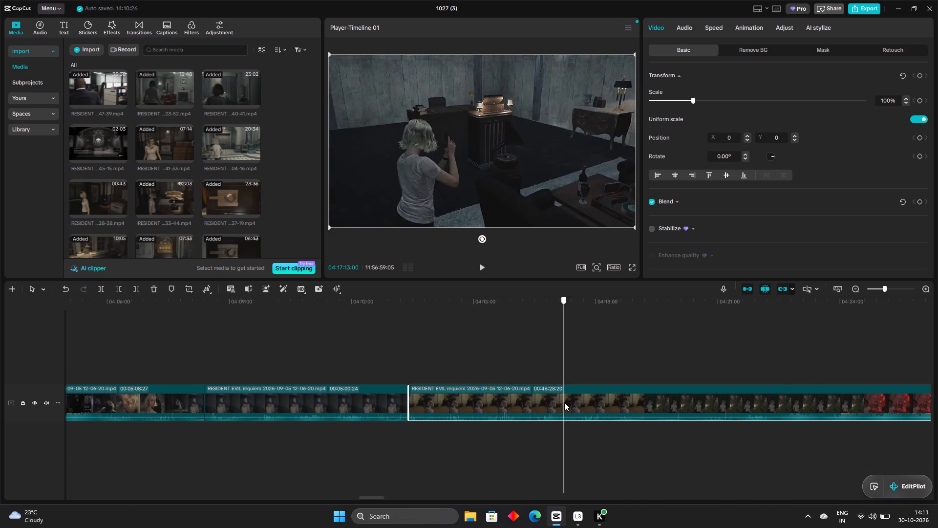
pyautogui.moveTo(564, 402); pyautogui.dragTo(579, 389)
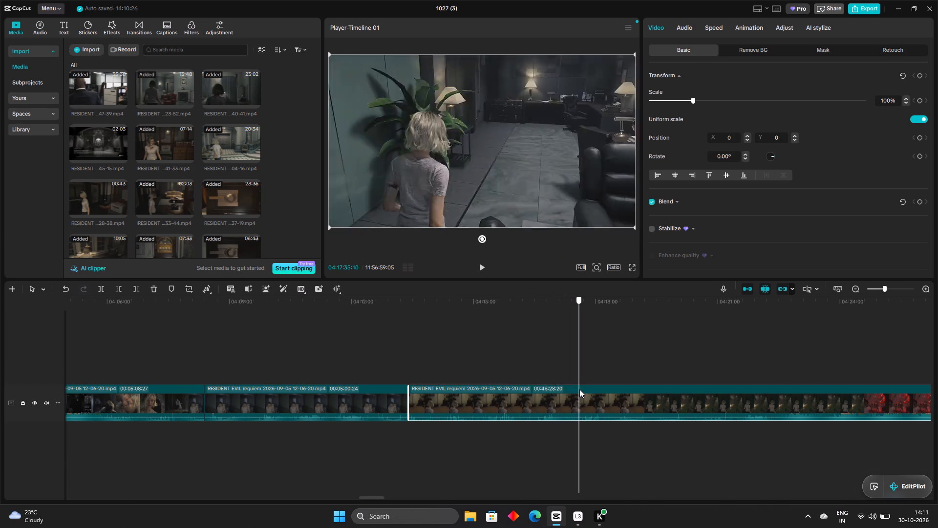
pyautogui.moveTo(579, 389); pyautogui.dragTo(584, 383)
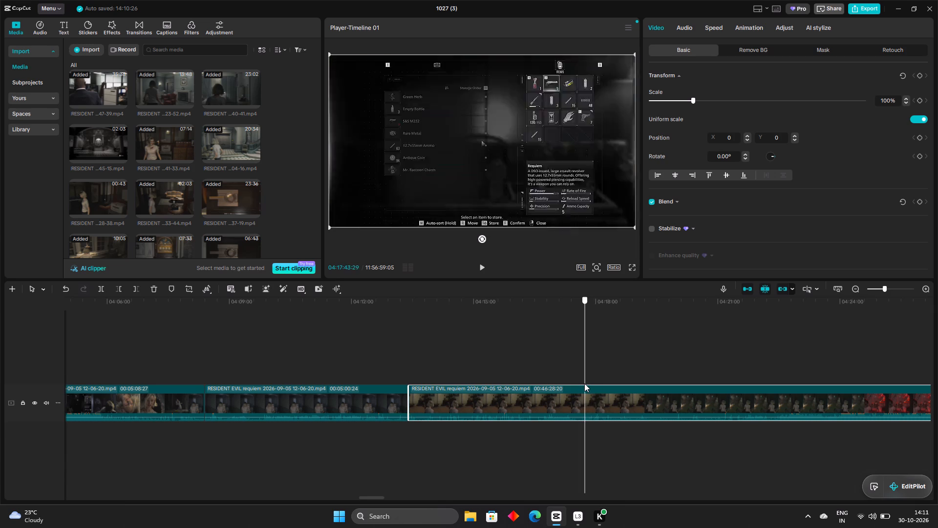
pyautogui.moveTo(584, 383); pyautogui.dragTo(581, 383)
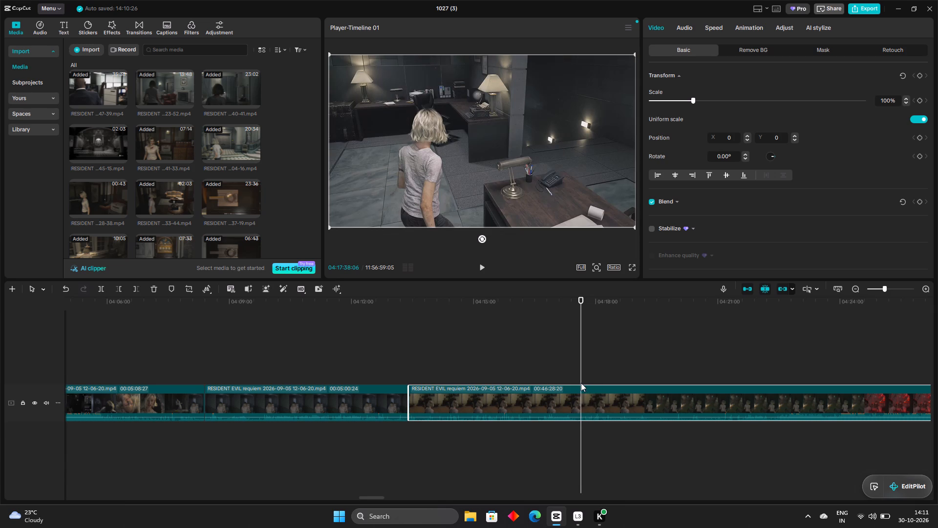
pyautogui.click(97, 293)
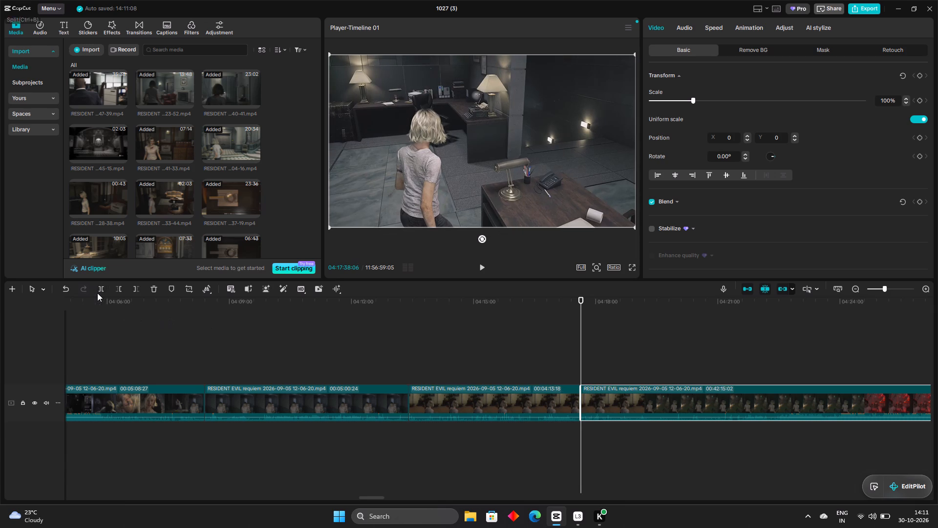
# Trim about 20 seconds off the start of the piece after the 04:17:38:06 cut, removing the item storage section.
pyautogui.moveTo(580, 395); pyautogui.dragTo(592, 402)
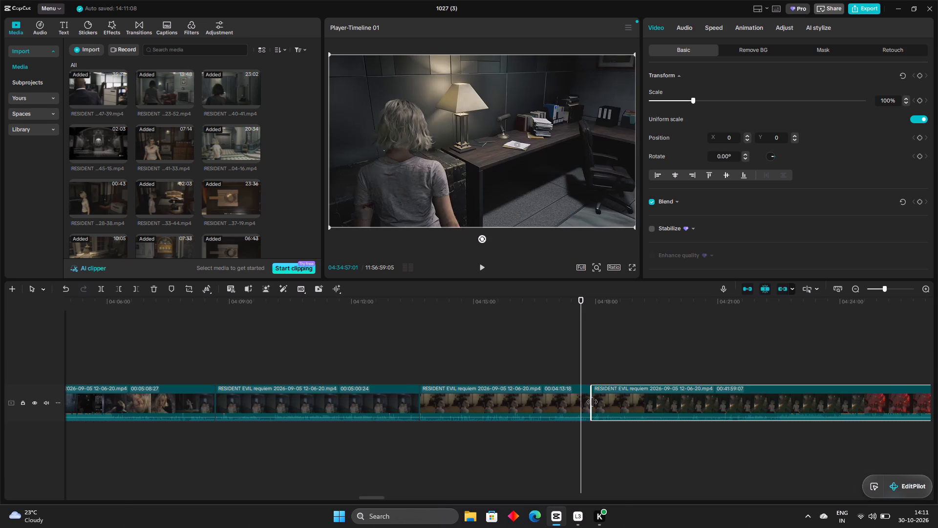
pyautogui.moveTo(592, 402); pyautogui.dragTo(593, 402)
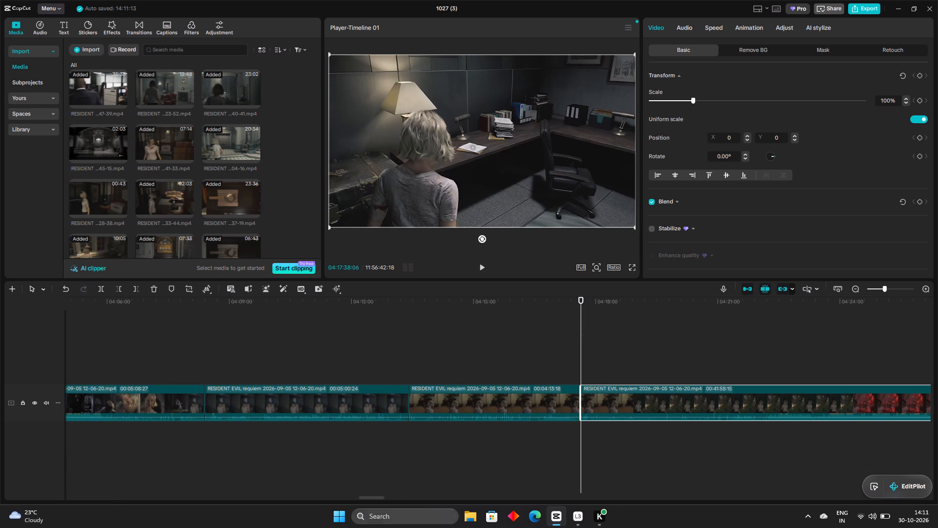
pyautogui.moveTo(375, 497); pyautogui.dragTo(382, 498)
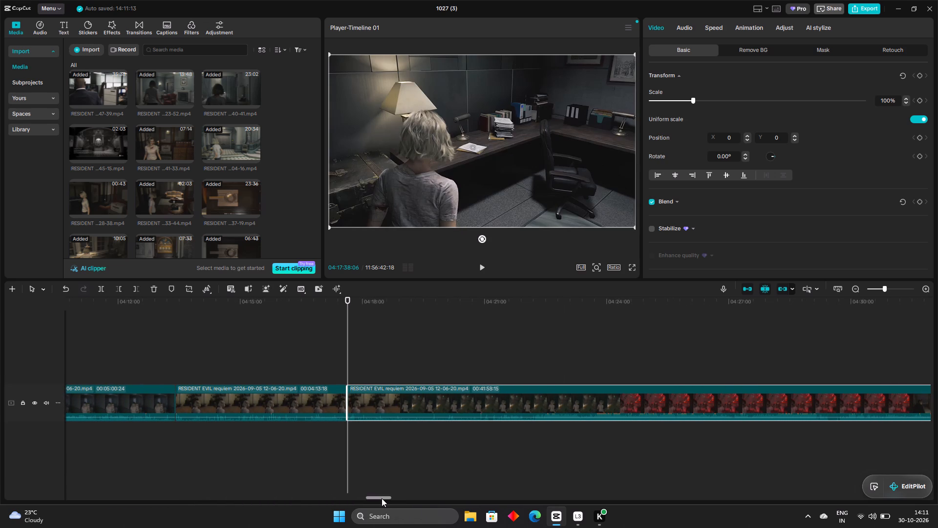
pyautogui.moveTo(345, 333); pyautogui.dragTo(352, 340)
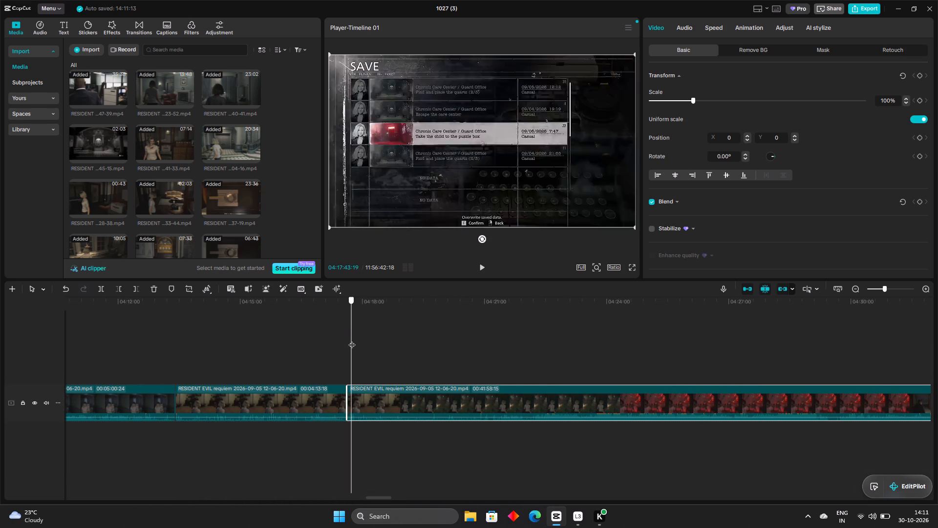
pyautogui.moveTo(352, 340); pyautogui.dragTo(358, 342)
pyautogui.click(348, 404)
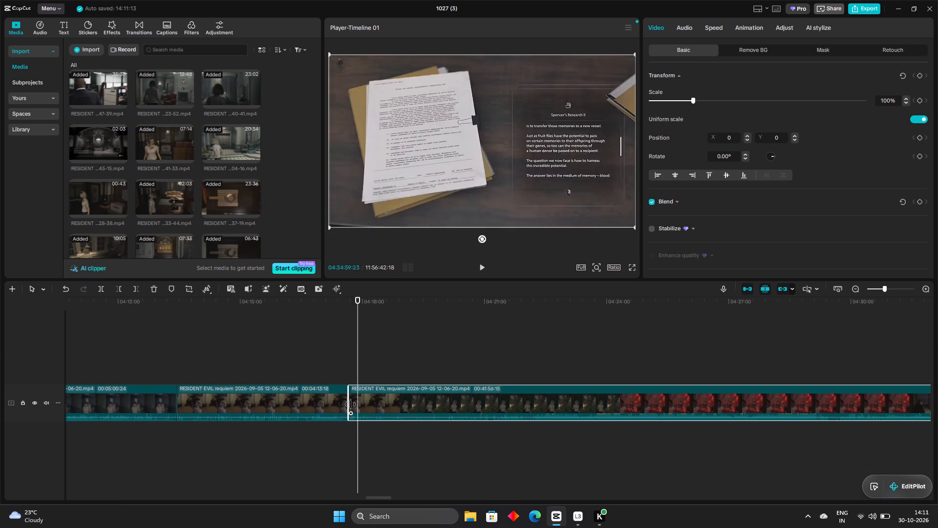
# Split the 12-06-20 clip at 04:22:59:10, at the darkened document view following the self-destruct announcement.
pyautogui.moveTo(357, 323); pyautogui.dragTo(387, 339)
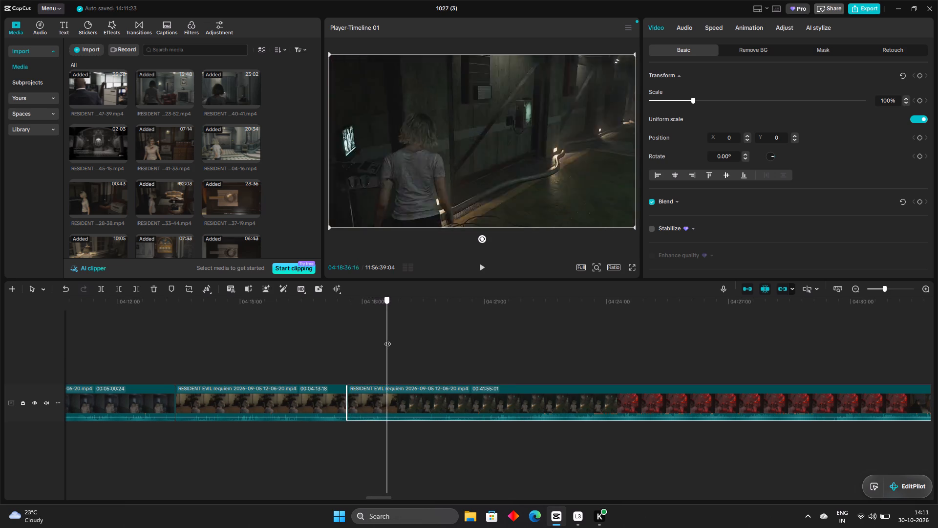
pyautogui.moveTo(387, 339); pyautogui.dragTo(410, 346)
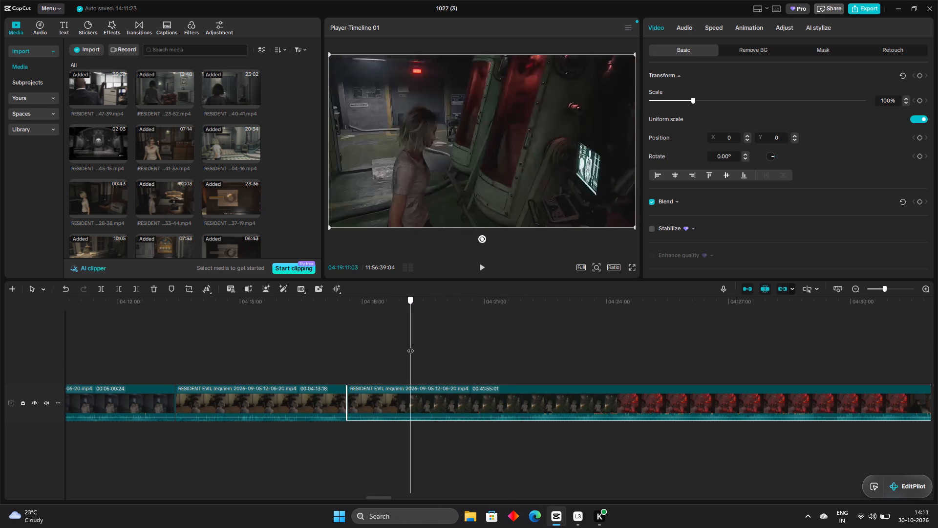
pyautogui.moveTo(410, 346); pyautogui.dragTo(434, 350)
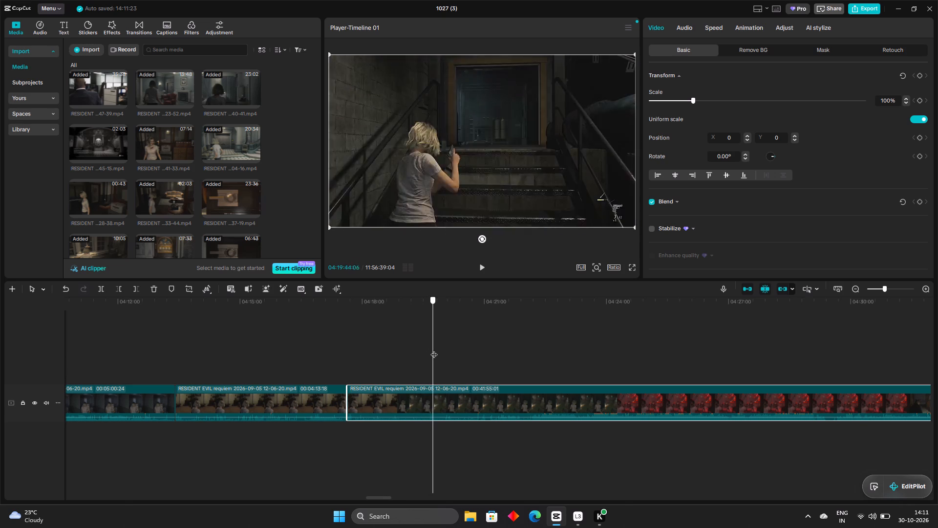
pyautogui.moveTo(434, 350); pyautogui.dragTo(461, 352)
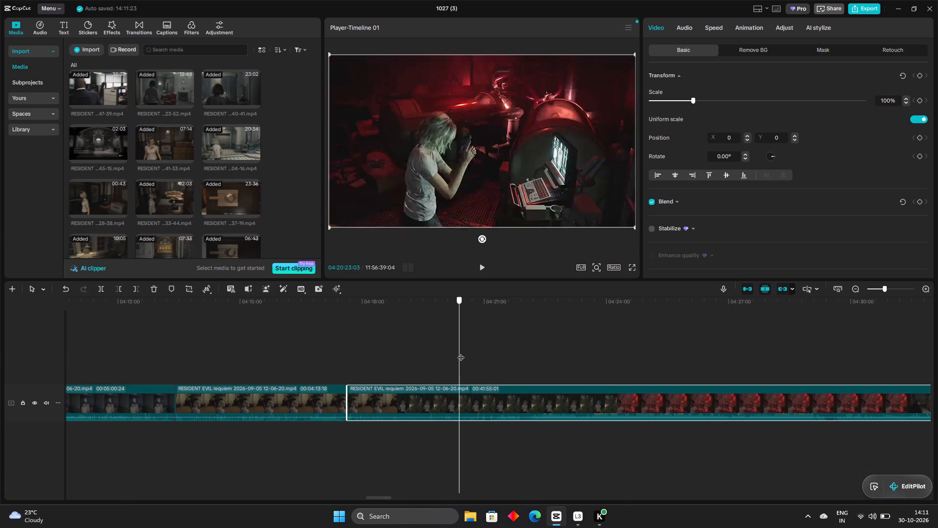
pyautogui.moveTo(461, 352); pyautogui.dragTo(472, 352)
pyautogui.moveTo(472, 352); pyautogui.dragTo(503, 352)
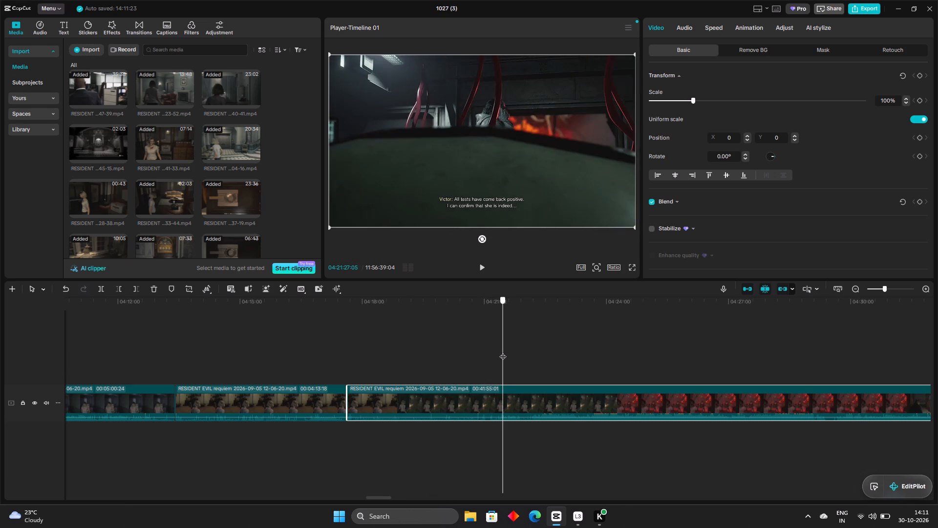
pyautogui.moveTo(503, 352); pyautogui.dragTo(533, 354)
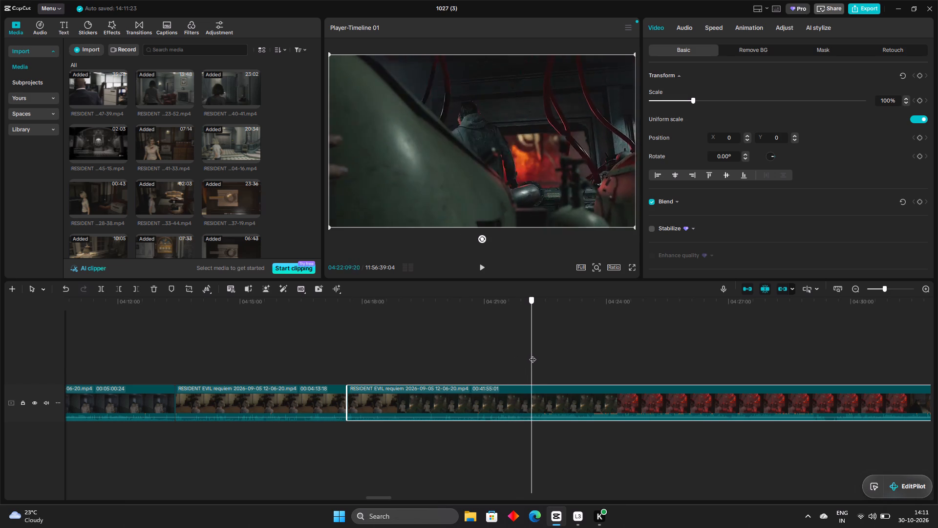
pyautogui.moveTo(533, 354); pyautogui.dragTo(563, 358)
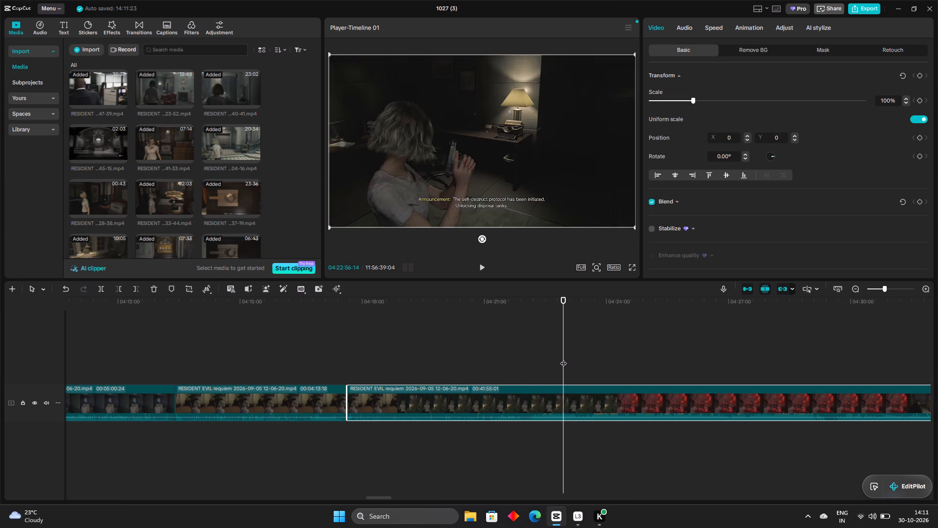
pyautogui.click(563, 358)
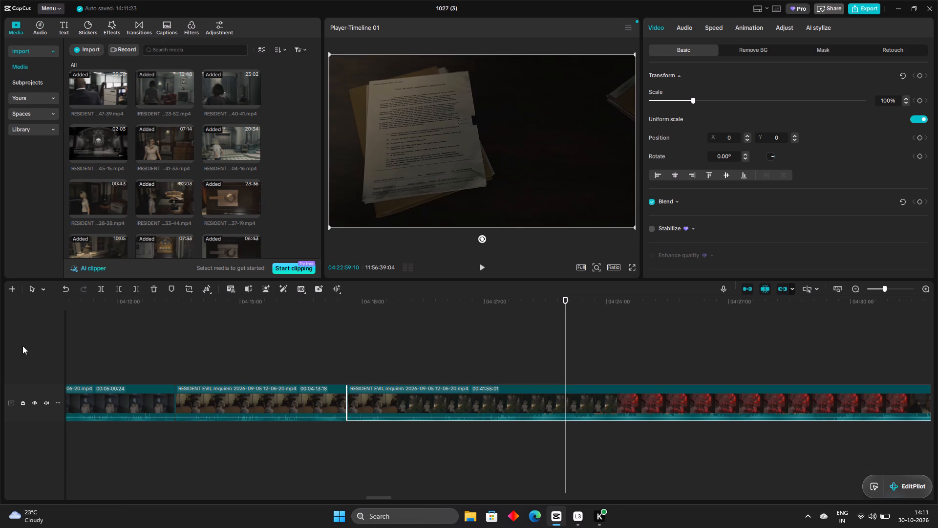
pyautogui.click(100, 288)
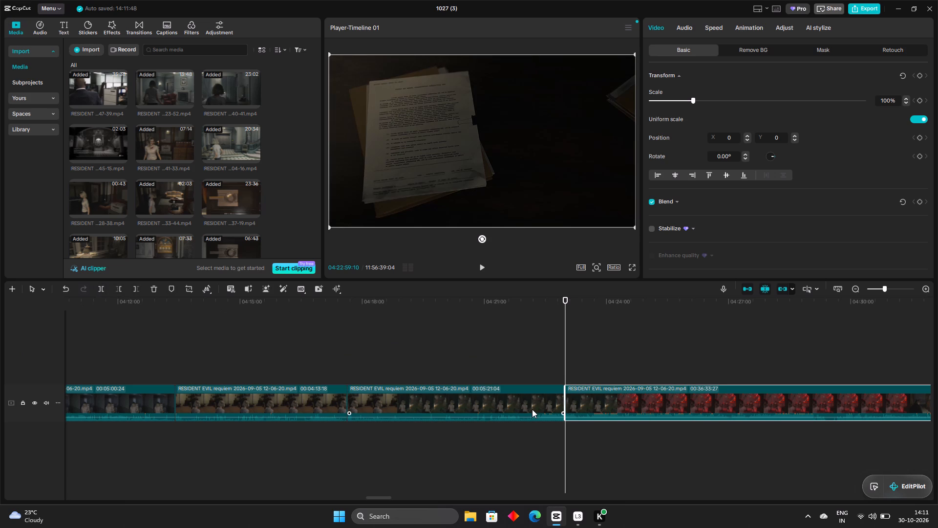
# Trim about 8 seconds off the start of the piece after the 04:22:59:10 cut, removing the document view.
pyautogui.moveTo(564, 397); pyautogui.dragTo(569, 399)
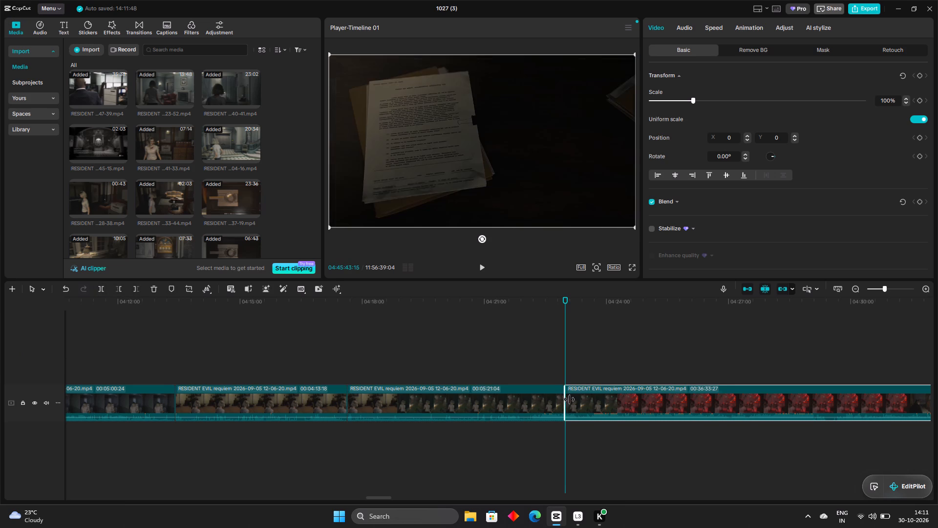
pyautogui.moveTo(569, 399); pyautogui.dragTo(571, 400)
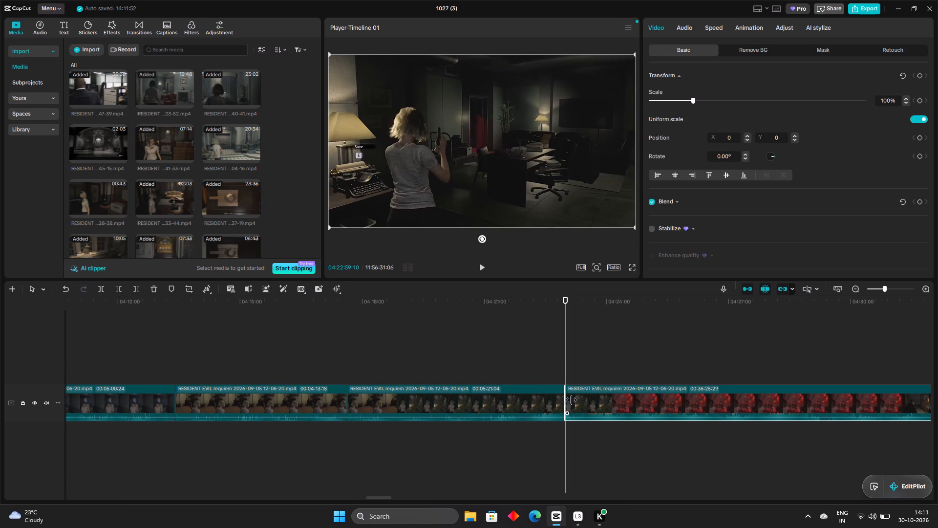
# Split the 12-06-20 clip at 04:29:14:04, on the black screen following the vehicle cutscene with Grace and Emily.
pyautogui.moveTo(565, 343); pyautogui.dragTo(576, 344)
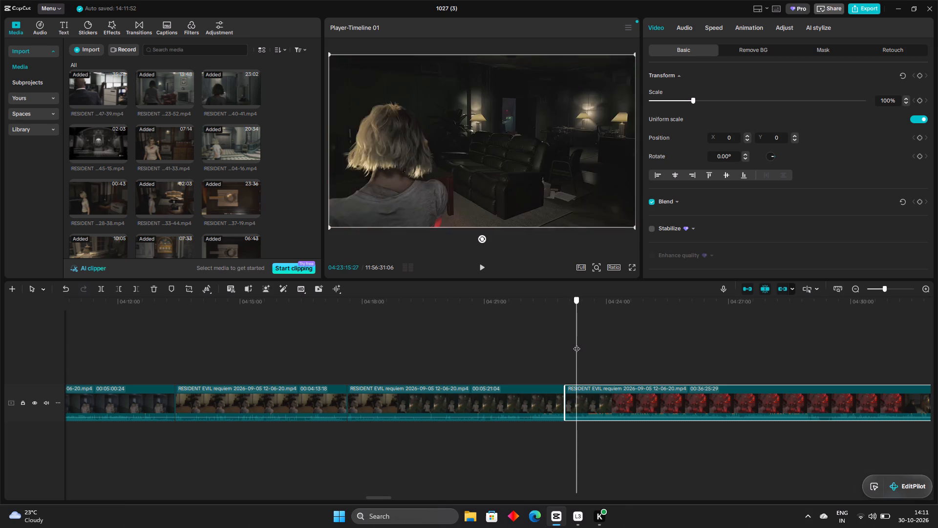
pyautogui.moveTo(576, 344); pyautogui.dragTo(608, 354)
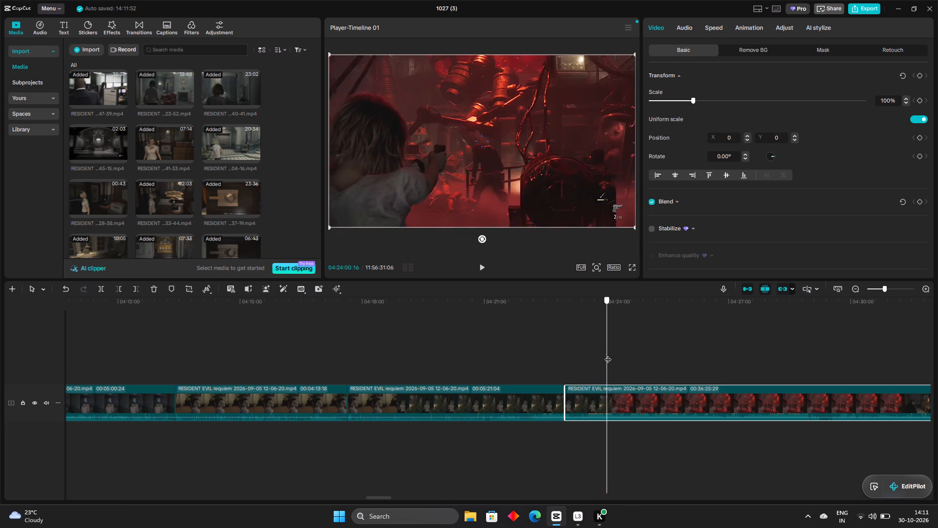
pyautogui.moveTo(608, 354); pyautogui.dragTo(633, 361)
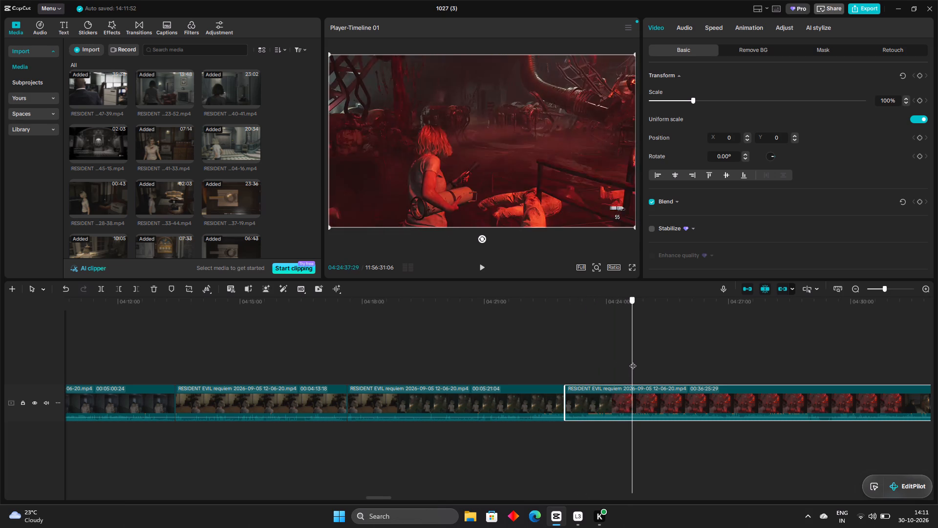
pyautogui.moveTo(633, 361); pyautogui.dragTo(650, 363)
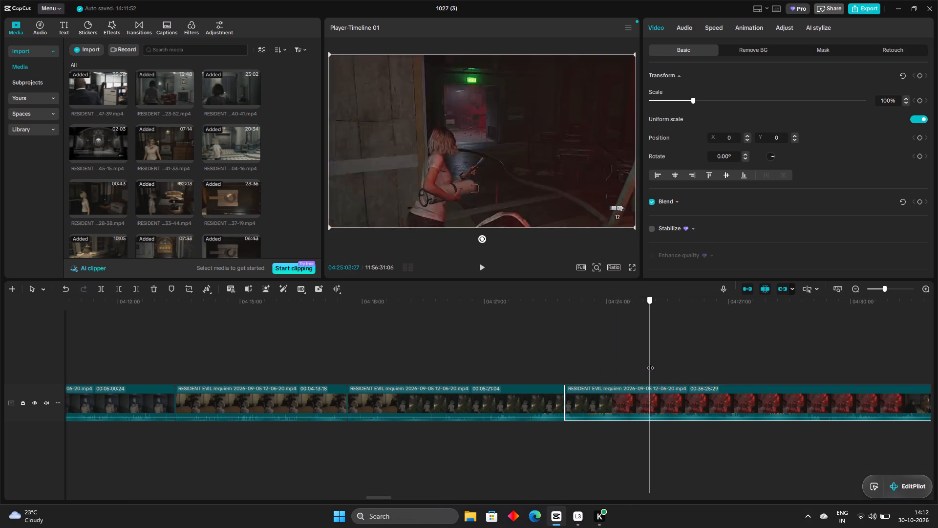
pyautogui.moveTo(650, 363); pyautogui.dragTo(663, 364)
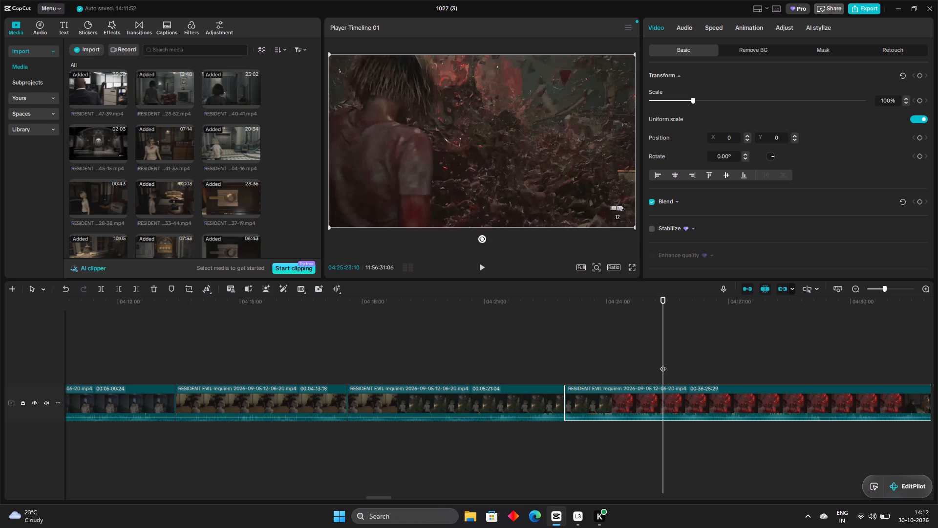
pyautogui.moveTo(387, 496); pyautogui.dragTo(393, 496)
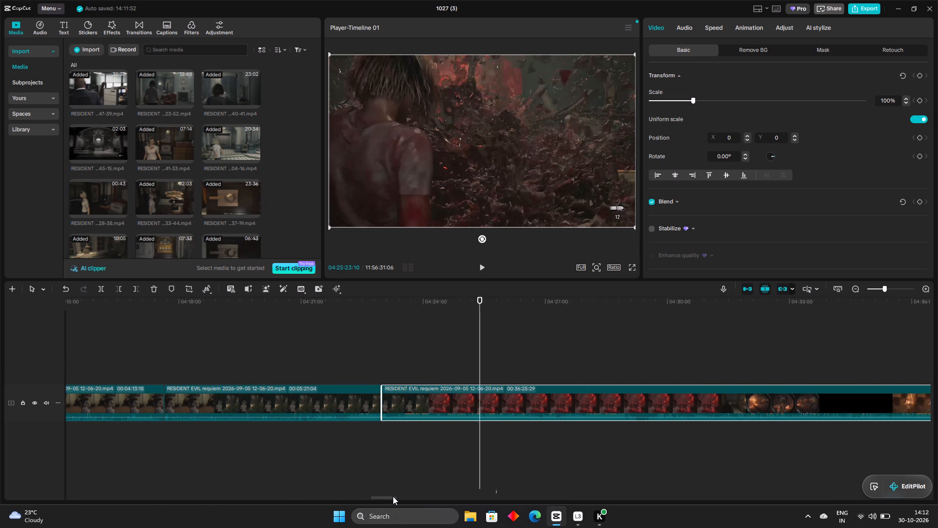
pyautogui.moveTo(393, 496); pyautogui.dragTo(397, 496)
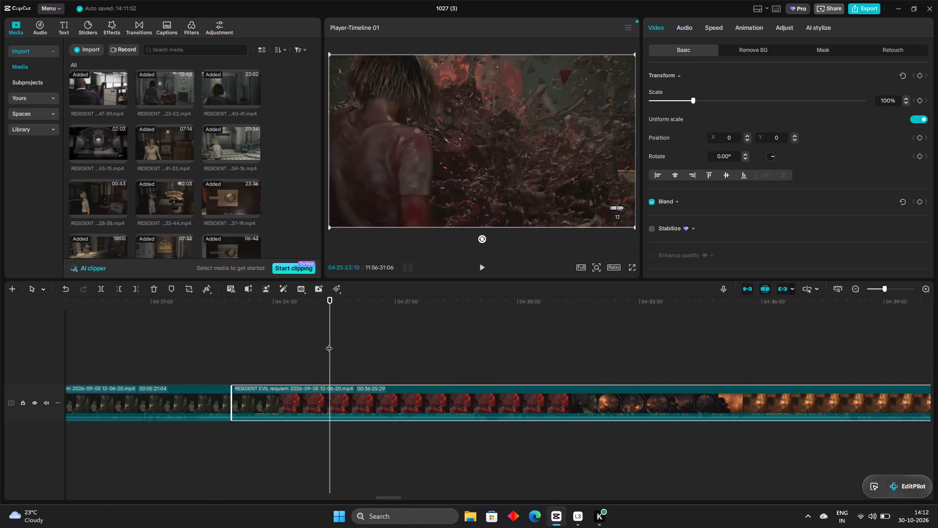
pyautogui.moveTo(327, 342); pyautogui.dragTo(340, 352)
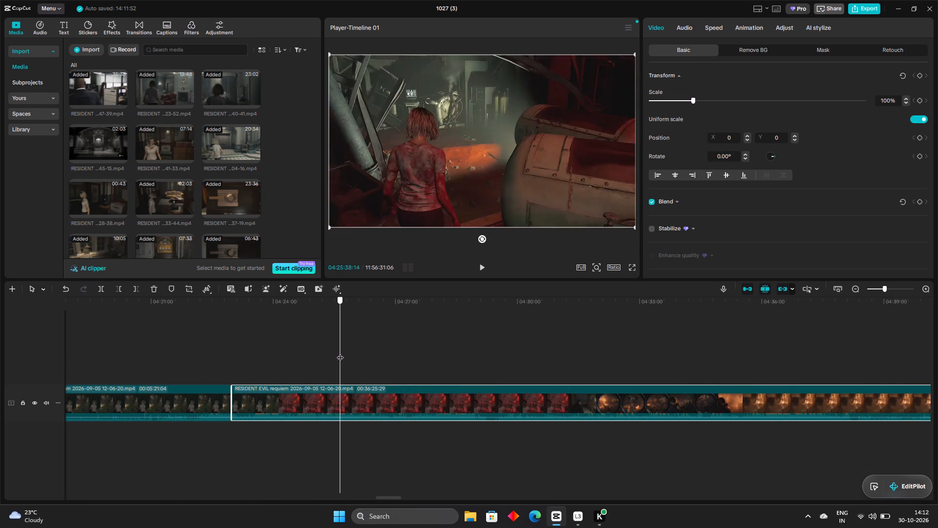
pyautogui.moveTo(340, 352); pyautogui.dragTo(370, 357)
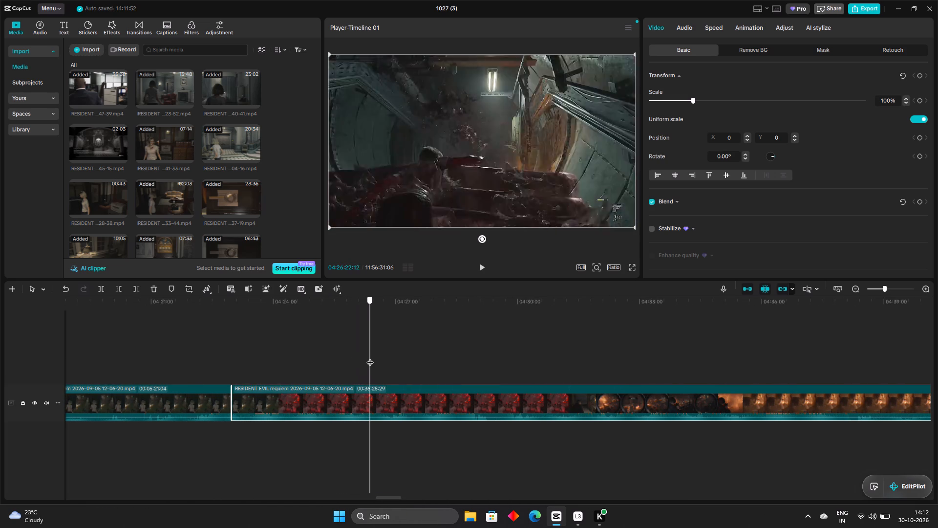
pyautogui.moveTo(370, 357); pyautogui.dragTo(393, 359)
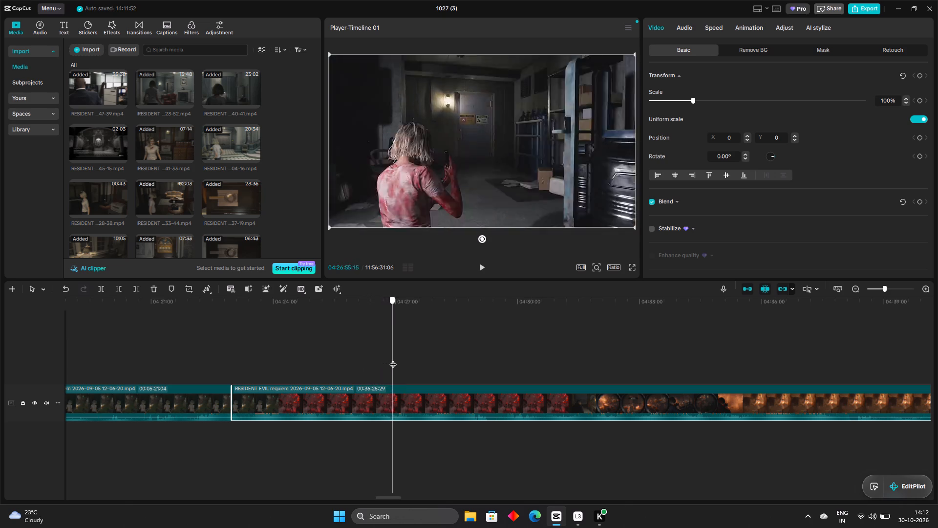
pyautogui.moveTo(393, 359); pyautogui.dragTo(419, 362)
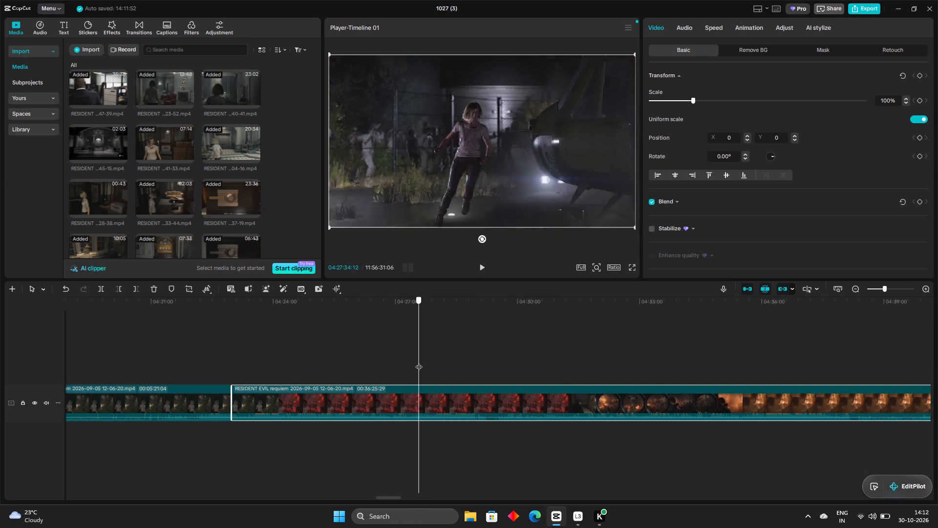
pyautogui.moveTo(419, 362); pyautogui.dragTo(433, 362)
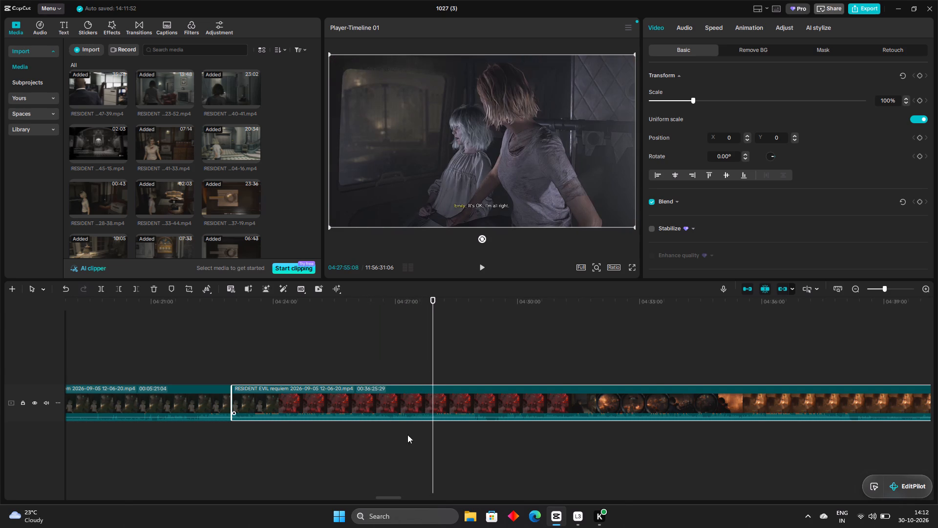
pyautogui.moveTo(390, 495); pyautogui.dragTo(398, 496)
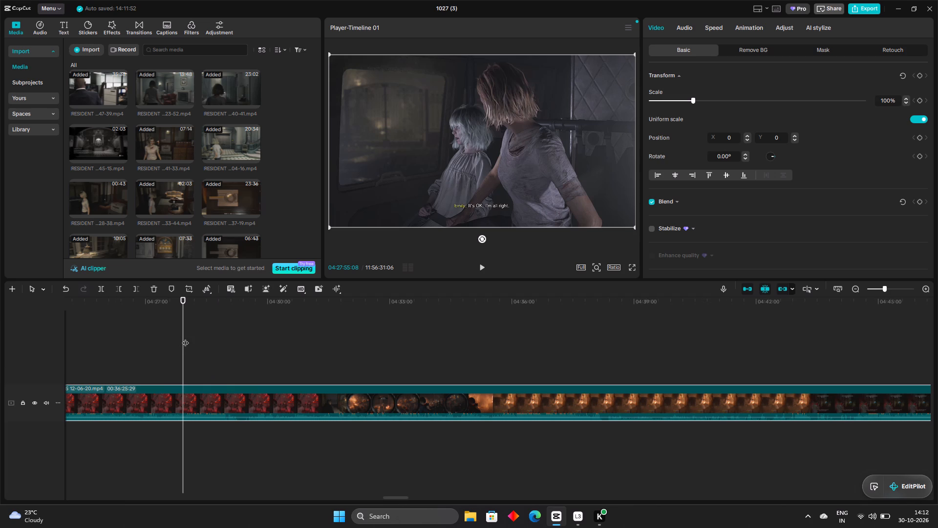
pyautogui.moveTo(185, 338); pyautogui.dragTo(211, 340)
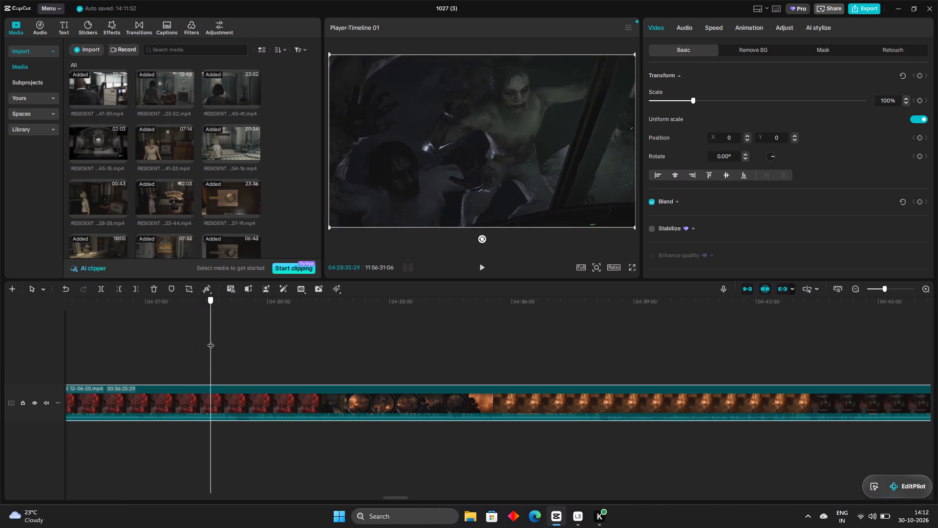
pyautogui.moveTo(211, 340); pyautogui.dragTo(231, 342)
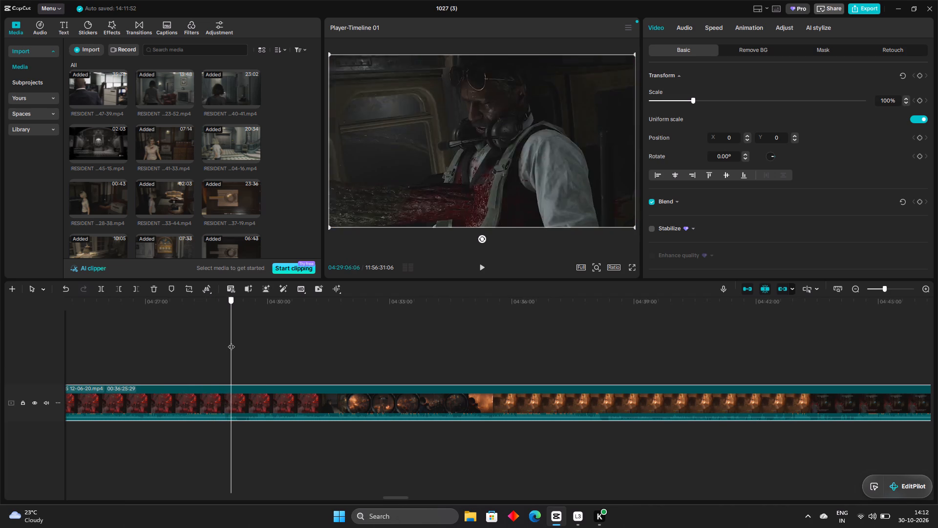
pyautogui.moveTo(231, 342); pyautogui.dragTo(239, 342)
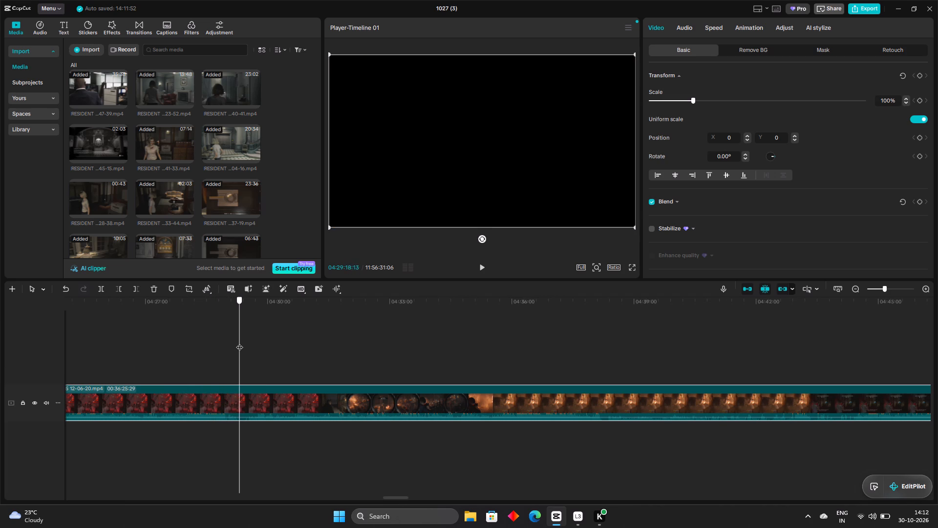
pyautogui.moveTo(239, 342); pyautogui.dragTo(237, 344)
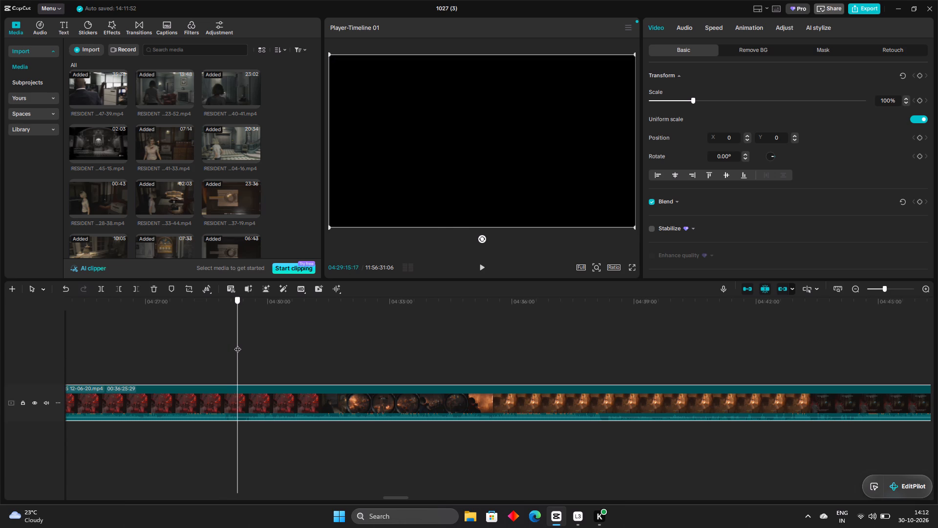
pyautogui.moveTo(237, 344); pyautogui.dragTo(236, 343)
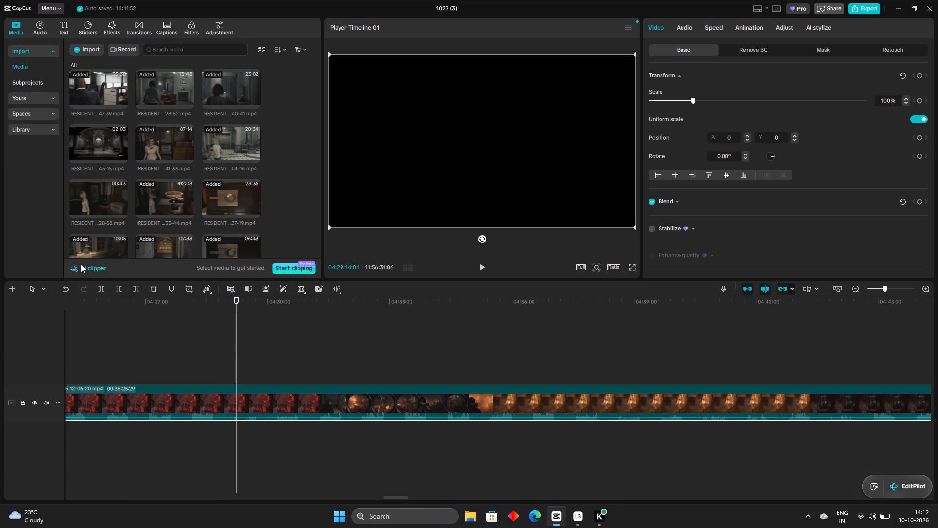
pyautogui.click(104, 290)
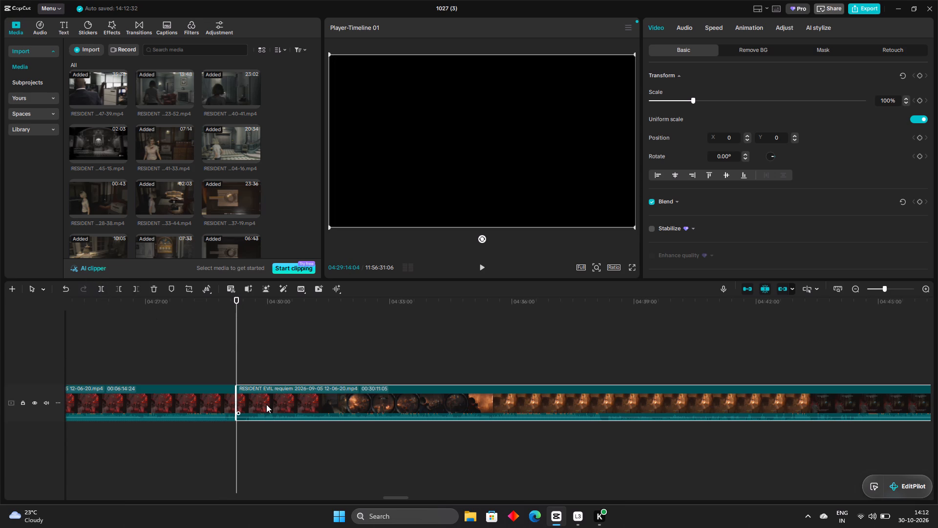
# Trim about 13 seconds off the start of the piece after the 04:29:14:04 cut, so it opens on the Leon S. Kennedy title.
pyautogui.click(266, 404)
pyautogui.moveTo(236, 399); pyautogui.dragTo(236, 399)
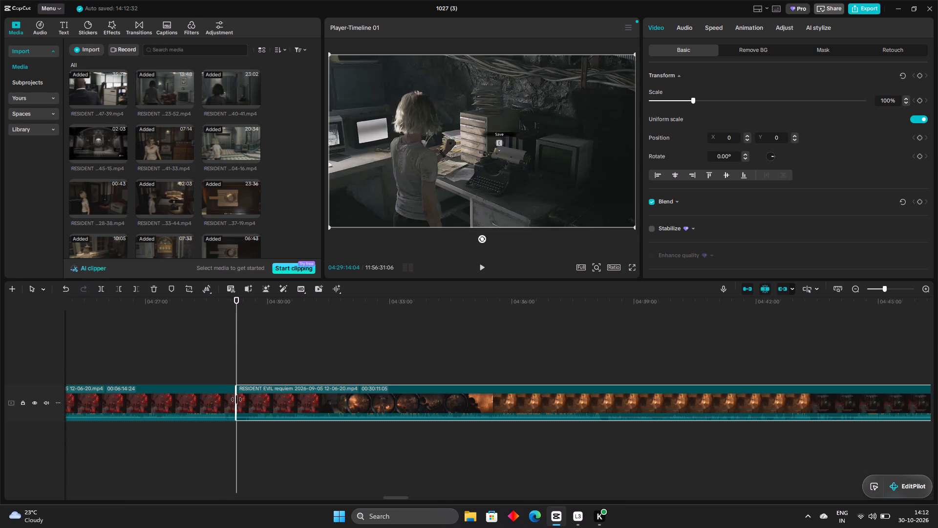
pyautogui.moveTo(236, 399); pyautogui.dragTo(246, 405)
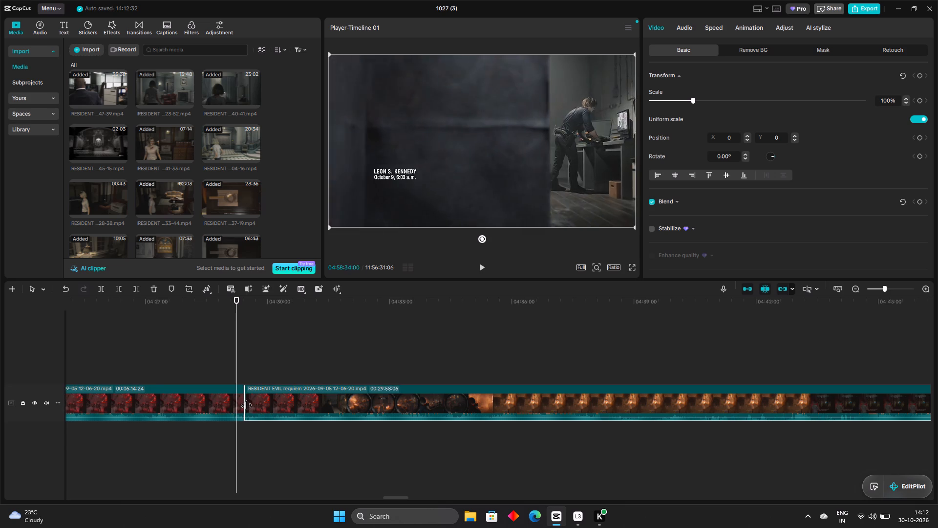
pyautogui.moveTo(246, 405); pyautogui.dragTo(246, 405)
pyautogui.moveTo(246, 405); pyautogui.dragTo(246, 404)
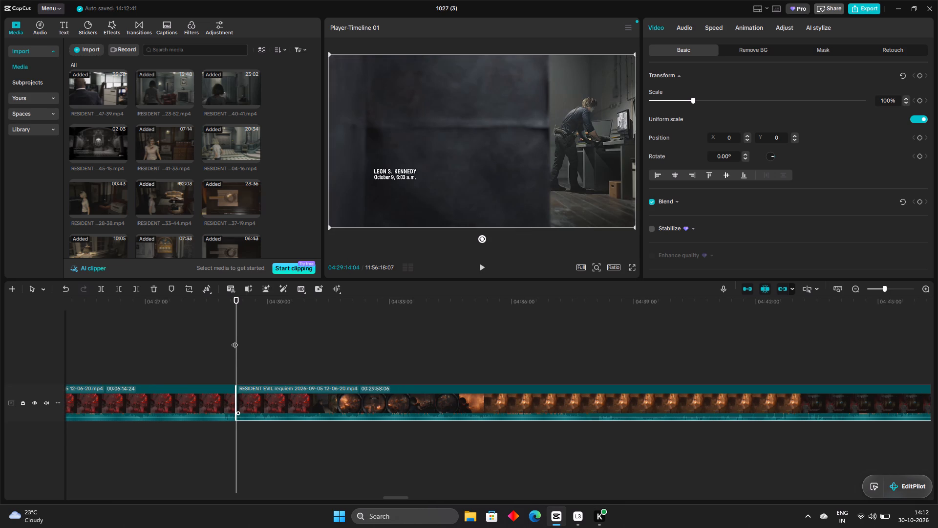
# Split the 12-06-20 clip at 04:37:31:09, where Leon stands in the burning hall after the monster fight.
pyautogui.moveTo(234, 340); pyautogui.dragTo(247, 348)
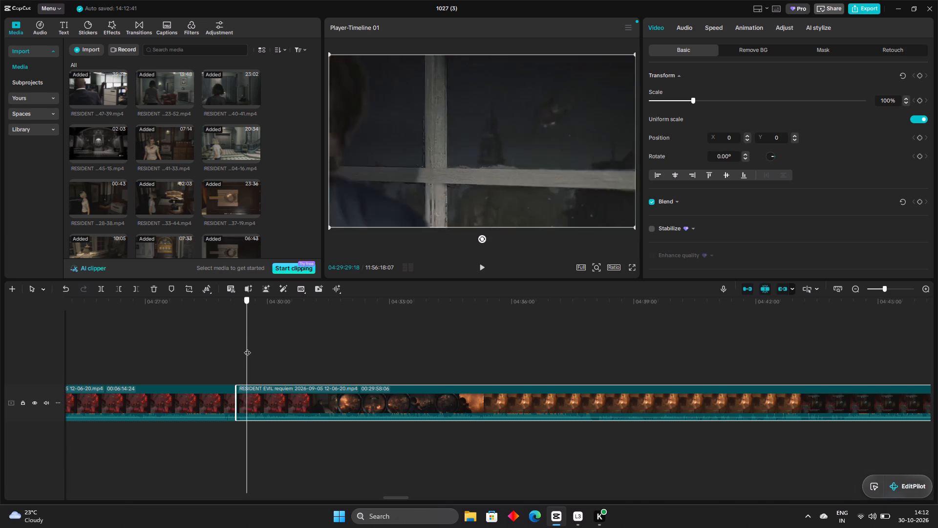
pyautogui.moveTo(247, 348); pyautogui.dragTo(266, 354)
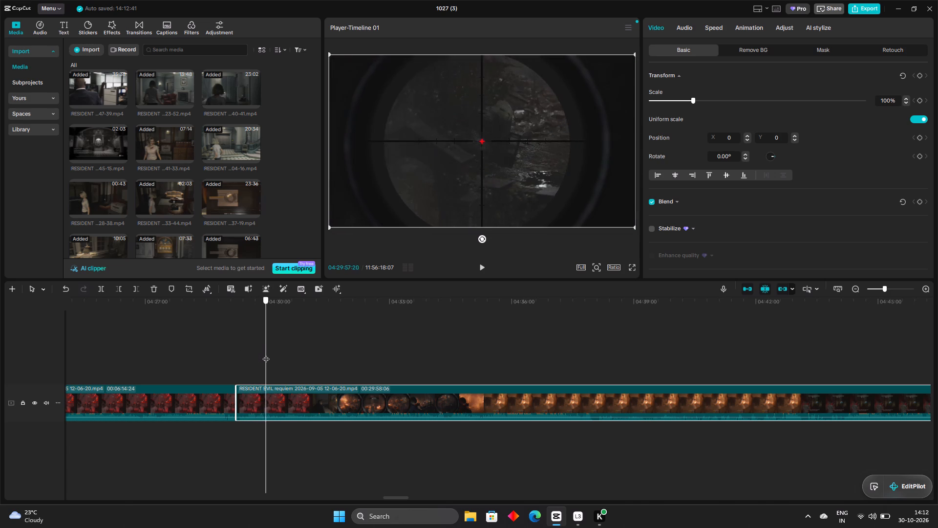
pyautogui.moveTo(266, 354); pyautogui.dragTo(277, 355)
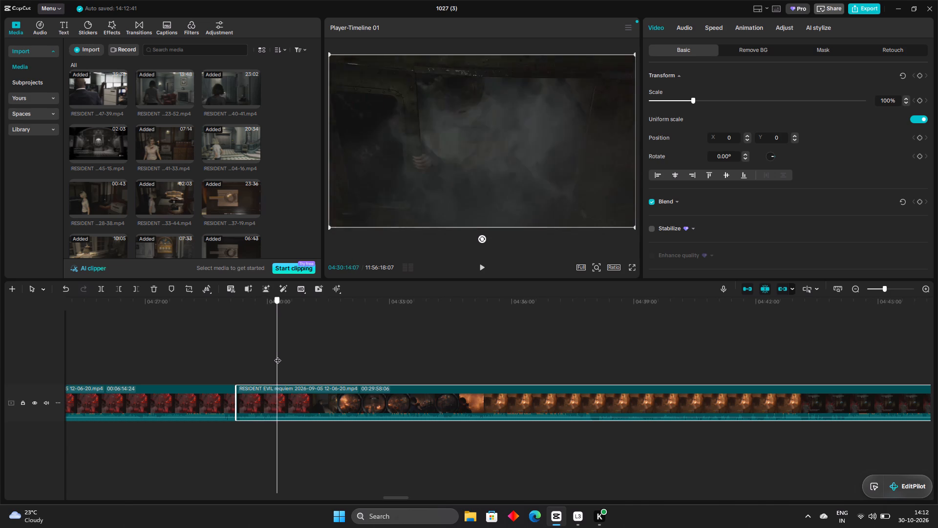
pyautogui.moveTo(277, 355); pyautogui.dragTo(300, 359)
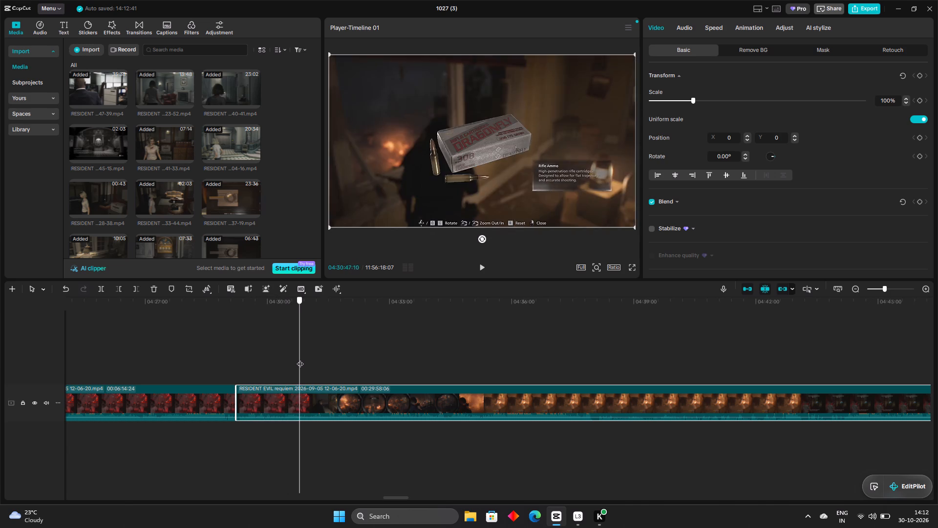
pyautogui.moveTo(300, 359); pyautogui.dragTo(314, 360)
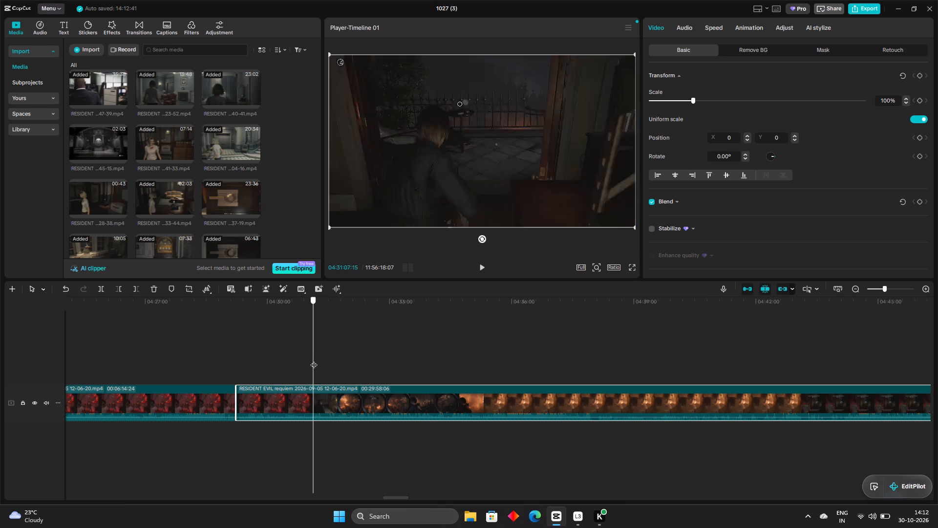
pyautogui.moveTo(314, 360); pyautogui.dragTo(318, 360)
pyautogui.moveTo(318, 360); pyautogui.dragTo(327, 358)
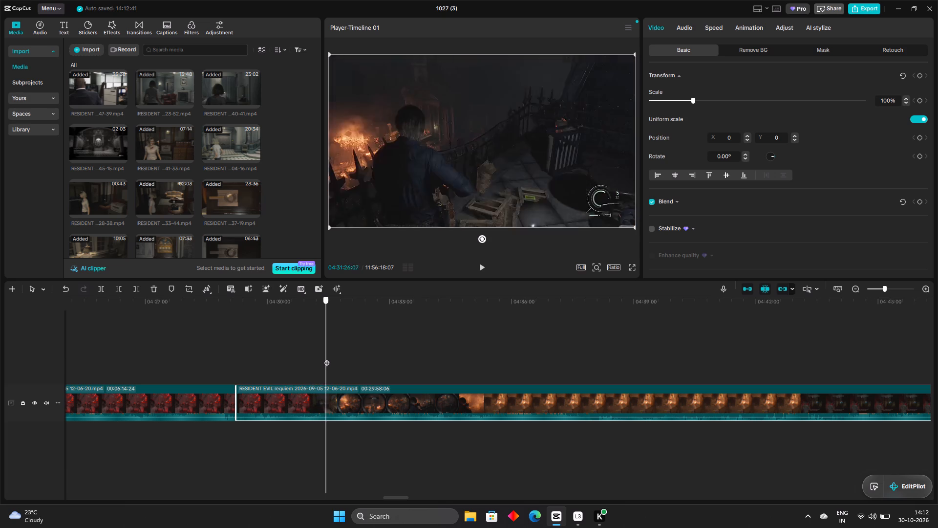
pyautogui.moveTo(327, 358); pyautogui.dragTo(356, 364)
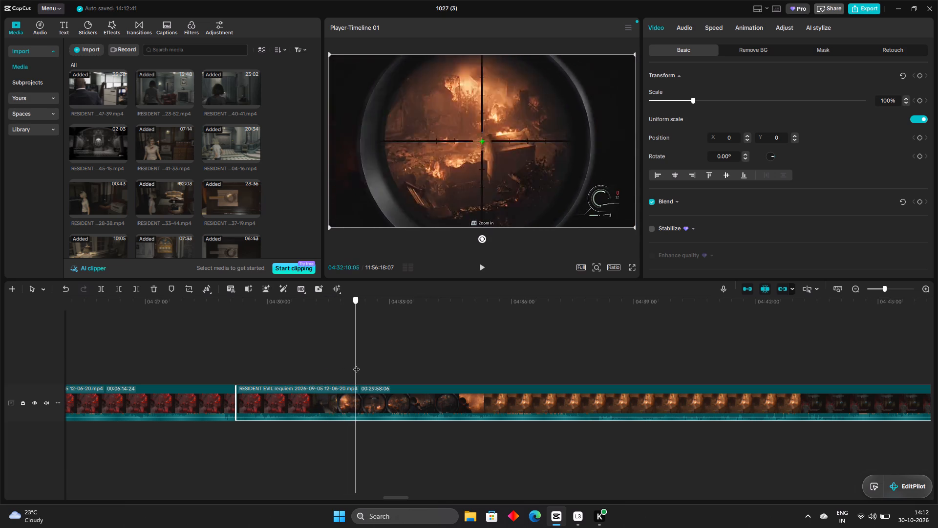
pyautogui.moveTo(356, 364); pyautogui.dragTo(358, 364)
pyautogui.moveTo(358, 364); pyautogui.dragTo(371, 365)
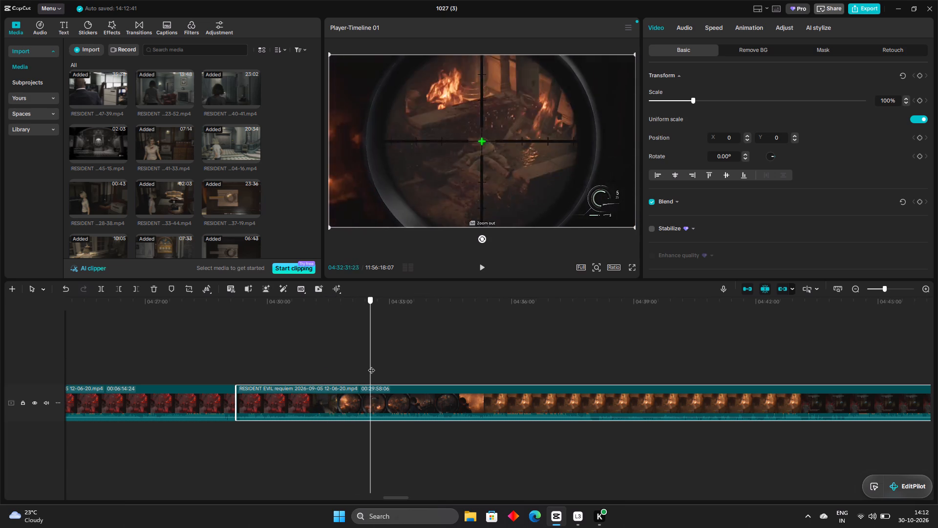
pyautogui.moveTo(371, 365); pyautogui.dragTo(387, 368)
pyautogui.moveTo(387, 368); pyautogui.dragTo(412, 367)
pyautogui.moveTo(412, 367); pyautogui.dragTo(429, 365)
pyautogui.moveTo(429, 365); pyautogui.dragTo(431, 365)
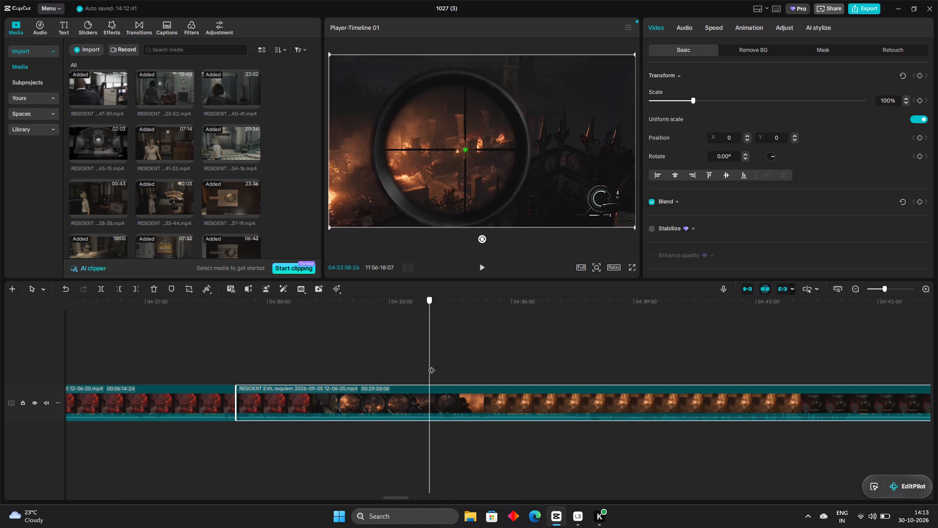
pyautogui.moveTo(431, 365); pyautogui.dragTo(450, 364)
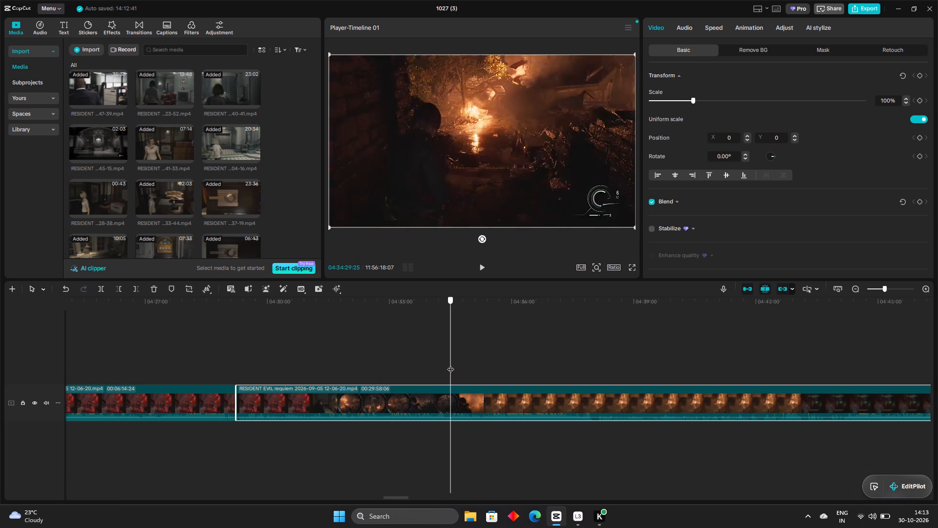
pyautogui.moveTo(450, 364); pyautogui.dragTo(456, 364)
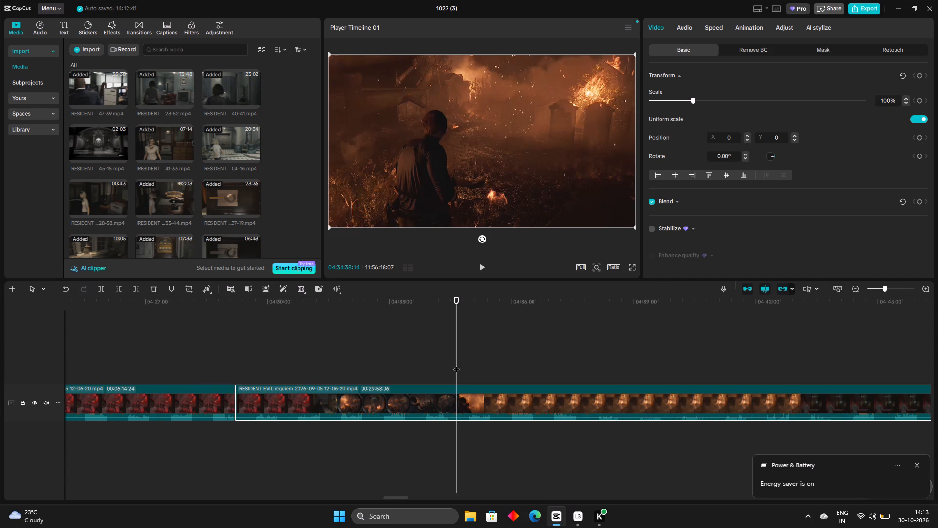
pyautogui.moveTo(456, 364); pyautogui.dragTo(470, 362)
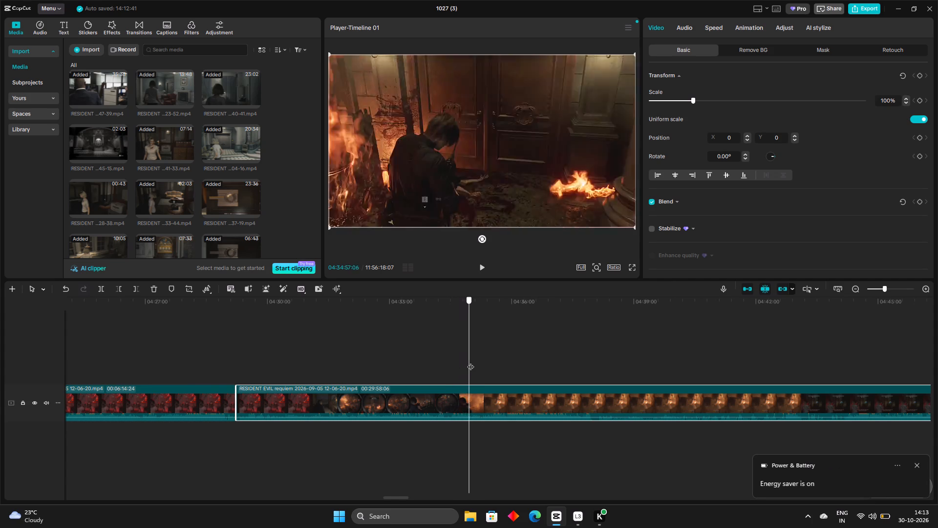
pyautogui.moveTo(470, 362); pyautogui.dragTo(490, 359)
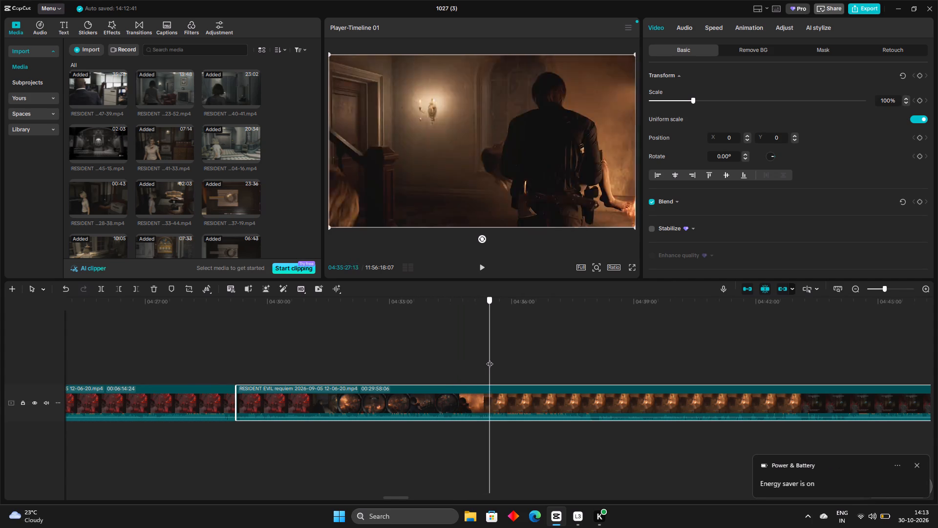
pyautogui.moveTo(490, 359); pyautogui.dragTo(502, 355)
pyautogui.moveTo(502, 355); pyautogui.dragTo(504, 355)
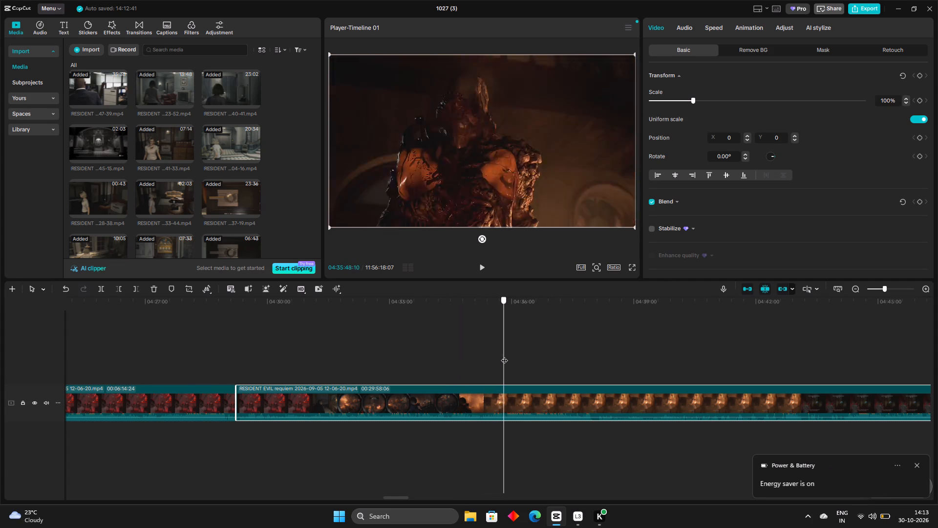
pyautogui.moveTo(504, 355); pyautogui.dragTo(520, 358)
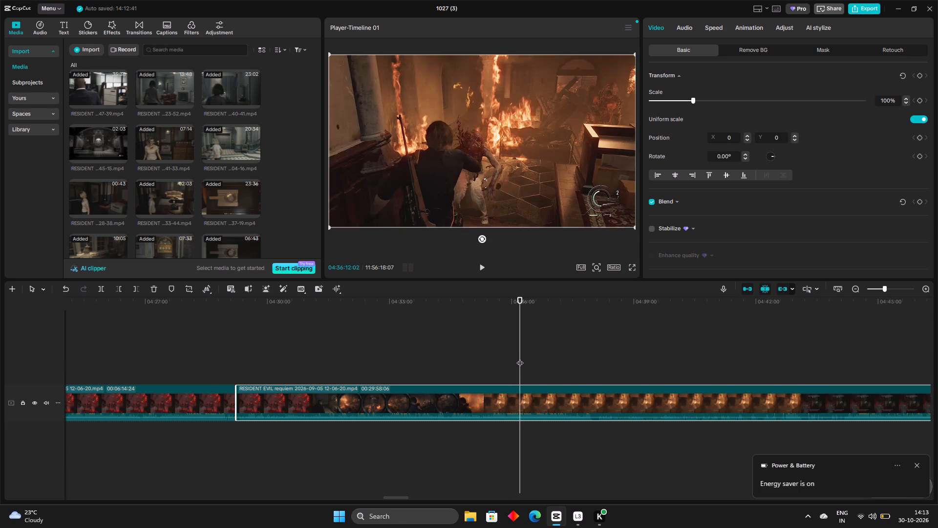
pyautogui.moveTo(520, 358); pyautogui.dragTo(531, 358)
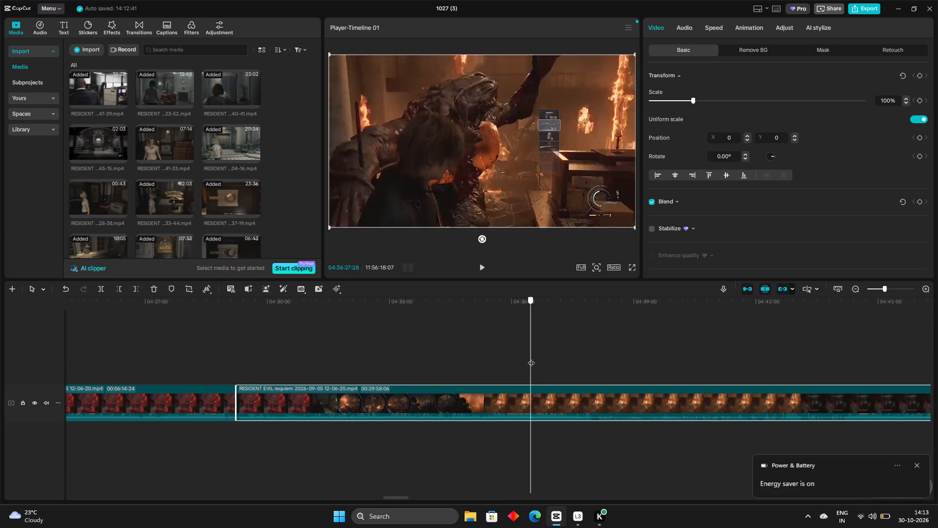
pyautogui.moveTo(531, 358); pyautogui.dragTo(545, 357)
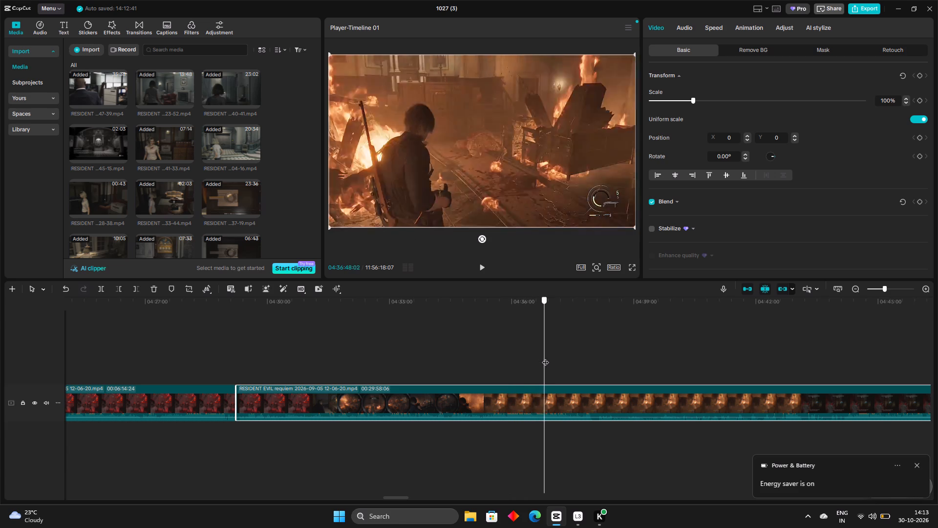
pyautogui.moveTo(545, 357); pyautogui.dragTo(571, 355)
pyautogui.click(571, 355)
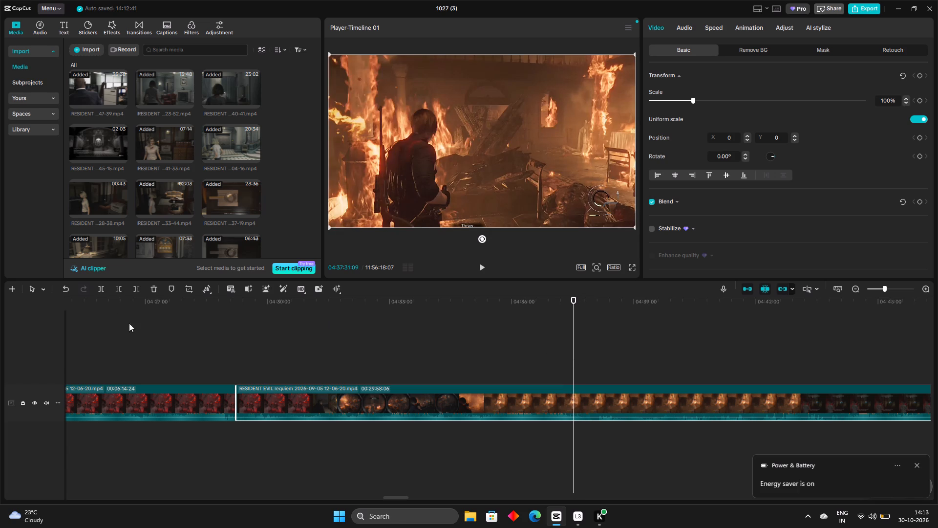
pyautogui.click(105, 289)
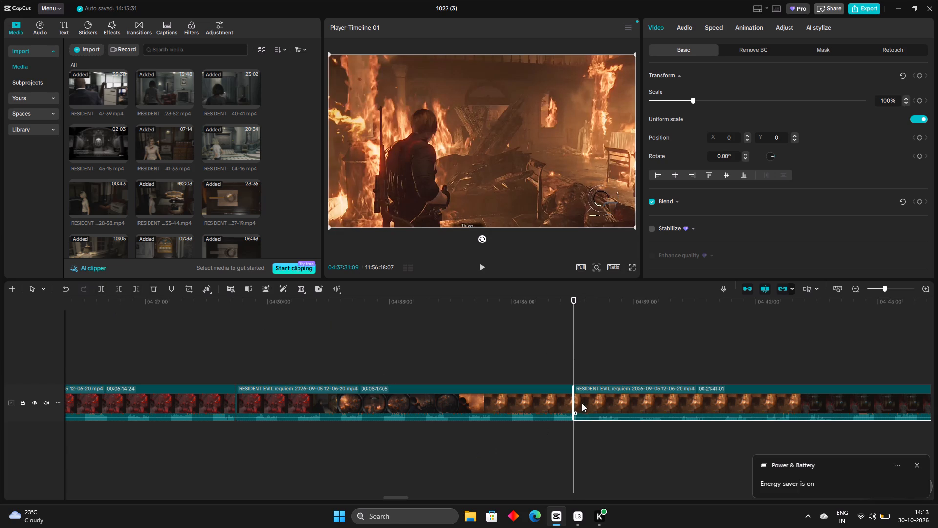
# Trim about 6 seconds off the start of the piece after the 04:37:31:09 cut, so it opens on Leon aiming.
pyautogui.click(574, 400)
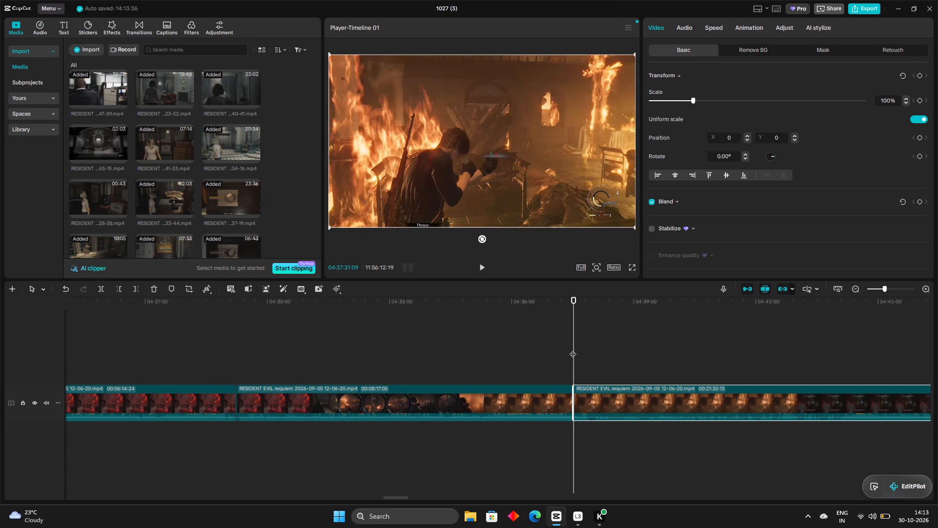
# Split the 12-06-20 clip at 04:37:54:10, on the black screen between the stone stairway shot and the Grace and Emily scene.
pyautogui.moveTo(573, 349); pyautogui.dragTo(604, 362)
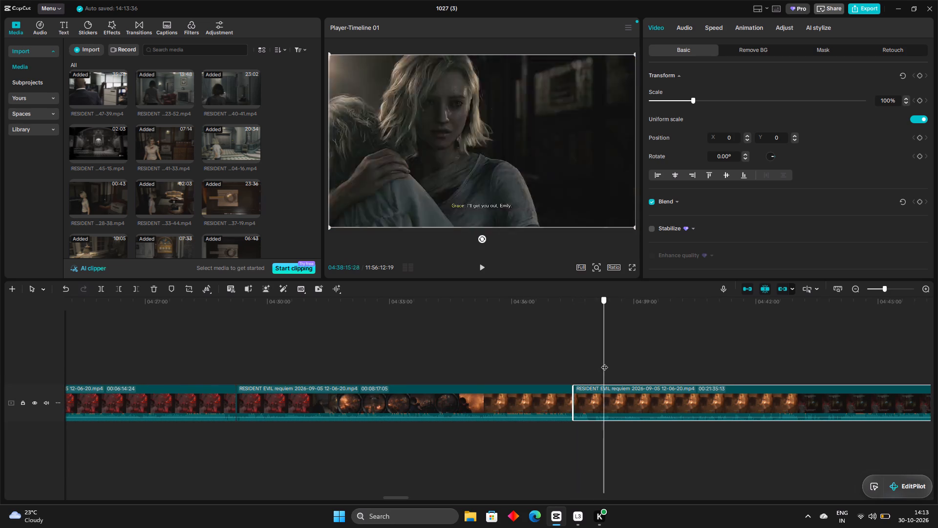
pyautogui.moveTo(604, 362); pyautogui.dragTo(587, 363)
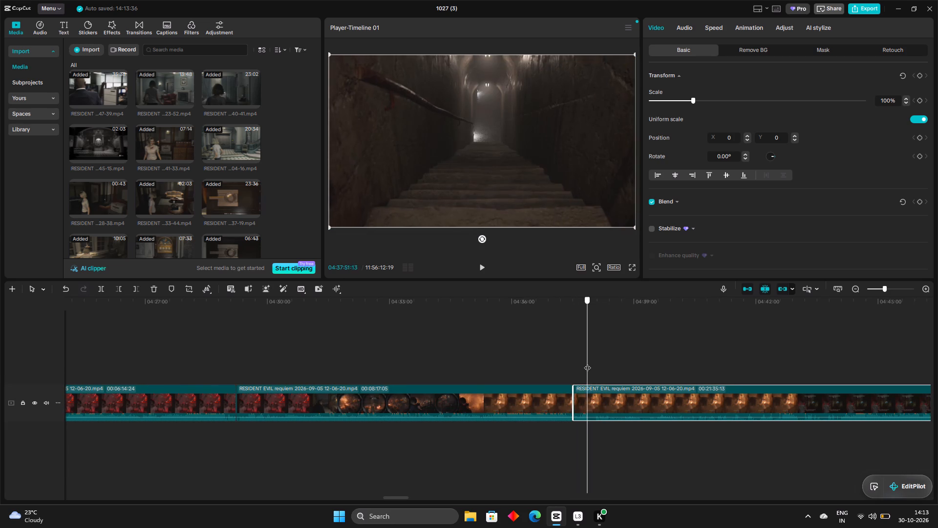
pyautogui.moveTo(587, 363); pyautogui.dragTo(589, 363)
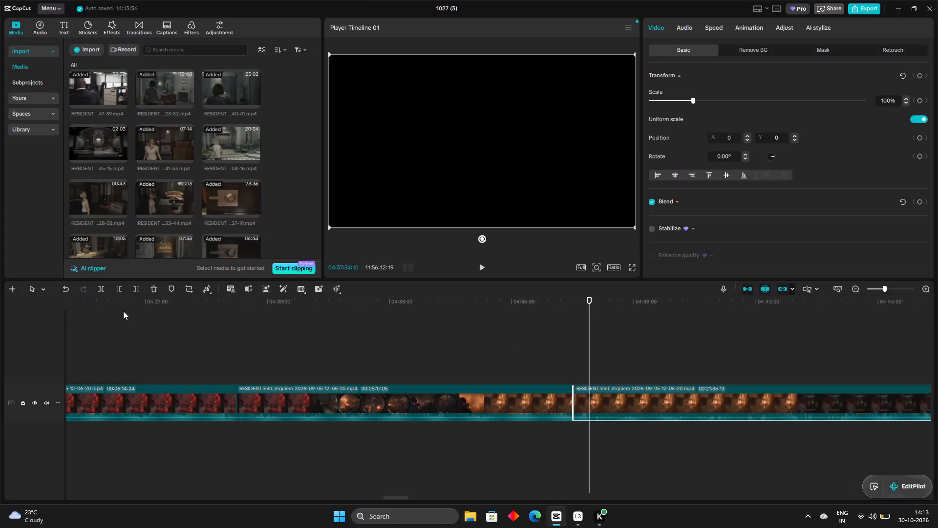
pyautogui.click(99, 293)
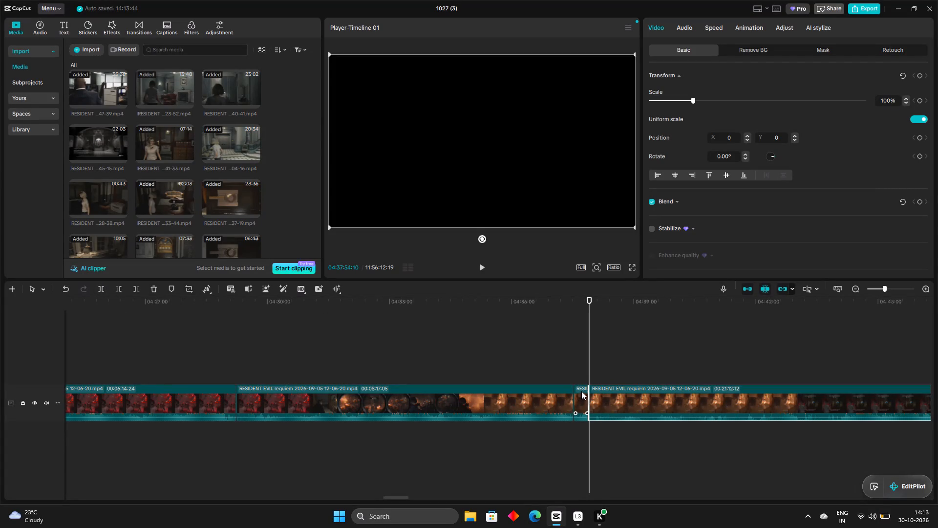
# Trim about 11 seconds off the start of the piece after the 04:37:54:10 cut, so it opens on Grace holding Emily.
pyautogui.moveTo(587, 393); pyautogui.dragTo(593, 399)
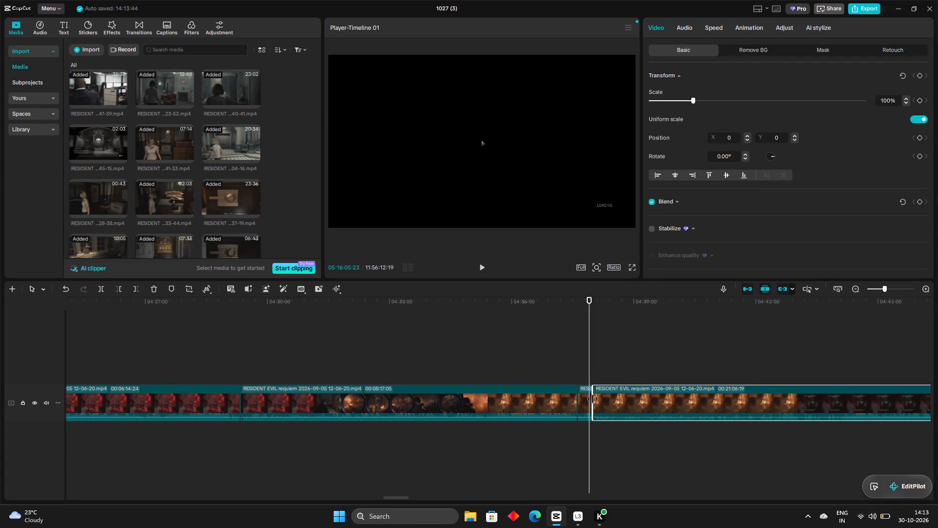
pyautogui.moveTo(593, 399); pyautogui.dragTo(595, 401)
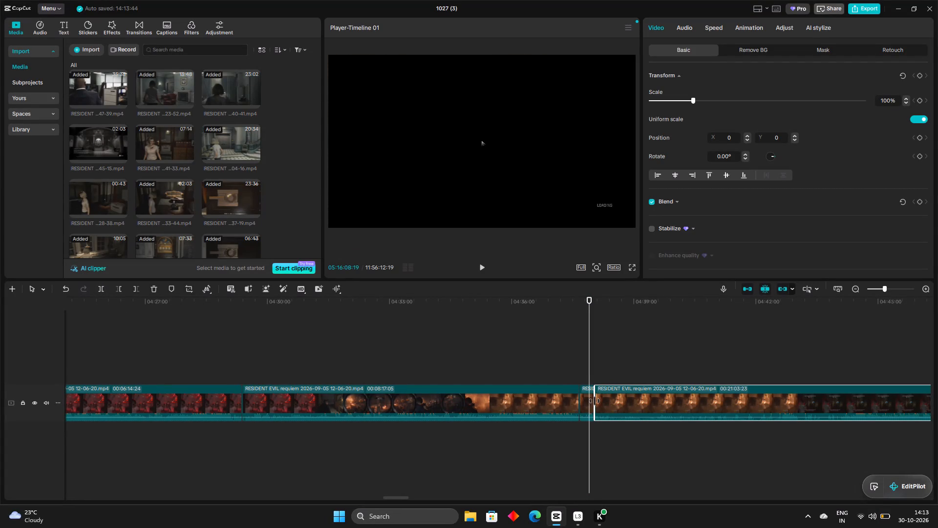
pyautogui.moveTo(595, 401); pyautogui.dragTo(596, 401)
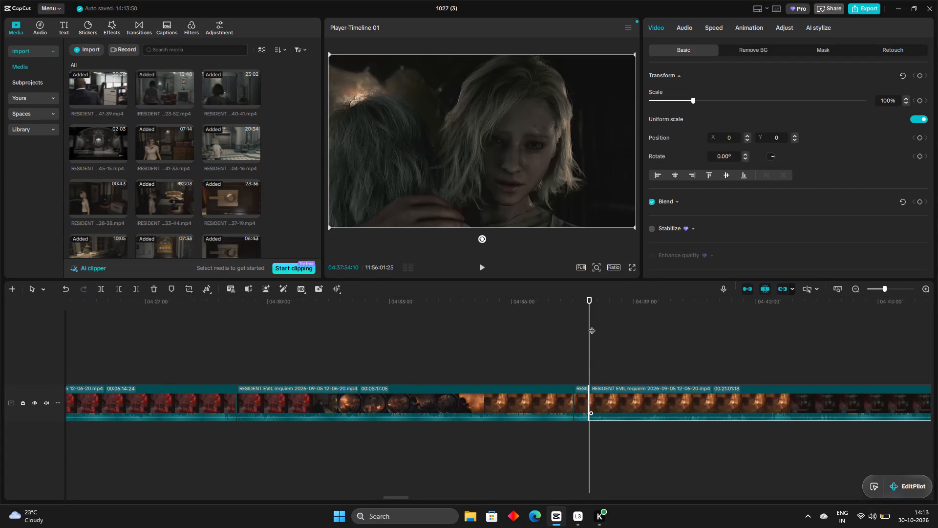
# Split the 12-06-20 clip at 04:40:01:01, where Grace stands at the storage box beside the desk.
pyautogui.moveTo(591, 325); pyautogui.dragTo(617, 336)
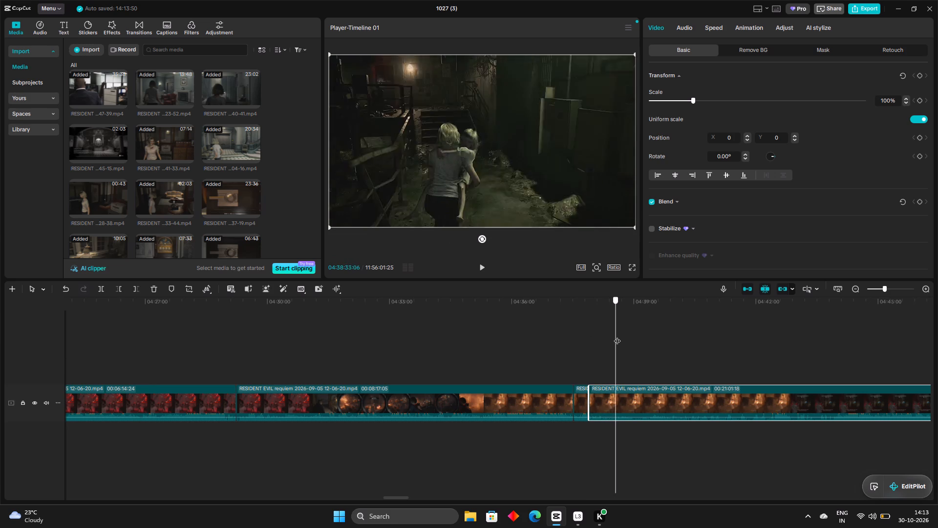
pyautogui.moveTo(617, 336); pyautogui.dragTo(634, 342)
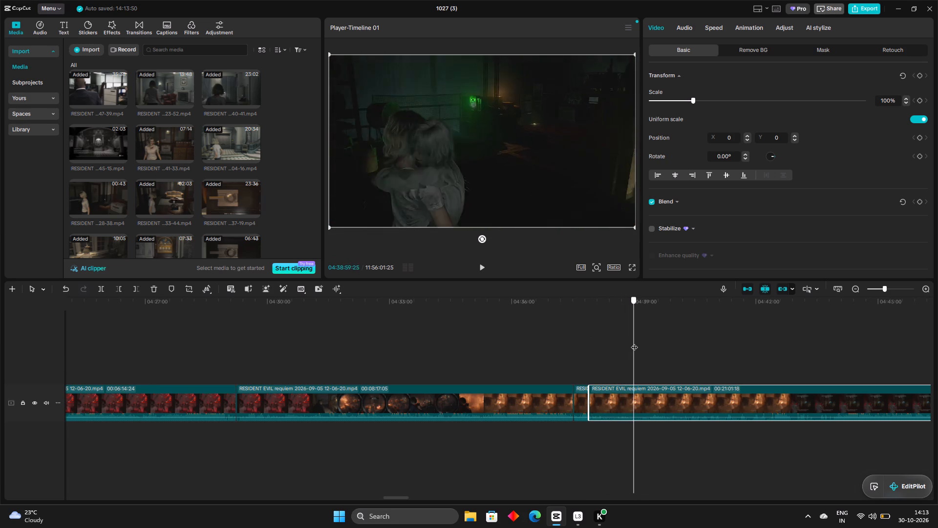
pyautogui.moveTo(634, 342); pyautogui.dragTo(656, 345)
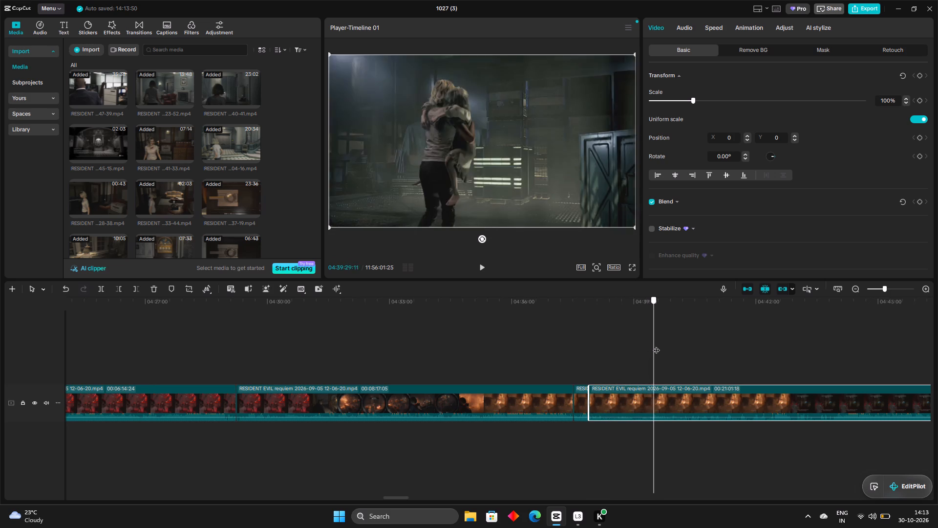
pyautogui.moveTo(656, 345); pyautogui.dragTo(663, 346)
pyautogui.moveTo(663, 346); pyautogui.dragTo(671, 348)
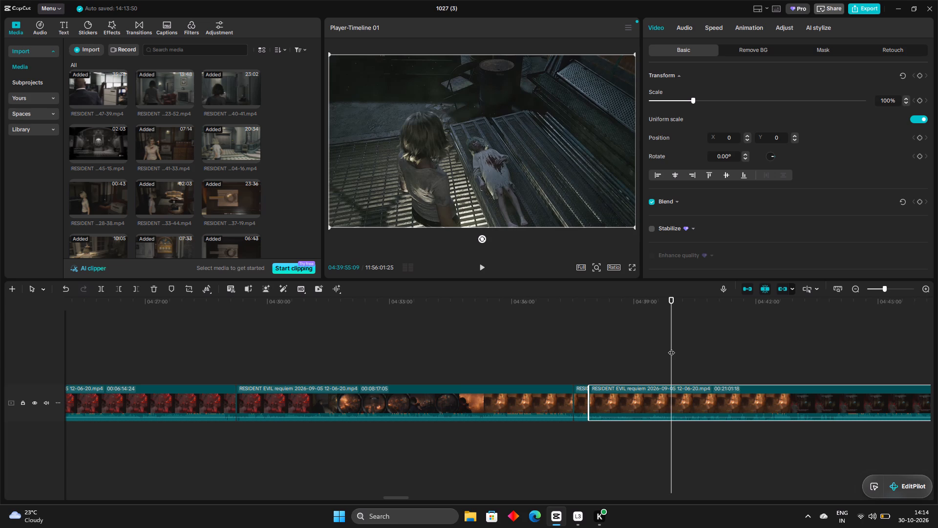
pyautogui.click(671, 348)
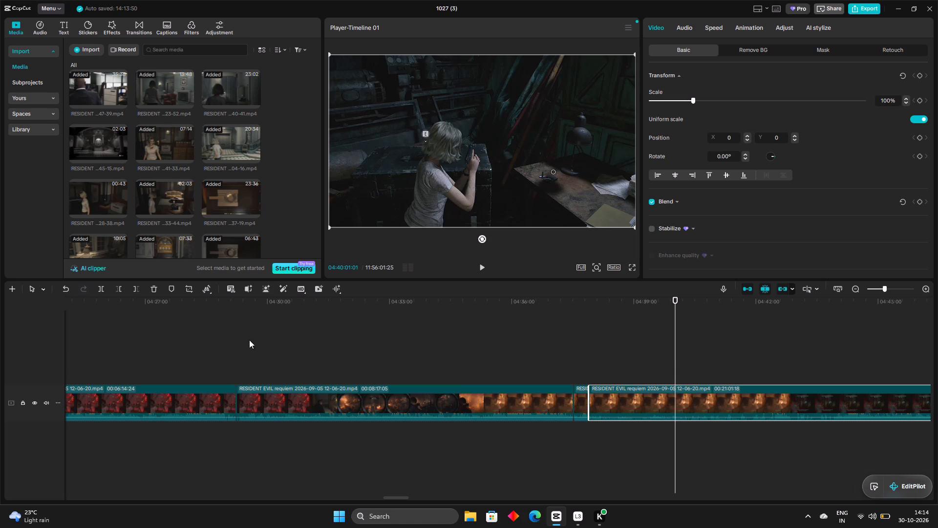
pyautogui.click(102, 286)
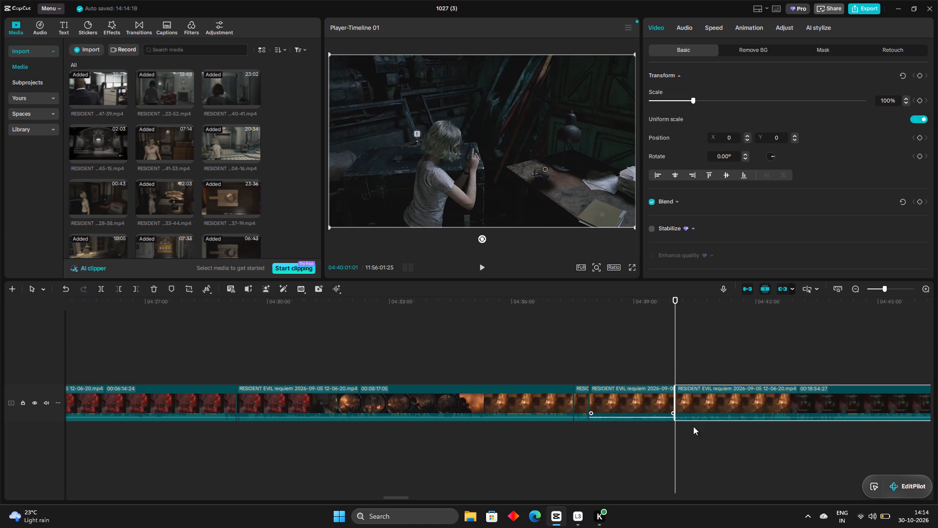
# Trim about 1 minute 54 seconds off the start of the piece after the 04:40:01:01 cut, so it opens on Grace facing the dark walkway.
pyautogui.moveTo(674, 396); pyautogui.dragTo(678, 401)
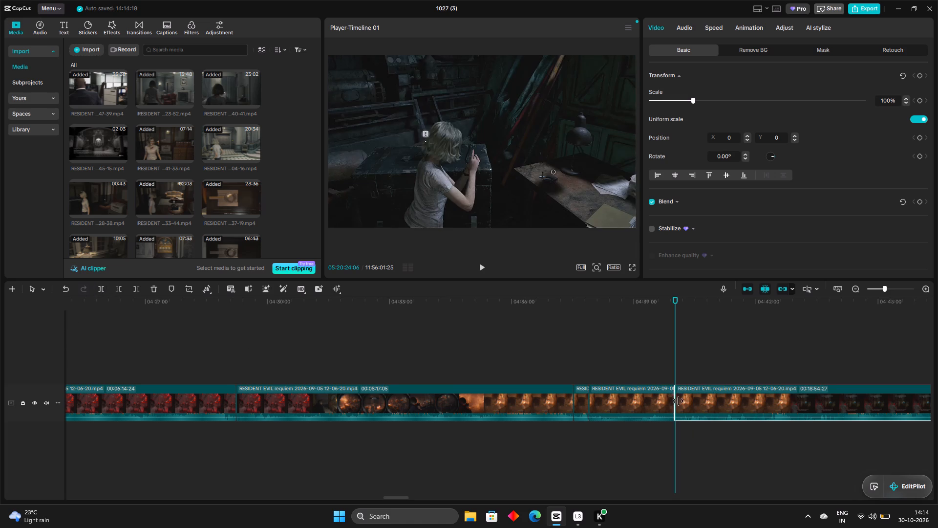
pyautogui.moveTo(678, 401); pyautogui.dragTo(688, 408)
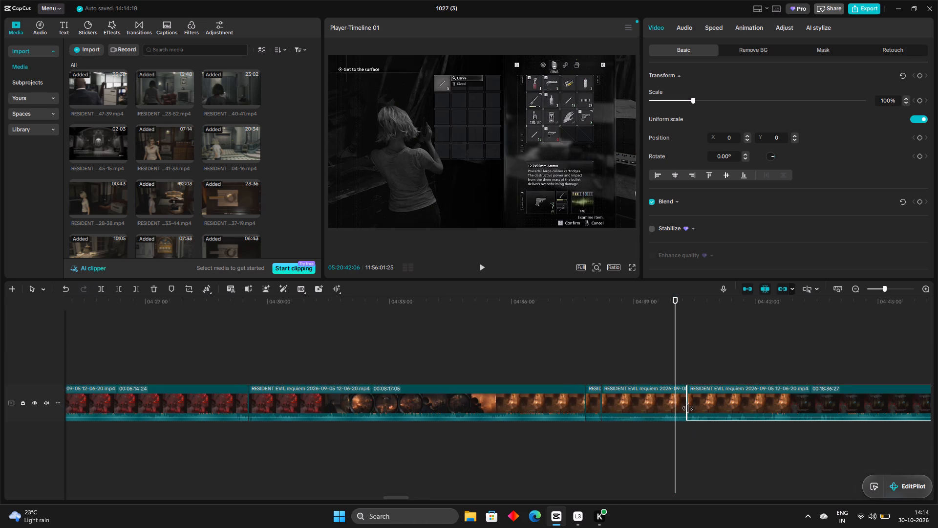
pyautogui.moveTo(688, 408); pyautogui.dragTo(701, 411)
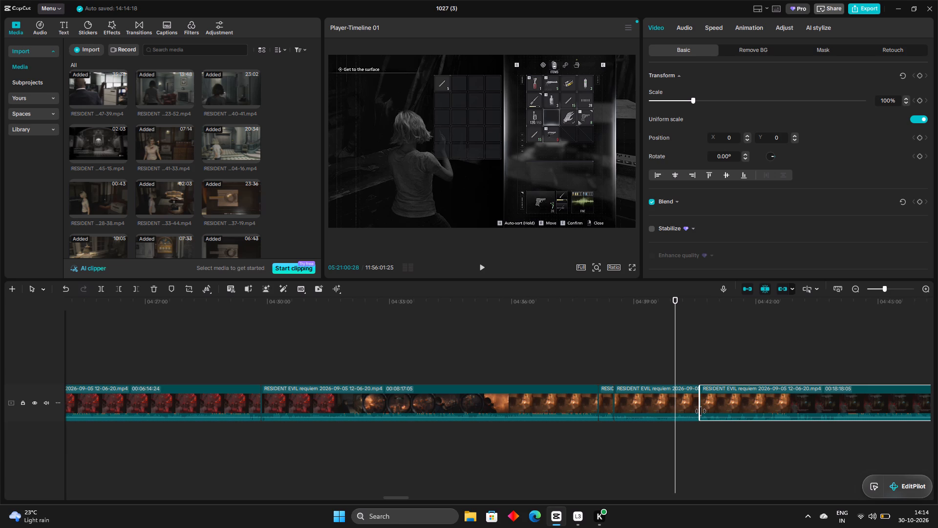
pyautogui.moveTo(701, 411); pyautogui.dragTo(715, 415)
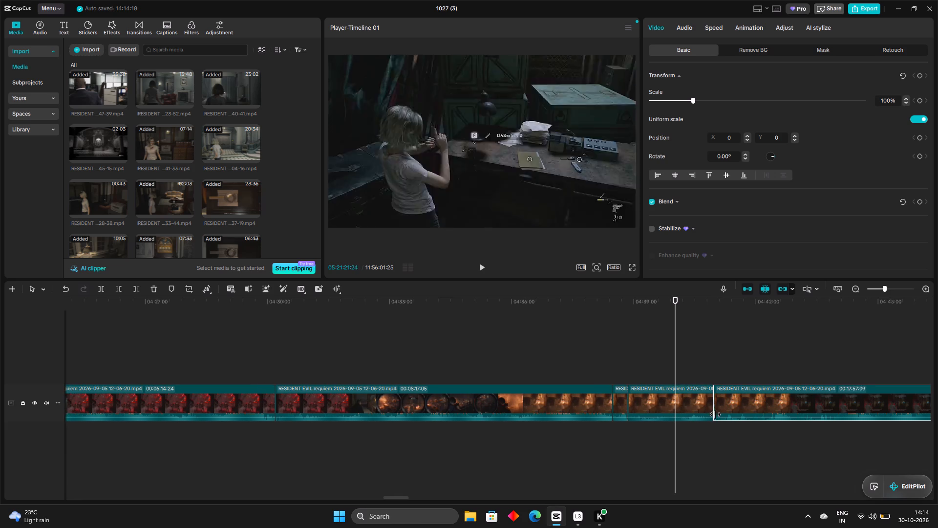
pyautogui.moveTo(715, 415); pyautogui.dragTo(721, 416)
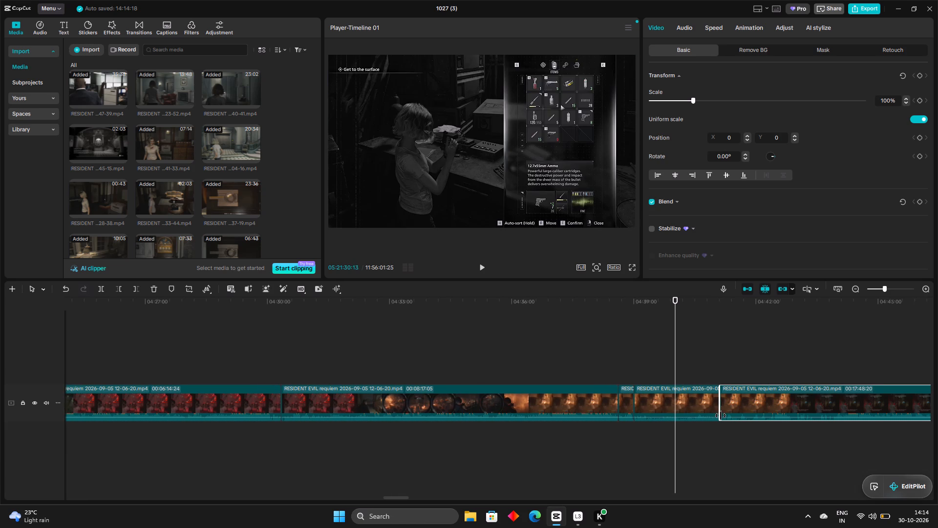
pyautogui.moveTo(721, 416); pyautogui.dragTo(731, 418)
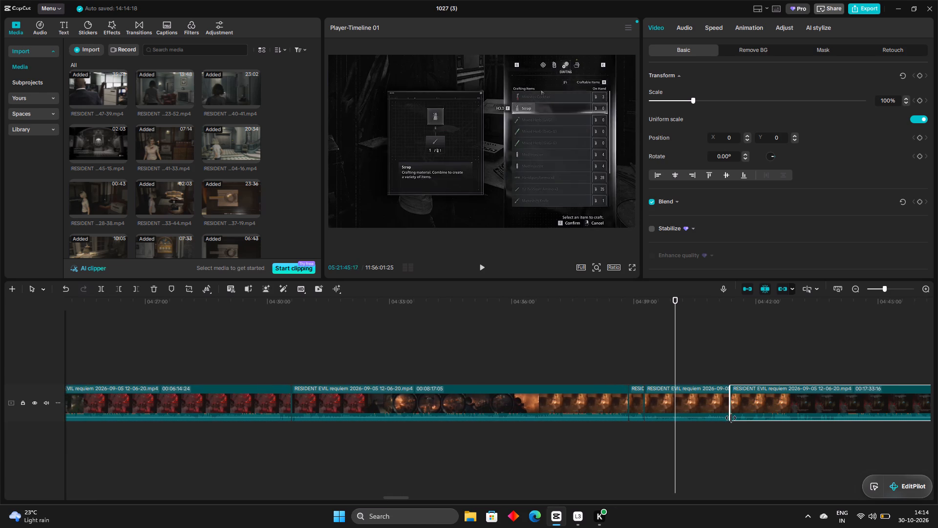
pyautogui.moveTo(731, 418); pyautogui.dragTo(744, 419)
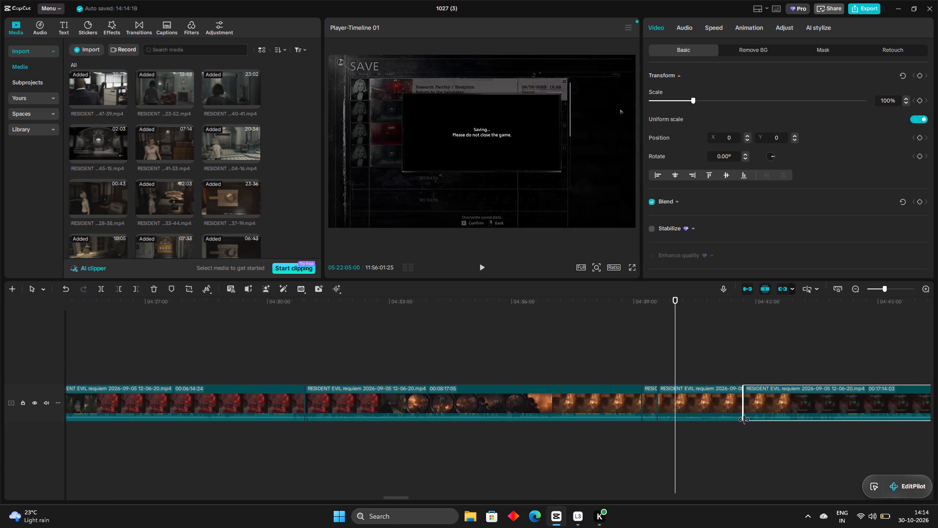
pyautogui.moveTo(744, 419); pyautogui.dragTo(755, 419)
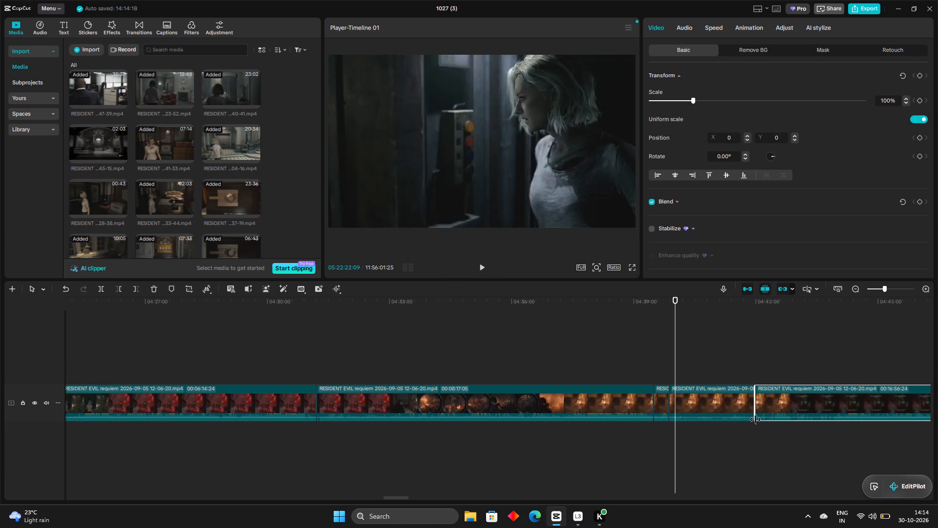
pyautogui.moveTo(755, 419); pyautogui.dragTo(753, 419)
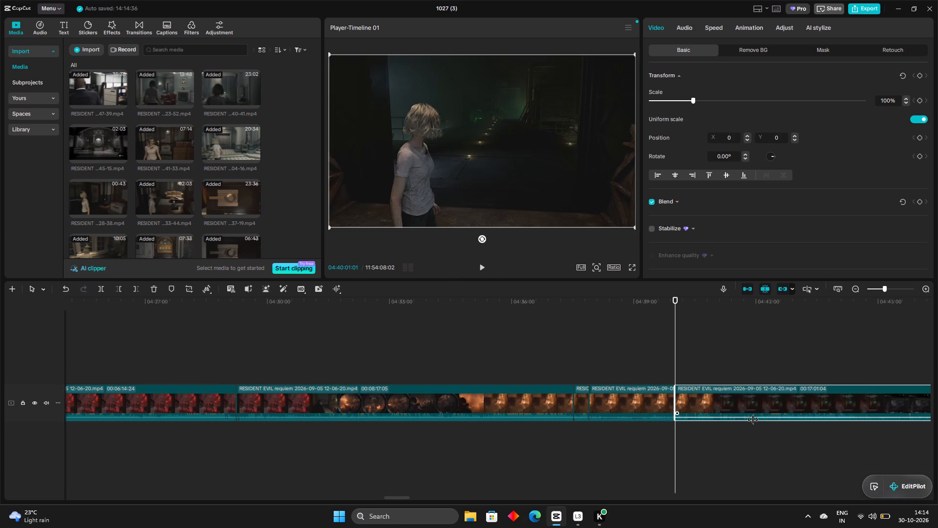
# Review the 12-06-20 footage after the 04:40:01:01 cut, checking Grace's walkway and power distribution scenes for sections to remove.
pyautogui.moveTo(678, 349); pyautogui.dragTo(690, 355)
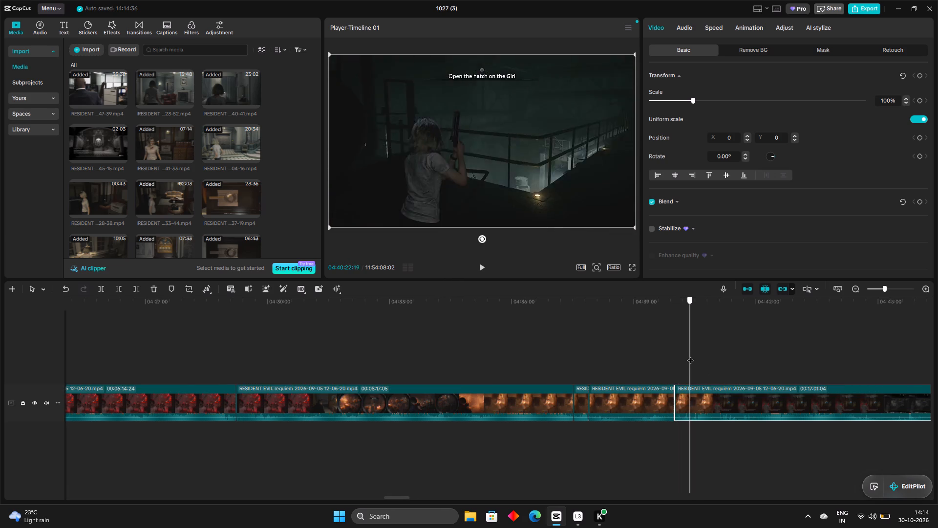
pyautogui.moveTo(690, 355); pyautogui.dragTo(709, 365)
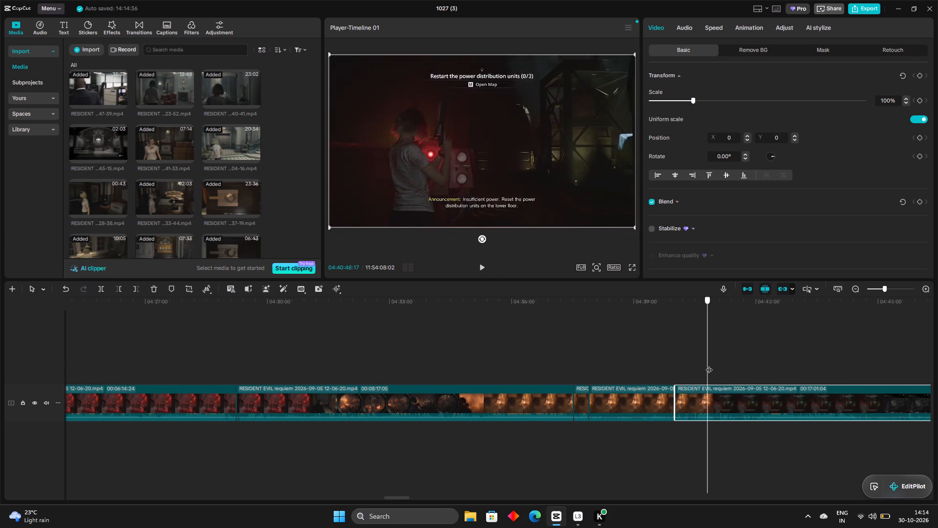
pyautogui.moveTo(709, 365); pyautogui.dragTo(719, 367)
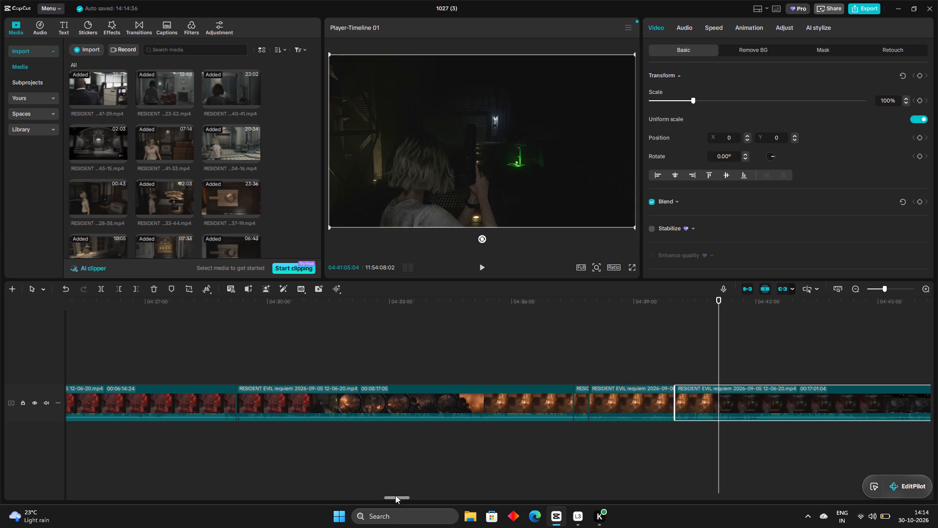
pyautogui.moveTo(395, 497); pyautogui.dragTo(408, 499)
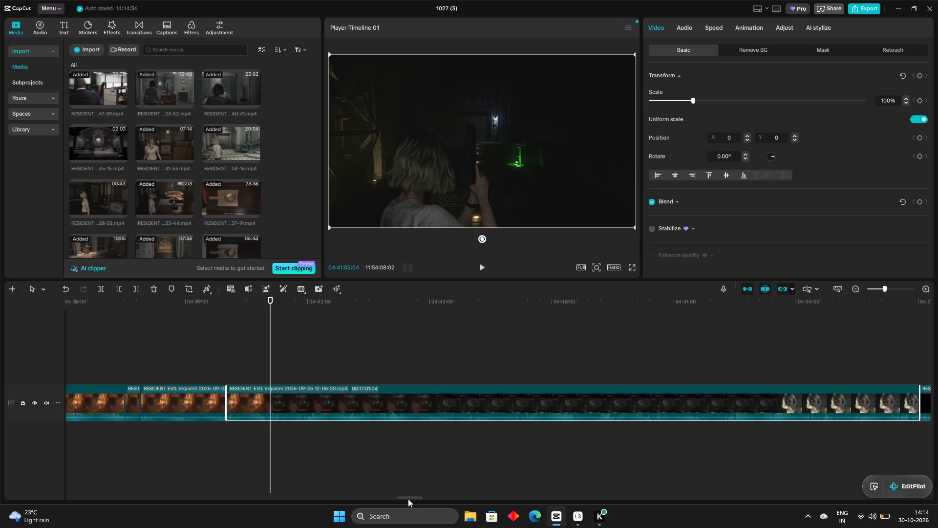
pyautogui.moveTo(408, 499); pyautogui.dragTo(414, 499)
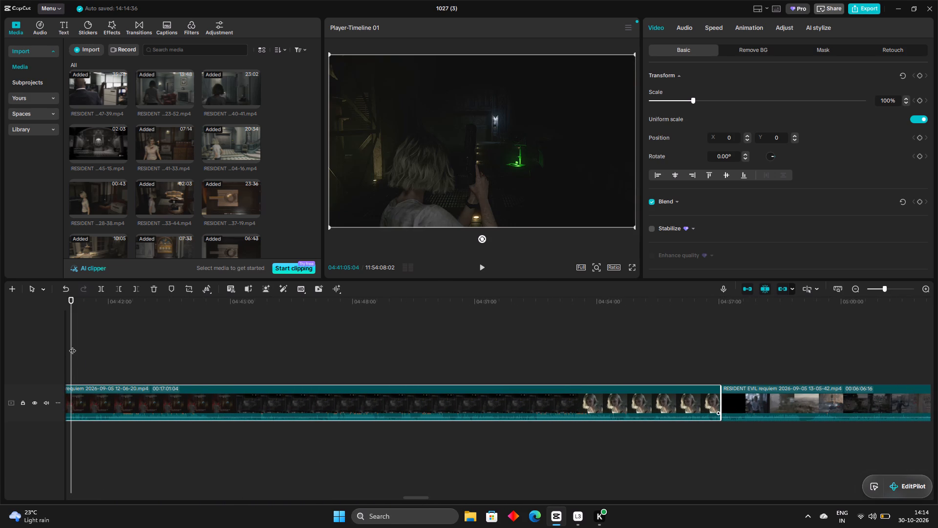
pyautogui.click(72, 346)
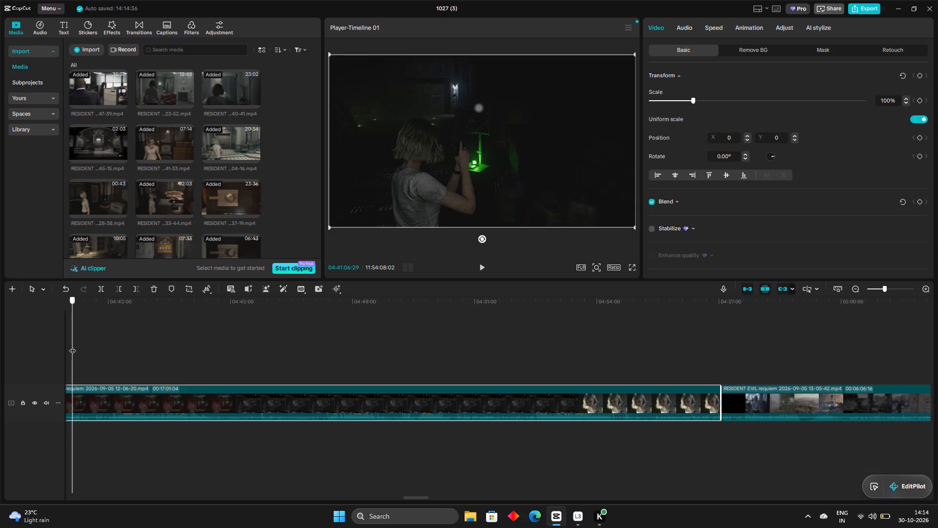
pyautogui.moveTo(74, 347); pyautogui.dragTo(219, 347)
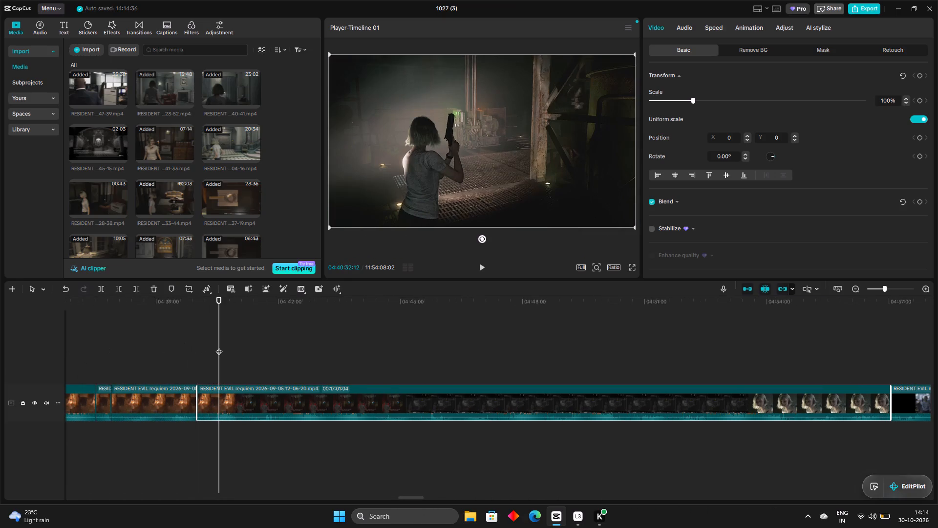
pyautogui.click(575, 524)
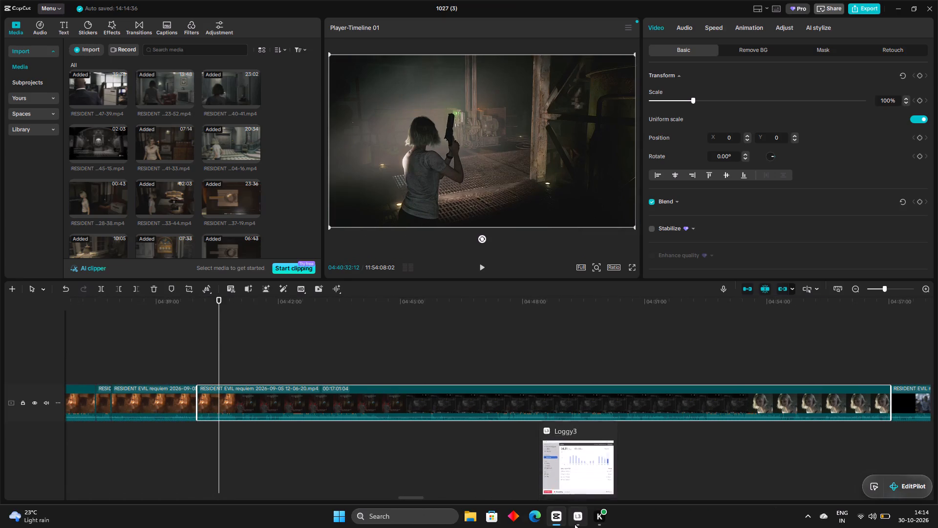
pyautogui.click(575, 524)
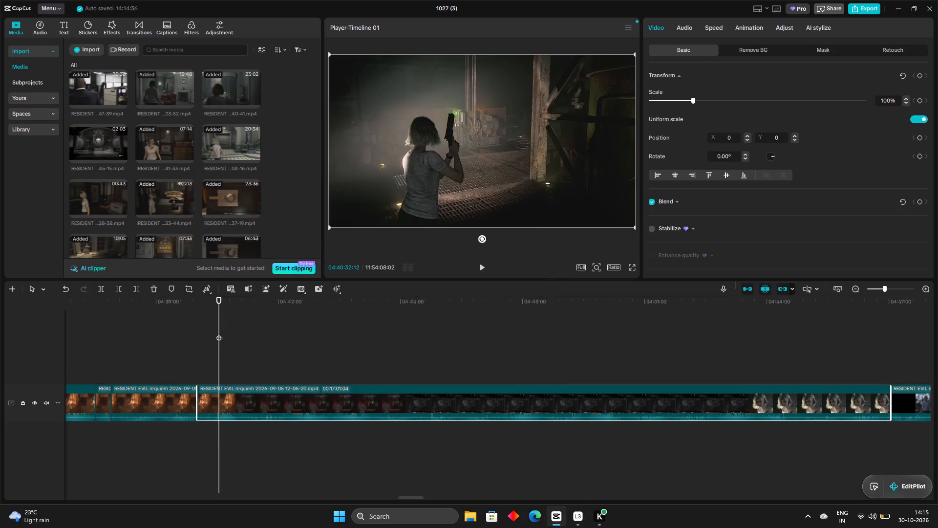
# Split the 12-06-20 clip at 04:44:44:12, on the inventory screen with the Molotov Cocktail selected.
pyautogui.moveTo(219, 333); pyautogui.dragTo(224, 341)
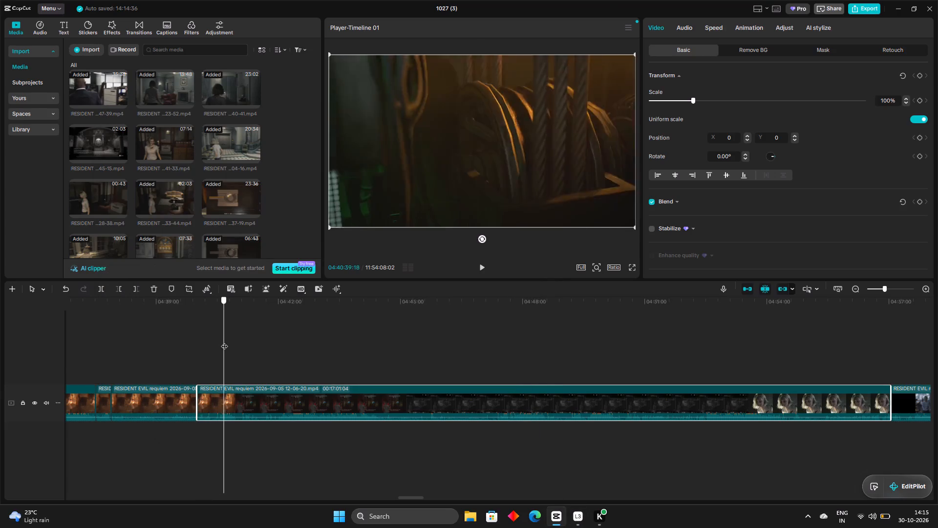
pyautogui.moveTo(224, 341); pyautogui.dragTo(234, 346)
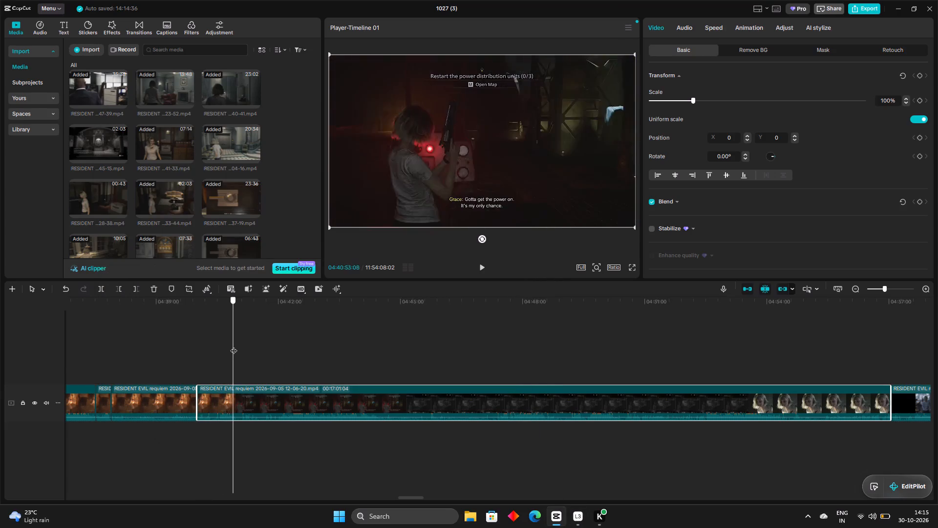
pyautogui.moveTo(234, 346); pyautogui.dragTo(242, 347)
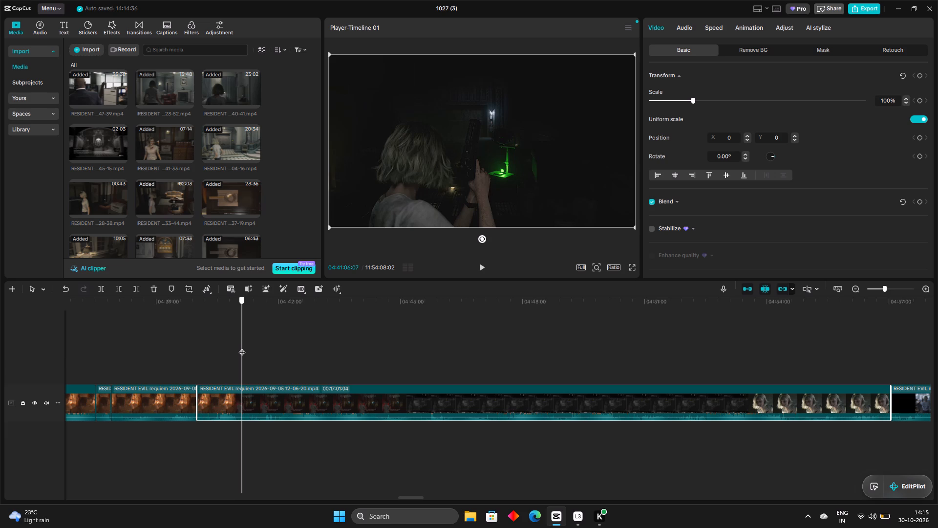
pyautogui.moveTo(242, 347); pyautogui.dragTo(264, 348)
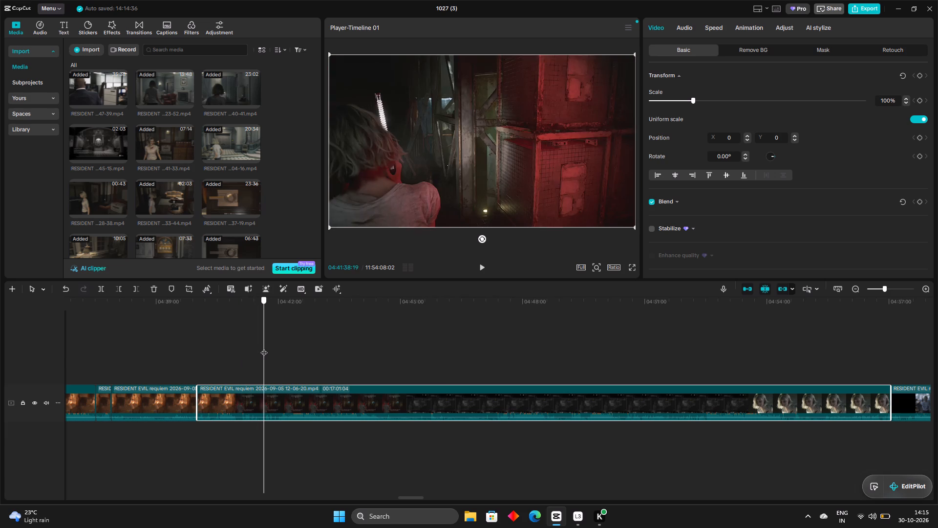
pyautogui.moveTo(264, 348); pyautogui.dragTo(295, 349)
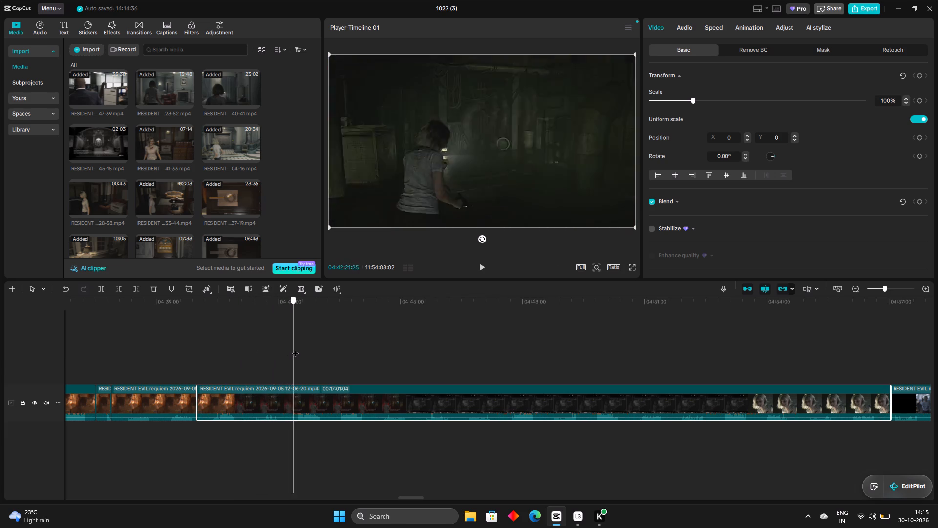
pyautogui.moveTo(295, 349); pyautogui.dragTo(309, 348)
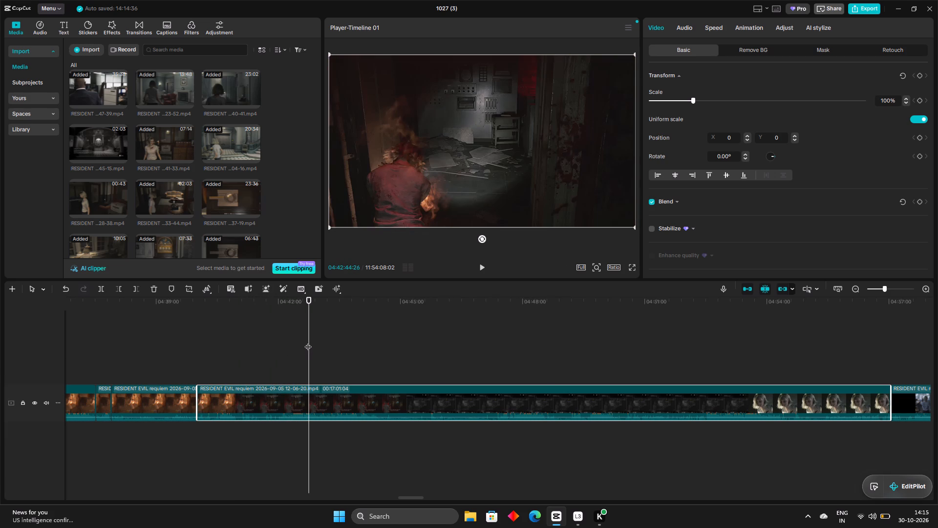
pyautogui.moveTo(308, 338); pyautogui.dragTo(330, 345)
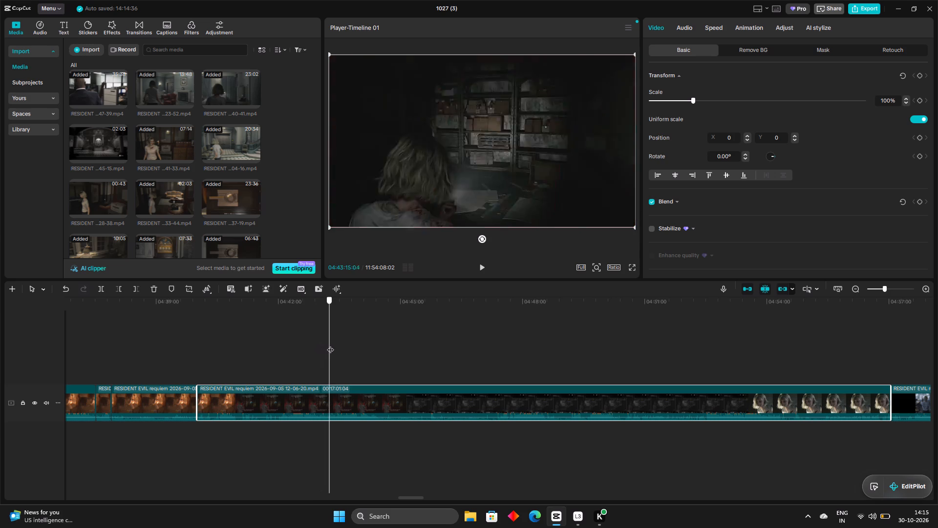
pyautogui.moveTo(330, 345); pyautogui.dragTo(363, 345)
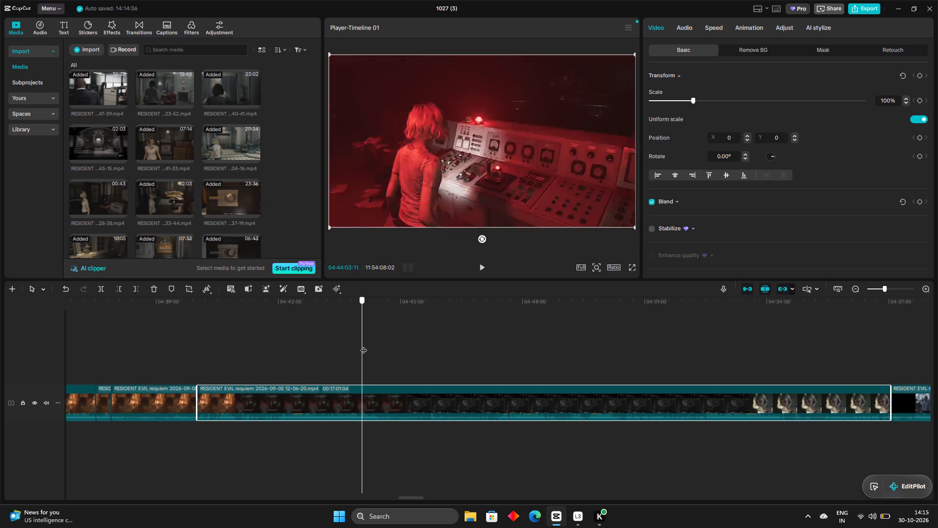
pyautogui.moveTo(363, 345); pyautogui.dragTo(406, 345)
pyautogui.moveTo(406, 345); pyautogui.dragTo(393, 338)
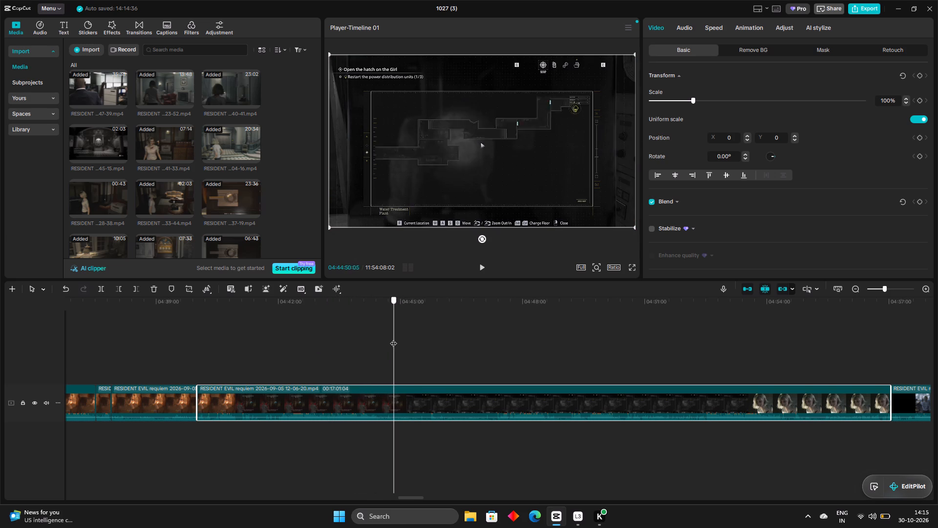
pyautogui.moveTo(393, 338); pyautogui.dragTo(390, 338)
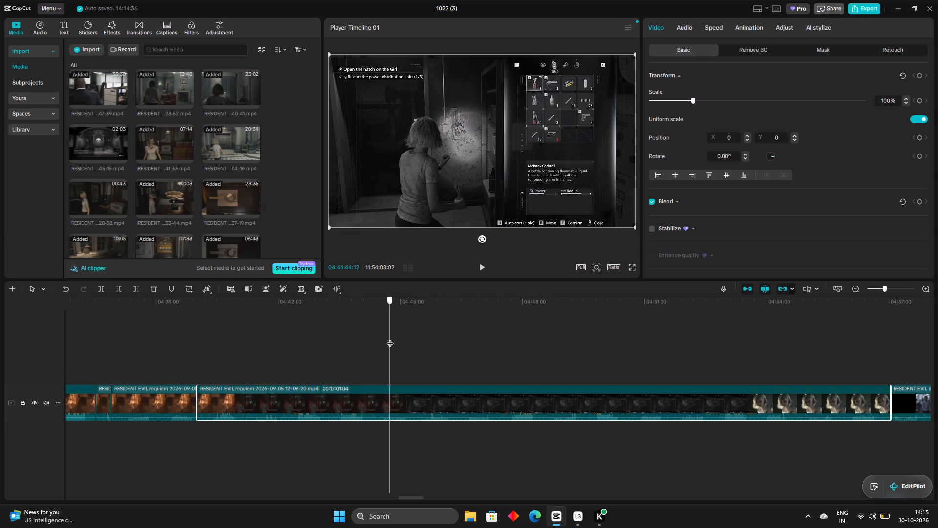
pyautogui.click(95, 288)
# Trim about 14 seconds off the start of the piece after the 04:44:44:12 cut, removing the inventory and map screens.
pyautogui.moveTo(389, 392); pyautogui.dragTo(389, 393)
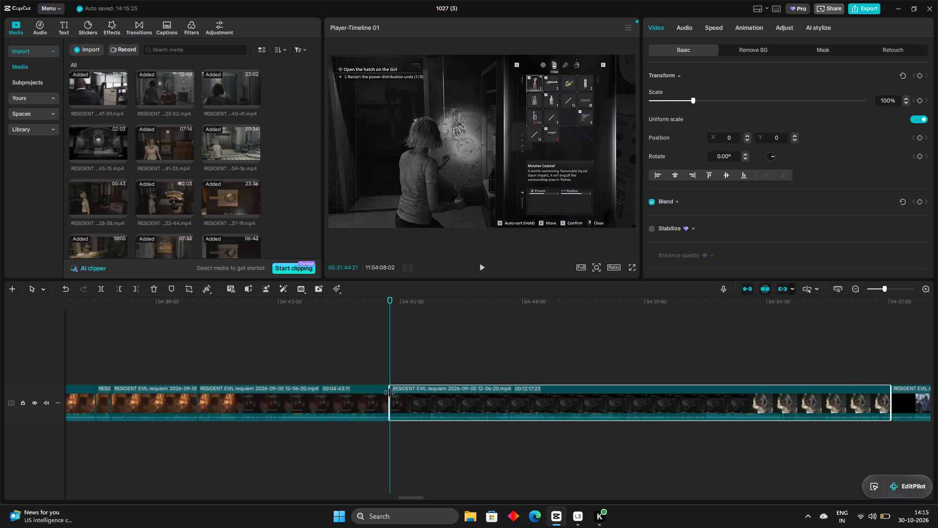
pyautogui.moveTo(389, 393); pyautogui.dragTo(397, 401)
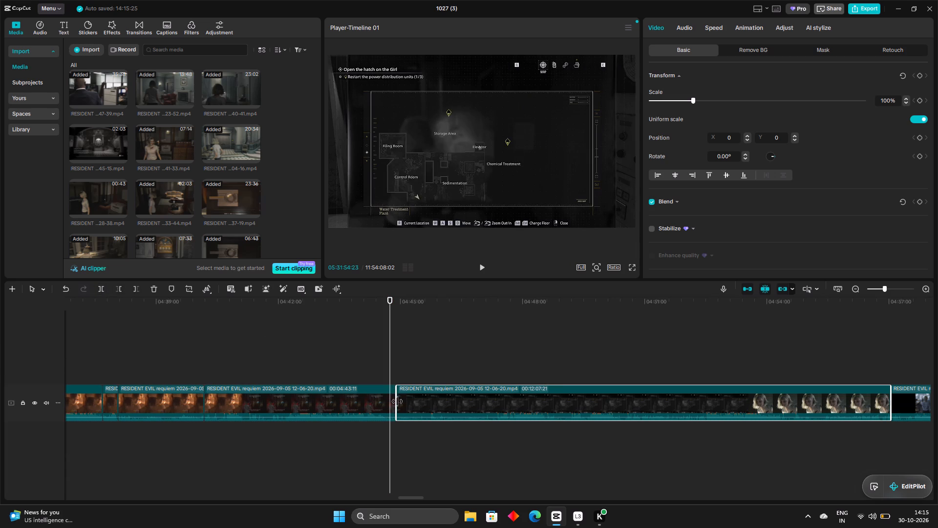
pyautogui.moveTo(397, 401); pyautogui.dragTo(401, 403)
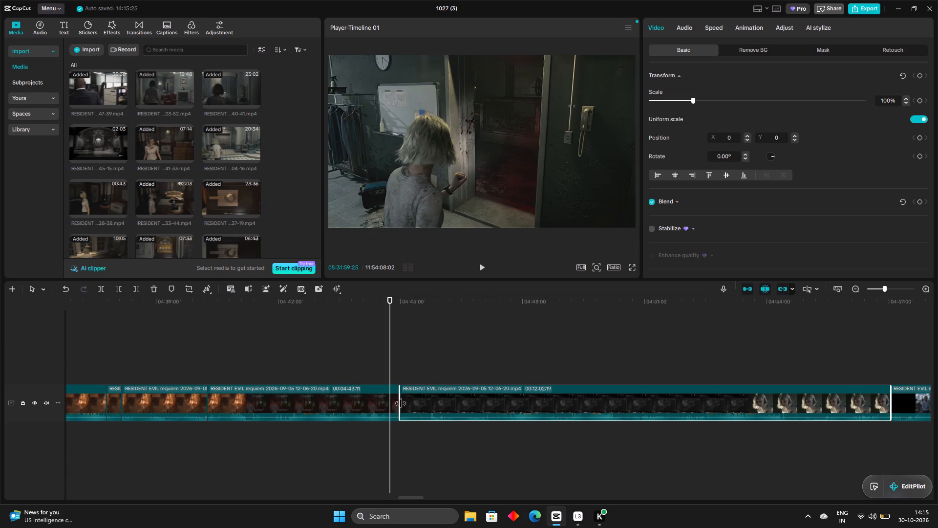
pyautogui.moveTo(401, 403); pyautogui.dragTo(400, 403)
# Split the 12-06-20 clip at 04:45:47:11, where the map screen with the Storage Area appears.
pyautogui.moveTo(391, 352); pyautogui.dragTo(401, 355)
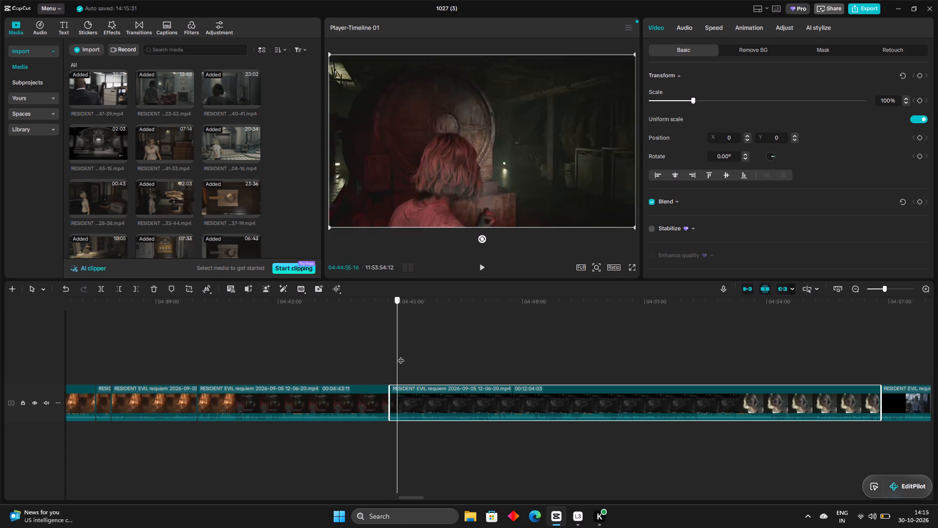
pyautogui.moveTo(401, 355); pyautogui.dragTo(418, 363)
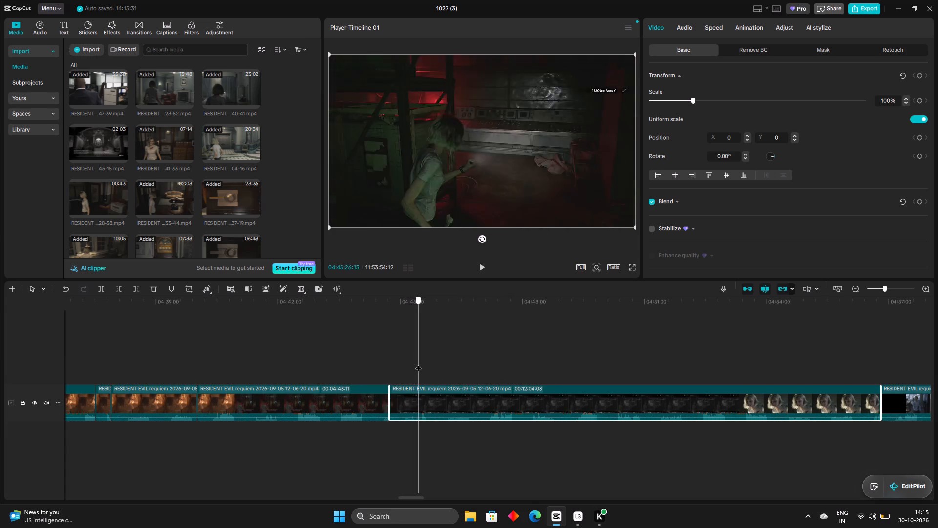
pyautogui.moveTo(418, 363); pyautogui.dragTo(437, 366)
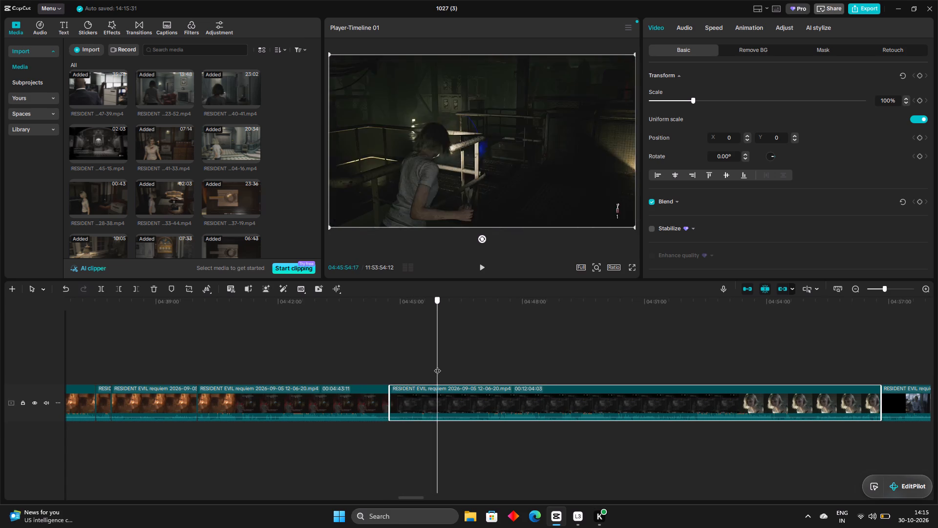
pyautogui.moveTo(437, 366); pyautogui.dragTo(432, 368)
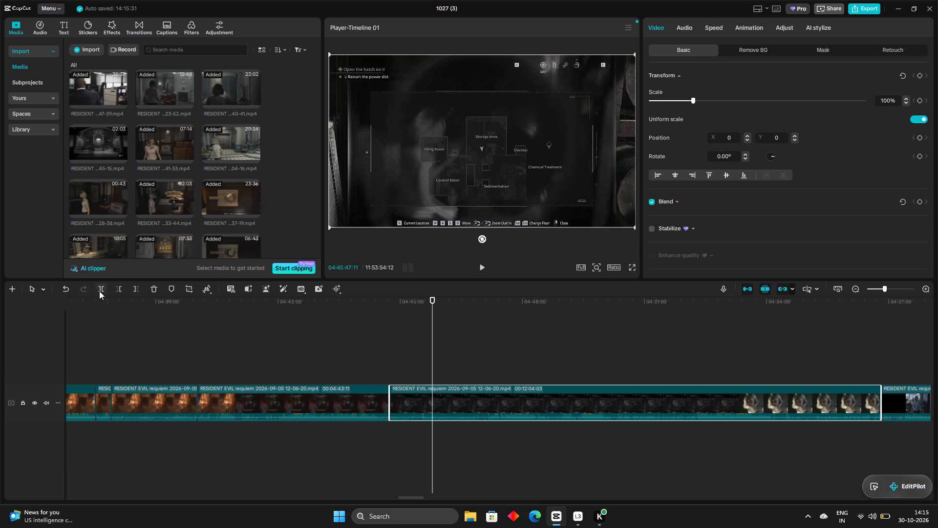
pyautogui.click(99, 291)
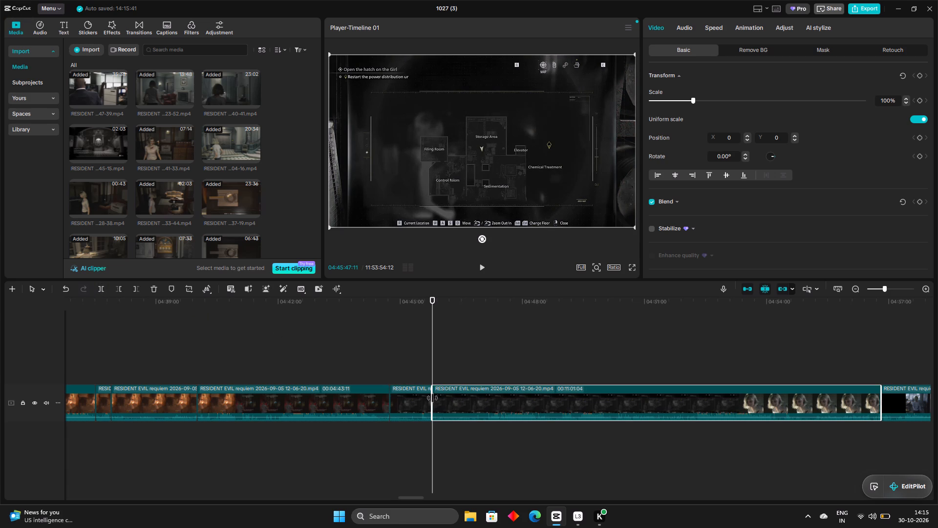
# Trim about 16 seconds off the start of the piece after the 04:45:47:11 cut, removing the map and inventory screens.
pyautogui.moveTo(432, 397); pyautogui.dragTo(438, 401)
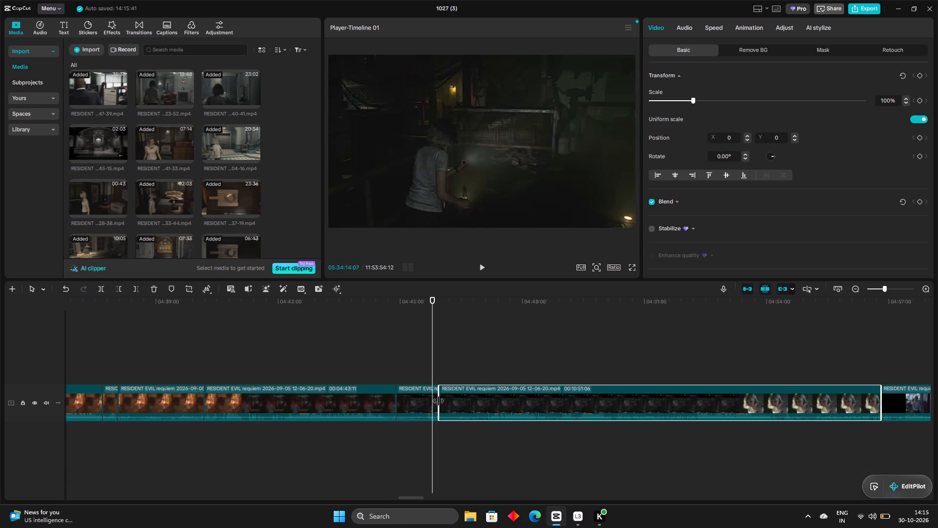
pyautogui.moveTo(438, 401); pyautogui.dragTo(441, 400)
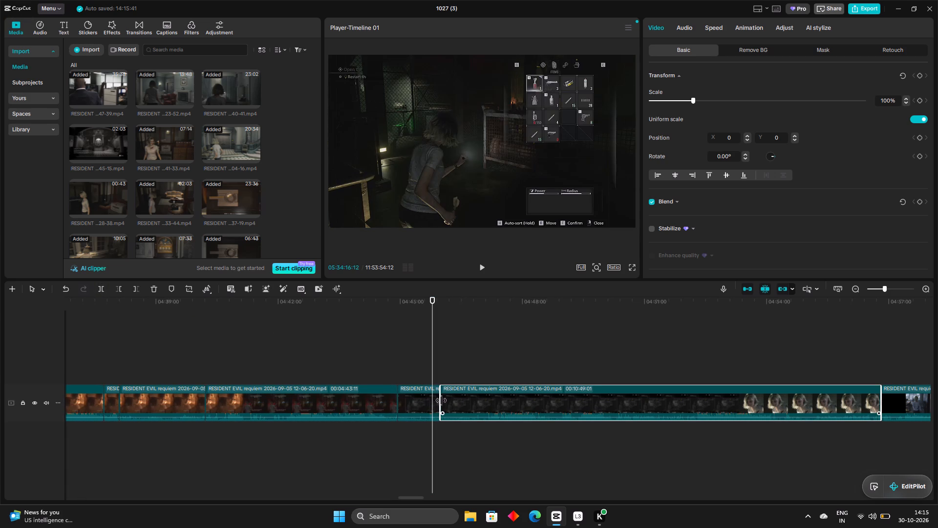
pyautogui.moveTo(441, 400); pyautogui.dragTo(443, 401)
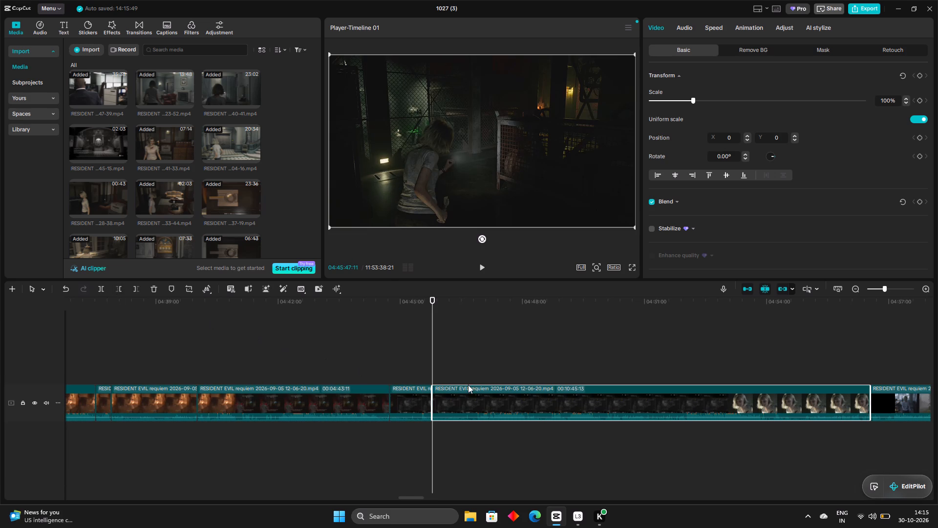
# Split the 12-06-20 clip at 04:46:20:15, as the inventory screen fades in over Grace in the dark corridor.
pyautogui.moveTo(432, 340); pyautogui.dragTo(454, 348)
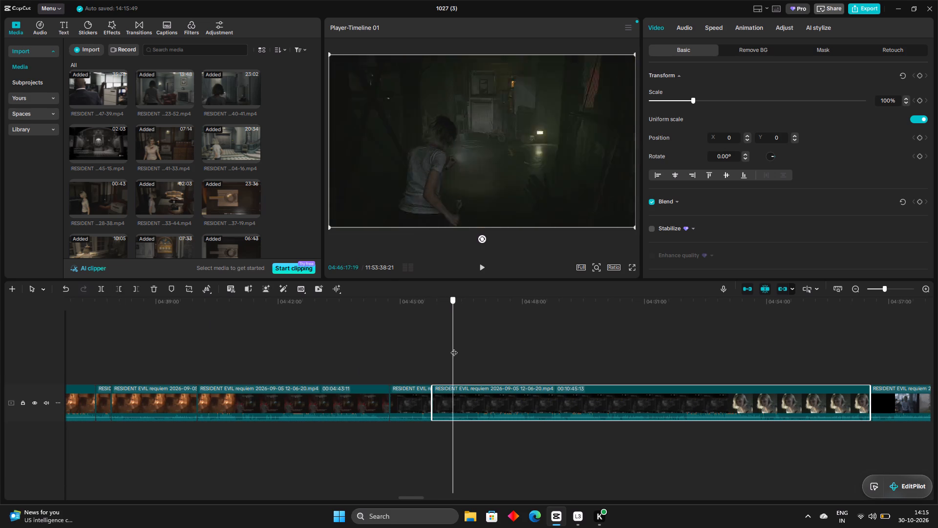
pyautogui.moveTo(454, 348); pyautogui.dragTo(456, 348)
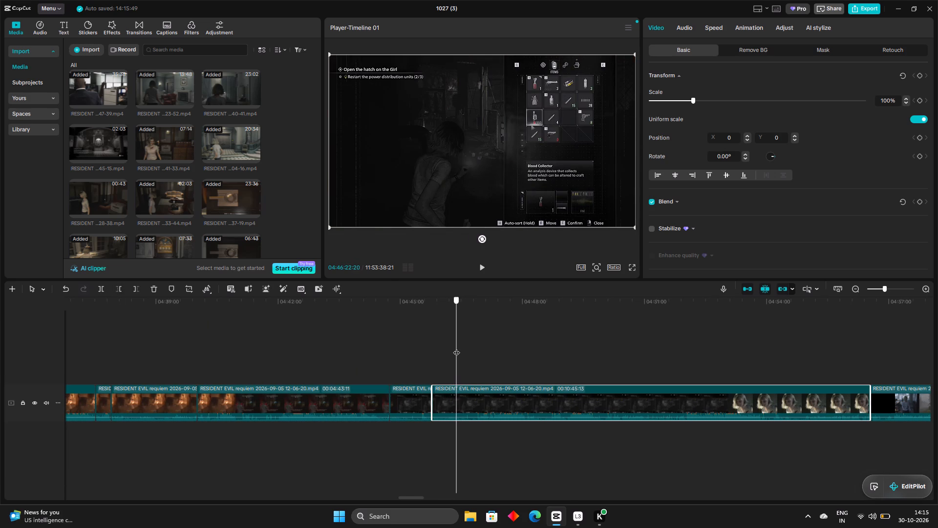
pyautogui.moveTo(456, 348); pyautogui.dragTo(455, 346)
pyautogui.click(98, 285)
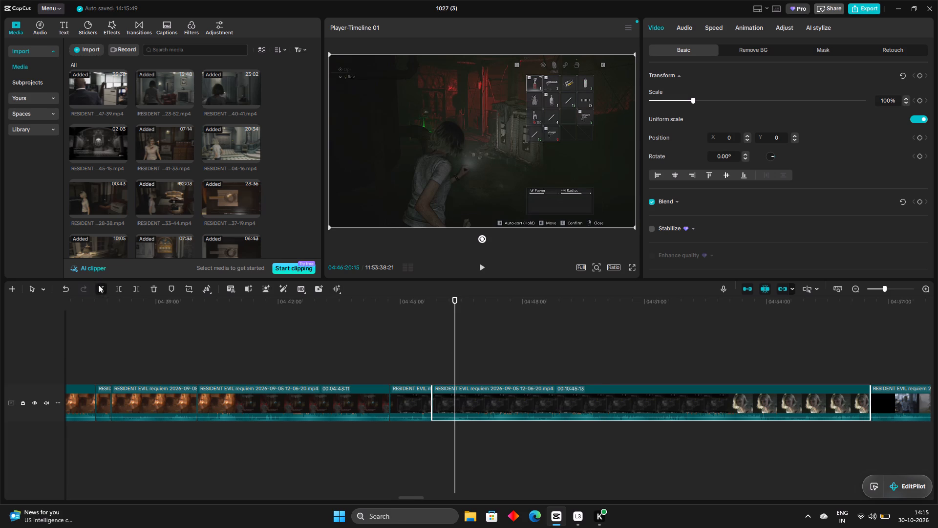
# Trim about 9 seconds off the start of the piece after the 04:46:20:15 cut, removing the inventory screen.
pyautogui.moveTo(454, 398); pyautogui.dragTo(455, 400)
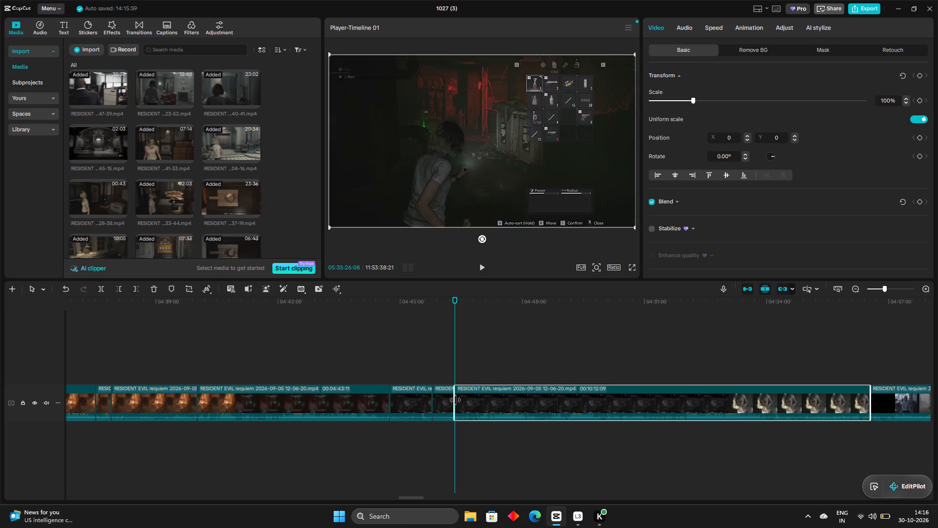
pyautogui.moveTo(455, 400); pyautogui.dragTo(464, 406)
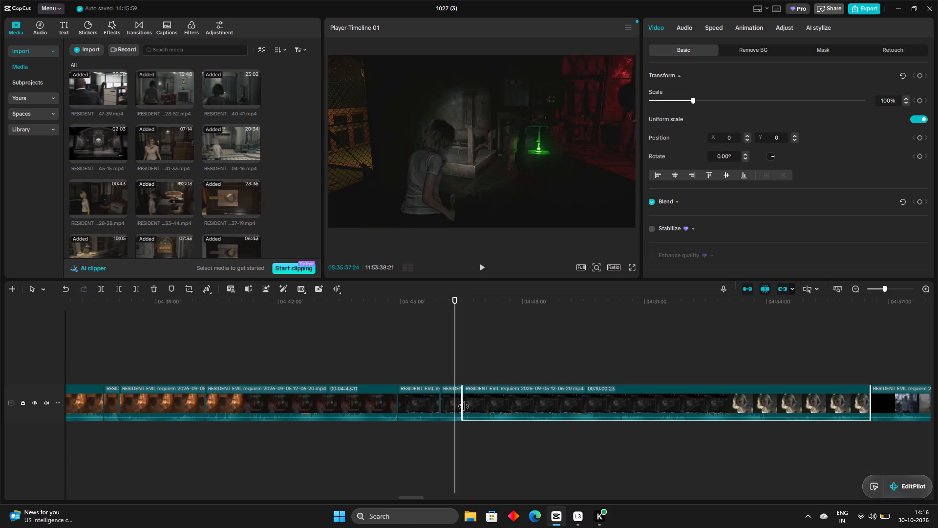
pyautogui.moveTo(464, 406); pyautogui.dragTo(462, 406)
# Split the 12-06-20 clip at 04:48:12:25, after the monster fight and just before the map screen with the roof hatch objective.
pyautogui.moveTo(456, 335); pyautogui.dragTo(469, 343)
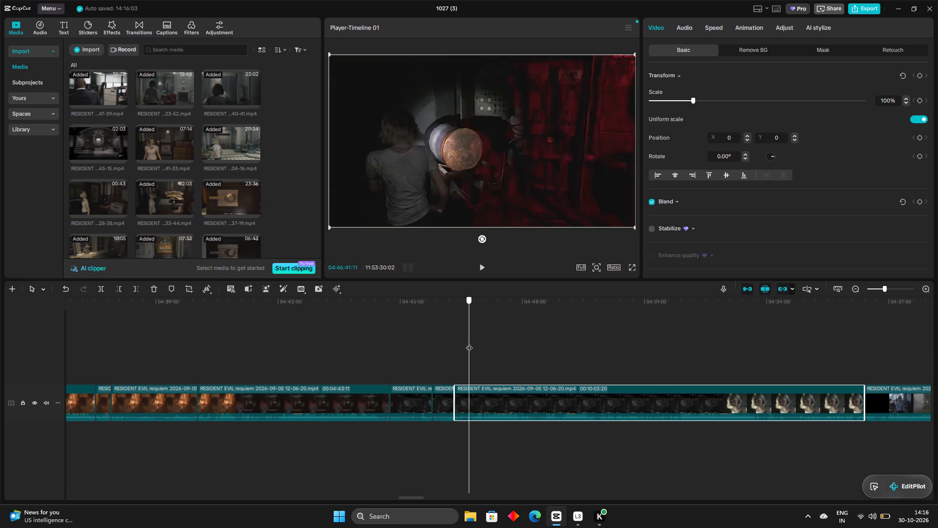
pyautogui.moveTo(469, 343); pyautogui.dragTo(497, 359)
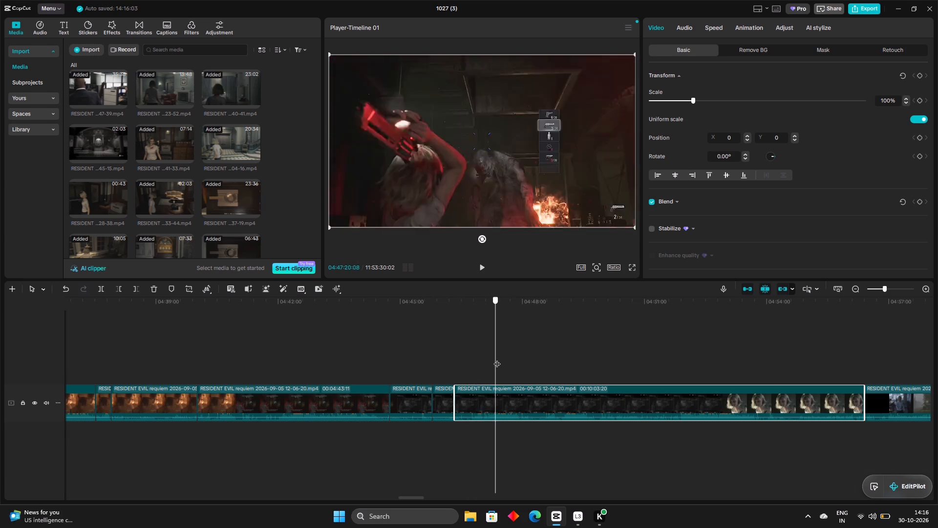
pyautogui.moveTo(497, 359); pyautogui.dragTo(520, 360)
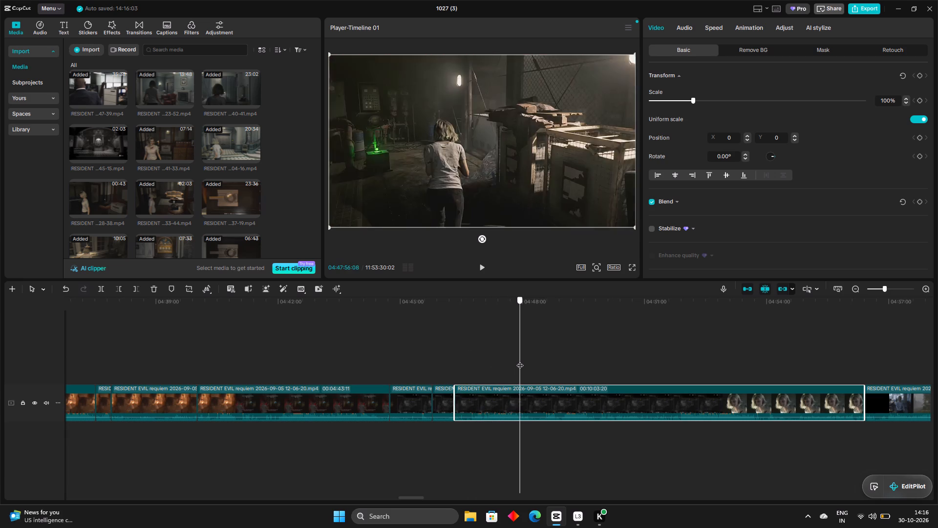
pyautogui.moveTo(520, 360); pyautogui.dragTo(523, 360)
pyautogui.moveTo(525, 343); pyautogui.dragTo(530, 345)
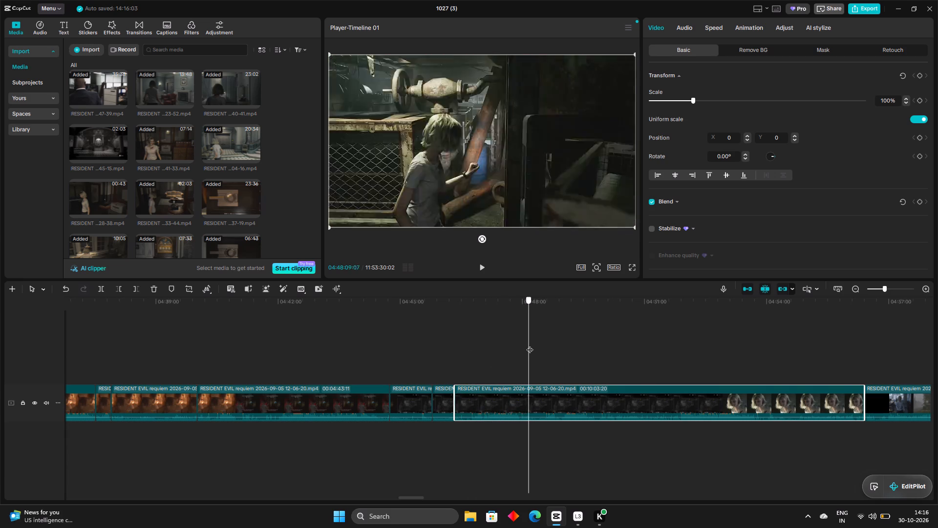
pyautogui.moveTo(530, 345); pyautogui.dragTo(535, 347)
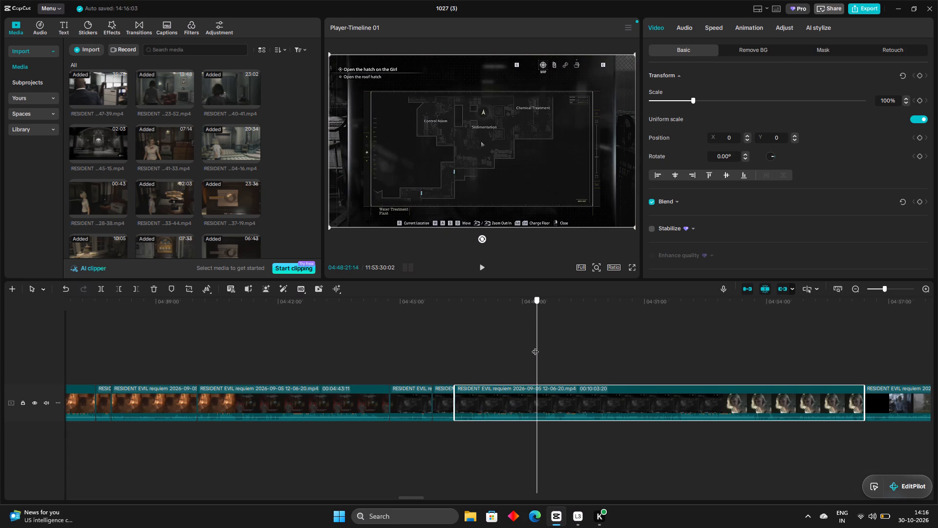
pyautogui.moveTo(535, 347); pyautogui.dragTo(531, 346)
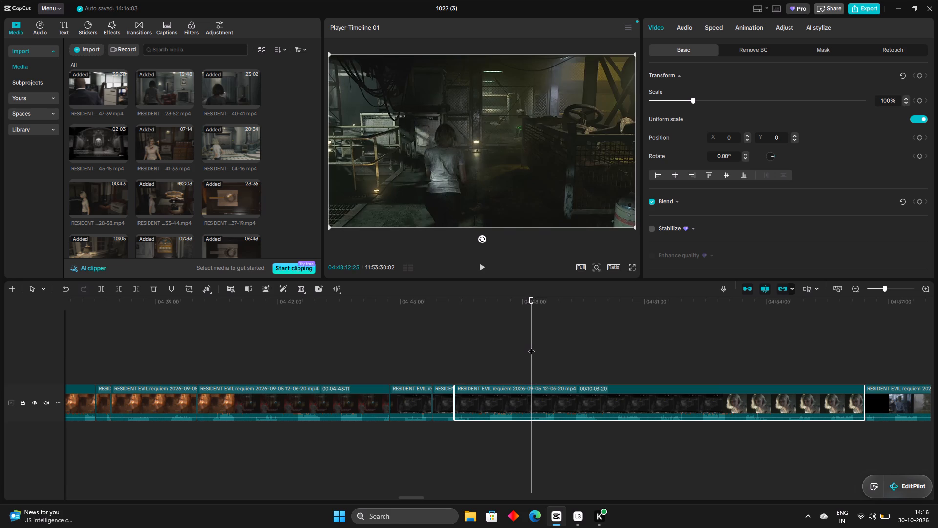
pyautogui.click(99, 287)
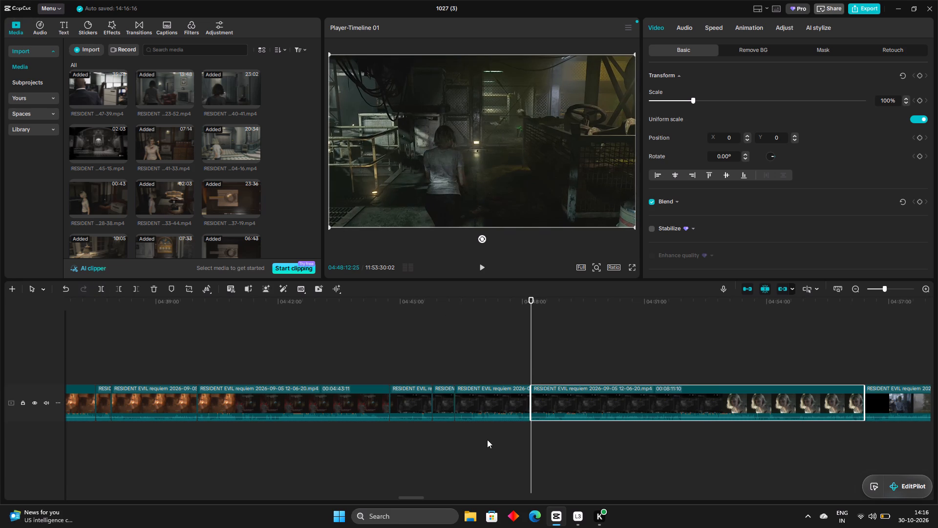
# Trim about 19 seconds off the start of the piece after the 04:48:12:25 cut, removing the map screens.
pyautogui.moveTo(529, 398); pyautogui.dragTo(530, 400)
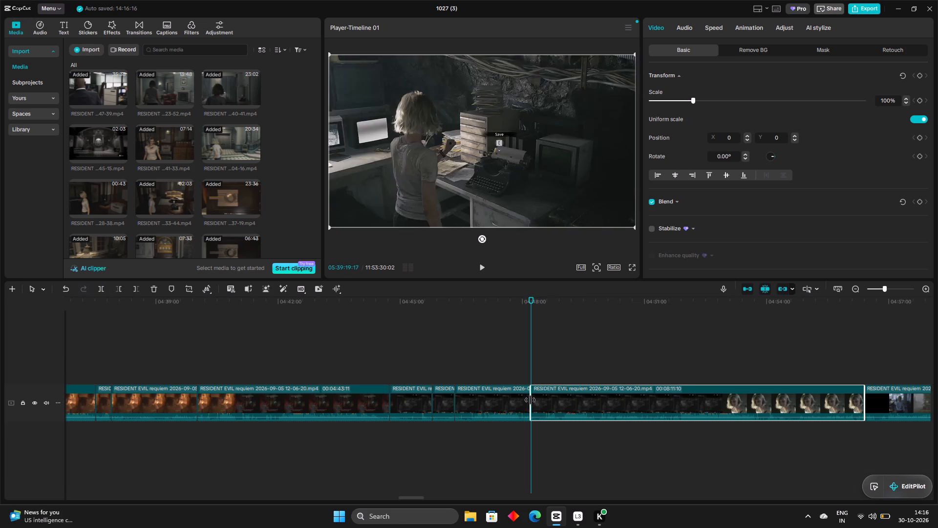
pyautogui.moveTo(530, 400); pyautogui.dragTo(538, 407)
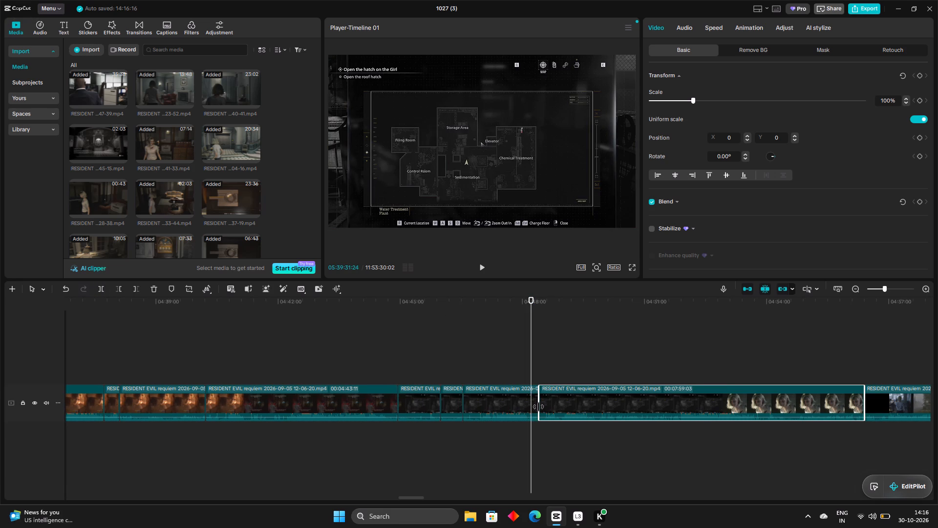
pyautogui.moveTo(538, 407); pyautogui.dragTo(544, 410)
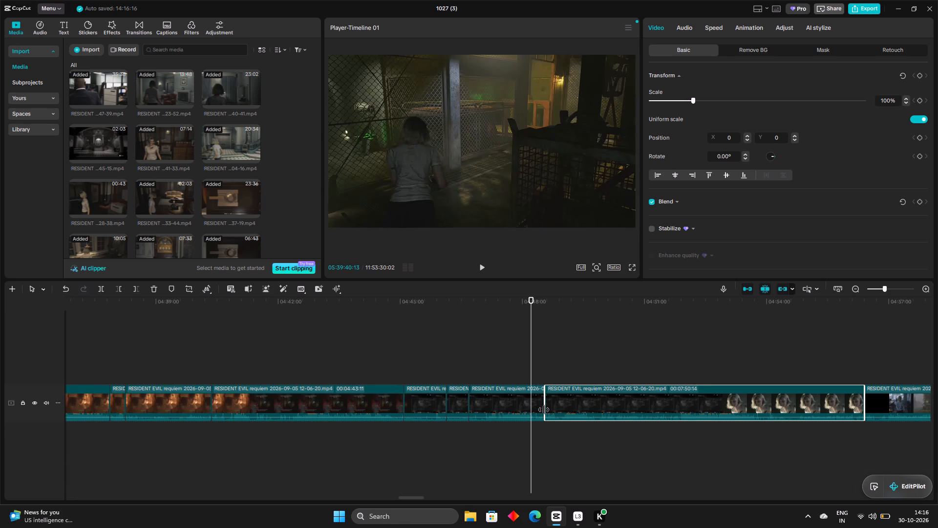
pyautogui.moveTo(544, 410); pyautogui.dragTo(543, 410)
# Split the 12-06-20 clip at 04:48:30:03, with Grace lit green facing the dark passage.
pyautogui.moveTo(532, 344); pyautogui.dragTo(543, 354)
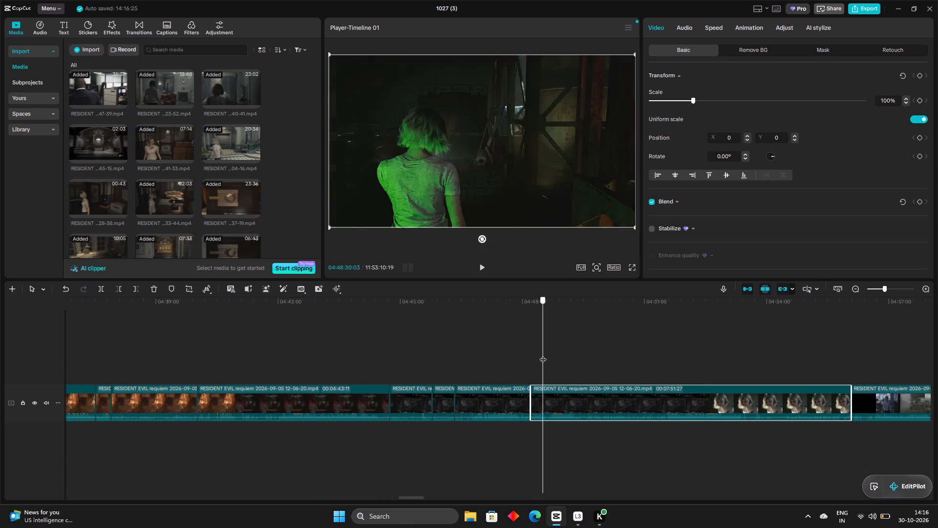
pyautogui.moveTo(543, 354); pyautogui.dragTo(540, 356)
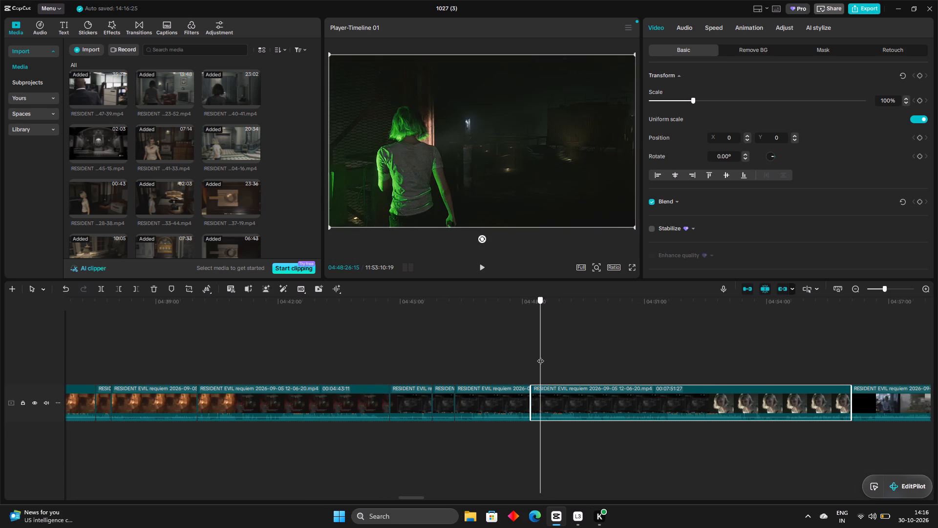
pyautogui.moveTo(540, 356); pyautogui.dragTo(543, 358)
pyautogui.click(104, 289)
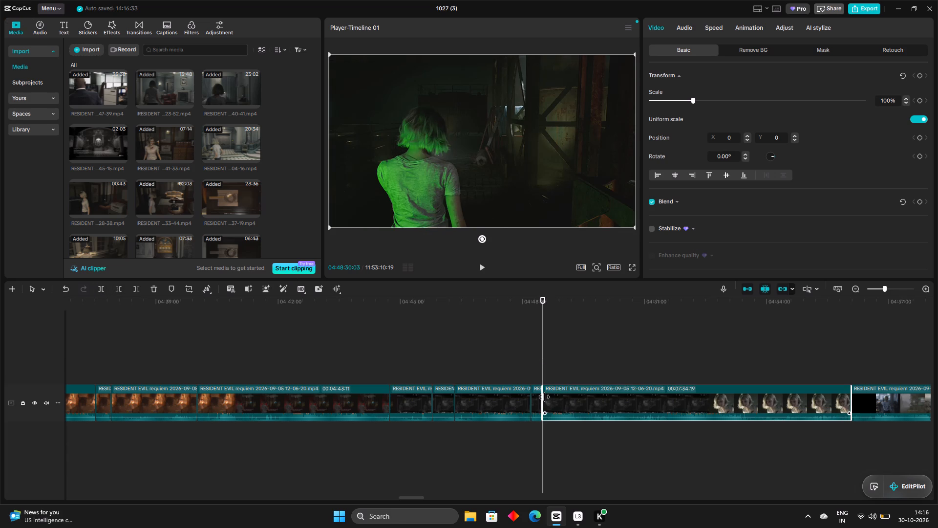
# Trim about 8 seconds off the start of the piece after the 04:48:30:03 cut, shortening Grace's green-lit walk.
pyautogui.moveTo(544, 397); pyautogui.dragTo(551, 402)
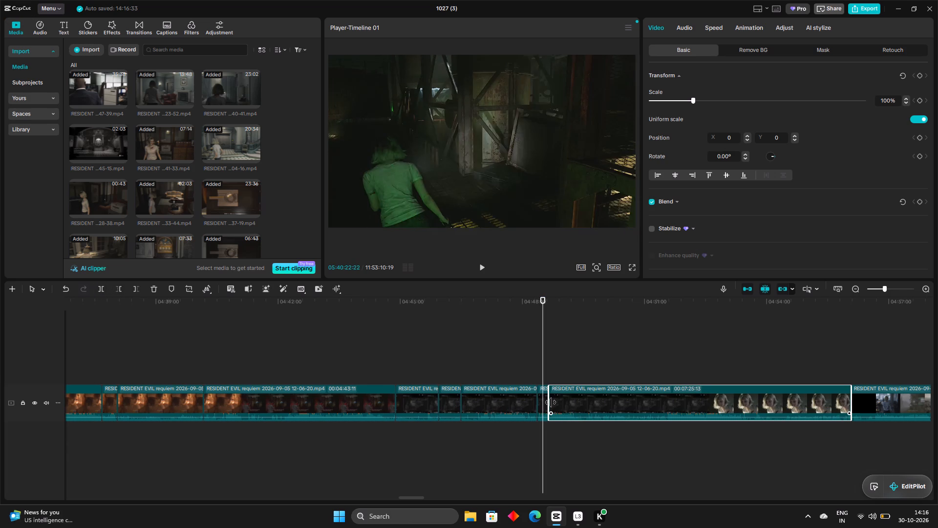
pyautogui.moveTo(551, 402); pyautogui.dragTo(550, 403)
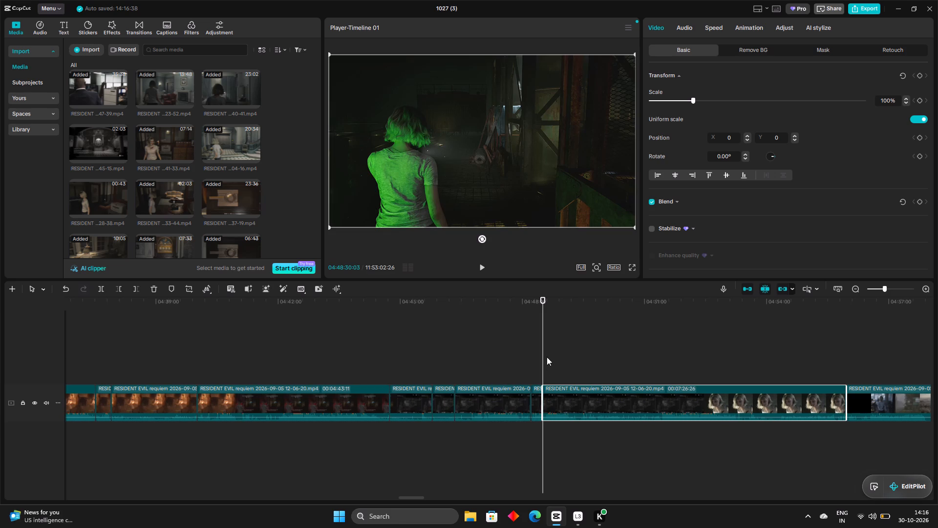
# Review the rest of the 12-06-20 footage after the 04:48:30:03 cut, from the hatch scene through the Emily cutscene, for sections to remove.
pyautogui.moveTo(543, 350); pyautogui.dragTo(553, 361)
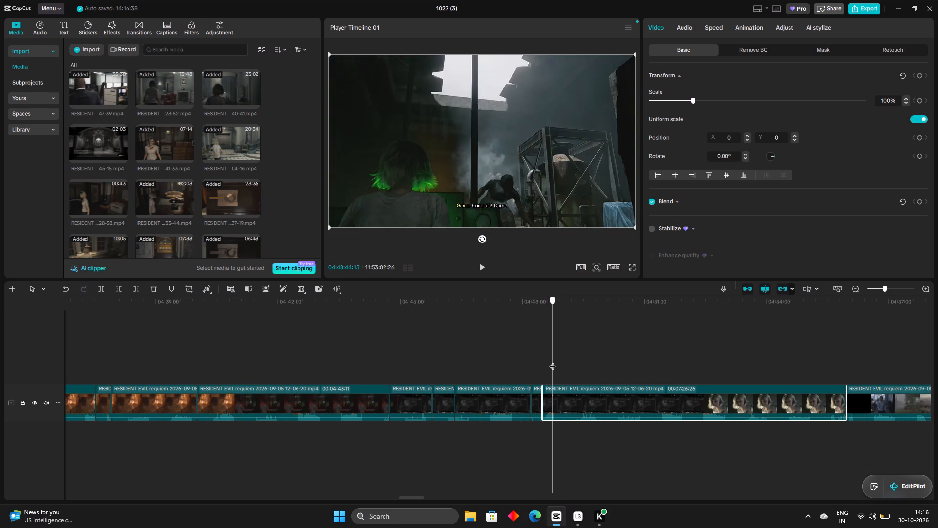
pyautogui.moveTo(553, 361); pyautogui.dragTo(577, 373)
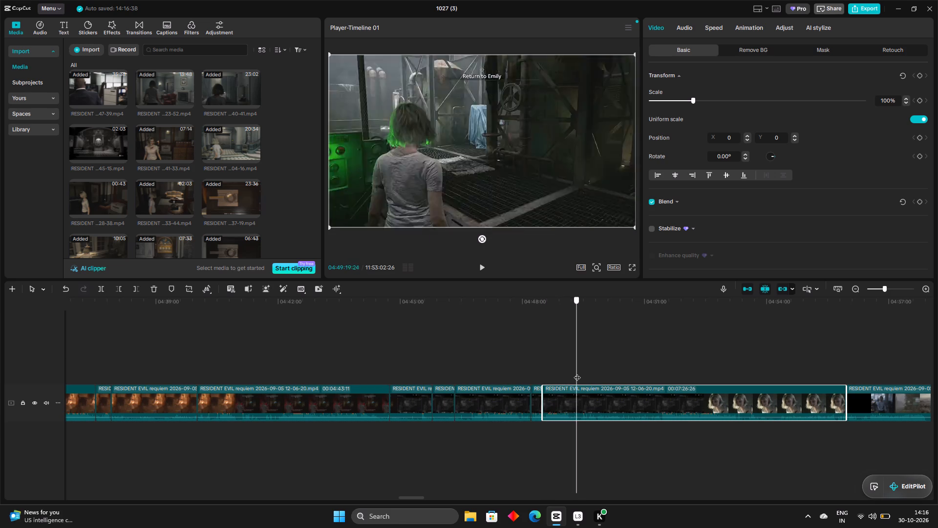
pyautogui.moveTo(577, 373); pyautogui.dragTo(603, 375)
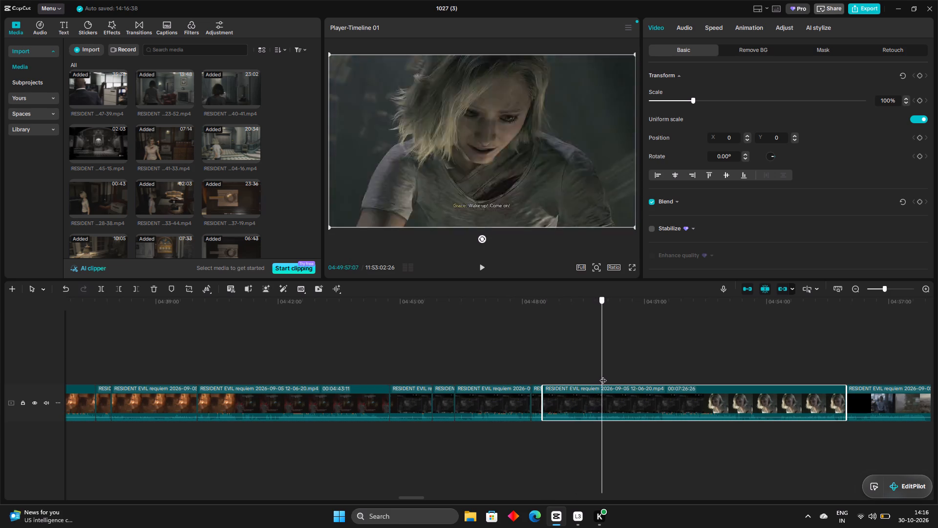
pyautogui.moveTo(603, 375); pyautogui.dragTo(632, 374)
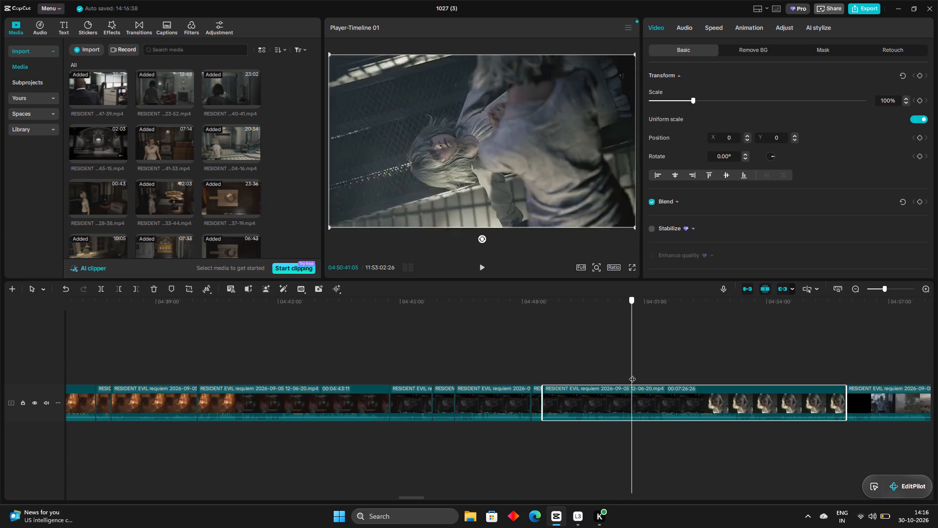
pyautogui.moveTo(632, 374); pyautogui.dragTo(635, 371)
pyautogui.click(639, 339)
pyautogui.click(639, 339)
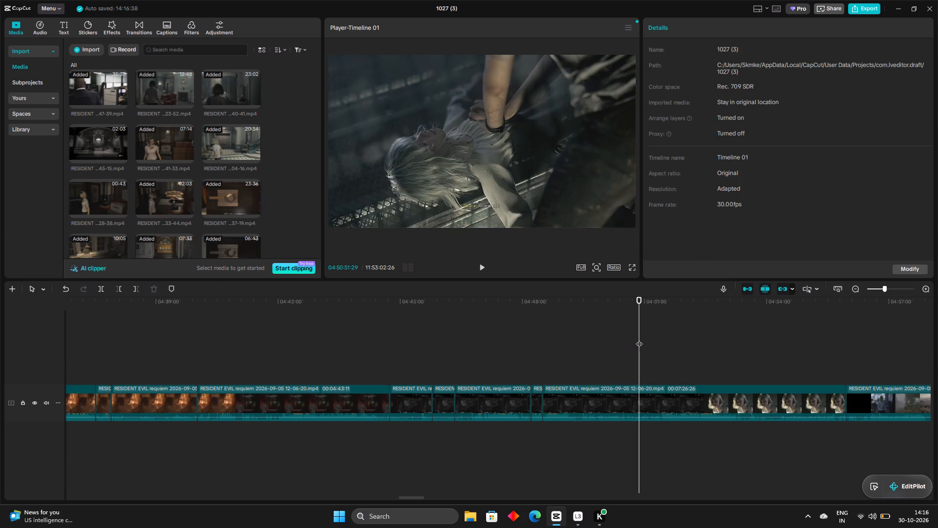
pyautogui.moveTo(639, 339); pyautogui.dragTo(704, 357)
pyautogui.moveTo(704, 357); pyautogui.dragTo(764, 362)
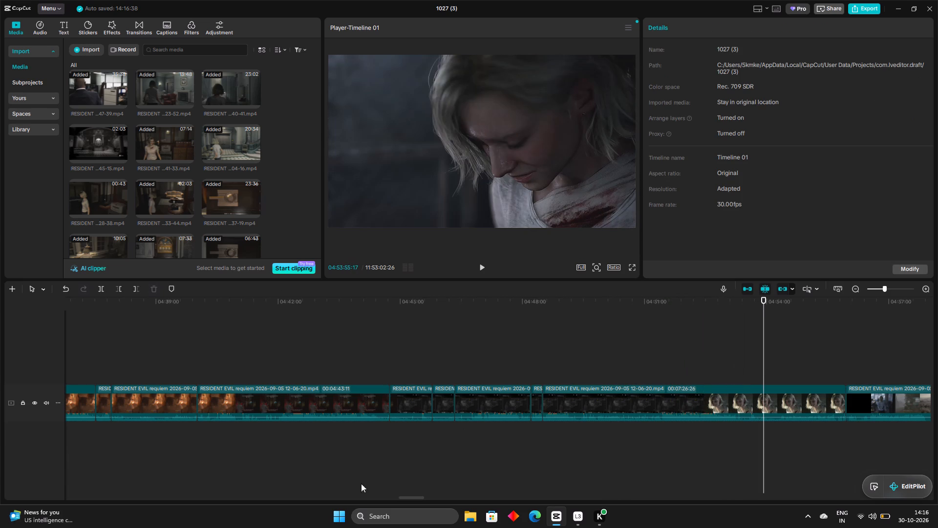
pyautogui.moveTo(415, 498); pyautogui.dragTo(428, 501)
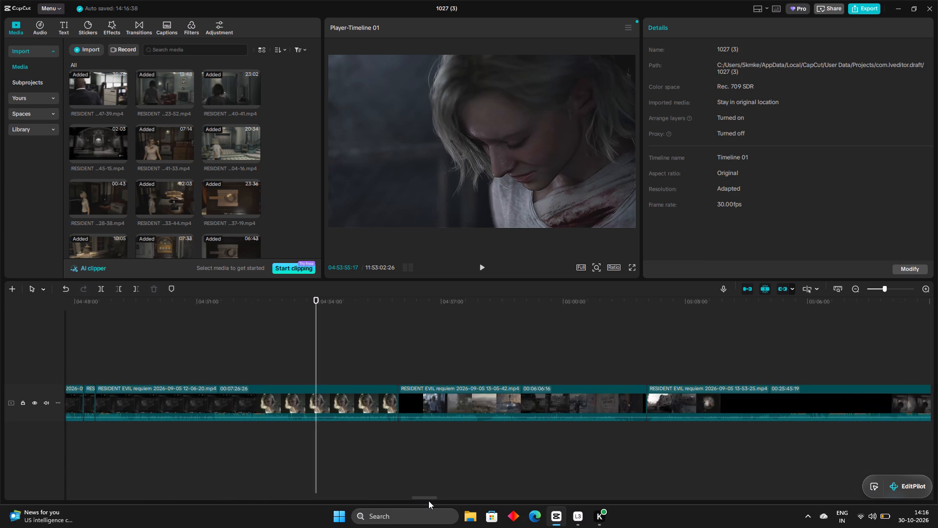
# Review the end of the 12-06-20 clip and the opening cutscene of the 13-05-42 clip for sections to remove.
pyautogui.moveTo(428, 501); pyautogui.dragTo(429, 501)
pyautogui.moveTo(282, 338); pyautogui.dragTo(287, 341)
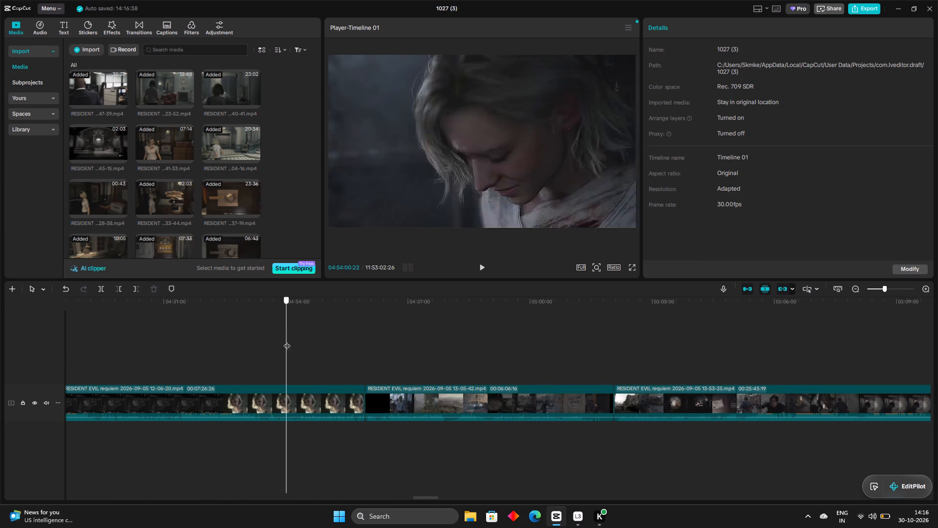
pyautogui.moveTo(287, 341); pyautogui.dragTo(349, 350)
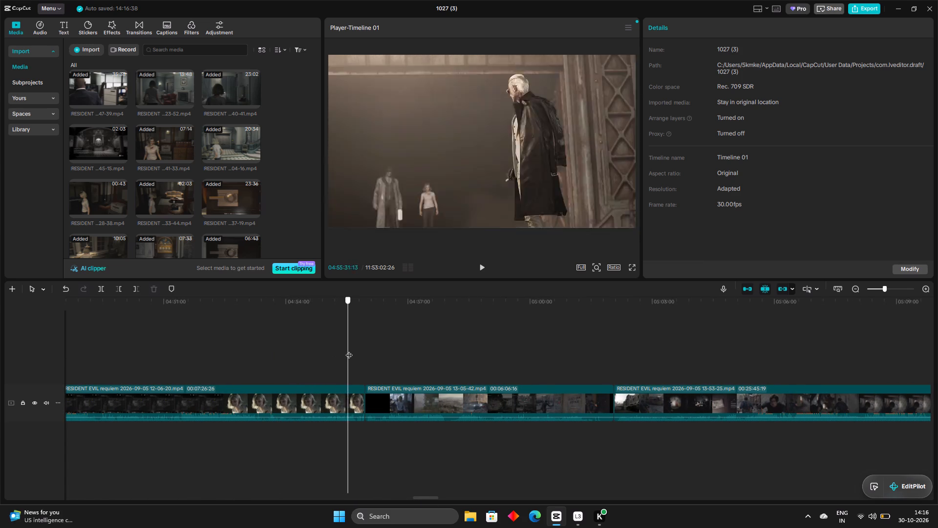
pyautogui.moveTo(349, 350); pyautogui.dragTo(352, 350)
pyautogui.moveTo(352, 350); pyautogui.dragTo(379, 363)
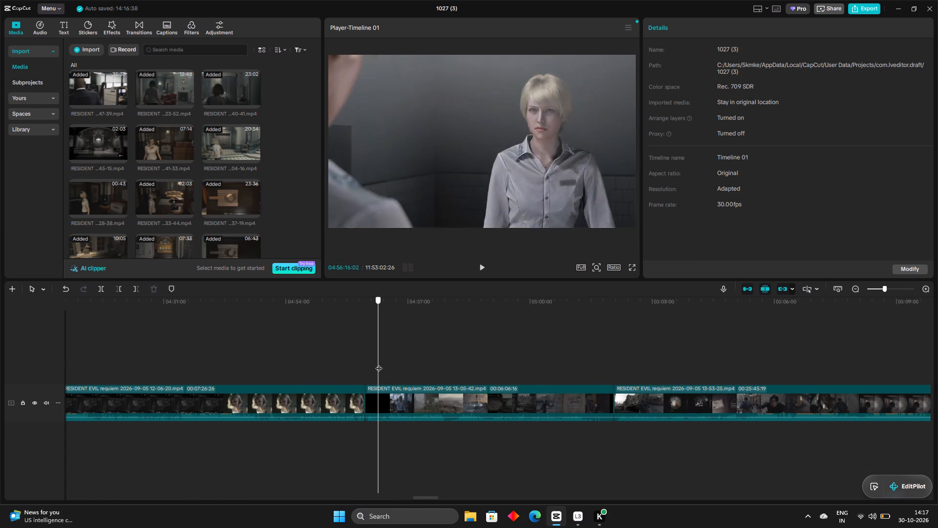
pyautogui.moveTo(379, 363); pyautogui.dragTo(420, 363)
pyautogui.moveTo(420, 363); pyautogui.dragTo(433, 364)
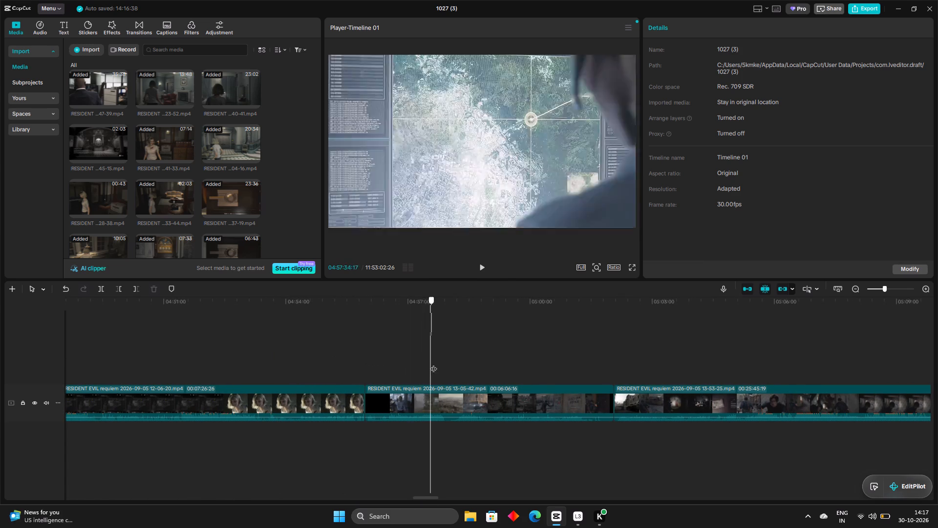
pyautogui.moveTo(433, 364); pyautogui.dragTo(432, 371)
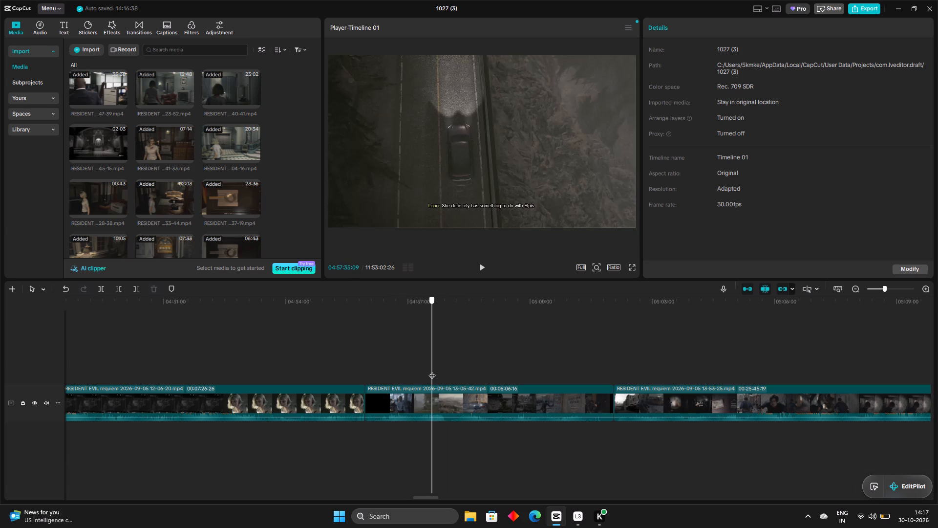
# Split the 13-05-42 clip at 04:57:54:22, on the black loading screen after Leon's driving cutscene.
pyautogui.moveTo(432, 371); pyautogui.dragTo(374, 389)
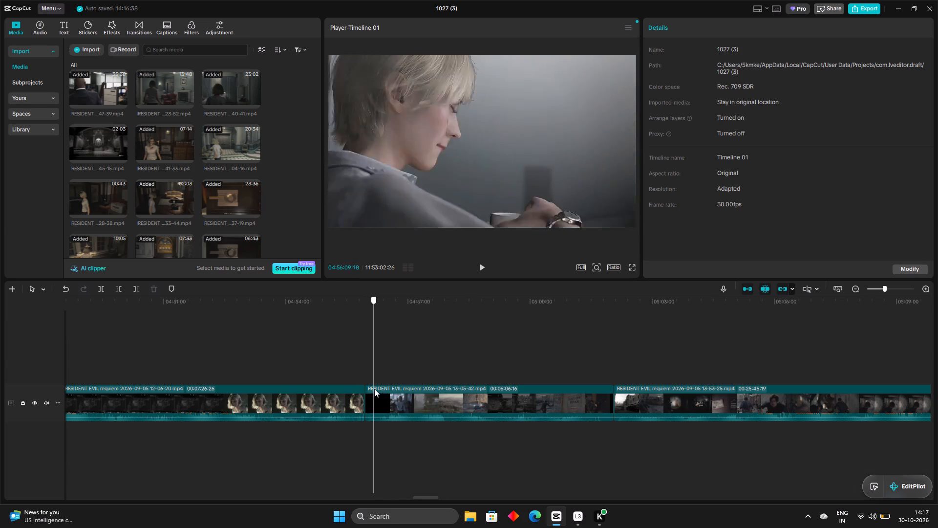
pyautogui.moveTo(374, 389); pyautogui.dragTo(396, 397)
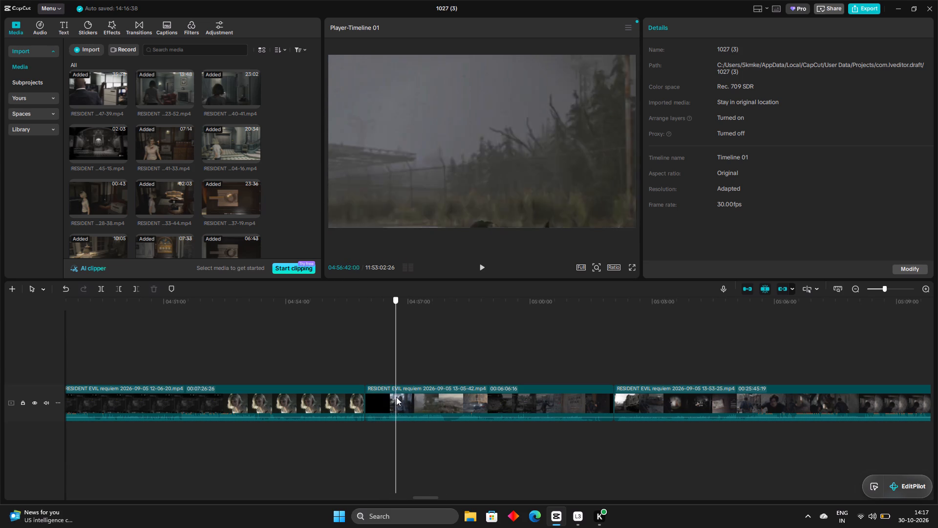
pyautogui.moveTo(396, 397); pyautogui.dragTo(411, 398)
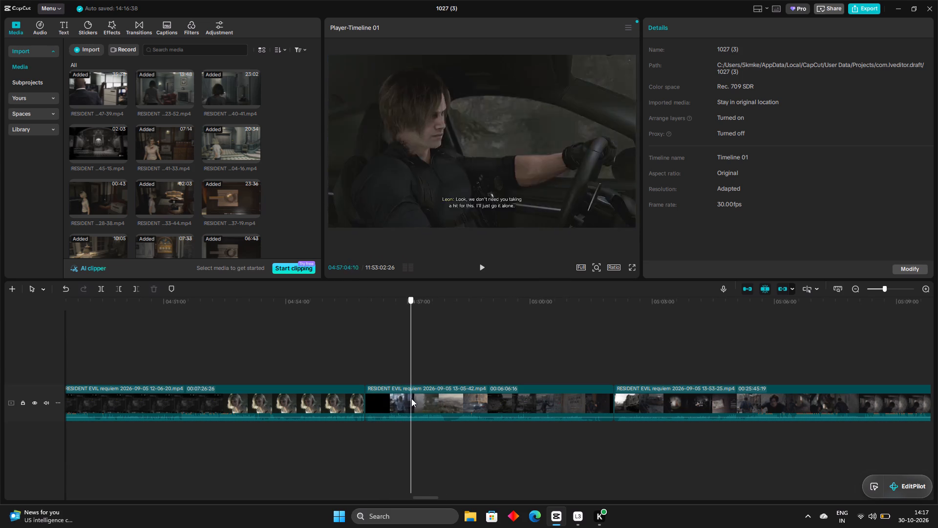
pyautogui.moveTo(411, 398); pyautogui.dragTo(436, 397)
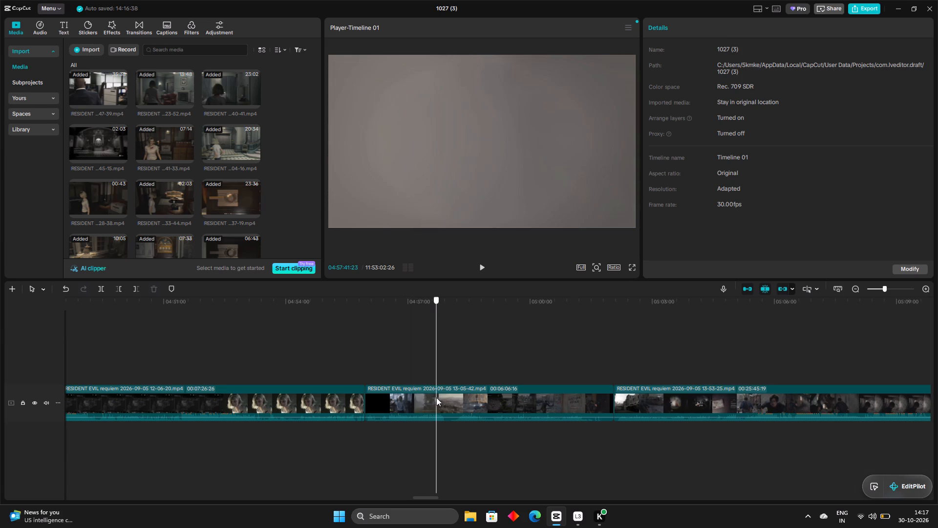
pyautogui.moveTo(436, 397); pyautogui.dragTo(445, 387)
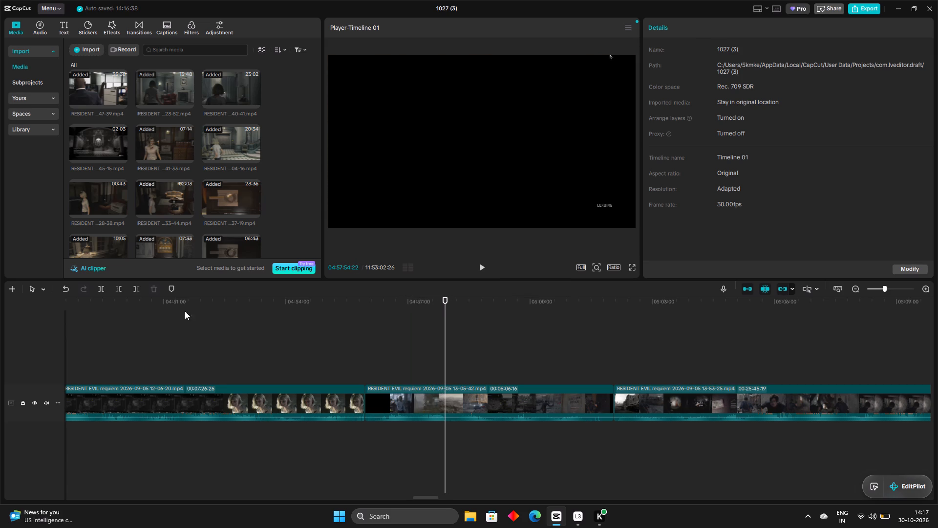
pyautogui.click(100, 287)
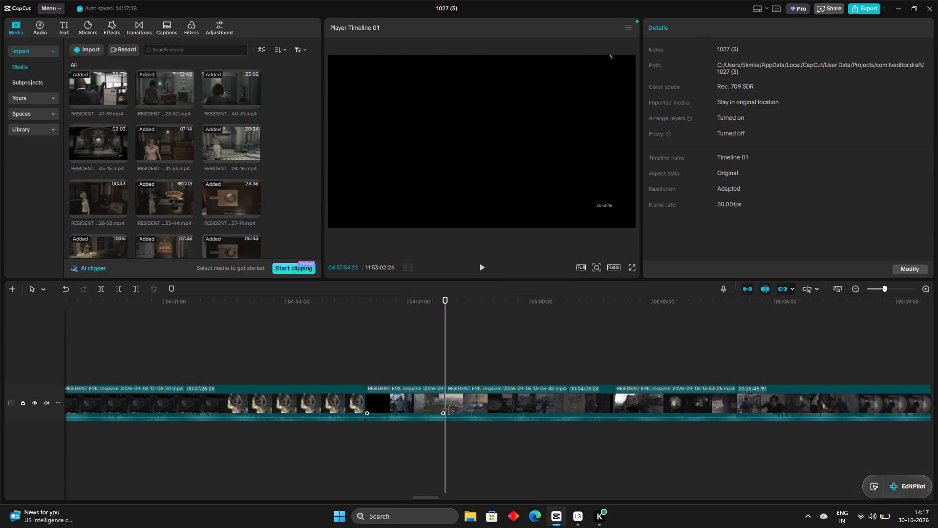
# Trim about 10 seconds off the start of the piece after the 04:57:54:22 cut, removing the black loading screen.
pyautogui.click(457, 399)
pyautogui.click(444, 393)
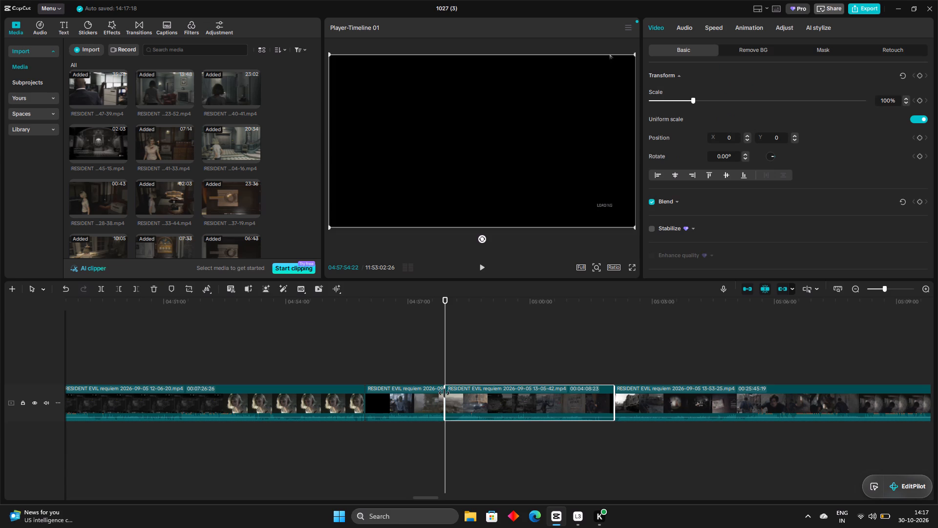
pyautogui.moveTo(445, 398); pyautogui.dragTo(447, 399)
pyautogui.moveTo(447, 399); pyautogui.dragTo(453, 406)
# Review the 13-05-42 footage after the 04:57:54:22 cut, from the car's city arrival through Leon's street walk, for sections to remove.
pyautogui.moveTo(446, 359); pyautogui.dragTo(459, 370)
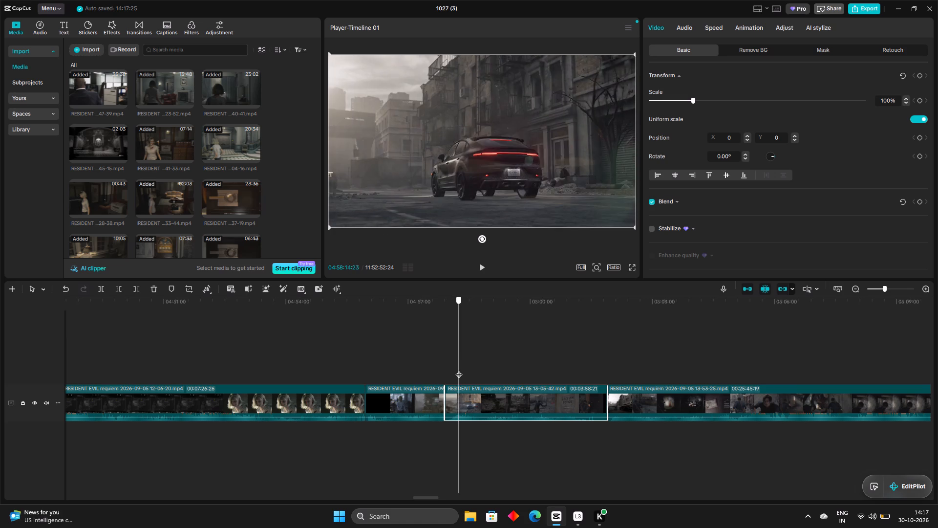
pyautogui.moveTo(459, 370); pyautogui.dragTo(475, 375)
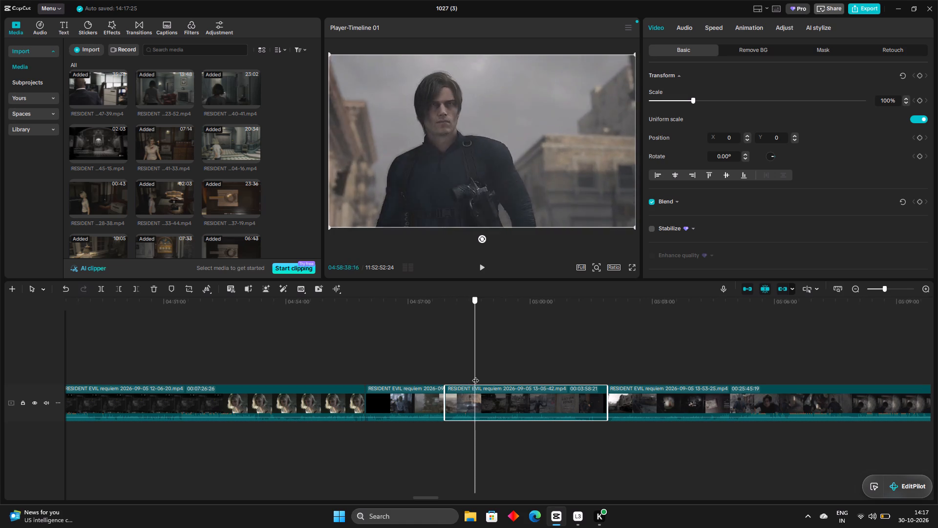
pyautogui.moveTo(475, 375); pyautogui.dragTo(479, 375)
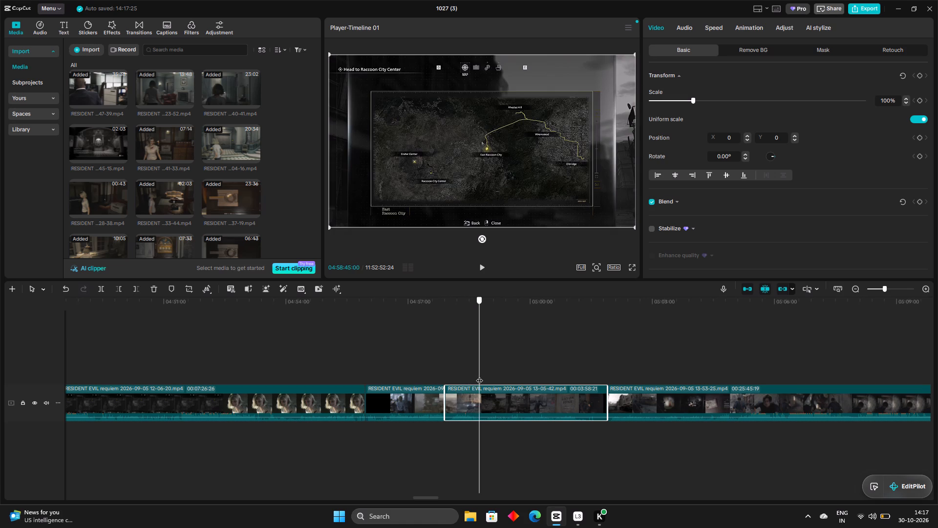
pyautogui.moveTo(479, 375); pyautogui.dragTo(492, 381)
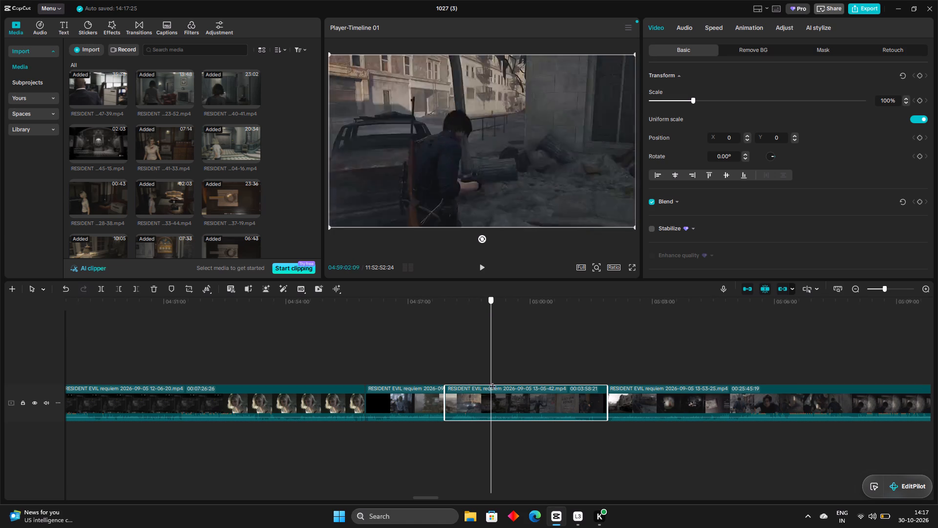
pyautogui.moveTo(492, 381); pyautogui.dragTo(510, 386)
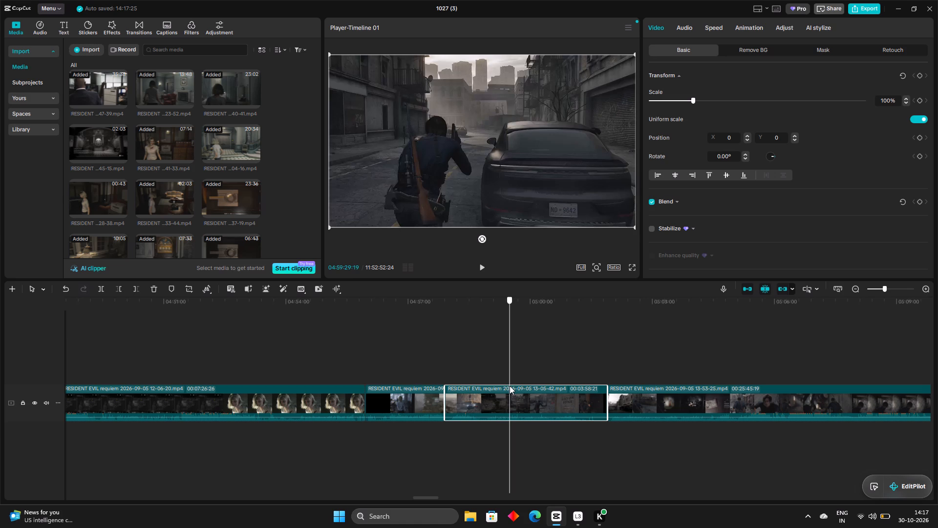
pyautogui.moveTo(510, 386); pyautogui.dragTo(512, 387)
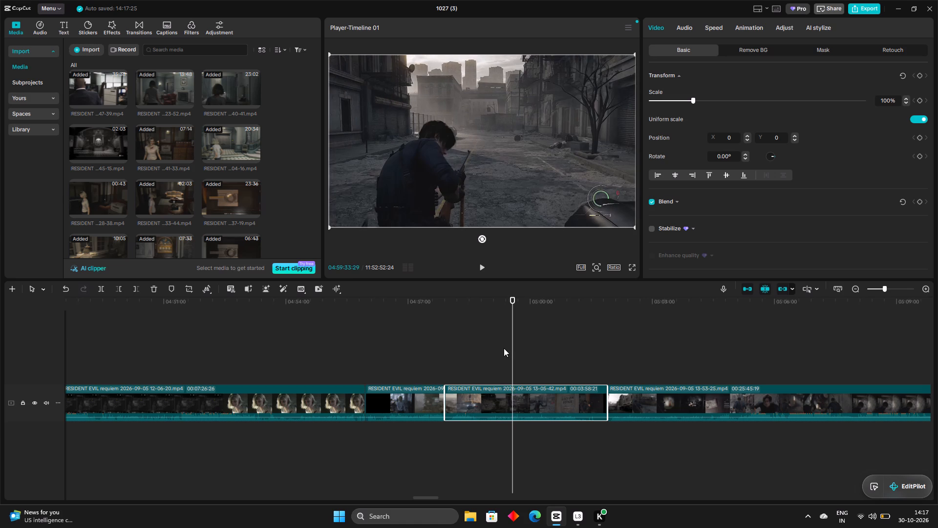